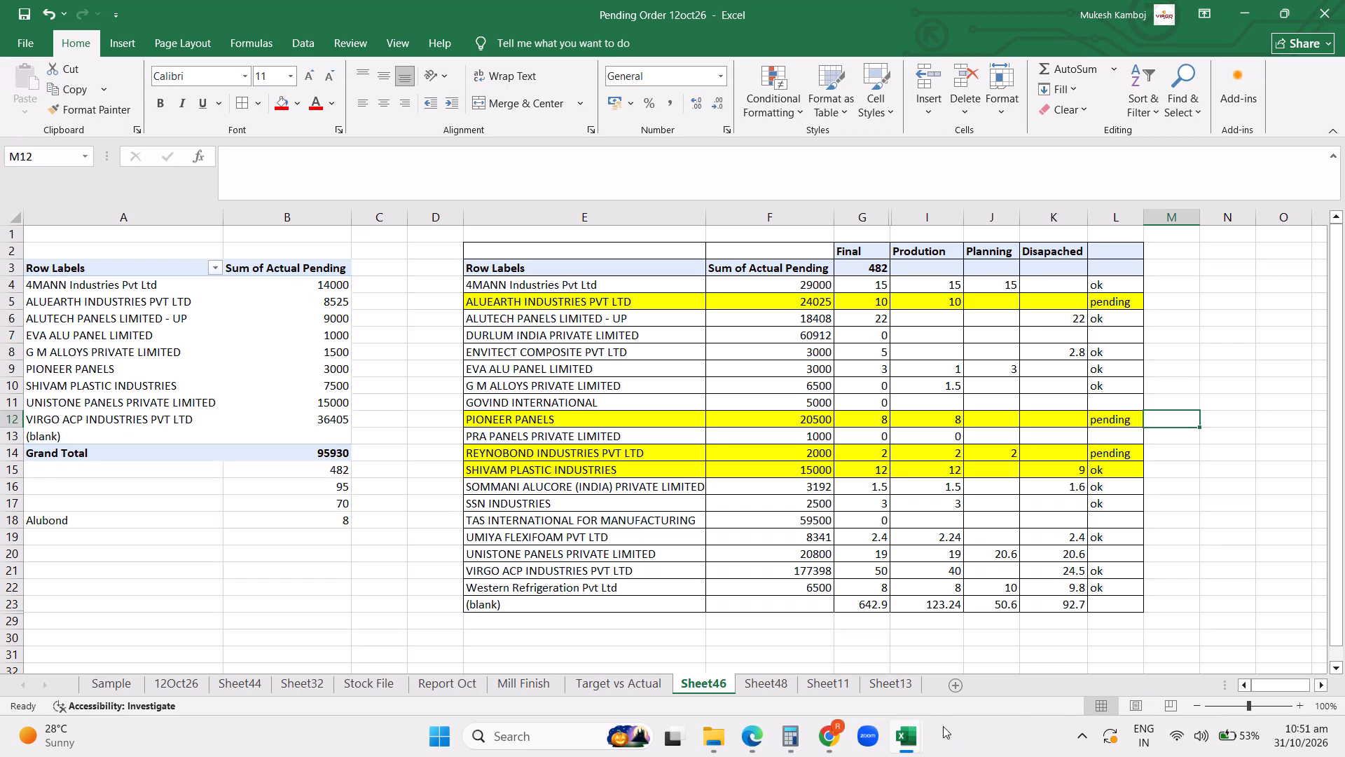
# On the 12Oct26 sheet, clear the filter on the CUSTOMER Name column.
pyautogui.click(904, 737)
pyautogui.click(934, 665)
pyautogui.click(160, 677)
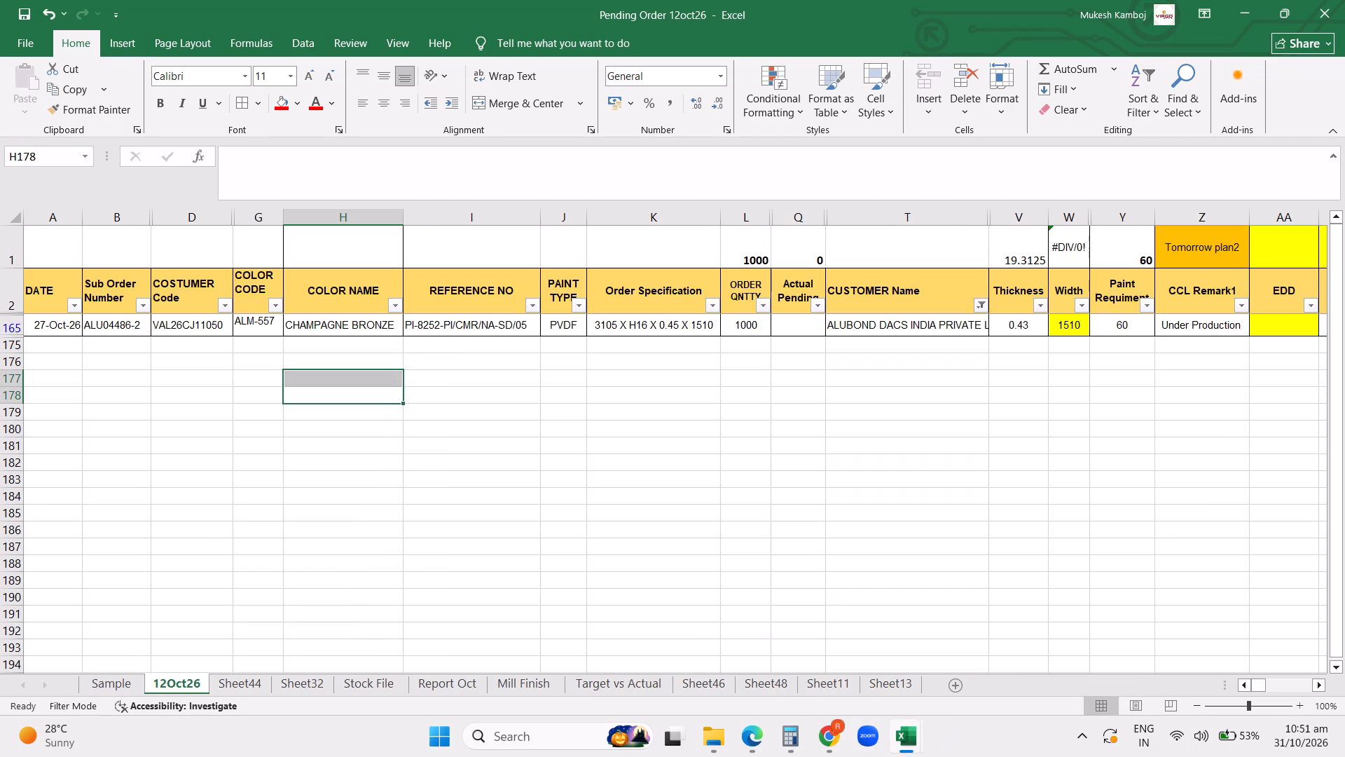
pyautogui.click(979, 308)
pyautogui.click(875, 416)
pyautogui.moveTo(486, 422); pyautogui.dragTo(480, 419)
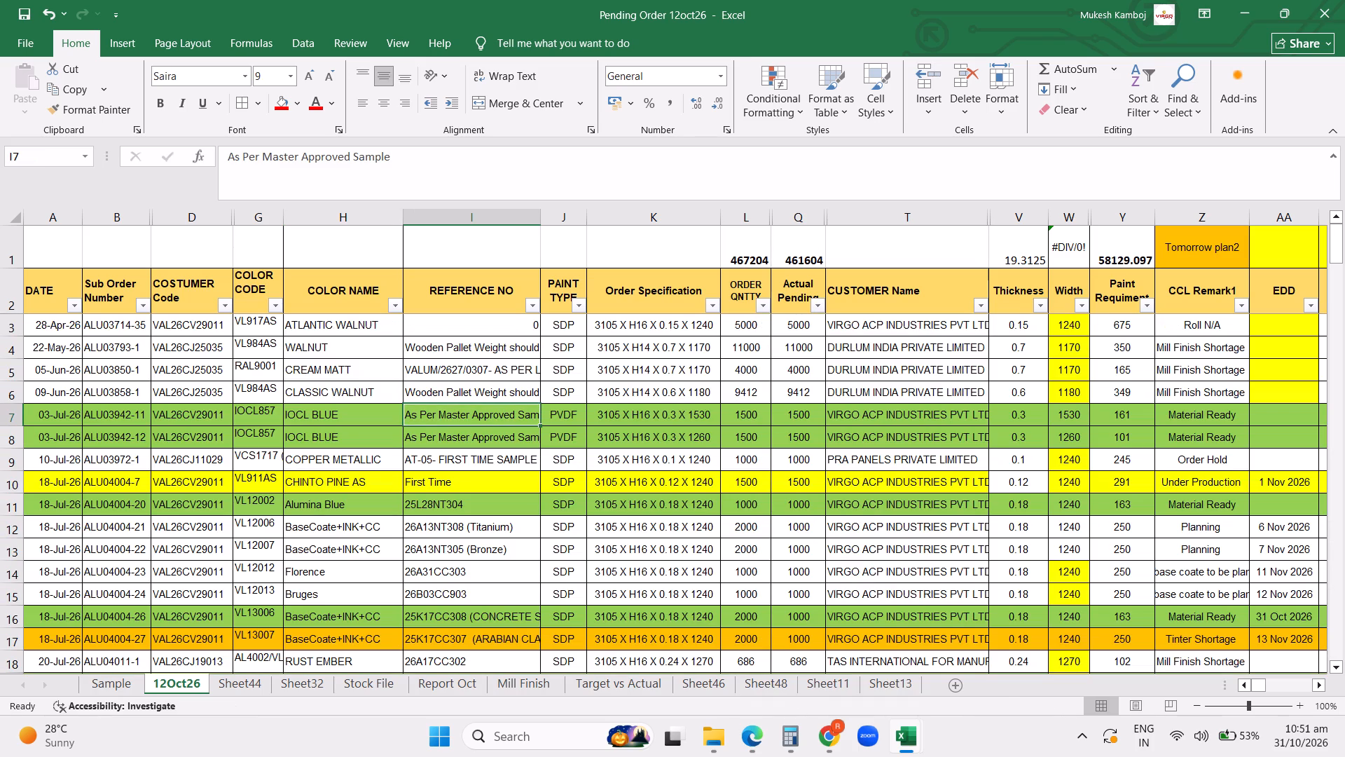
# Filter the COLOR NAME column to the names containing "gree".
pyautogui.click(399, 305)
pyautogui.click(261, 485)
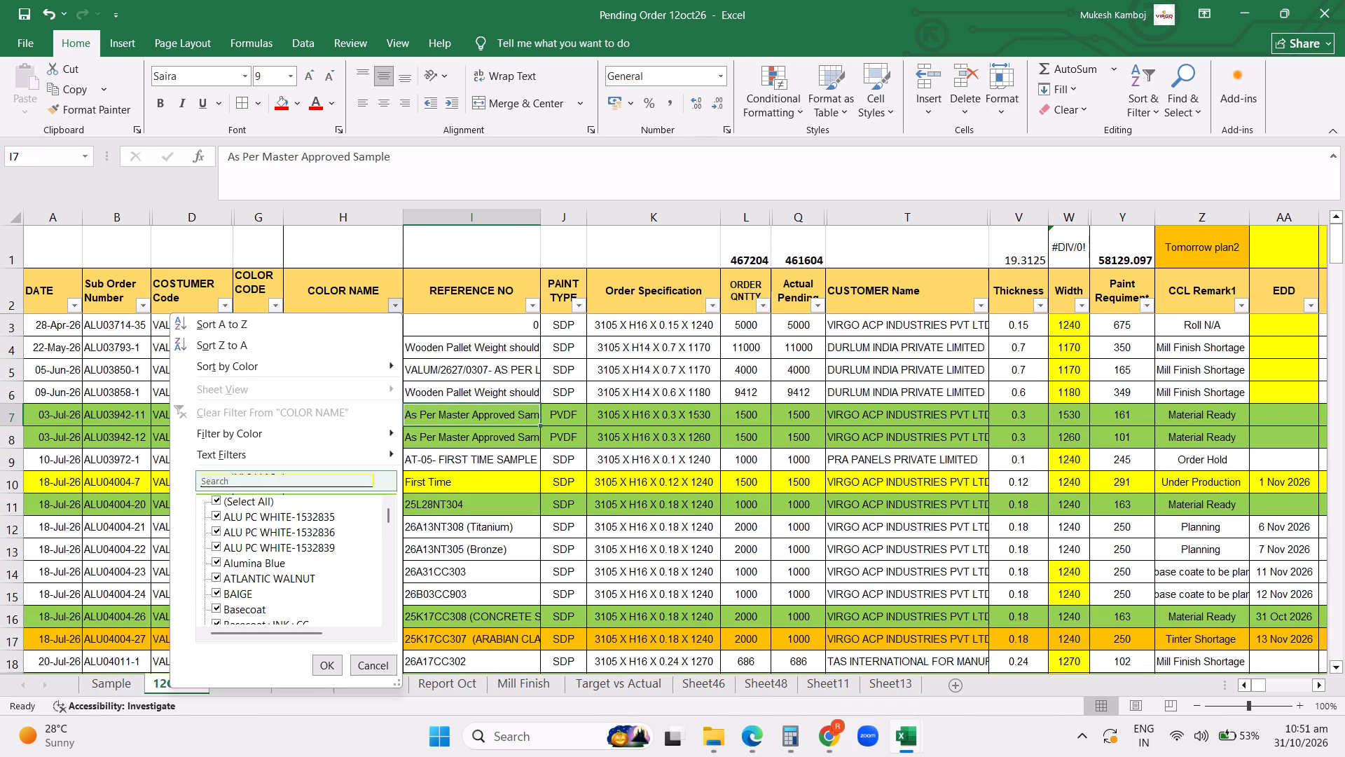
pyautogui.write('gree')
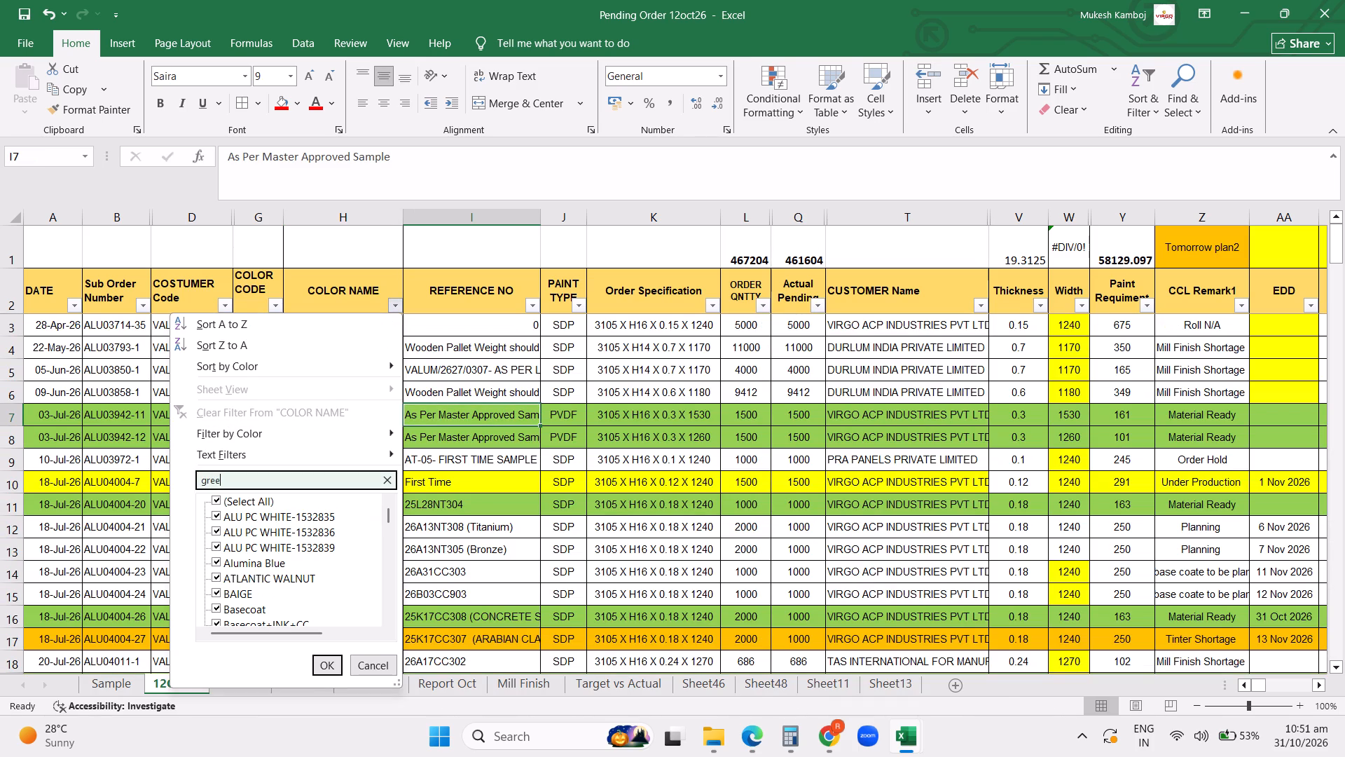
pyautogui.click(323, 671)
pyautogui.scroll(11, 570, 517)
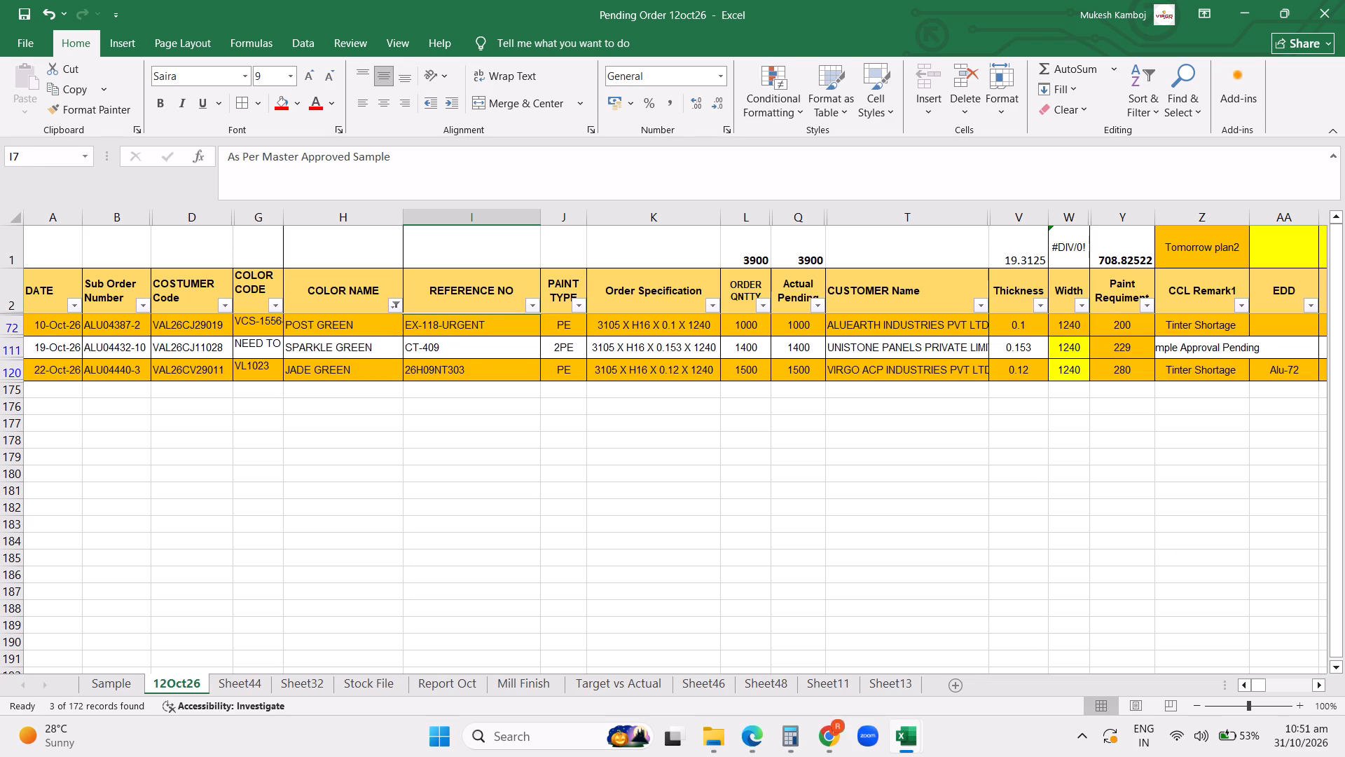
pyautogui.click(663, 522)
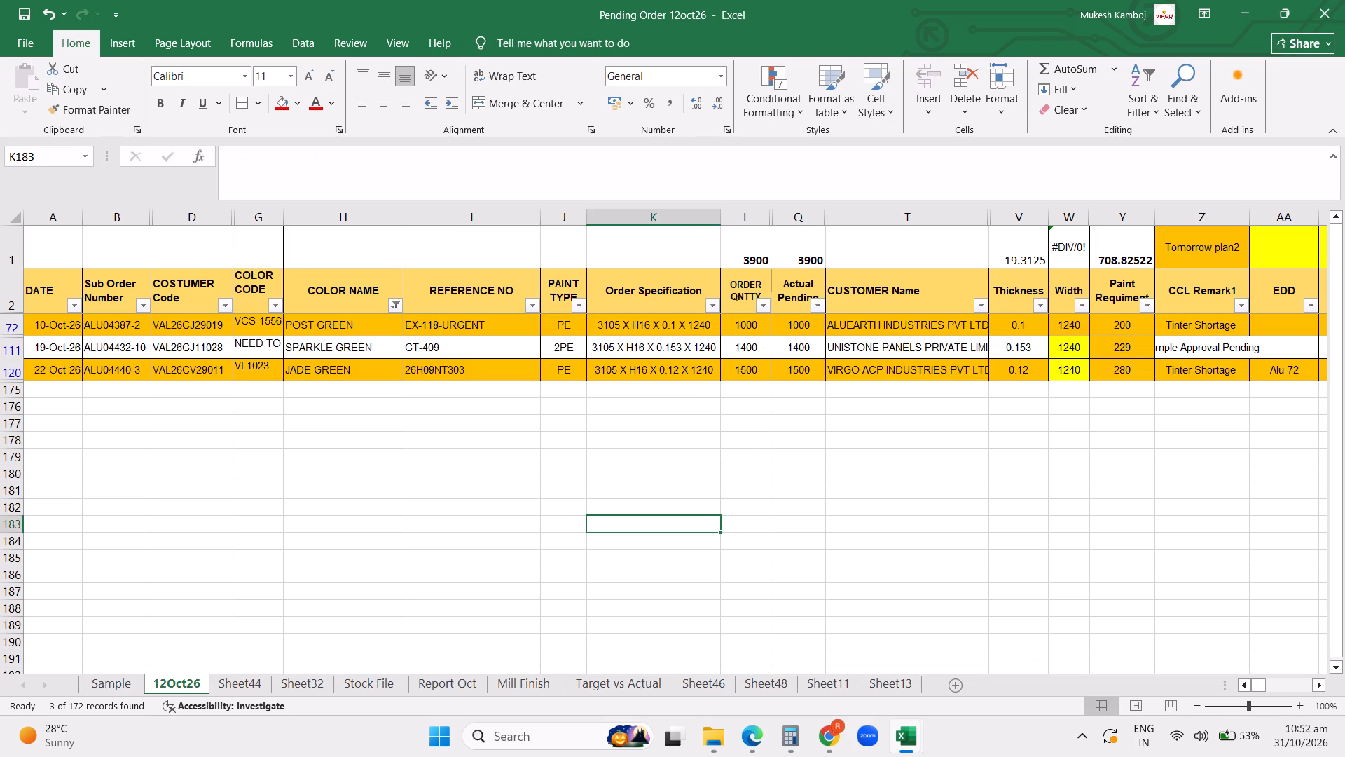
# Filter the COLOR CODE column to exclude NEED TO SAMPLE DEVELOPMENT.
pyautogui.click(392, 303)
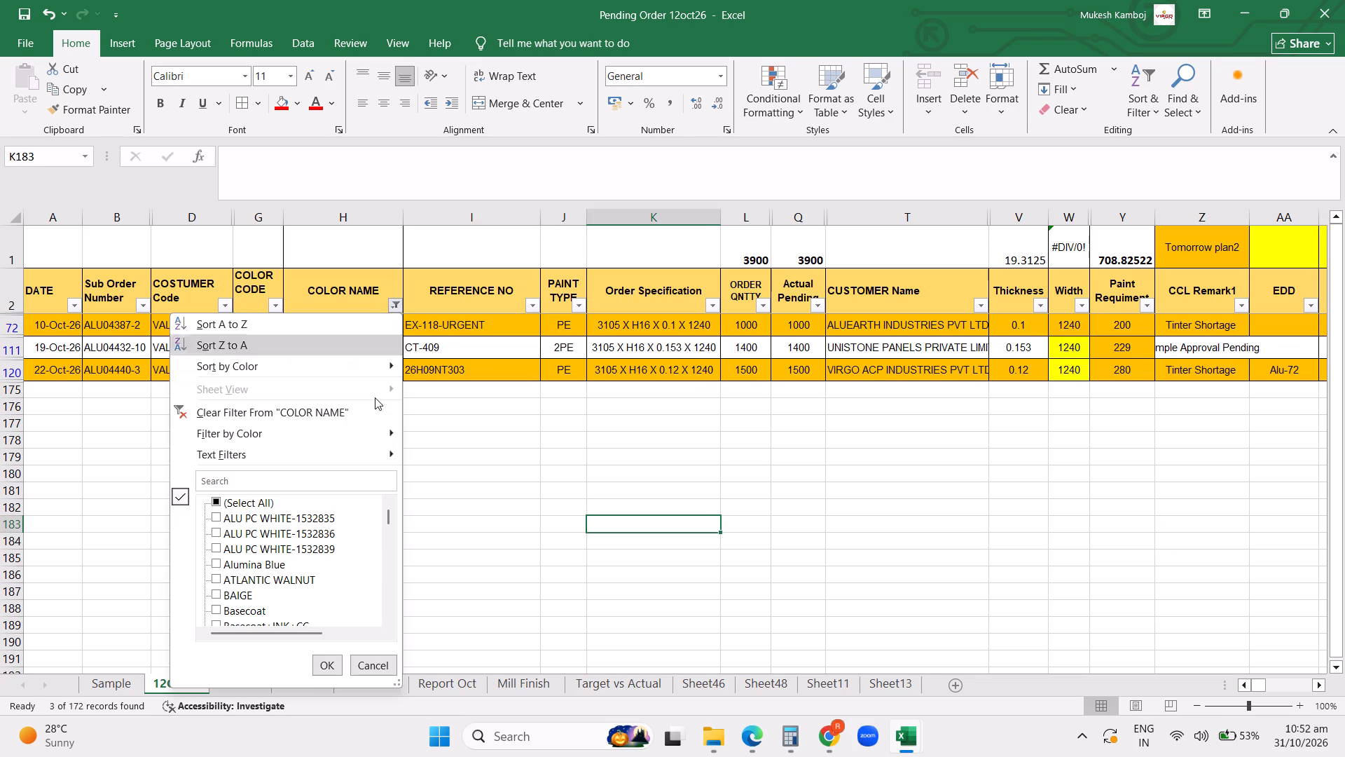
pyautogui.click(542, 445)
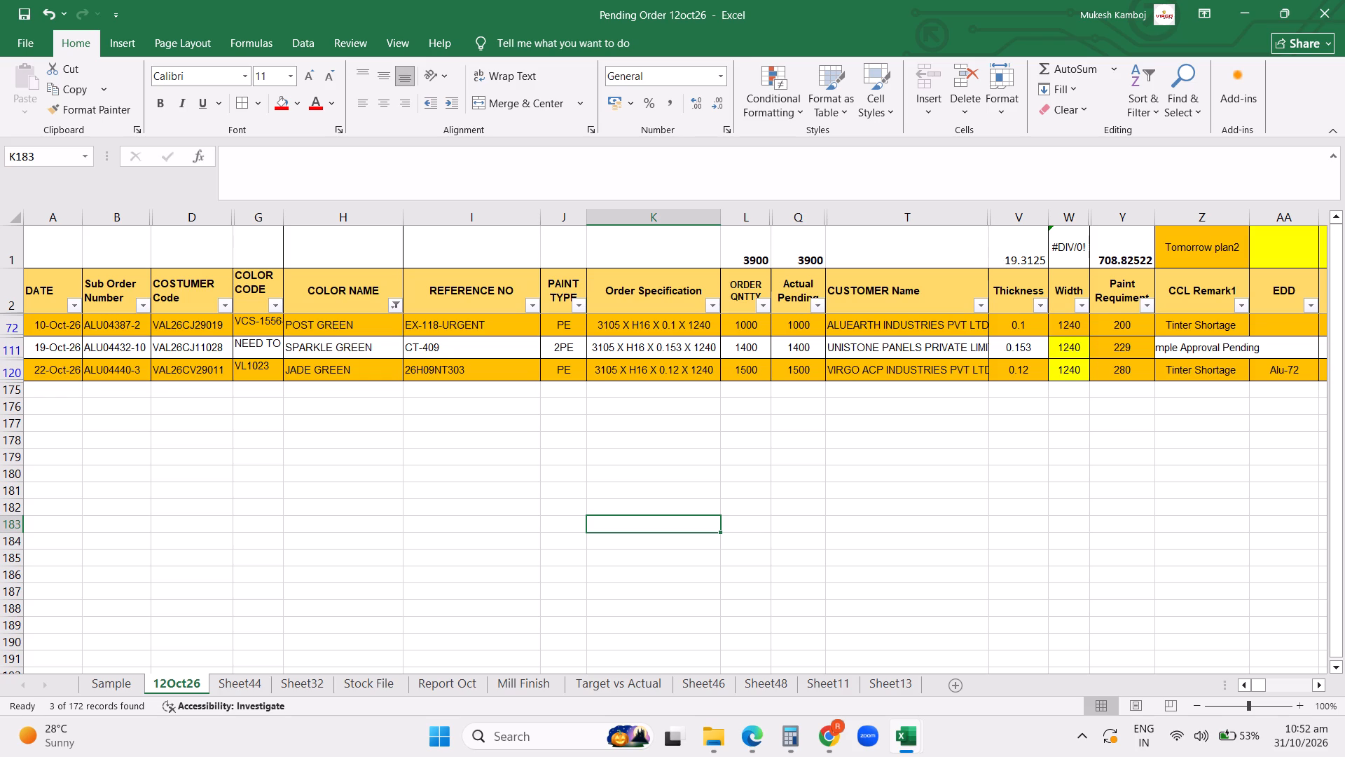
pyautogui.click(276, 306)
pyautogui.click(168, 521)
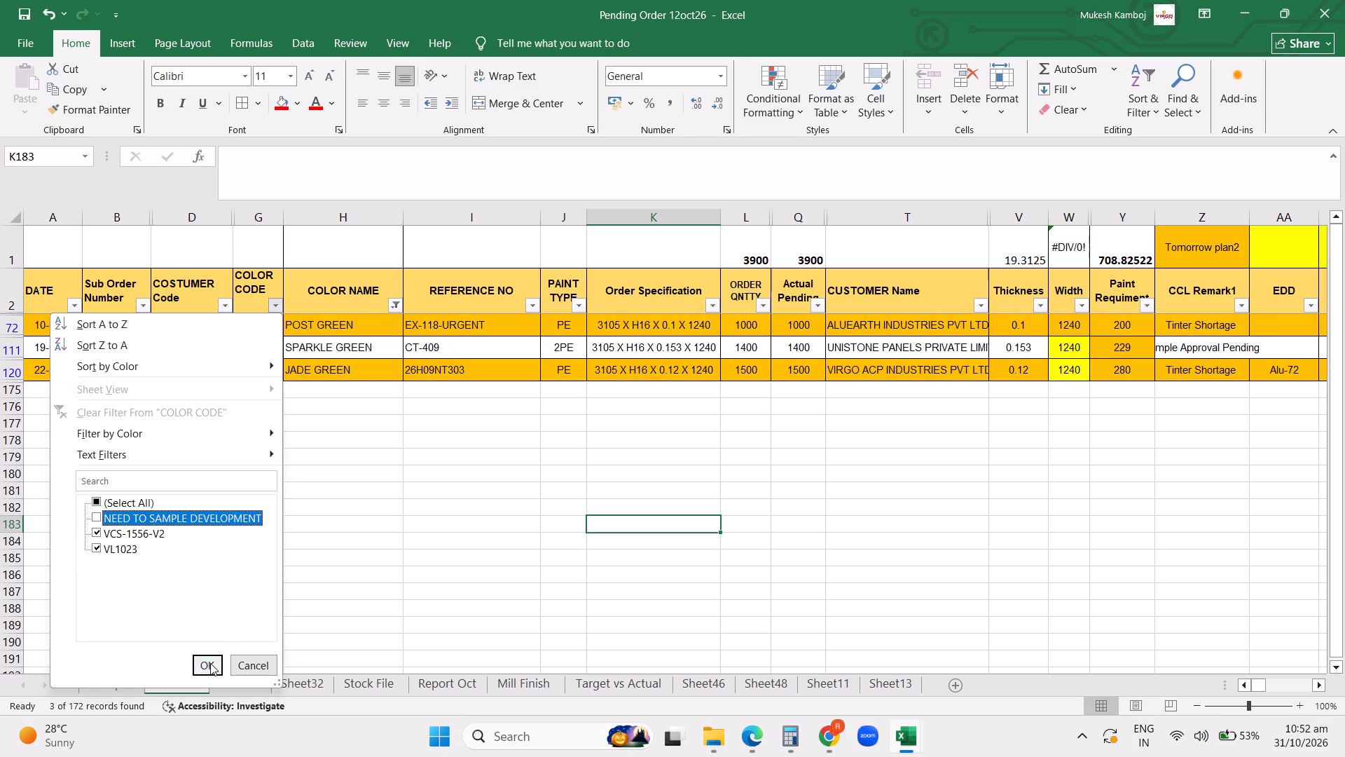
pyautogui.click(210, 664)
pyautogui.scroll(4, 553, 499)
pyautogui.click(545, 481)
# Narrow the REFERENCE NO column.
pyautogui.moveTo(539, 219); pyautogui.dragTo(538, 219)
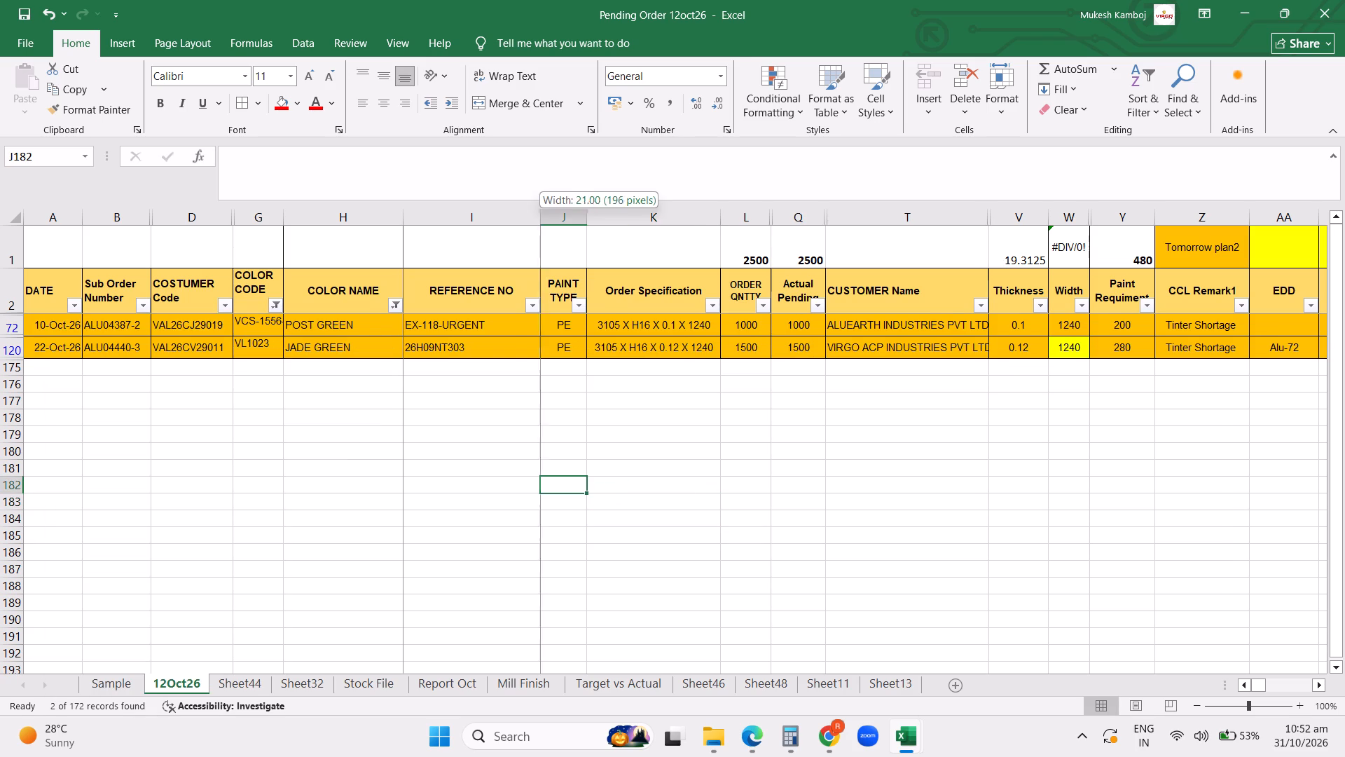
pyautogui.moveTo(538, 219); pyautogui.dragTo(502, 221)
# Fill the filtered POST GREEN and JADE GREEN order rows with yellow.
pyautogui.moveTo(6, 322); pyautogui.dragTo(11, 349)
pyautogui.click(302, 102)
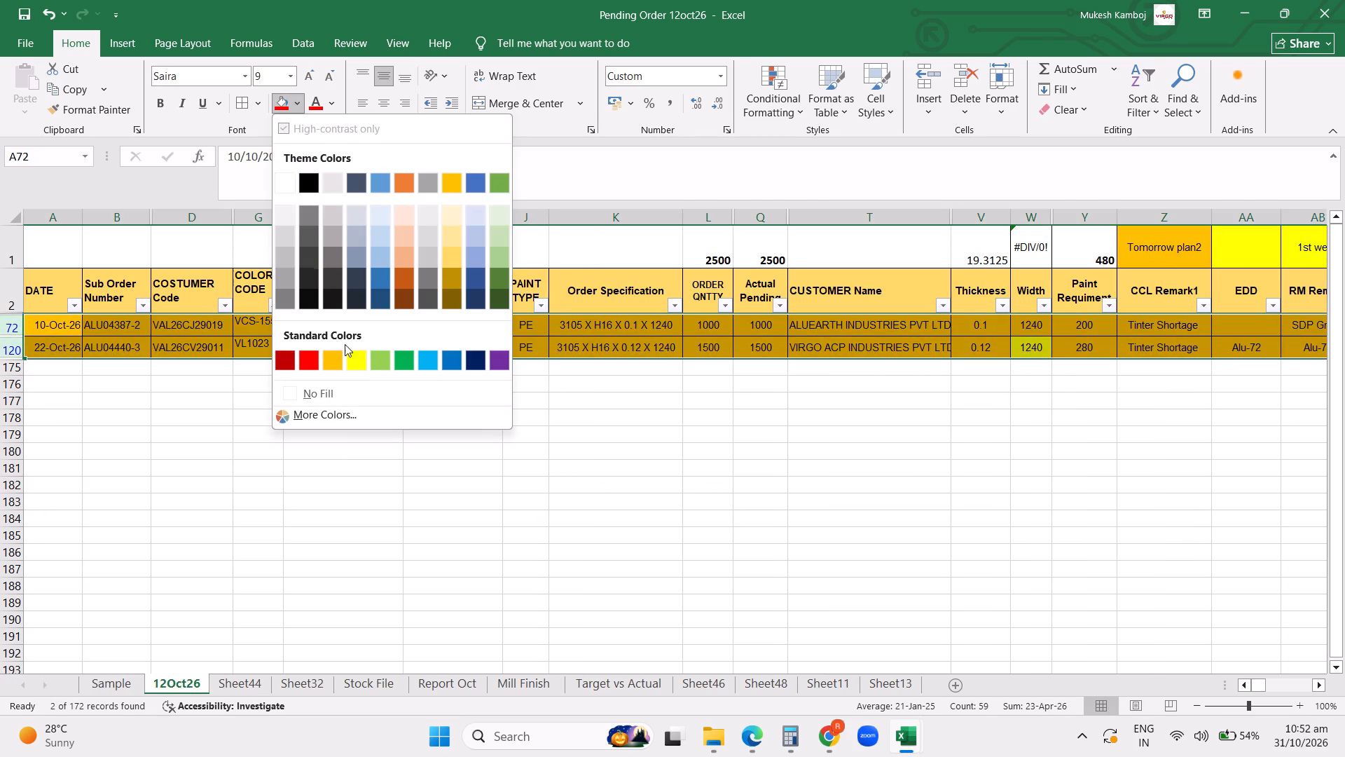
pyautogui.click(355, 358)
pyautogui.click(717, 444)
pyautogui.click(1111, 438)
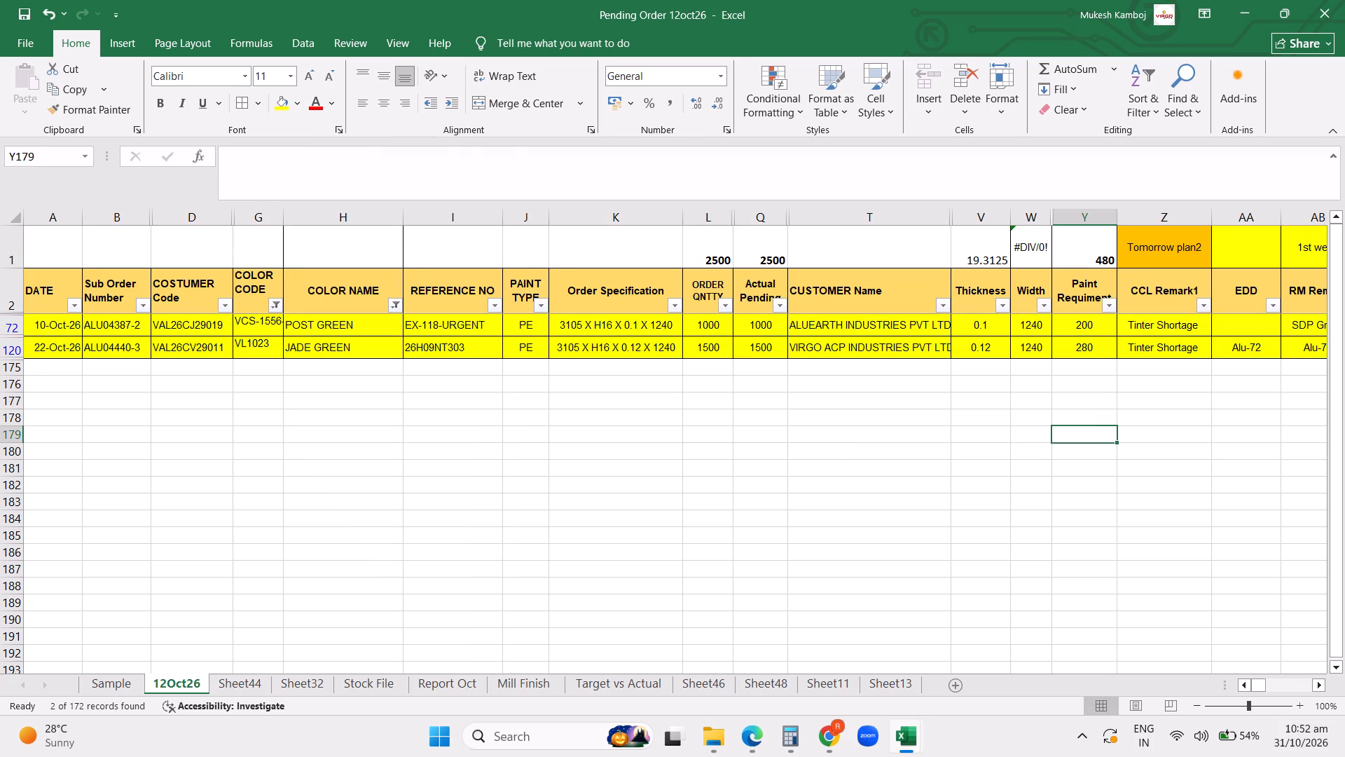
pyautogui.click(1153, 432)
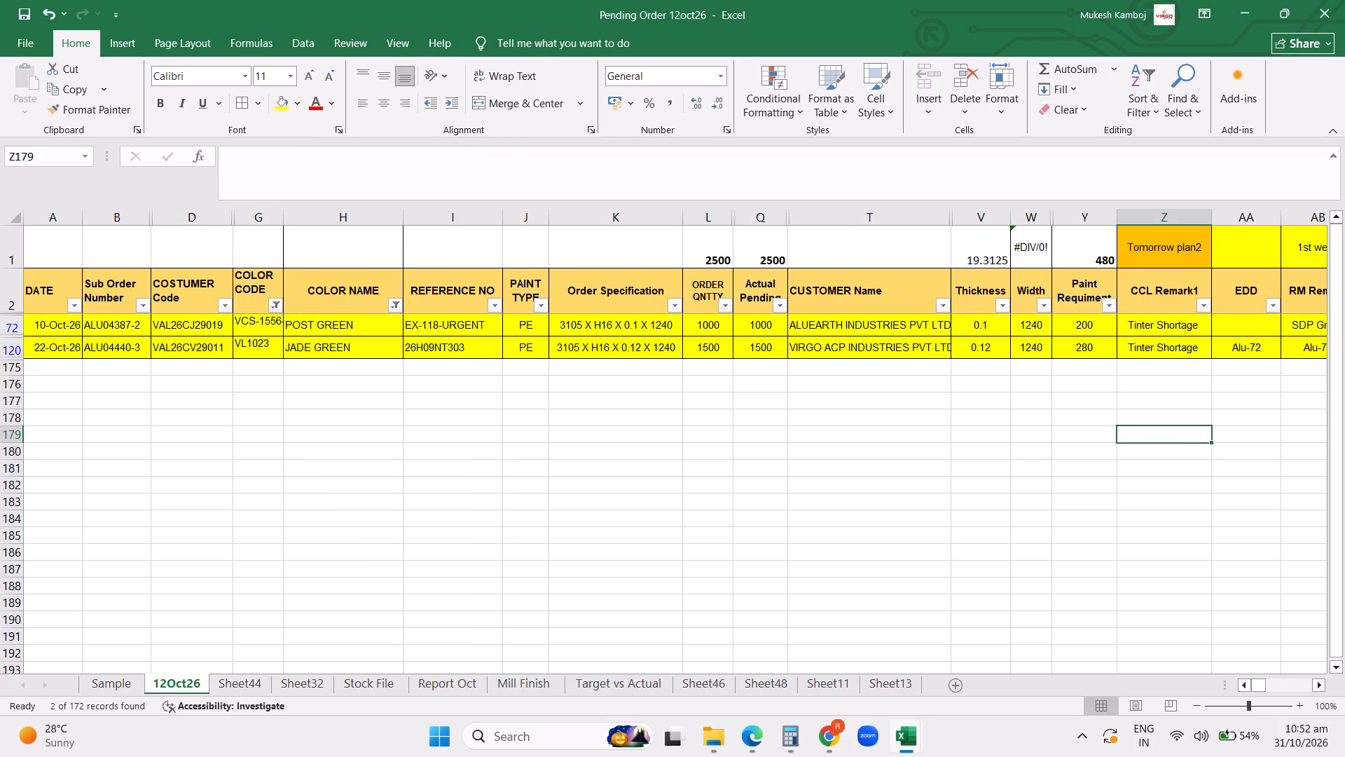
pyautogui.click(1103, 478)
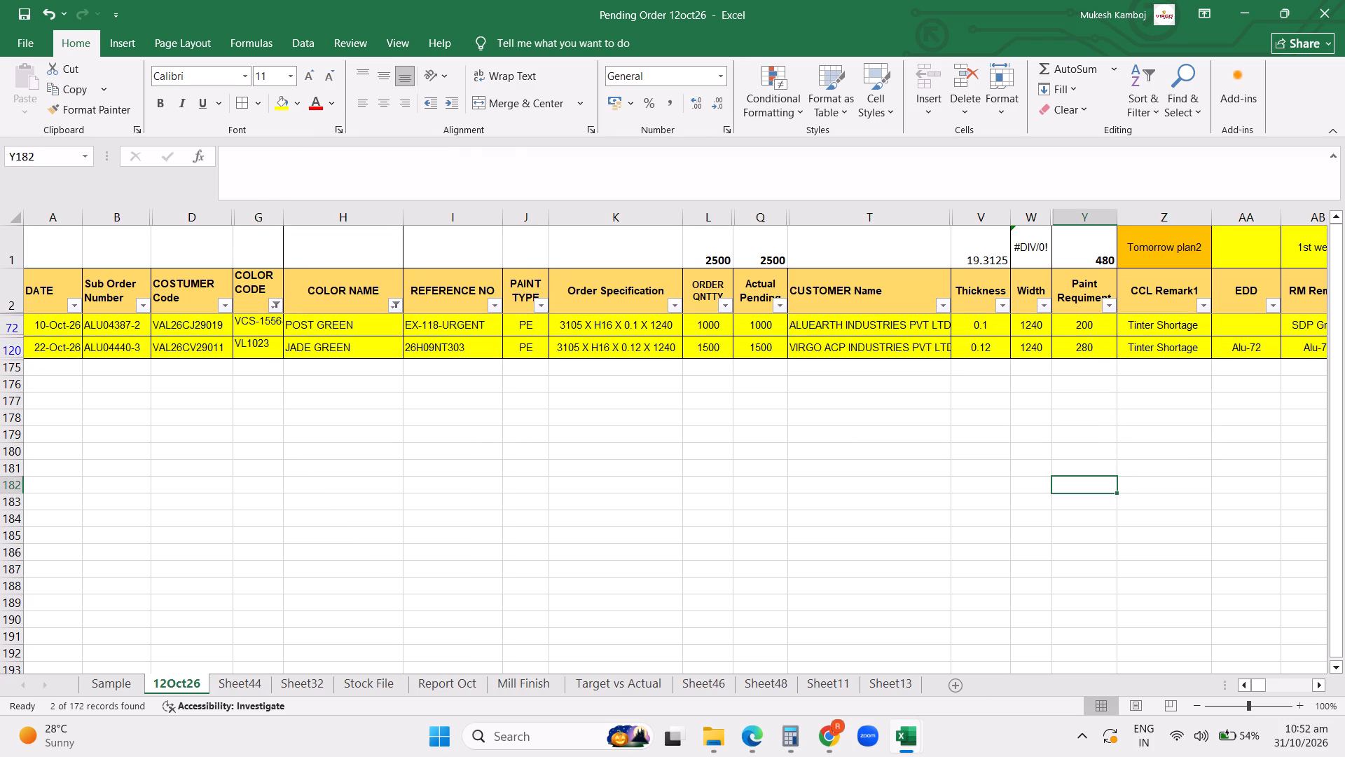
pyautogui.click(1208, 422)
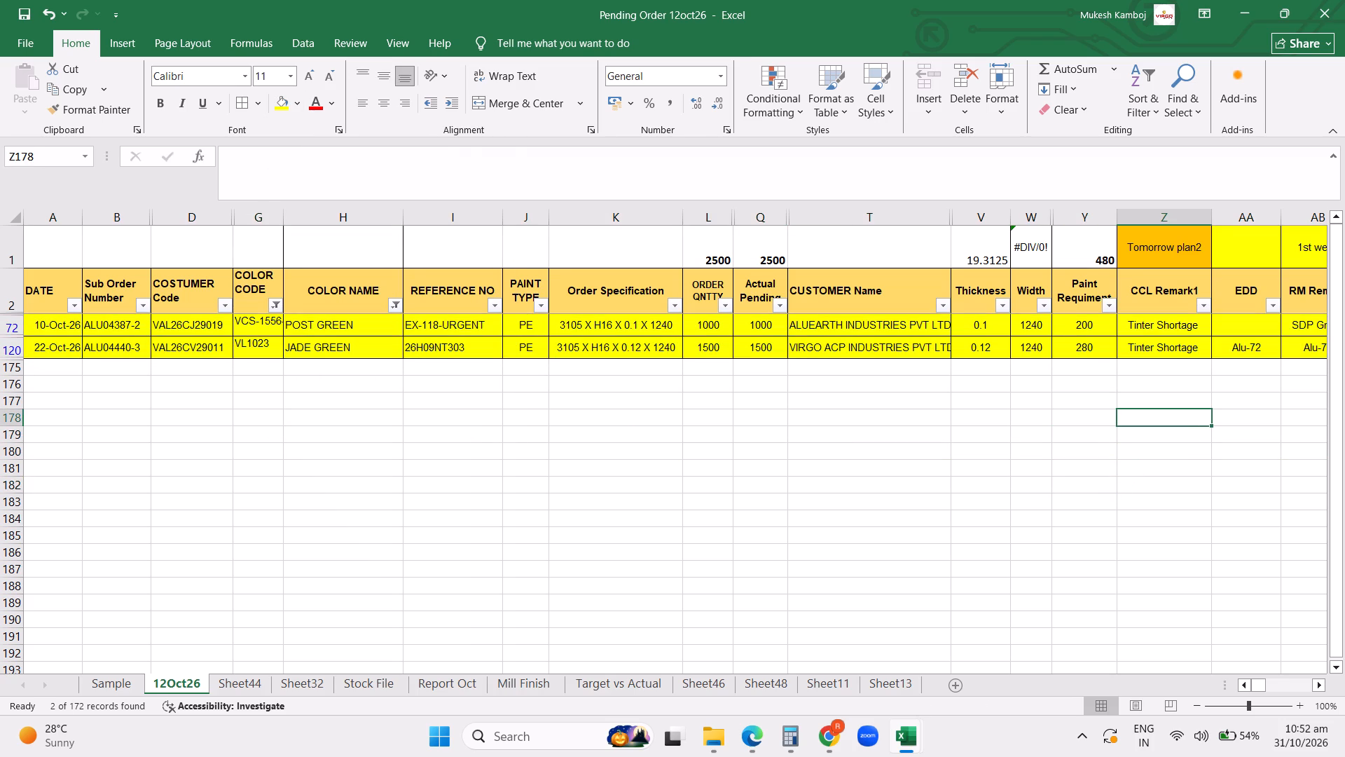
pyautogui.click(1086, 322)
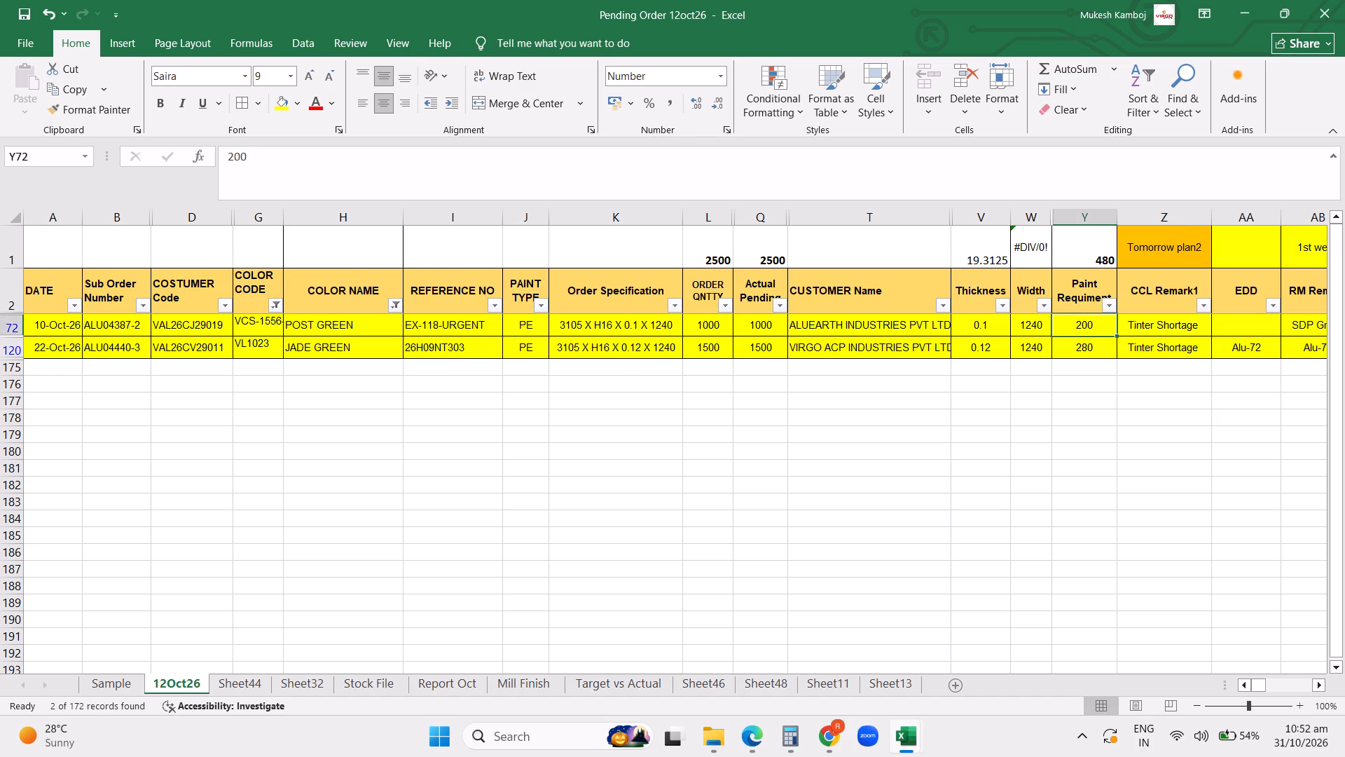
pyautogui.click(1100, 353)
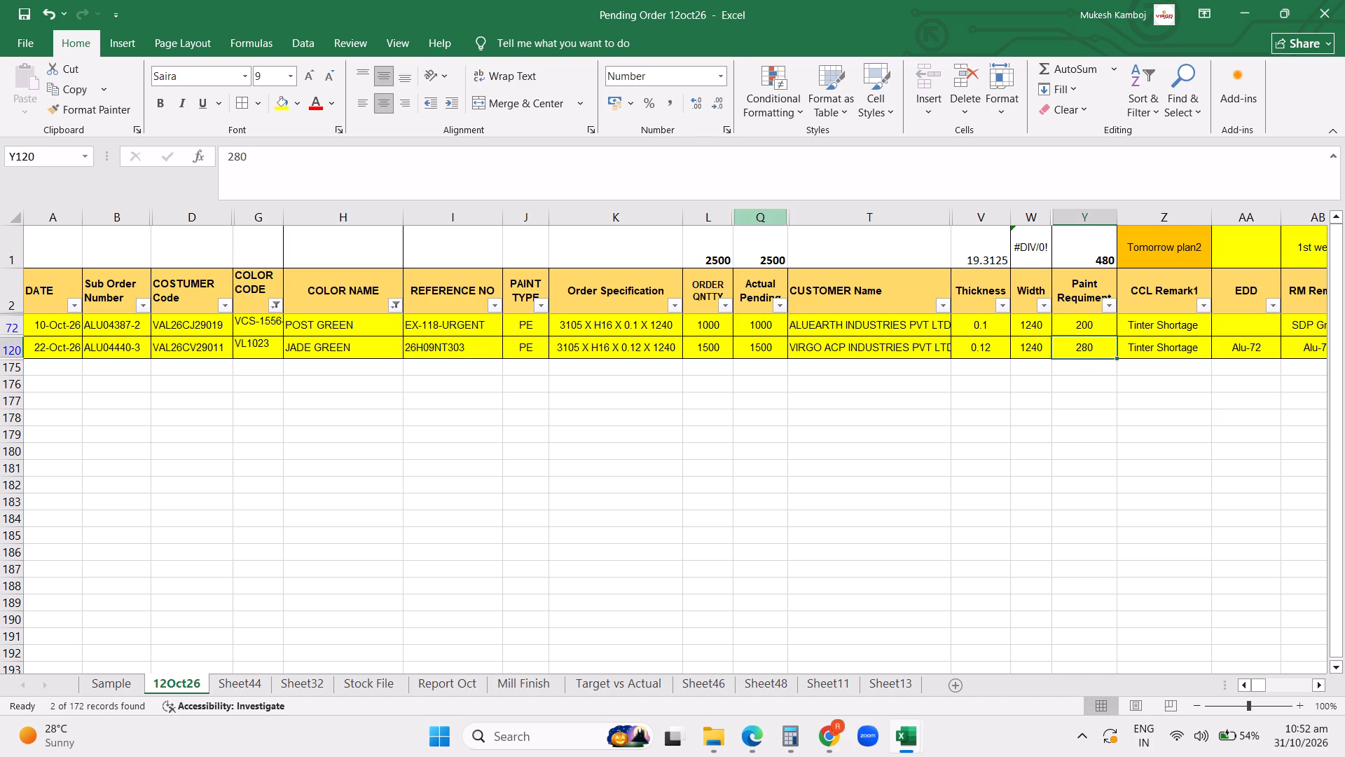
# Hide the columns from Actual Pending through Width (Q to W).
pyautogui.moveTo(769, 216); pyautogui.dragTo(1020, 215)
pyautogui.rightClick(1020, 215)
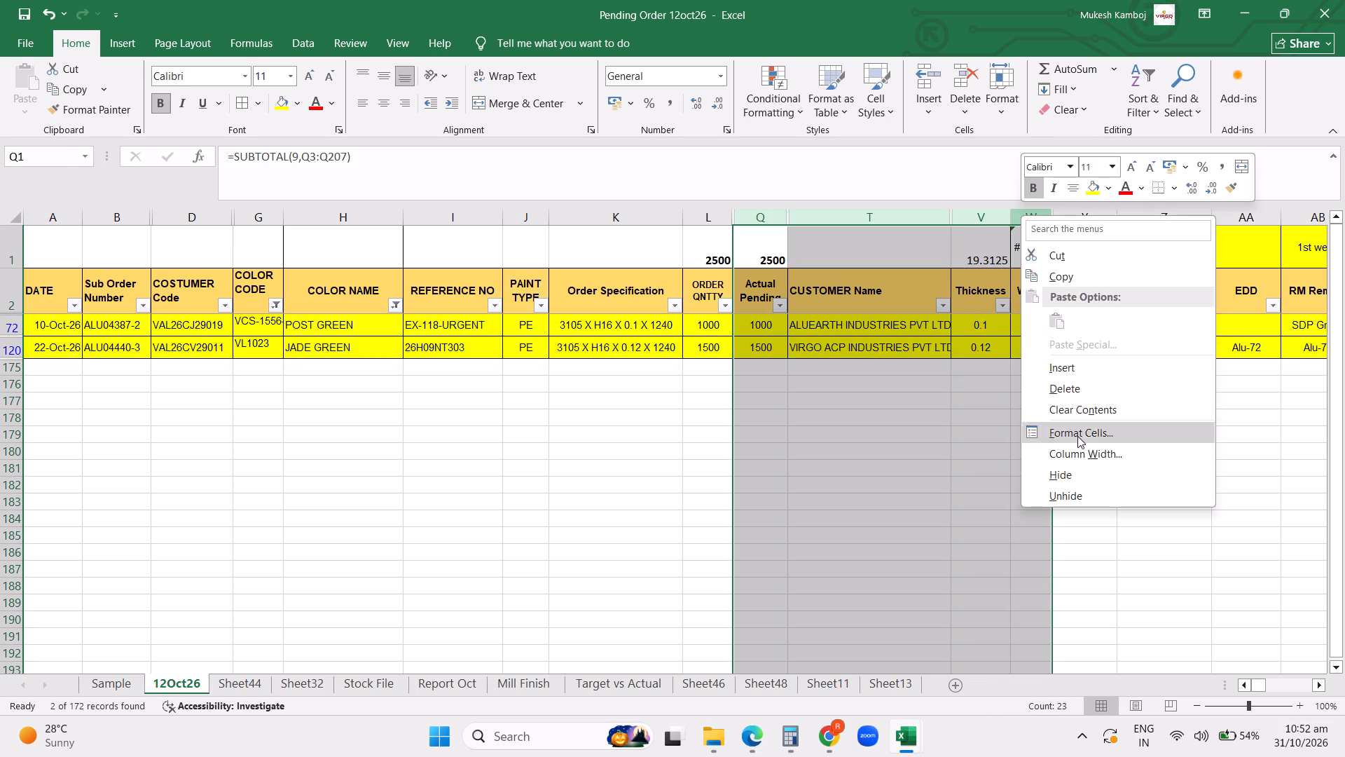
pyautogui.click(1072, 476)
pyautogui.click(860, 473)
pyautogui.click(586, 445)
pyautogui.scroll(4, 379, 378)
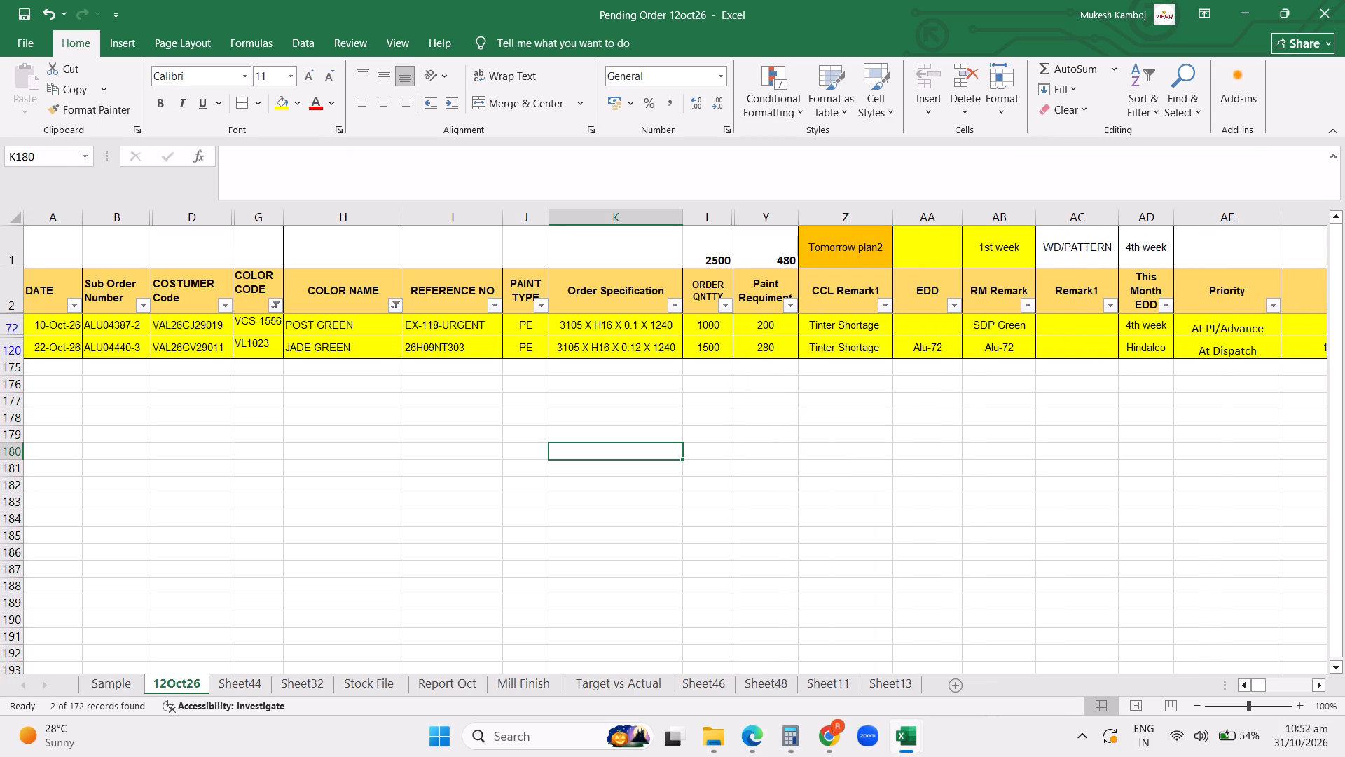
# Widen the COLOR CODE column enough to fit the full code VCS-1556-V2.
pyautogui.moveTo(183, 289); pyautogui.dragTo(768, 346)
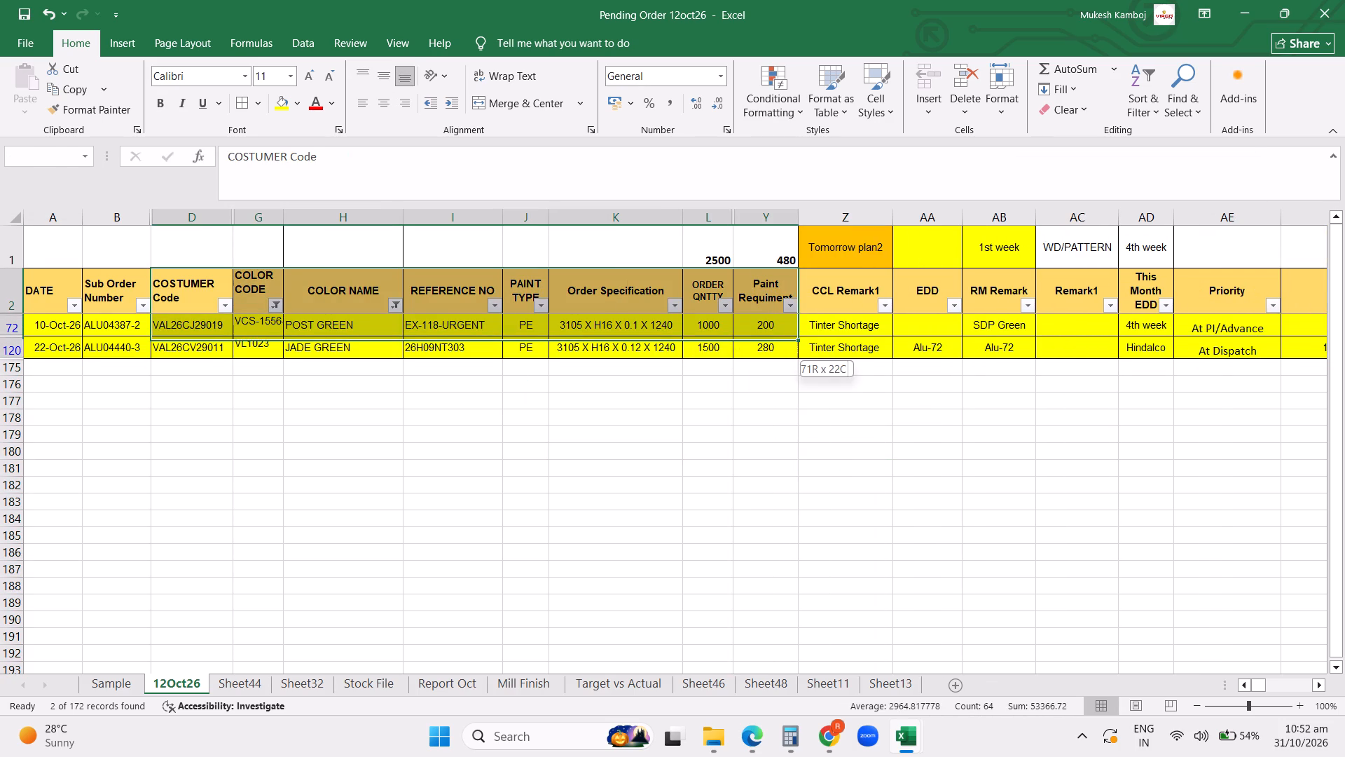
pyautogui.moveTo(768, 346); pyautogui.dragTo(770, 356)
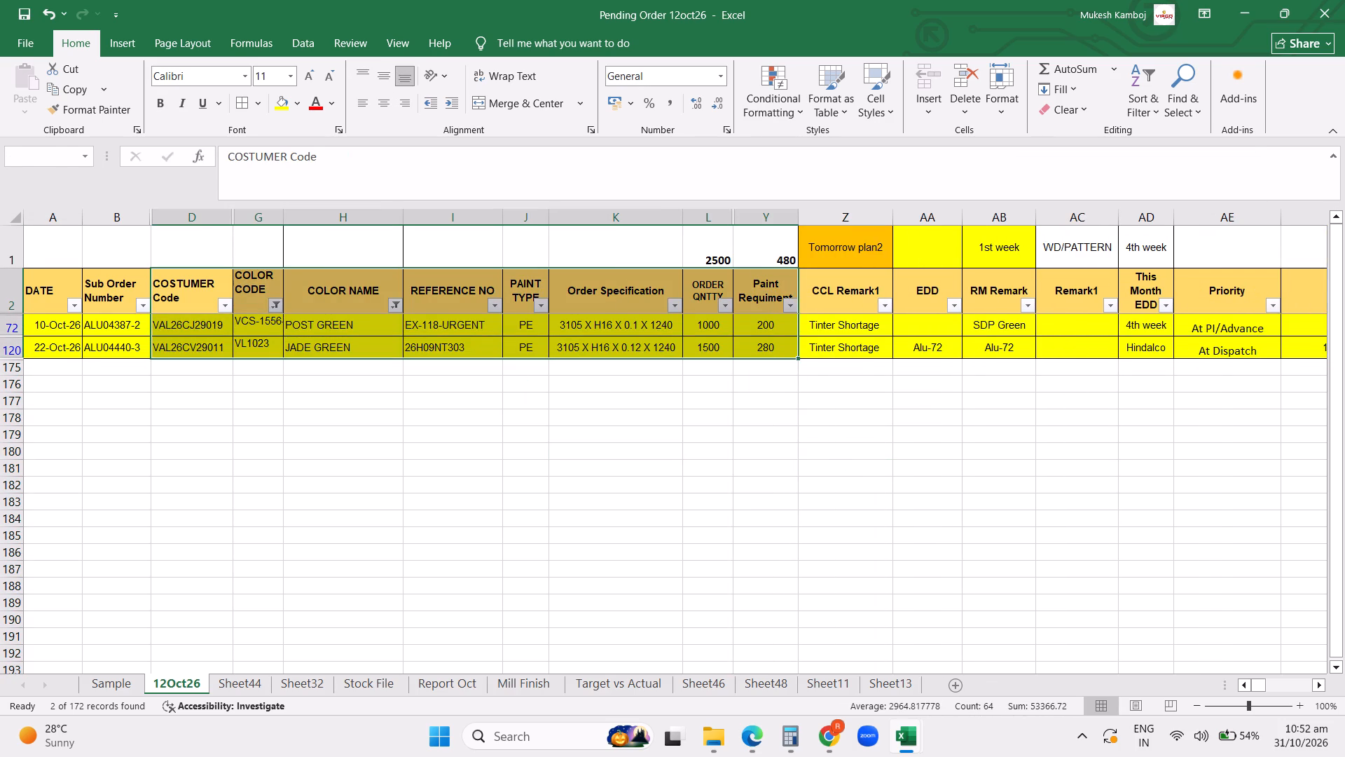
pyautogui.moveTo(284, 219); pyautogui.dragTo(308, 221)
pyautogui.click(308, 219)
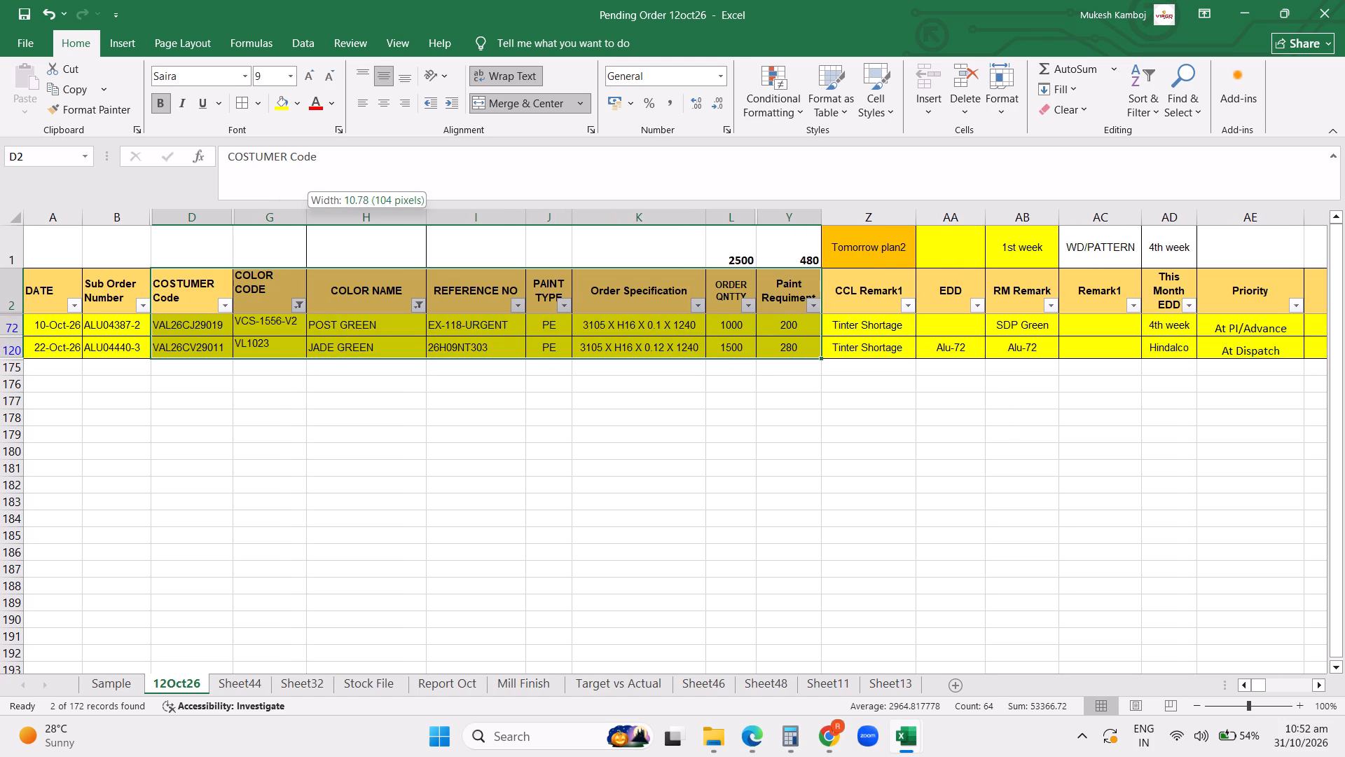
pyautogui.click(435, 499)
# Select the header and both green order rows from COSTUMER Code through Paint Requirement.
pyautogui.moveTo(185, 300); pyautogui.dragTo(726, 354)
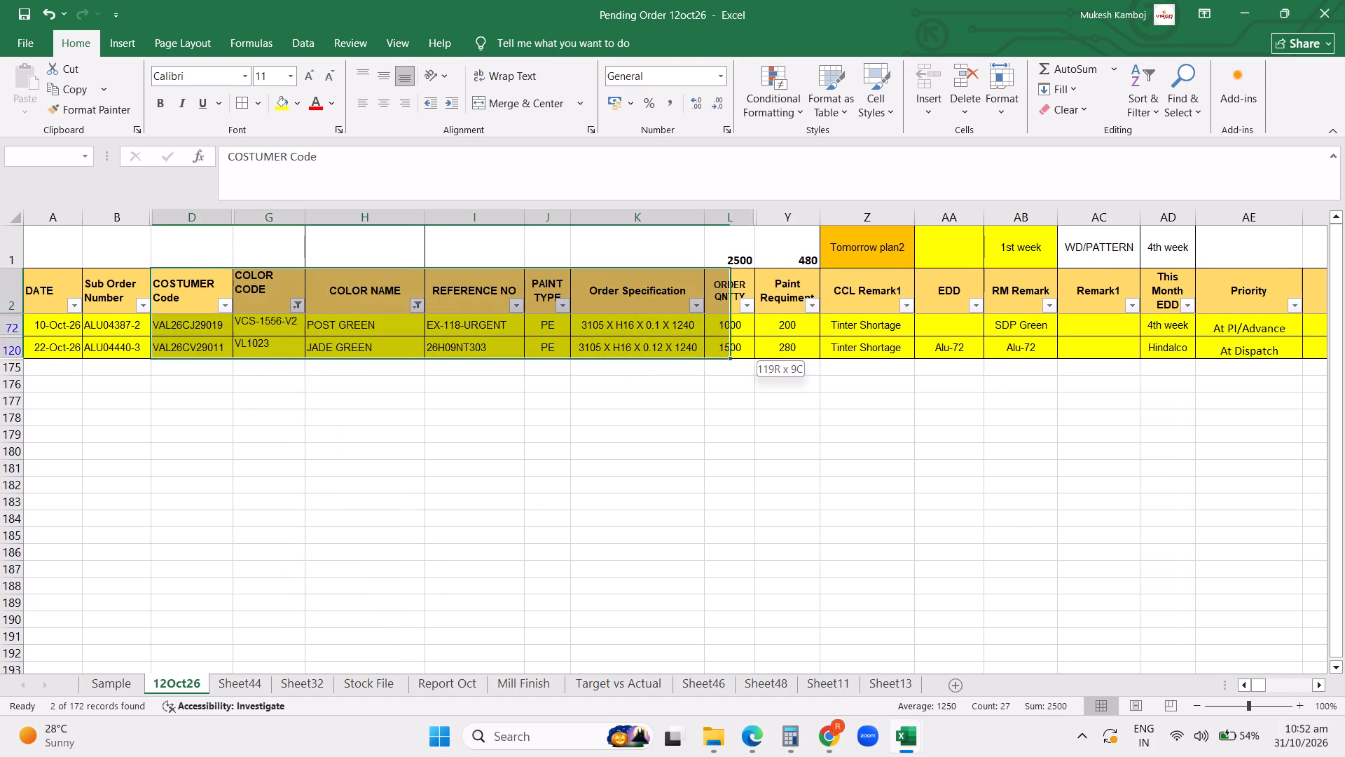
pyautogui.moveTo(726, 354); pyautogui.dragTo(802, 355)
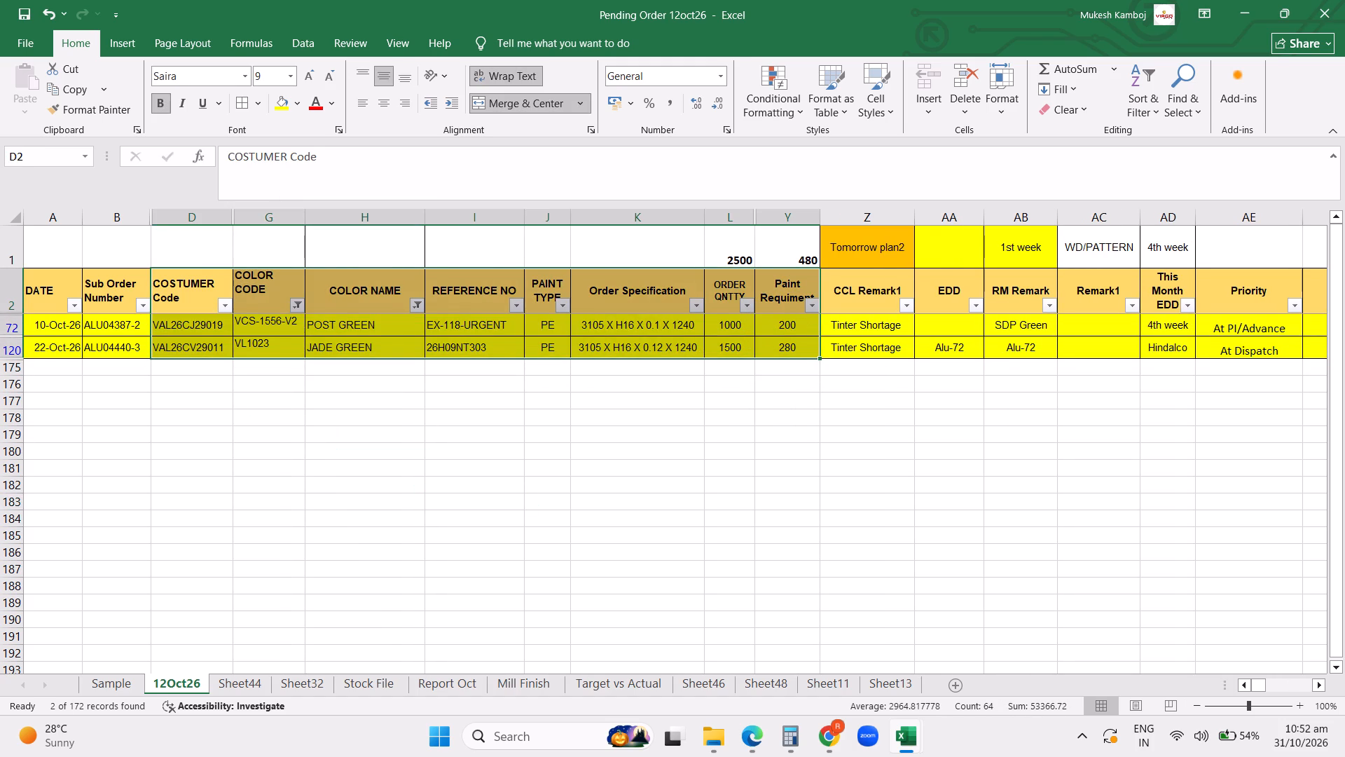
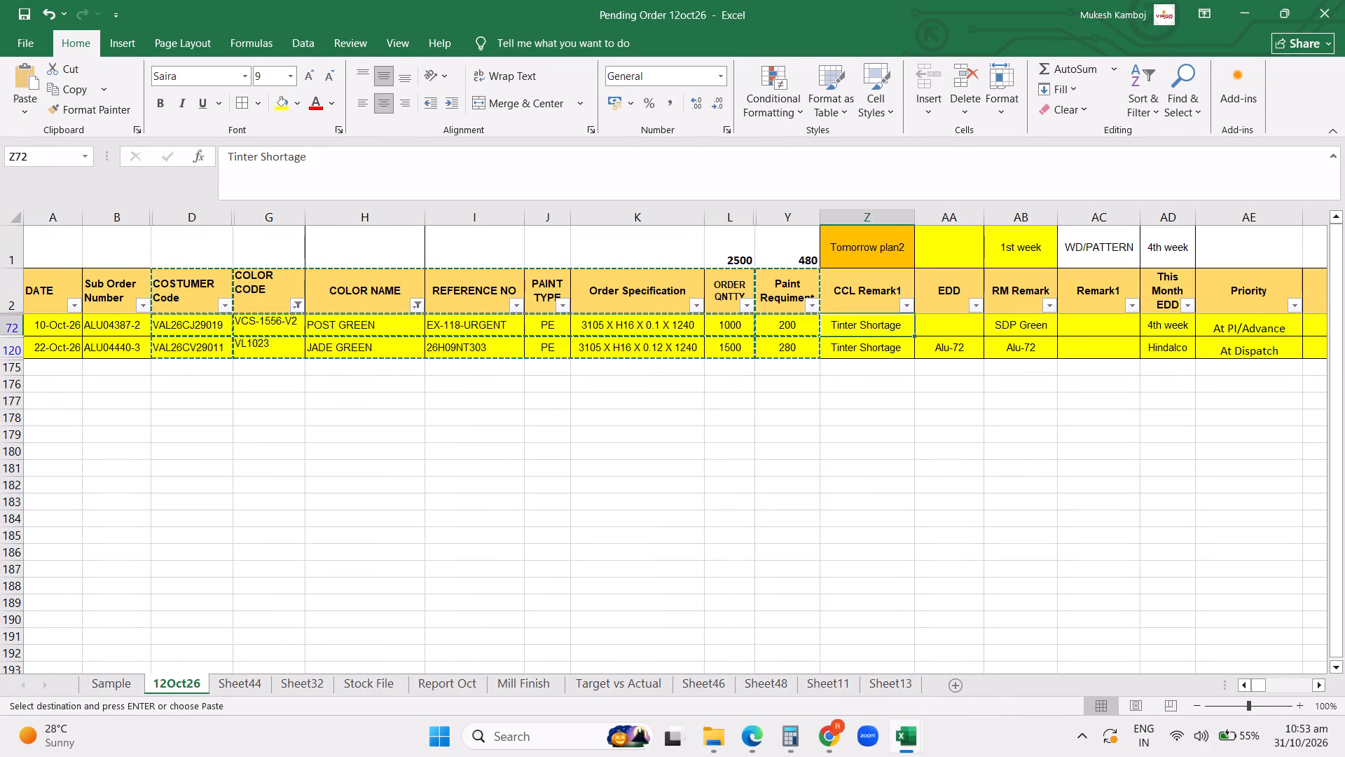
# Set CCL Remark1 to Tomorrow plan2 for both the POST GREEN and JADE GREEN orders, copying it from the first to the second.
pyautogui.write('tom')
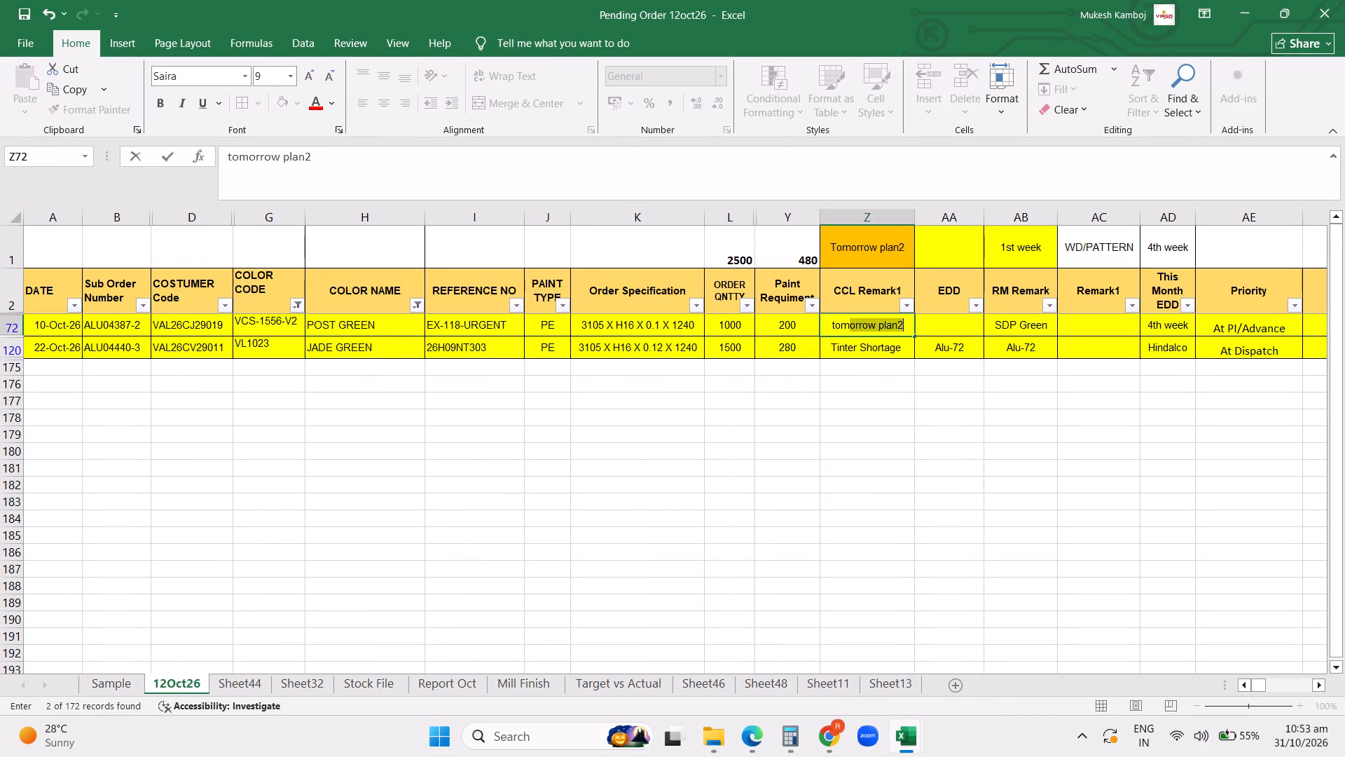
pyautogui.press('Down')
pyautogui.press('Up')
pyautogui.hotkey('ctrl', 'c')
pyautogui.press('Down')
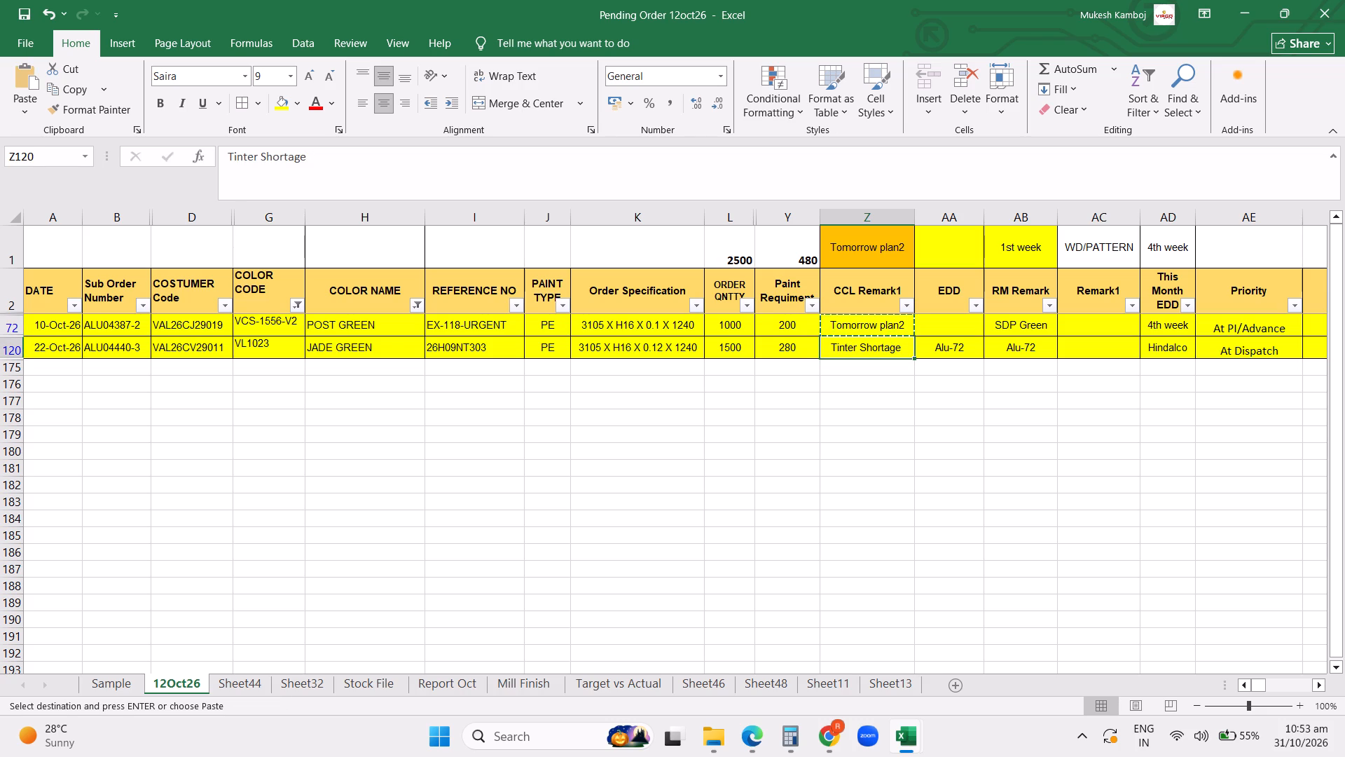
pyautogui.press('Return')
pyautogui.scroll(1, 876, 327)
pyautogui.click(705, 404)
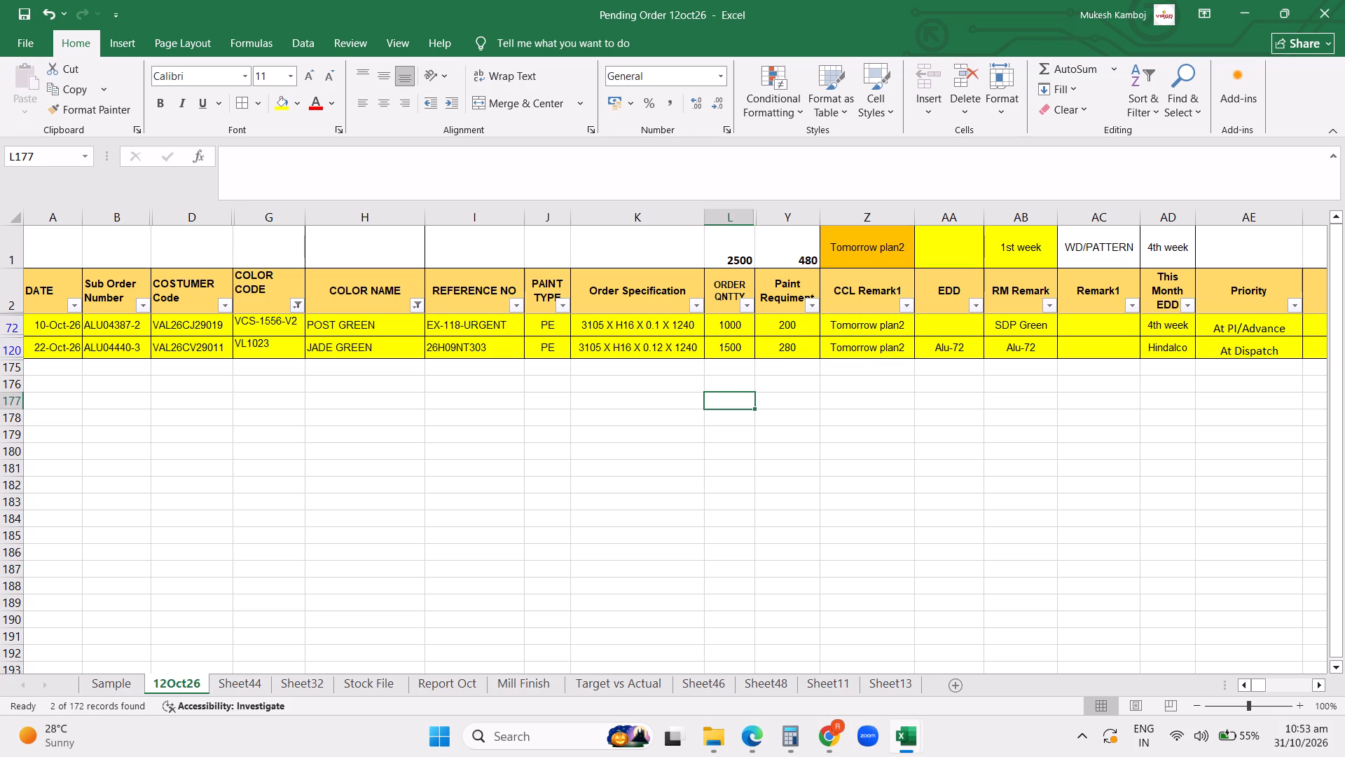
# Narrow the COLOR NAME column so it fits closely around its header and the green colour names.
pyautogui.moveTo(427, 219); pyautogui.dragTo(397, 221)
pyautogui.click(558, 424)
pyautogui.click(745, 430)
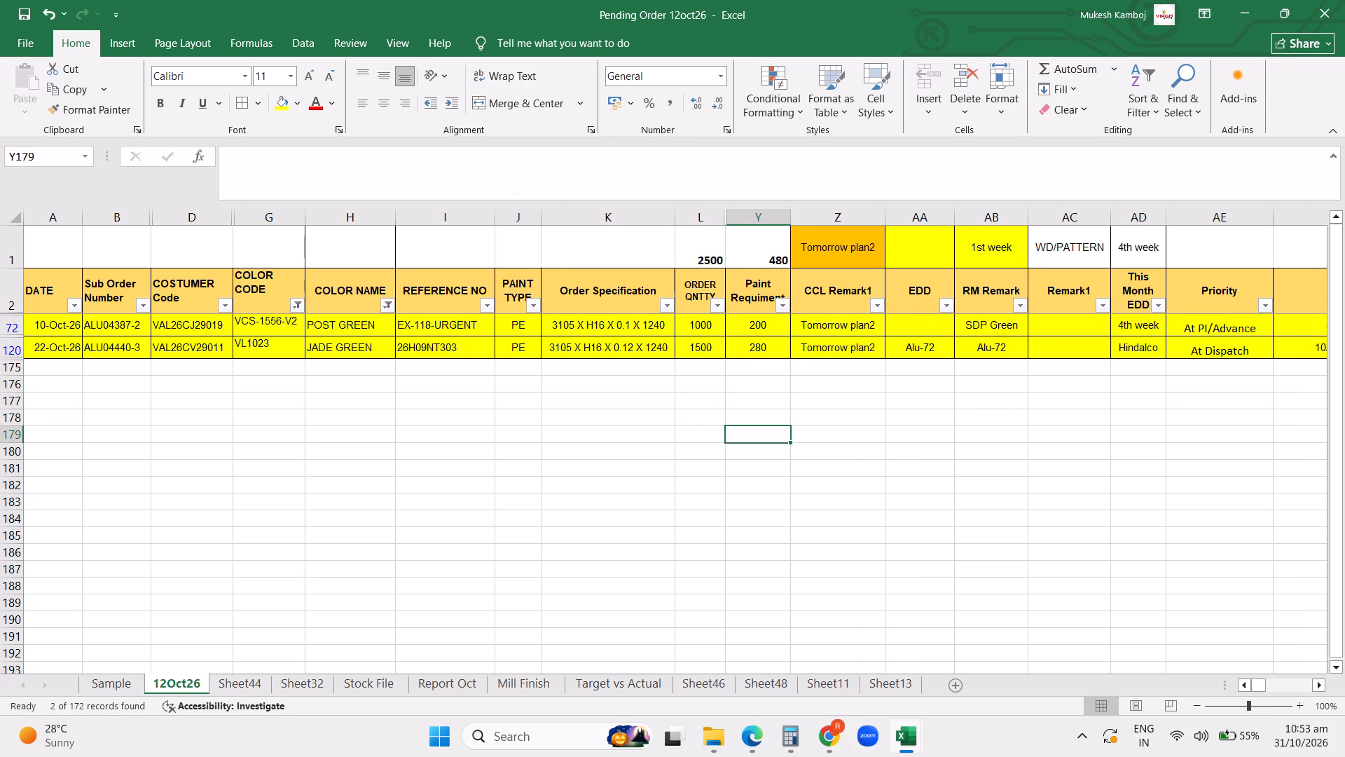
# Select the header and both green order rows from COSTUMER Code through CCL Remark1.
pyautogui.scroll(6, 745, 430)
pyautogui.click(469, 472)
pyautogui.moveTo(205, 294); pyautogui.dragTo(266, 294)
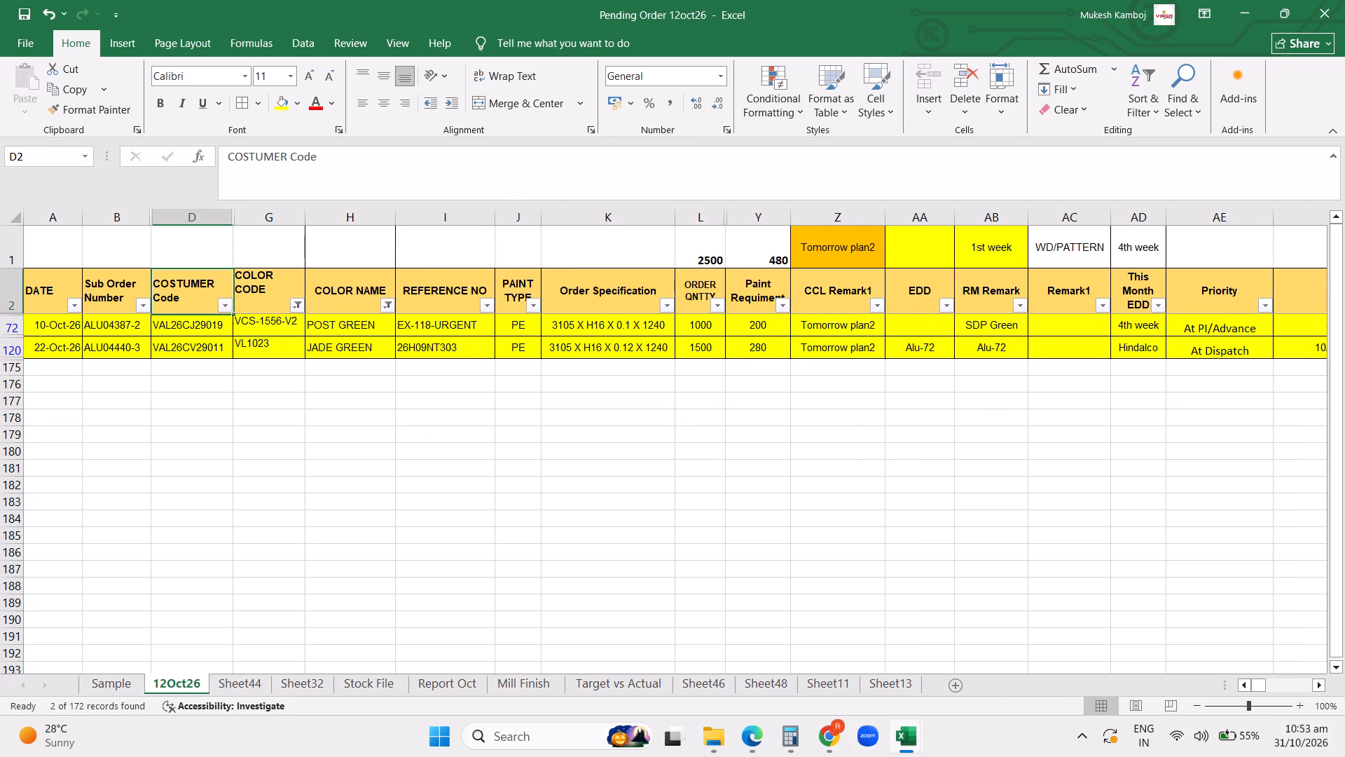
pyautogui.moveTo(266, 294); pyautogui.dragTo(817, 348)
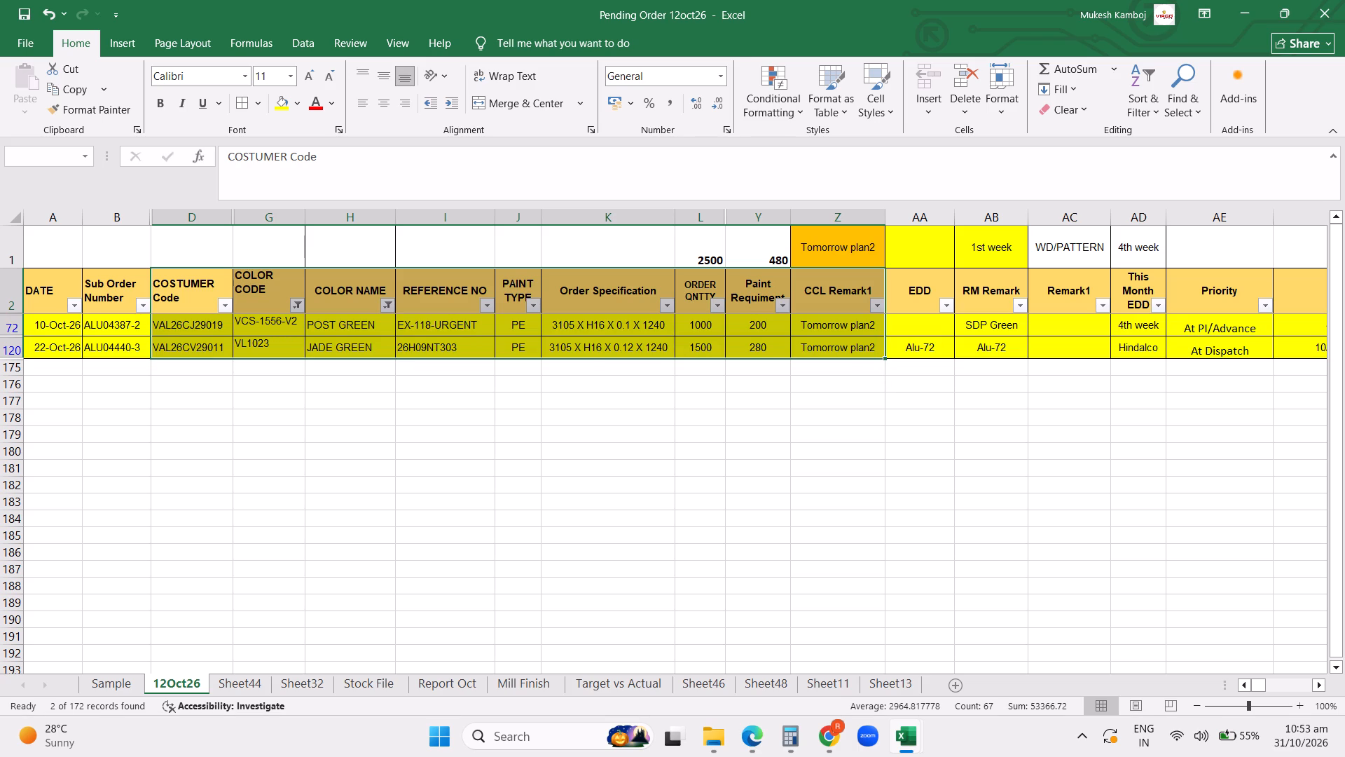
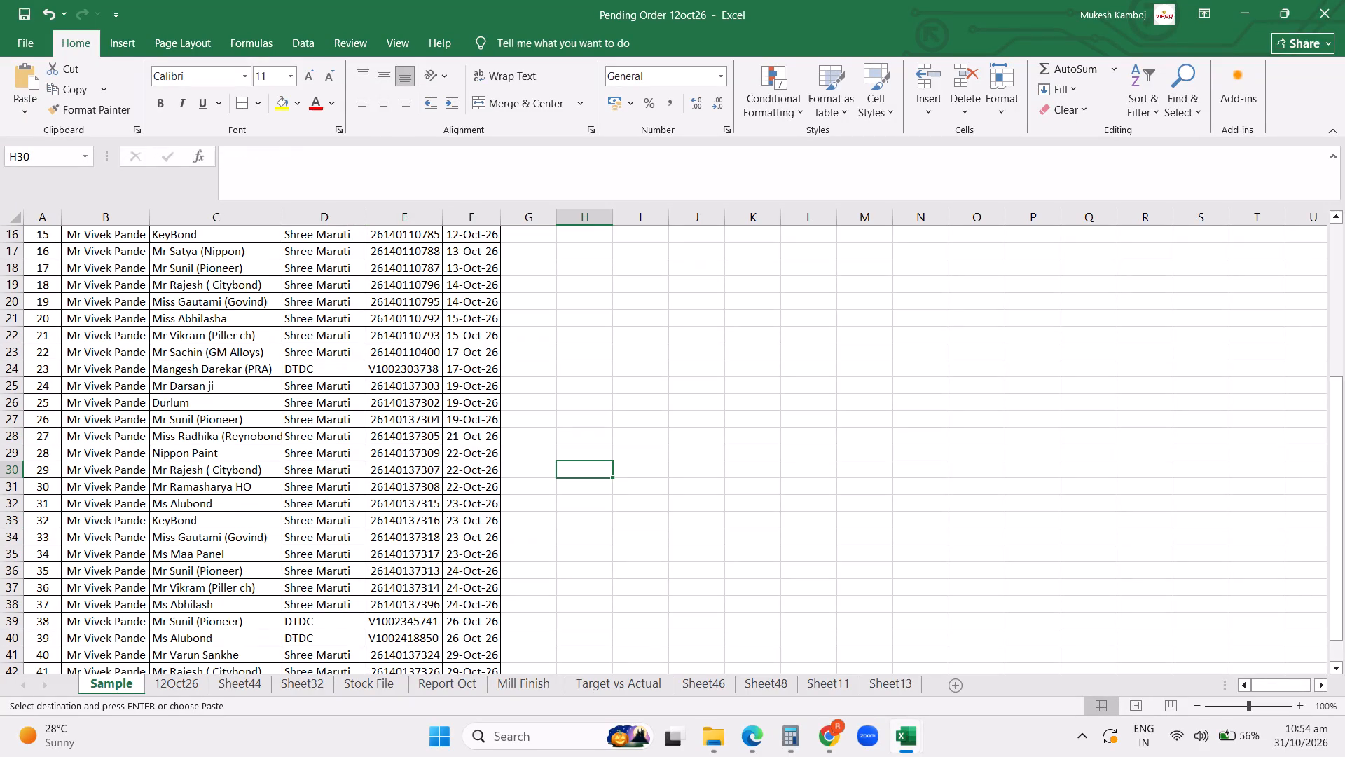
# Select the courier list on the Sample sheet from its header row down through the entries, covering Sr No. to Date.
pyautogui.scroll(11, 470, 499)
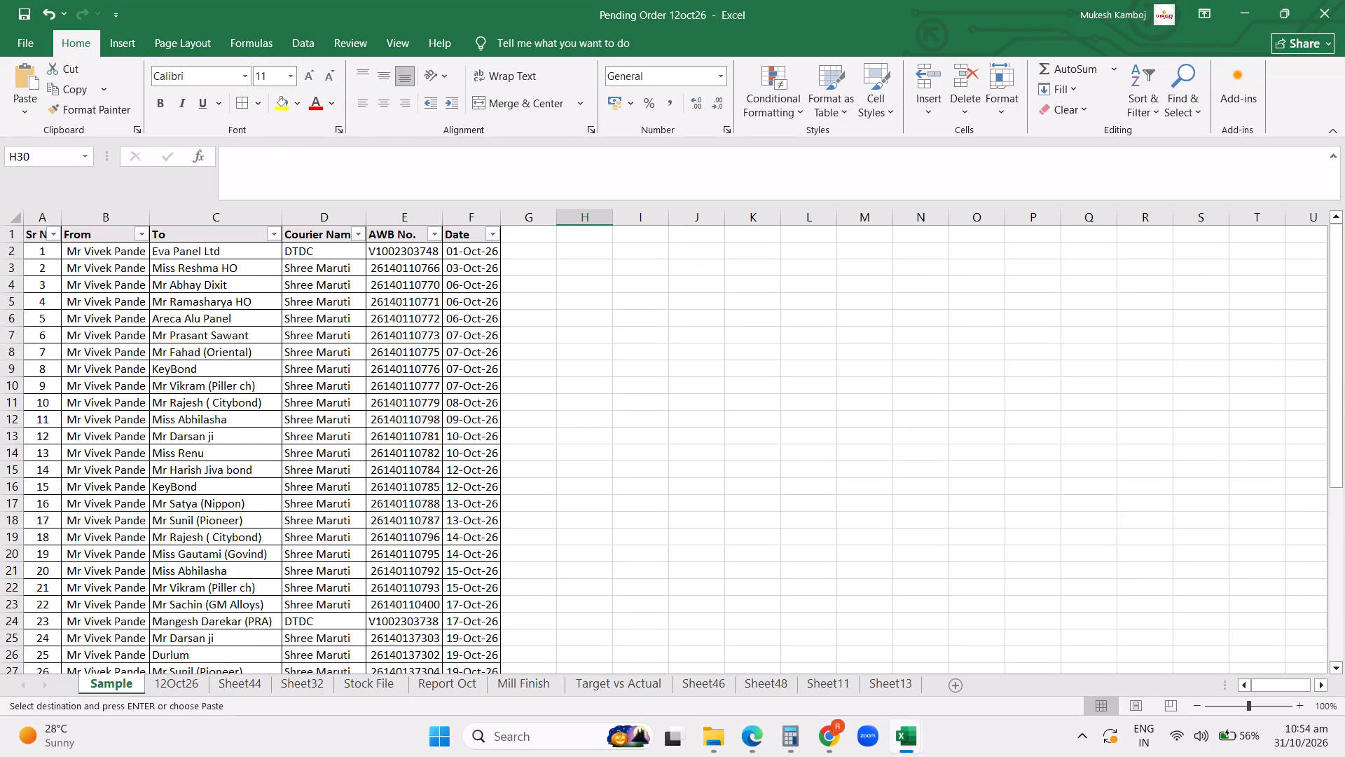
pyautogui.moveTo(35, 233); pyautogui.dragTo(476, 756)
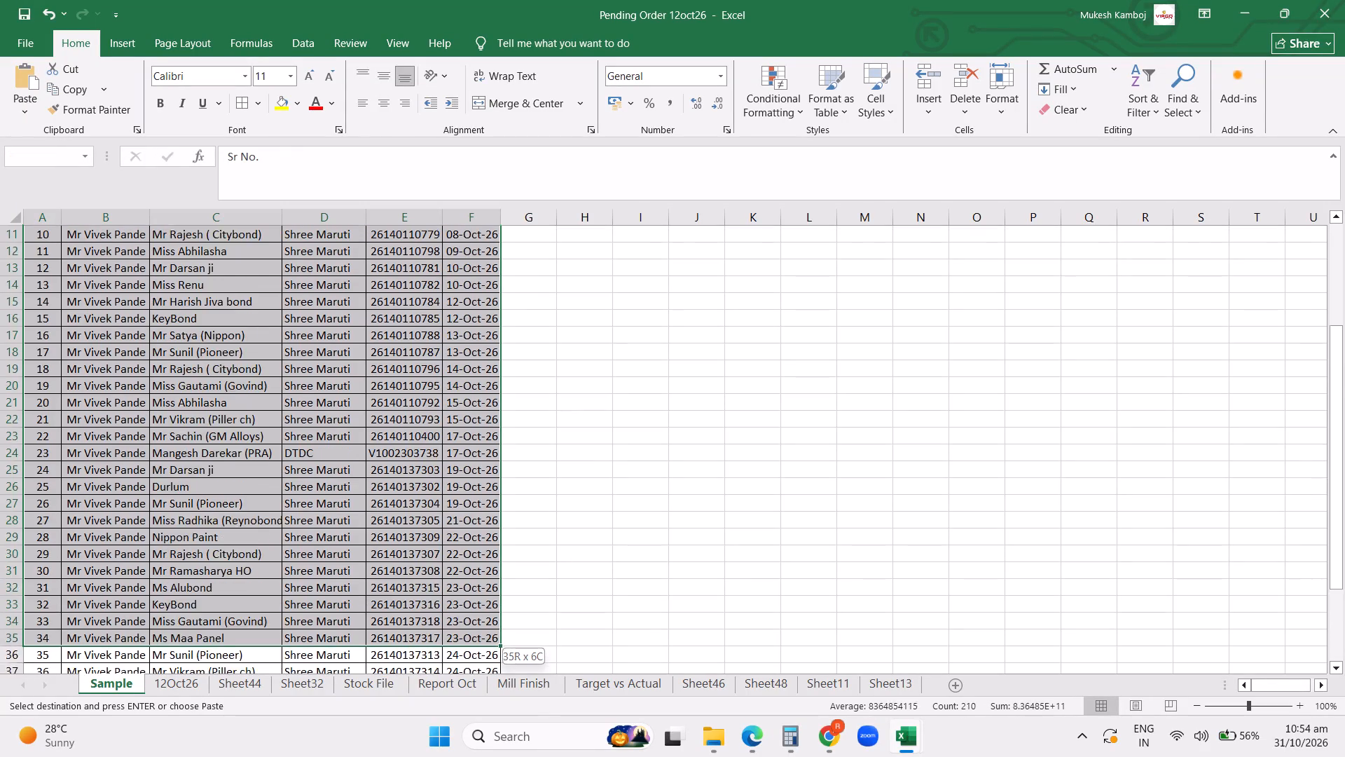
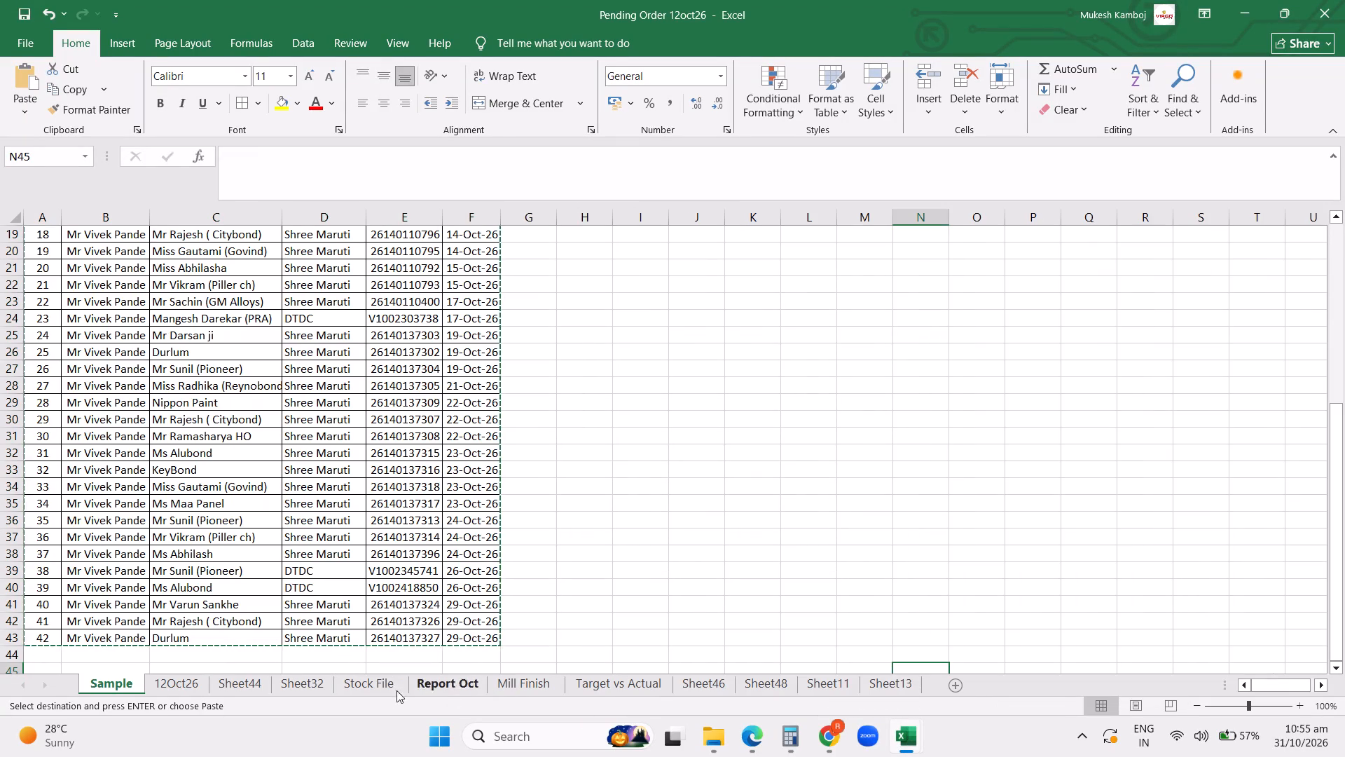
# Clear the Customer Name filter on the Stock File sheet.
pyautogui.click(373, 682)
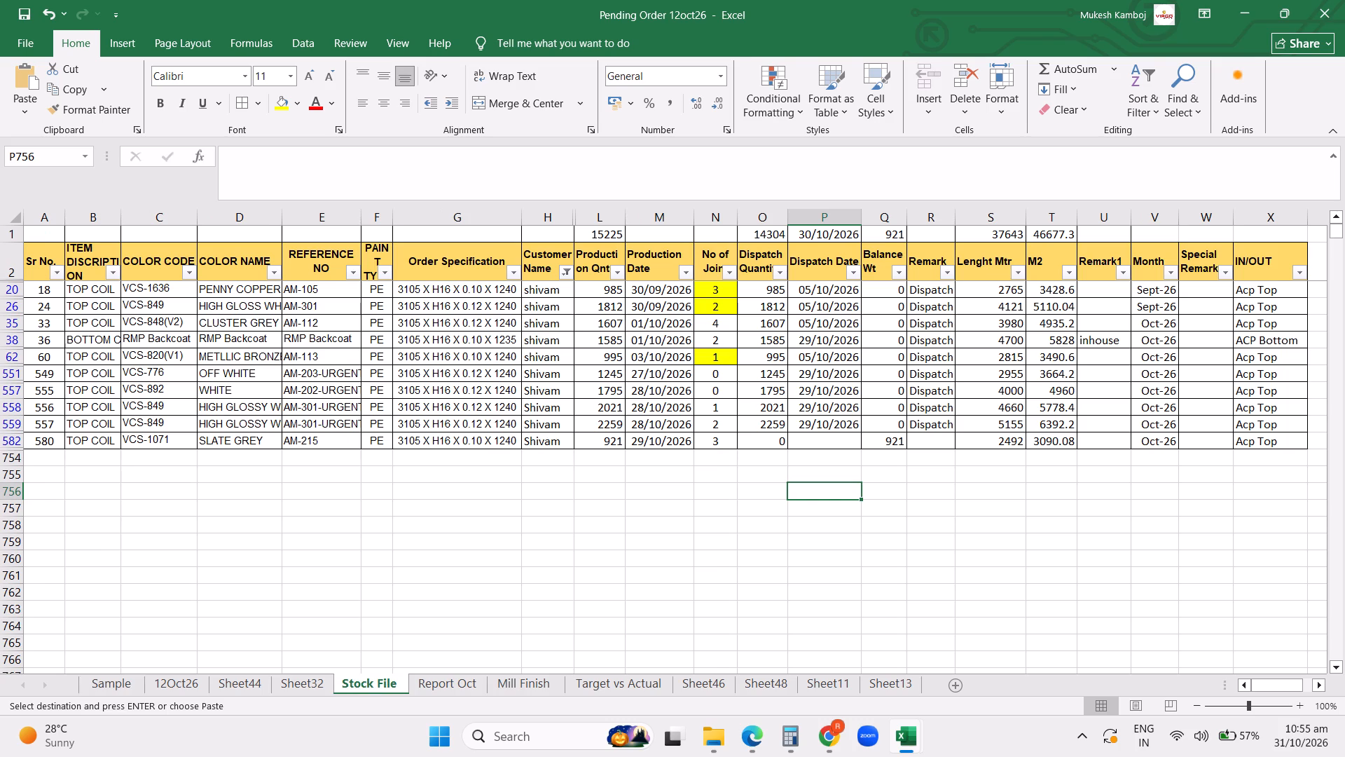
pyautogui.click(564, 271)
pyautogui.click(472, 378)
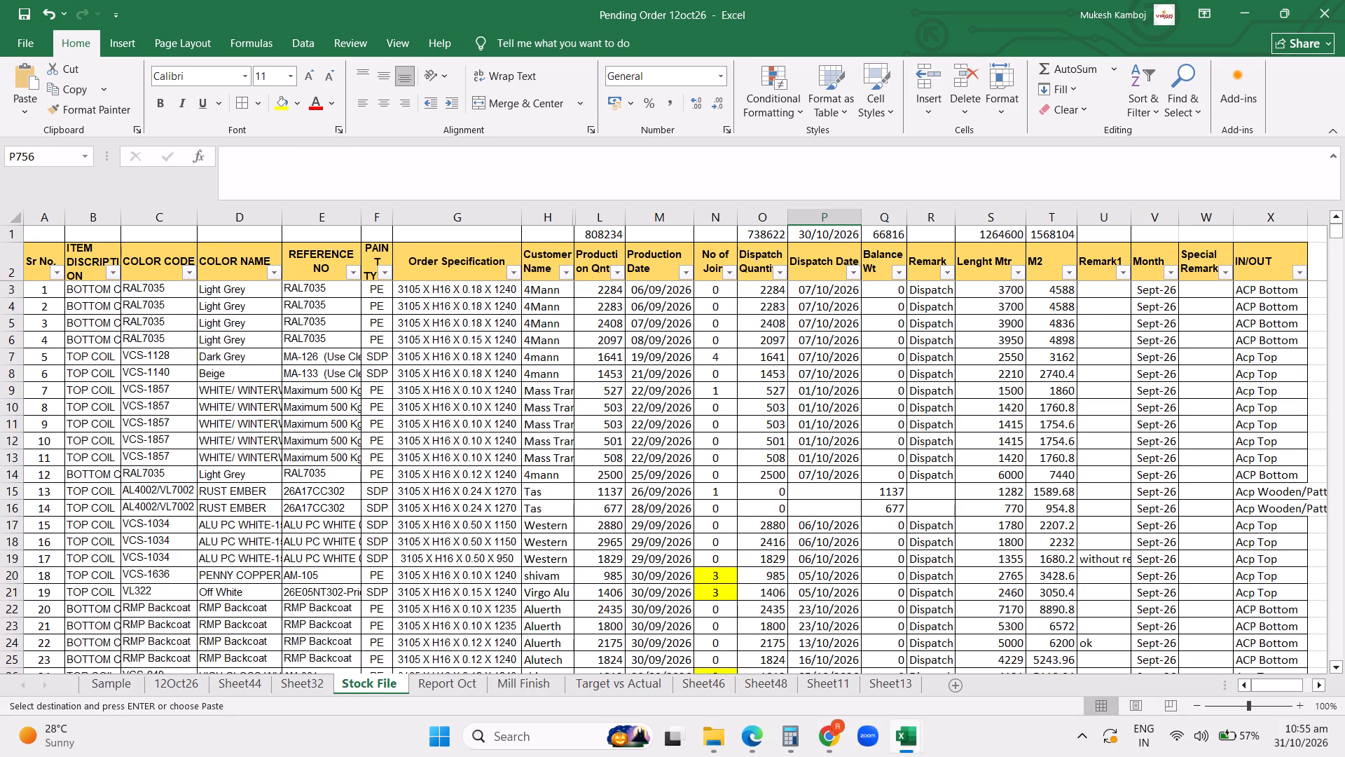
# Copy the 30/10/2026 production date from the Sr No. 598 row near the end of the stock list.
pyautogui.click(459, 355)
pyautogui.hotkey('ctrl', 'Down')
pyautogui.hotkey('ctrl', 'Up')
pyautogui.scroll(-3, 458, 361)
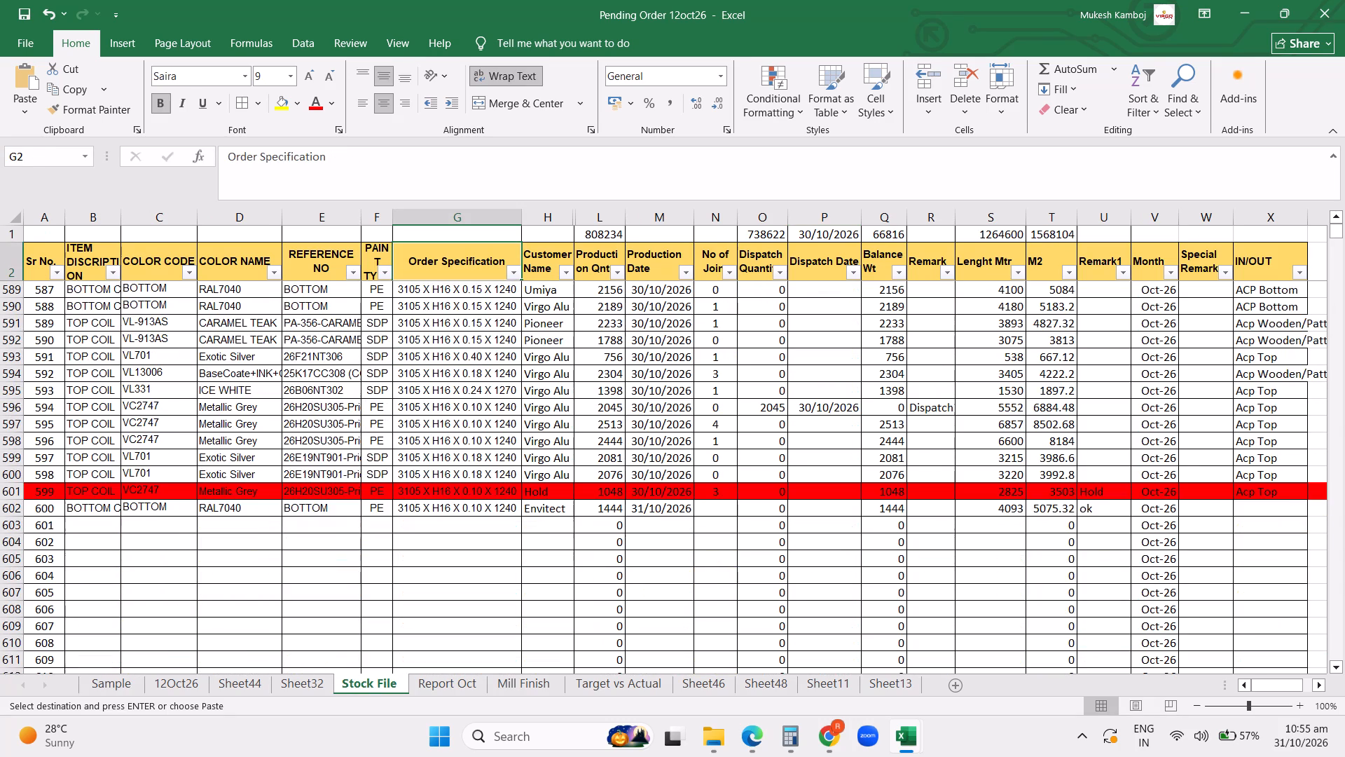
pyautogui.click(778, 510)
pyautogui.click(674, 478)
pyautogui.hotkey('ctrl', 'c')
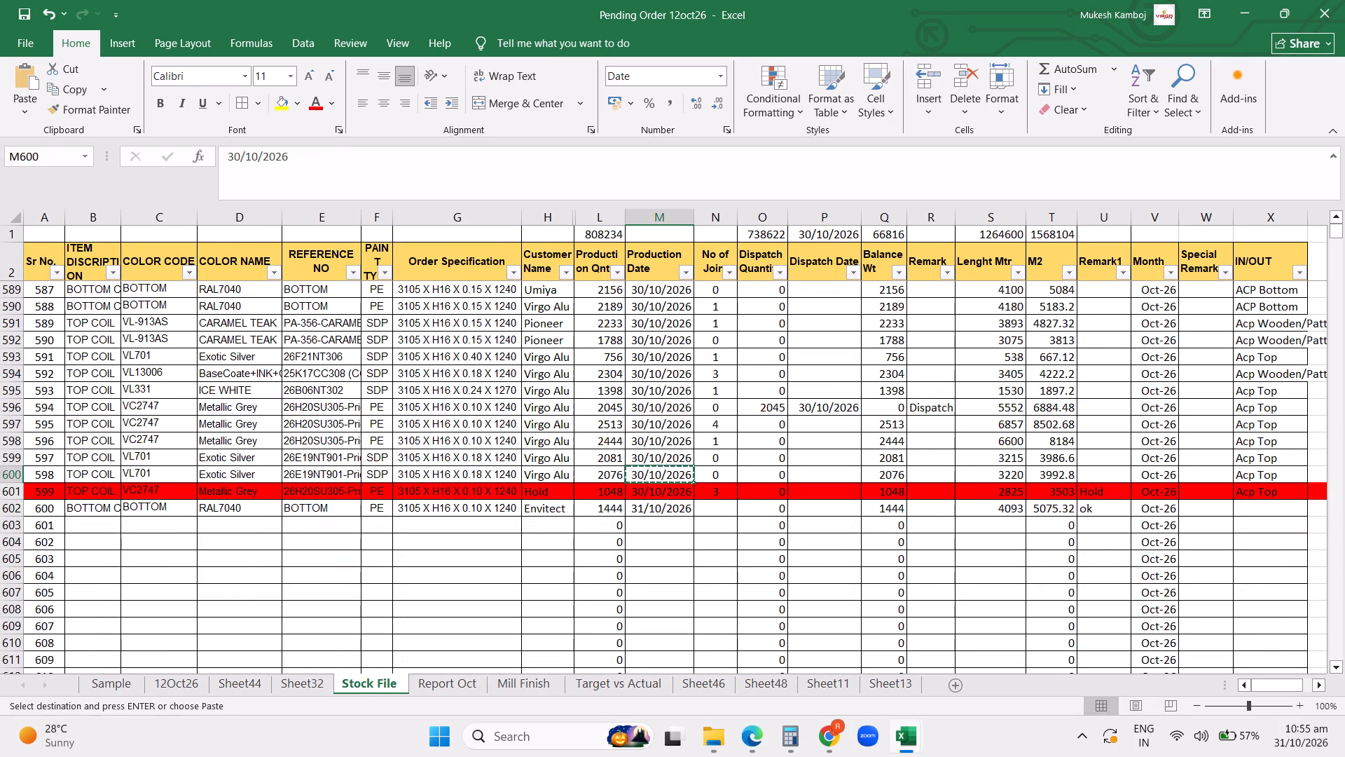
# Unhide the columns between Customer Name and Production Qnt.
pyautogui.scroll(5, 661, 522)
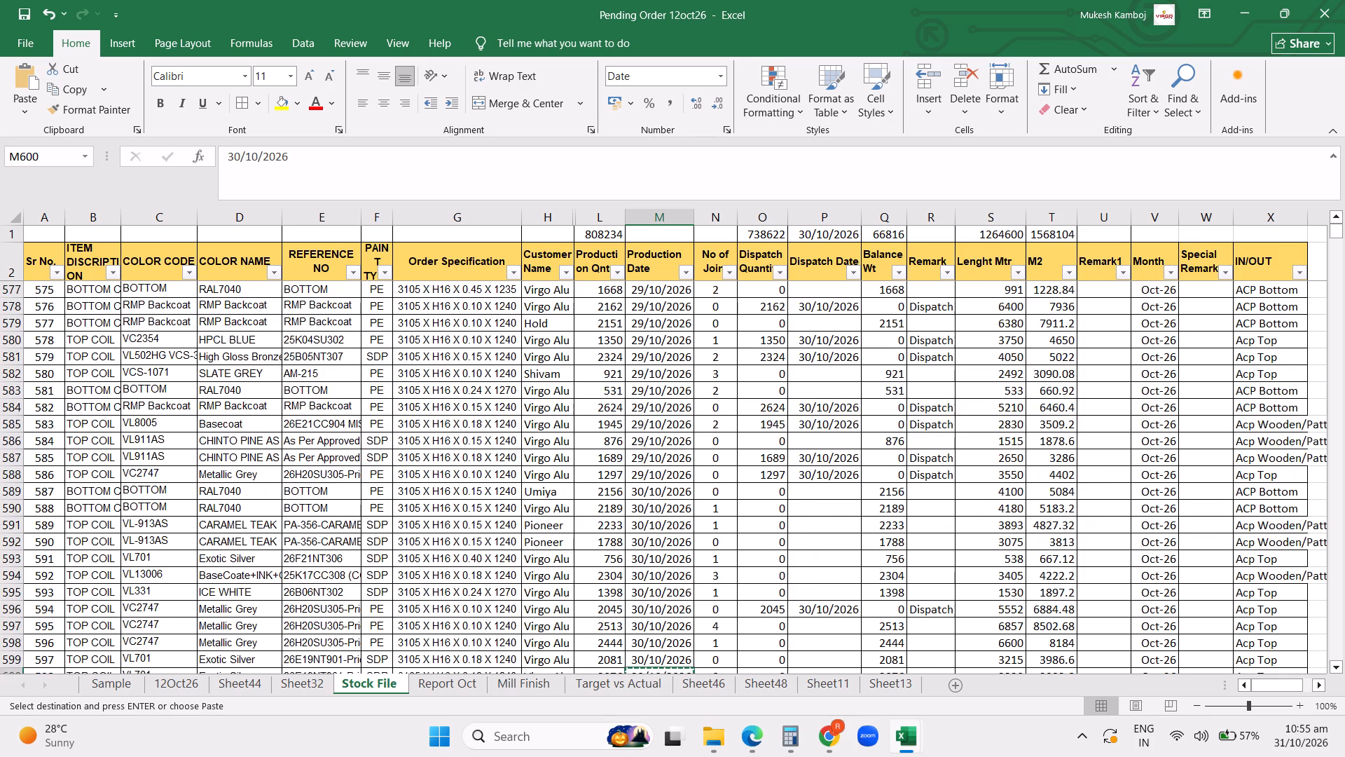
pyautogui.scroll(4, 662, 521)
pyautogui.moveTo(554, 221); pyautogui.dragTo(595, 217)
pyautogui.rightClick(595, 217)
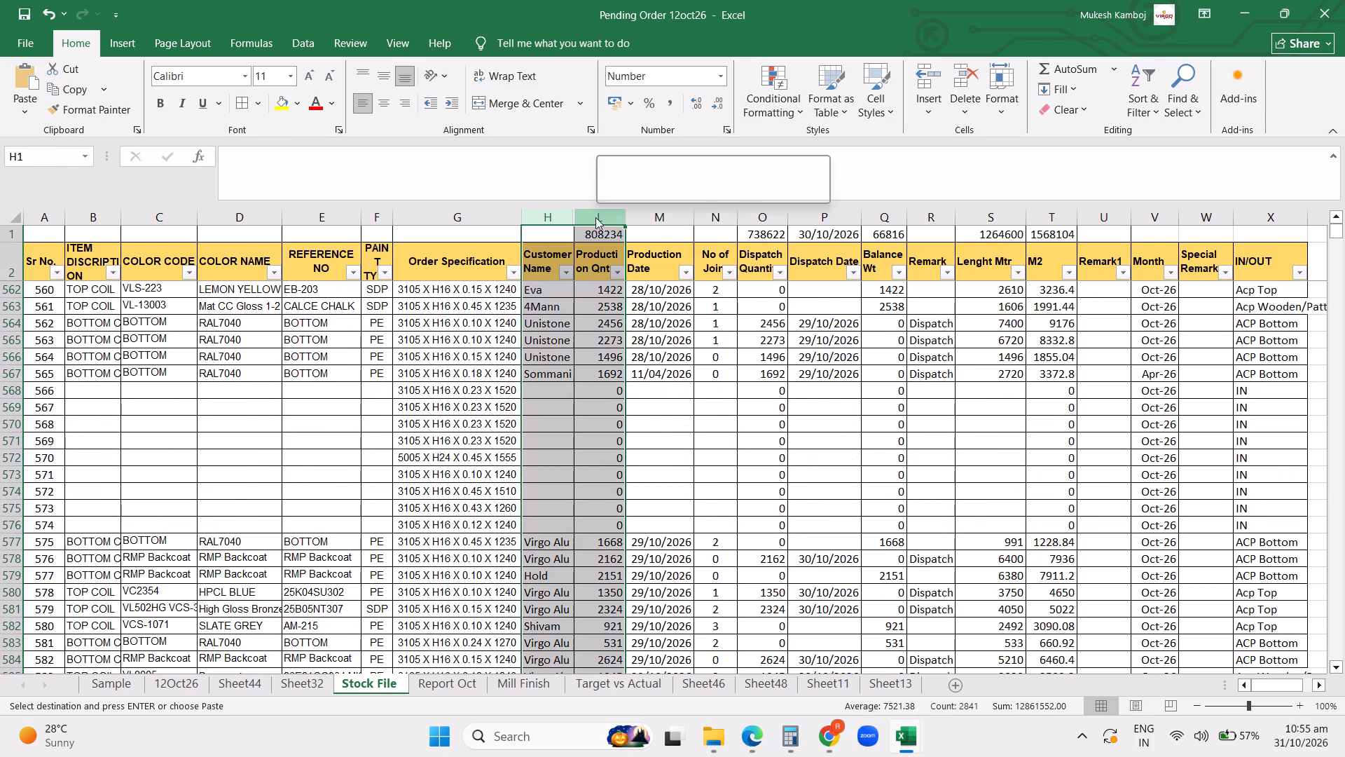
pyautogui.click(656, 499)
# Total the incoming material of Sr No. 570, 571 and 574, and enter 9.3 as mill finish Received for 29-Oct-26 on Report Oct.
pyautogui.click(708, 494)
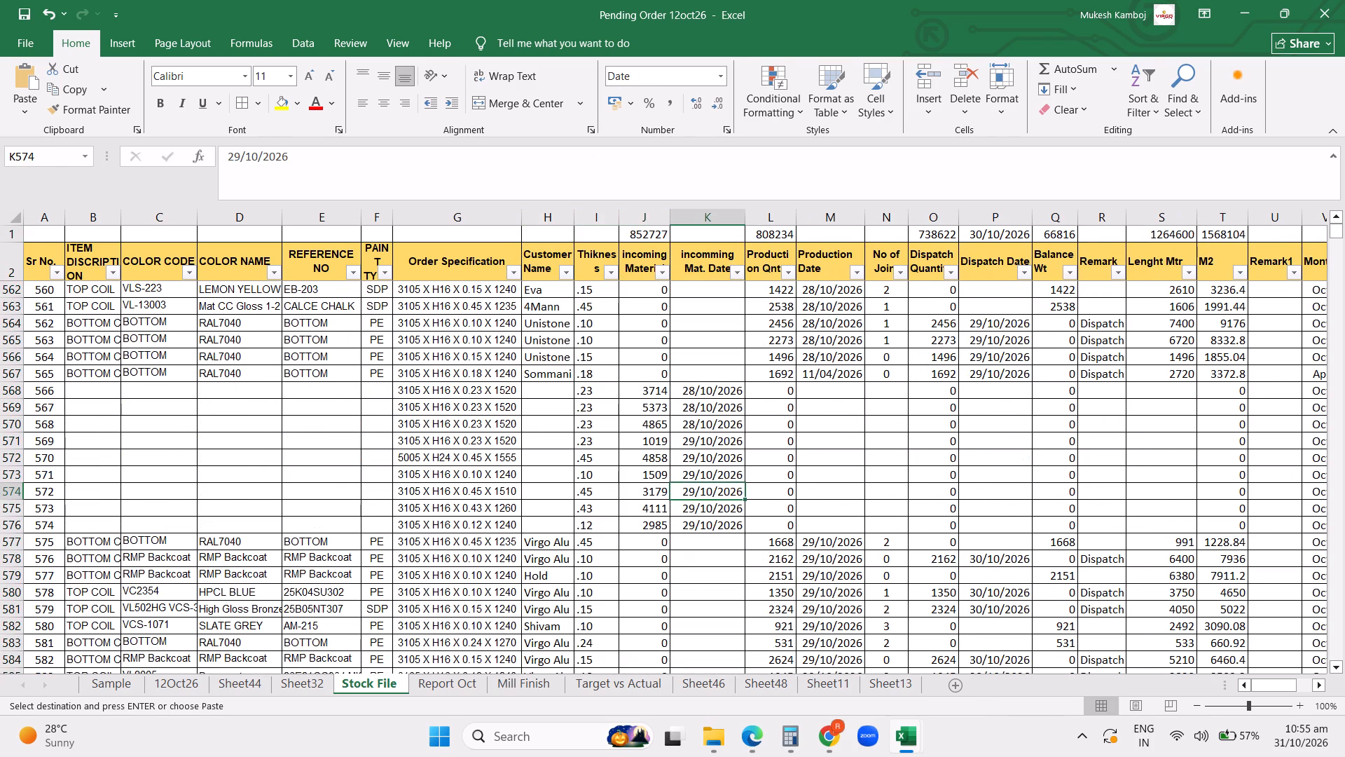
pyautogui.click(782, 460)
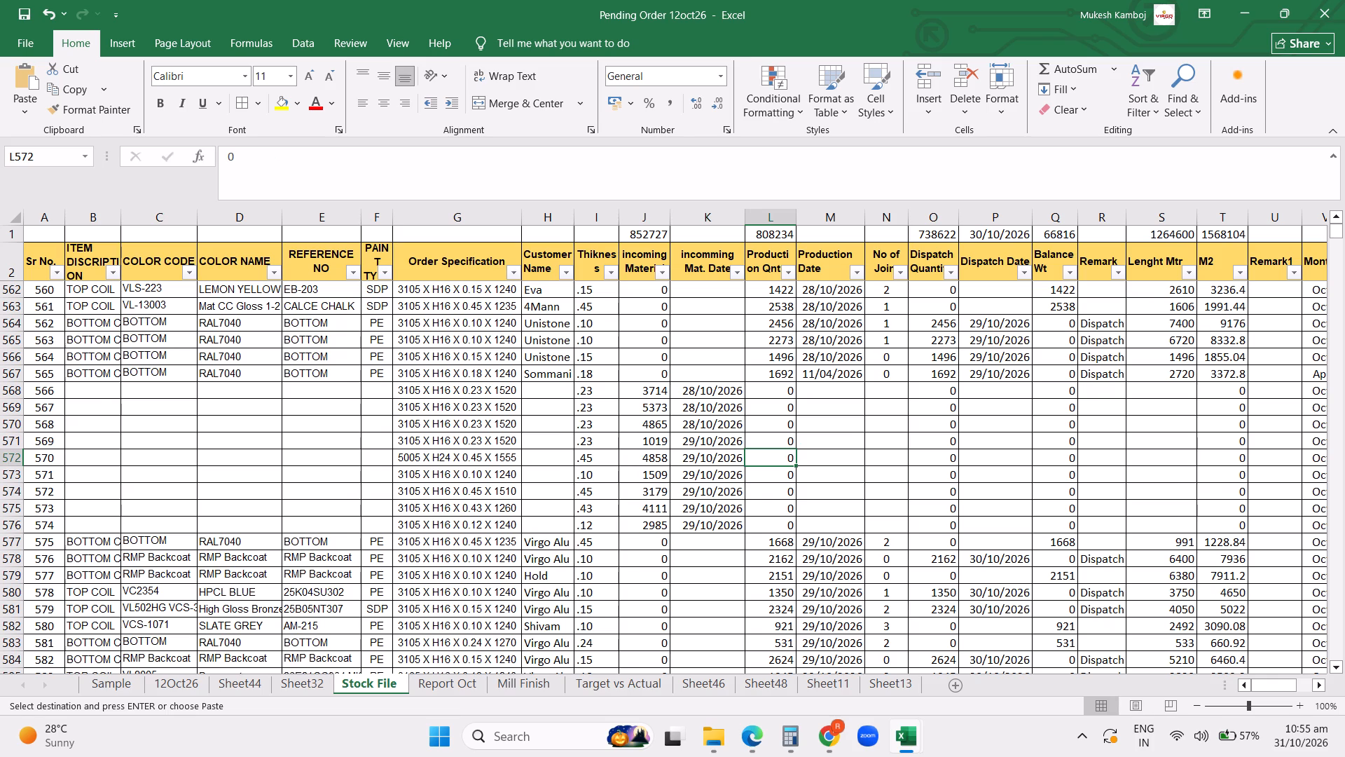
pyautogui.moveTo(656, 458); pyautogui.dragTo(656, 466)
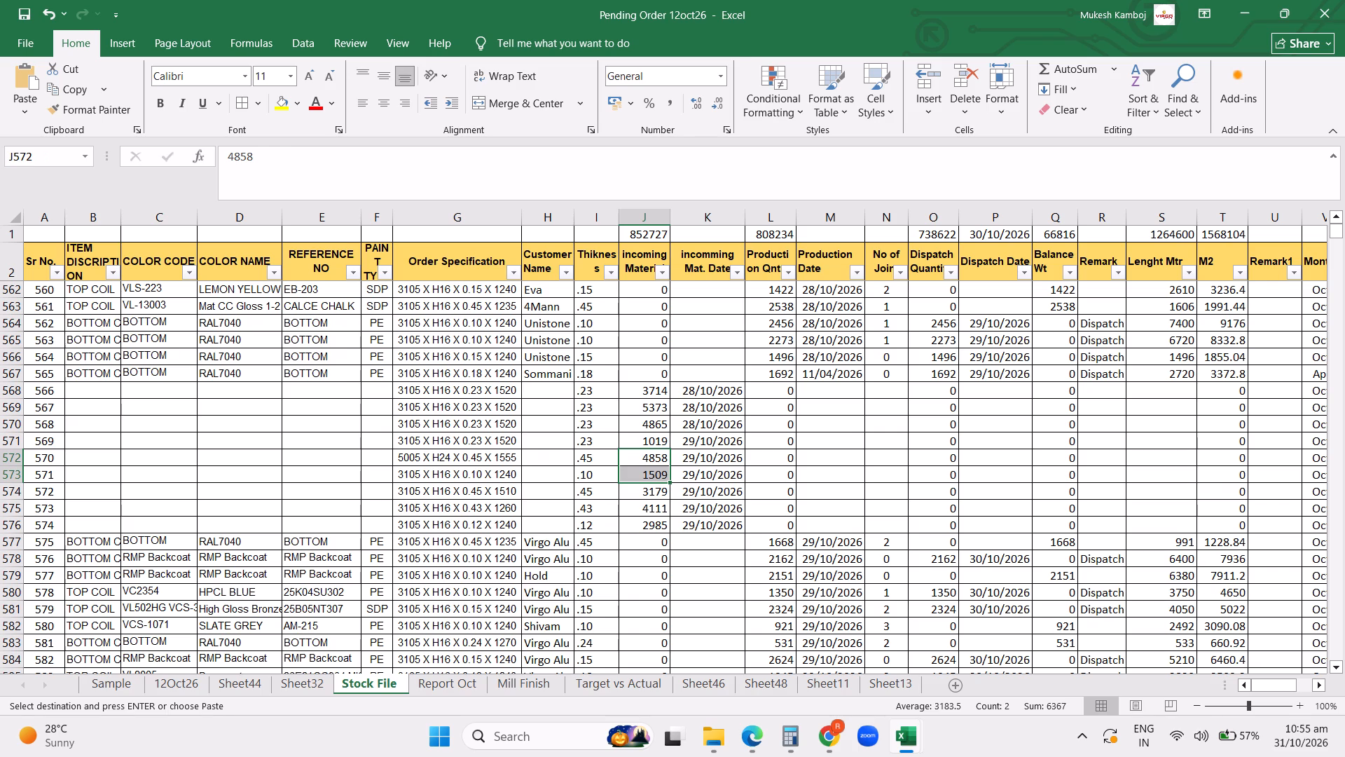
pyautogui.keyDown('ctrl'); pyautogui.click(644, 522); pyautogui.keyUp('ctrl')
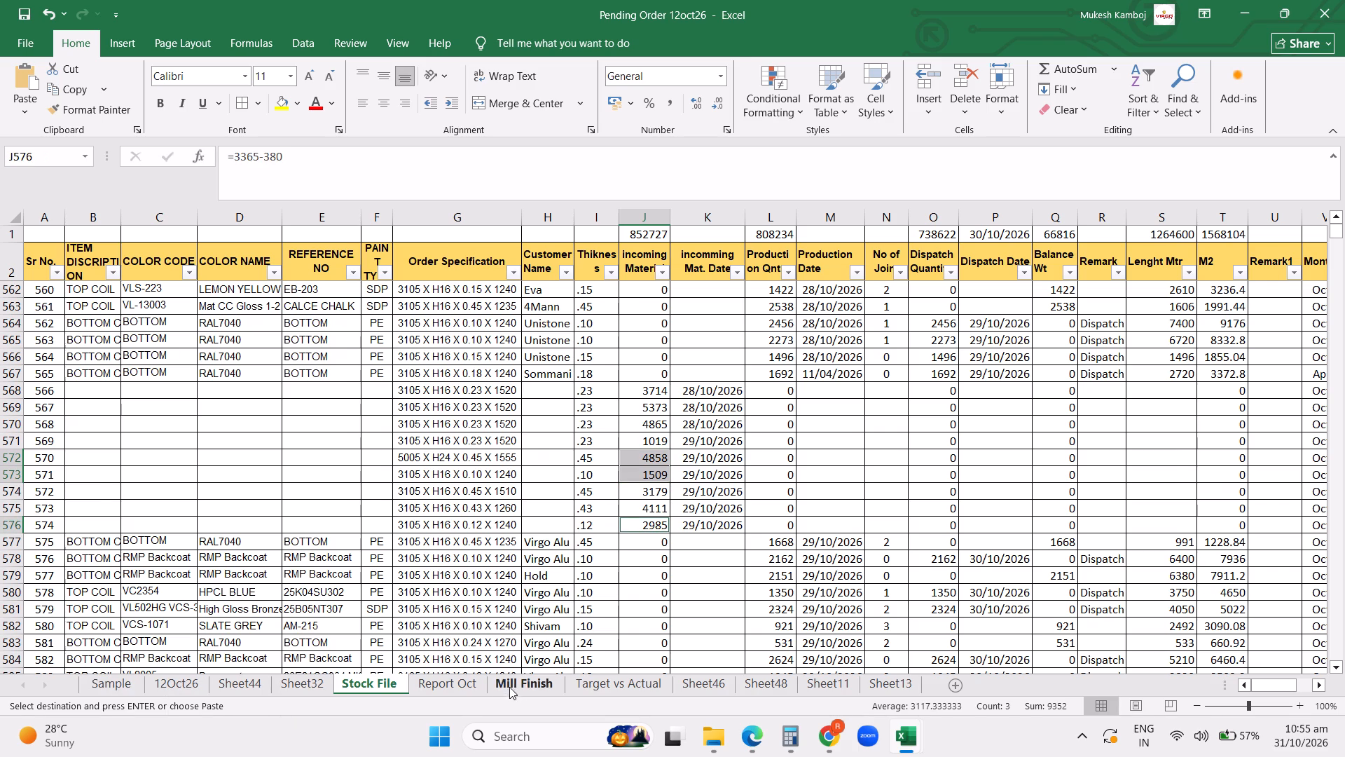
pyautogui.click(444, 686)
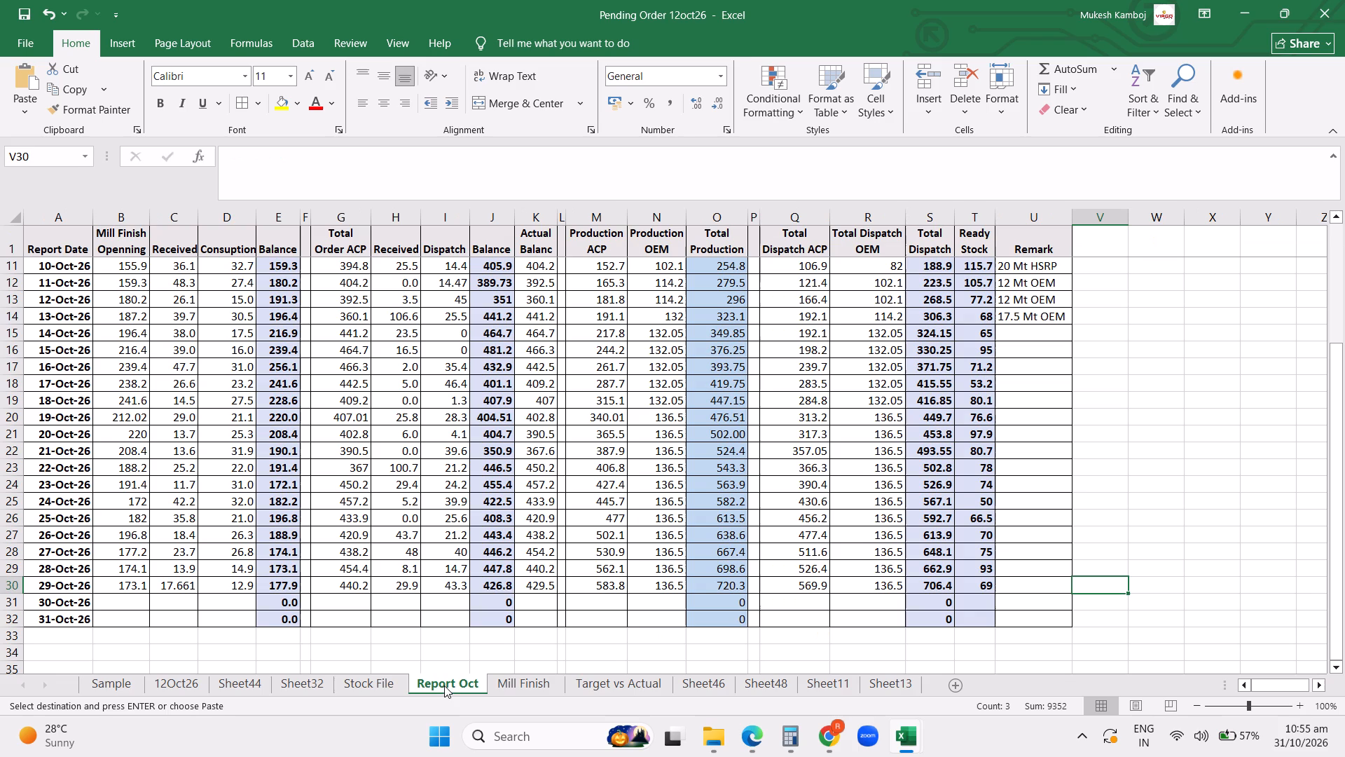
pyautogui.click(156, 583)
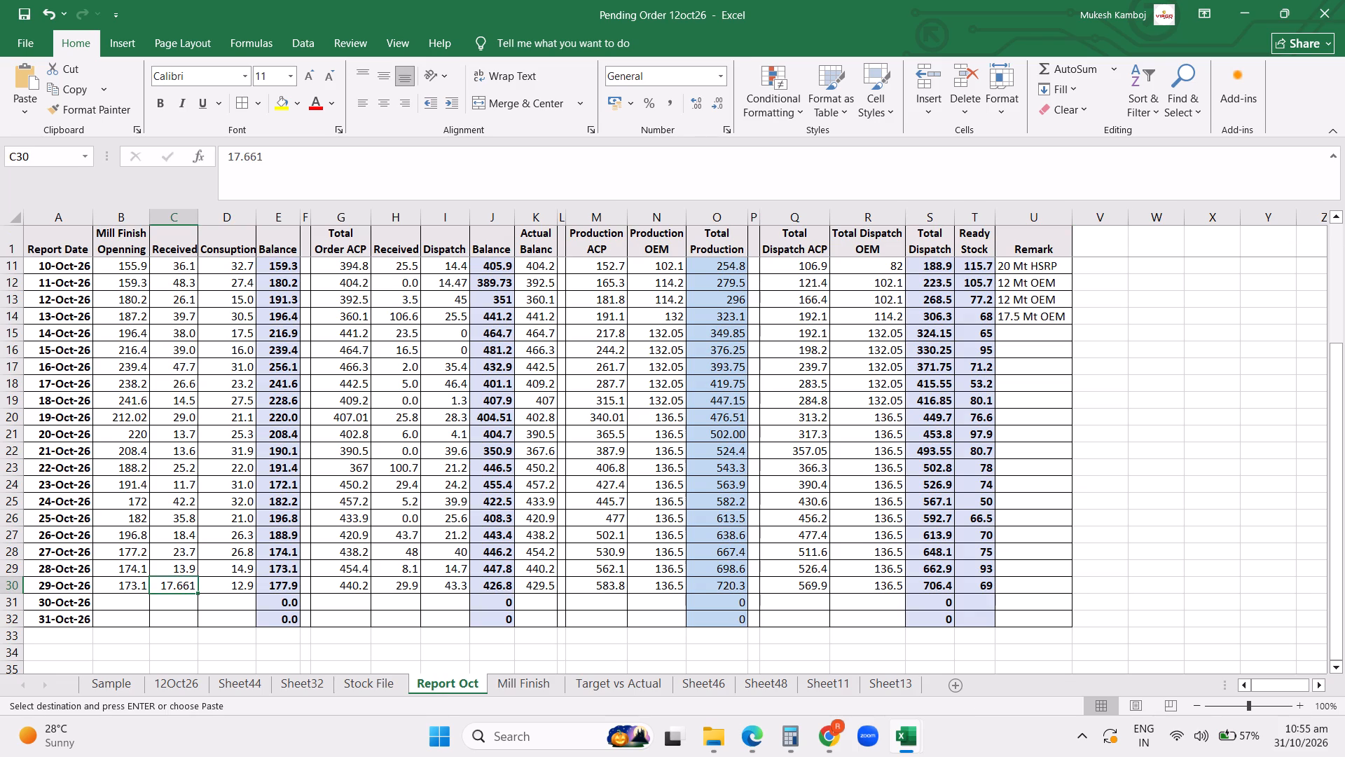
pyautogui.write('9.3')
pyautogui.press('Return')
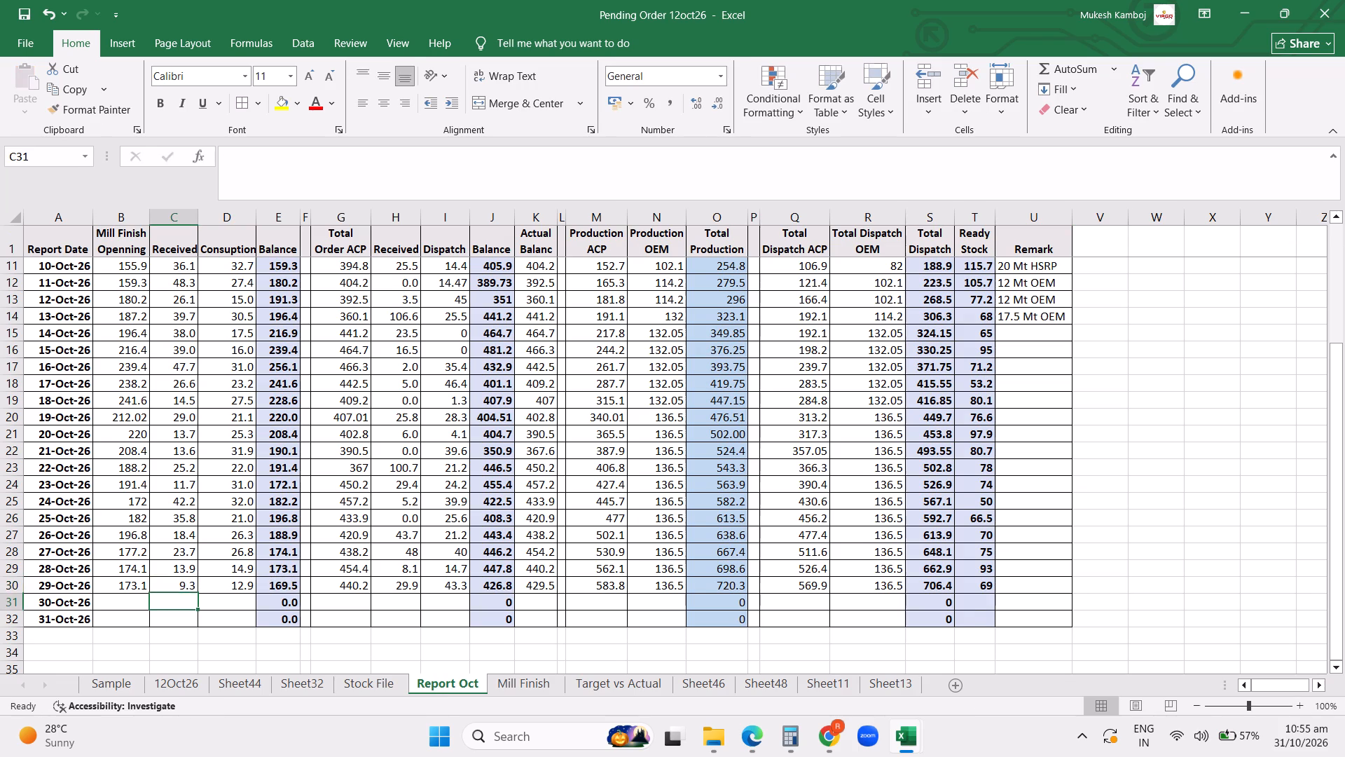
# Enter 169.5 as the mill finish opening for 30-Oct-26.
pyautogui.click(138, 599)
pyautogui.write('169.5')
pyautogui.press('Return')
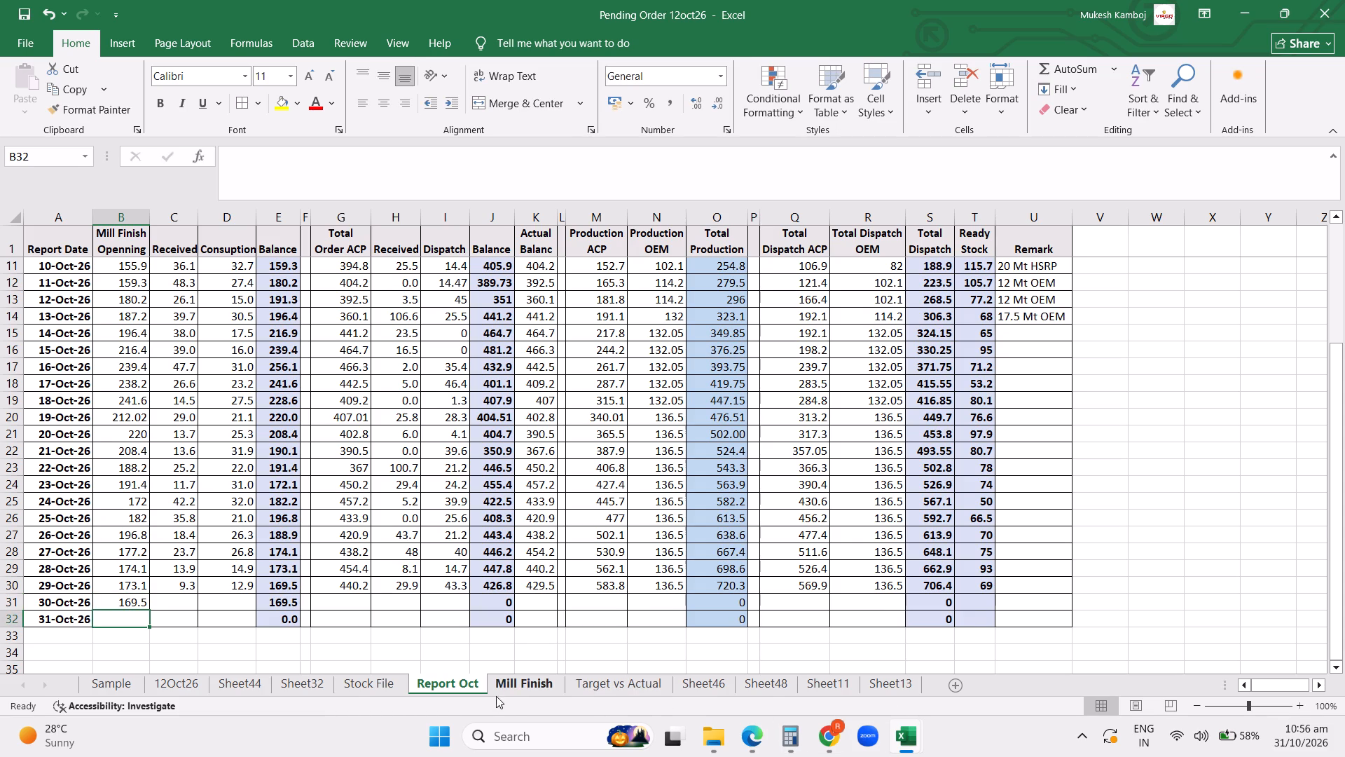
# On the Stock File sheet, fill the incoming material date of Sr No. 601 to 604 with 30/10/2026, copied from an existing production date.
pyautogui.click(352, 683)
pyautogui.click(469, 495)
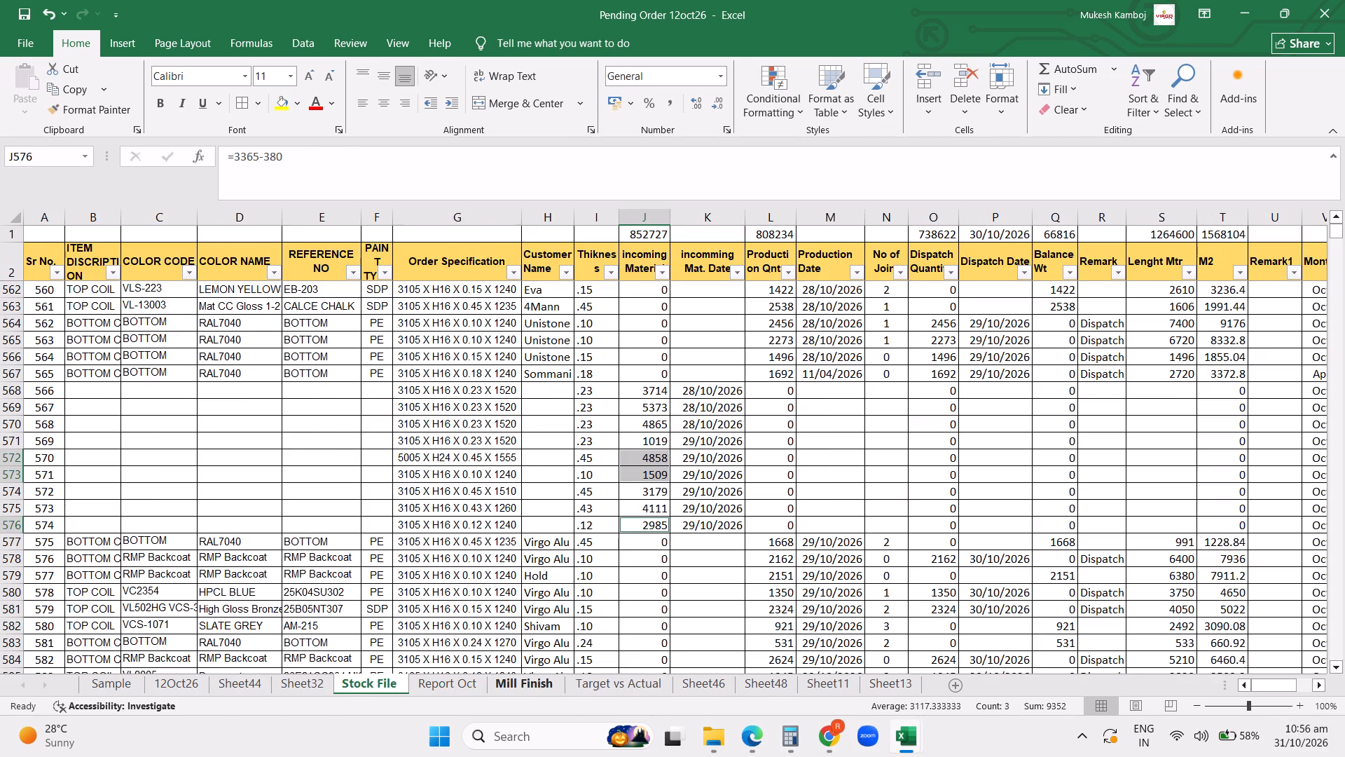
pyautogui.hotkey('ctrl', 'Down')
pyautogui.scroll(-2, 472, 494)
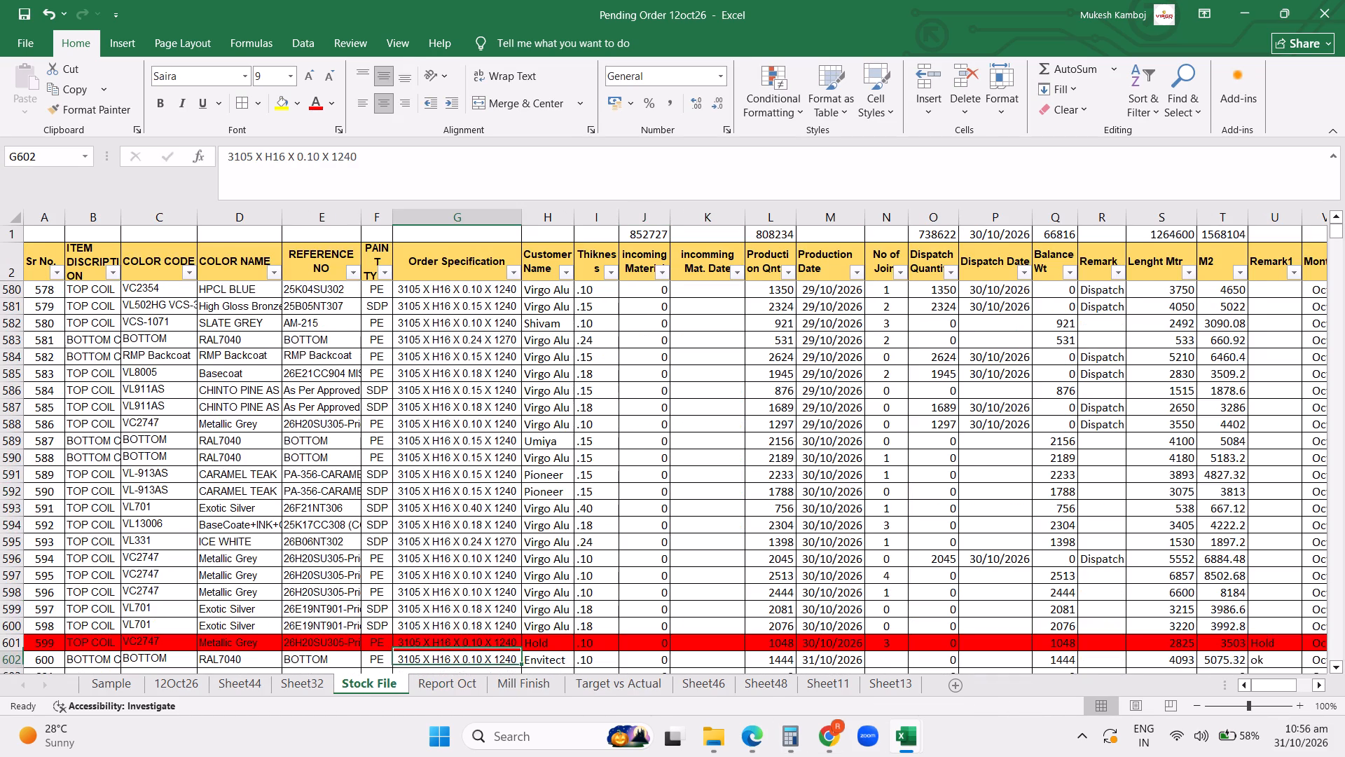
pyautogui.scroll(-2, 472, 494)
pyautogui.click(826, 422)
pyautogui.hotkey('ctrl', 'c')
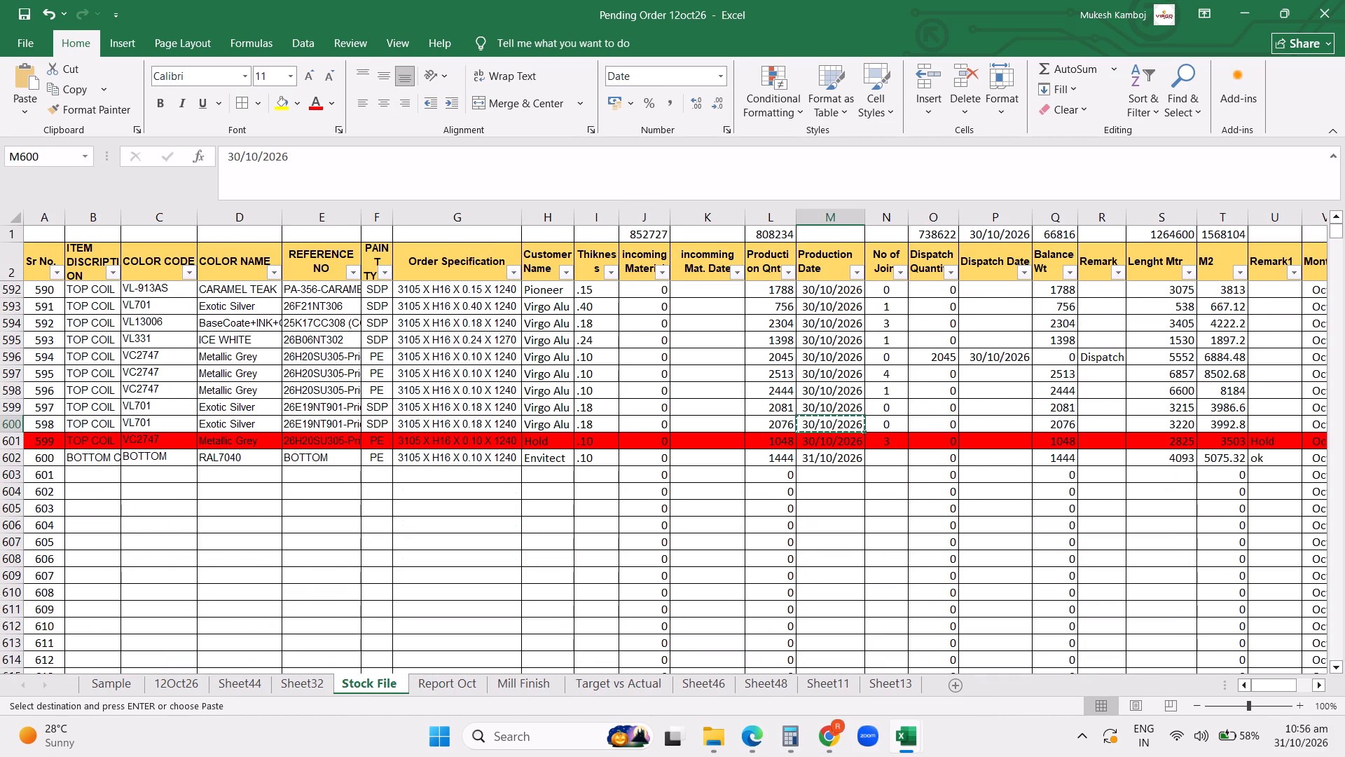
pyautogui.click(704, 477)
pyautogui.hotkey('ctrl', 'v')
pyautogui.hotkey('ctrl', 'c')
pyautogui.moveTo(697, 493); pyautogui.dragTo(698, 527)
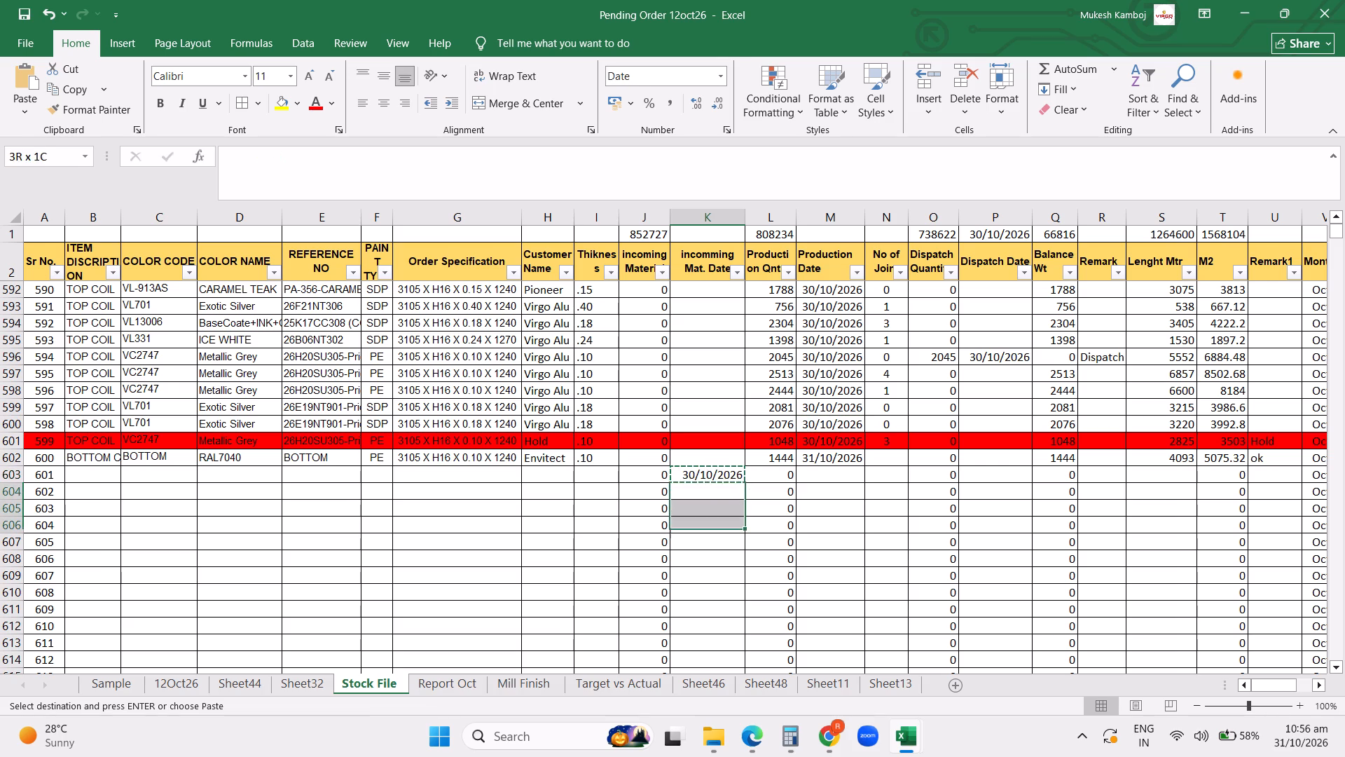
pyautogui.moveTo(698, 527); pyautogui.dragTo(698, 528)
pyautogui.press('Return')
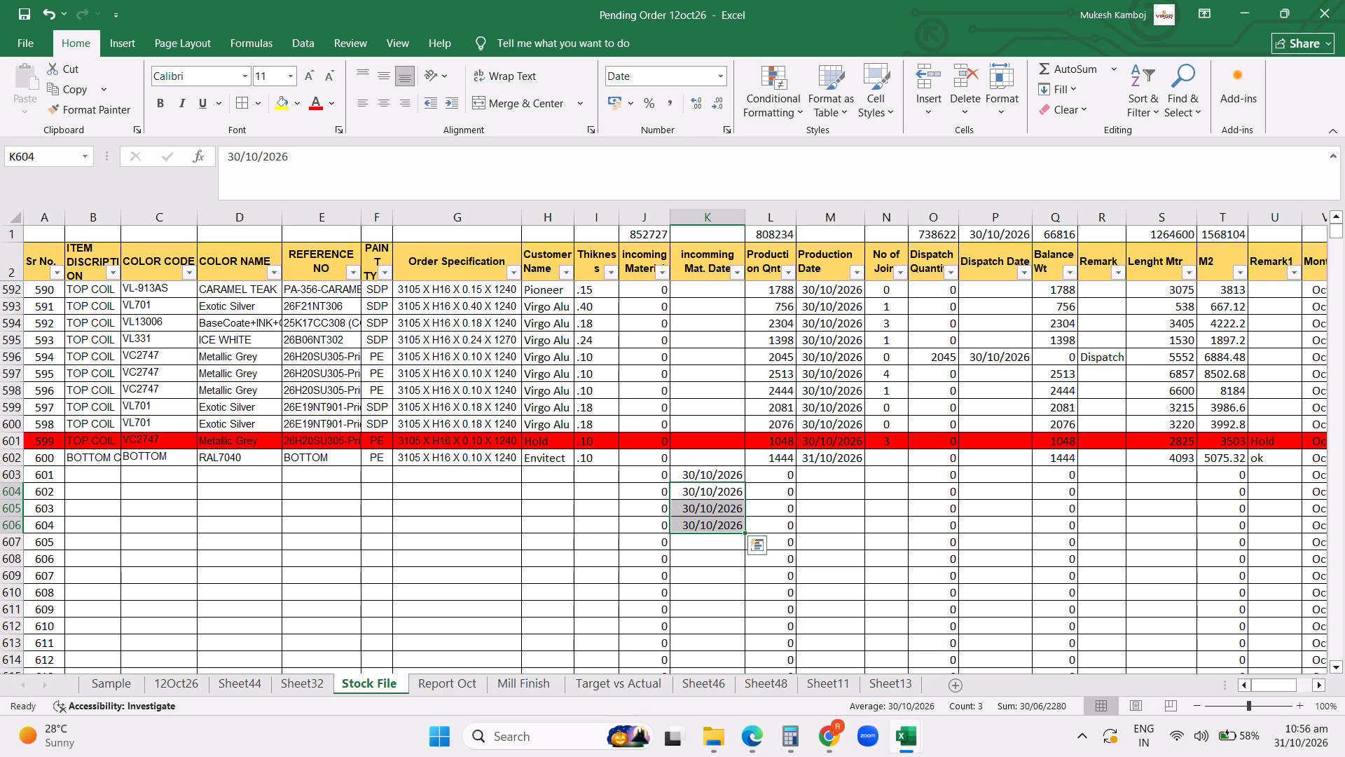
# Fill Sr No. 601 with the order specification of the row above, 3105 X H16 X 0.10 X 1240, and incoming material 1989.
pyautogui.click(476, 458)
pyautogui.keyDown('ctrl'); pyautogui.click(476, 458); pyautogui.keyUp('ctrl')
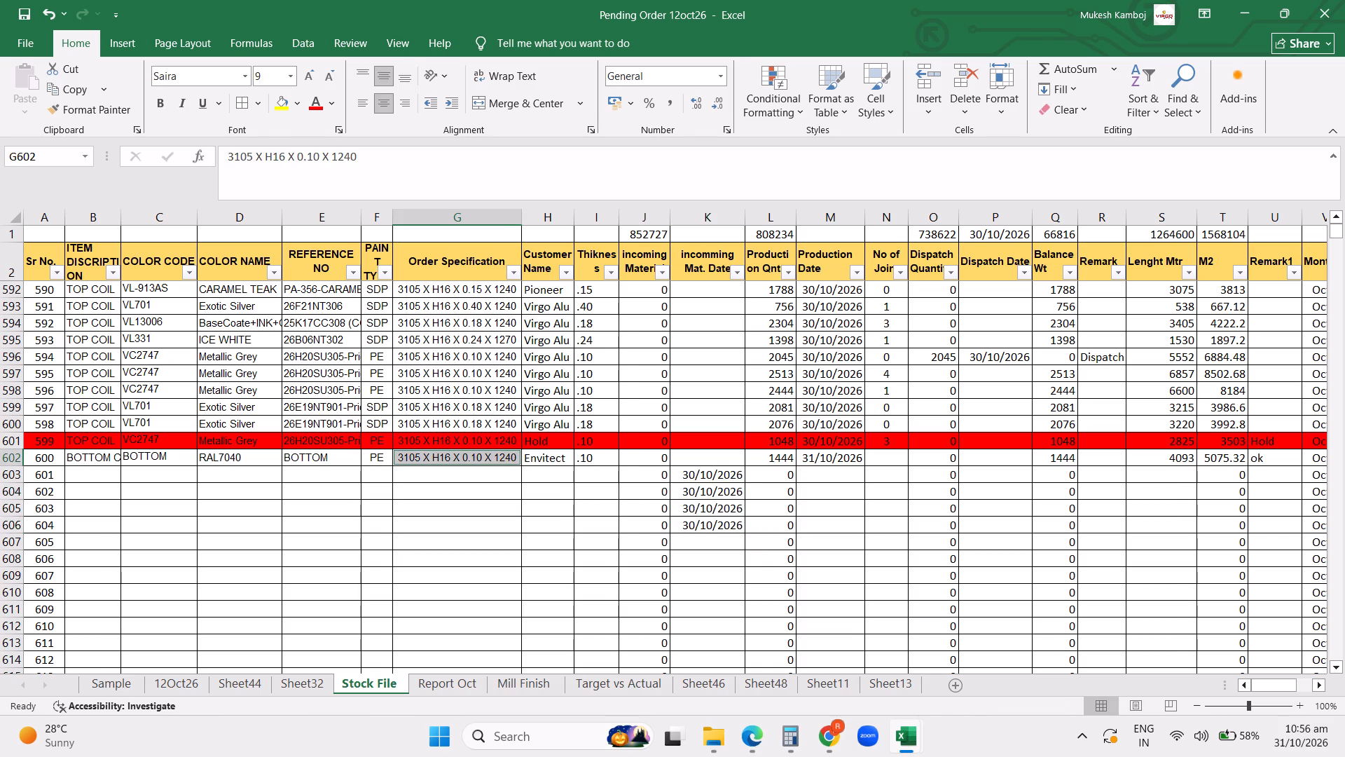
pyautogui.press('Down')
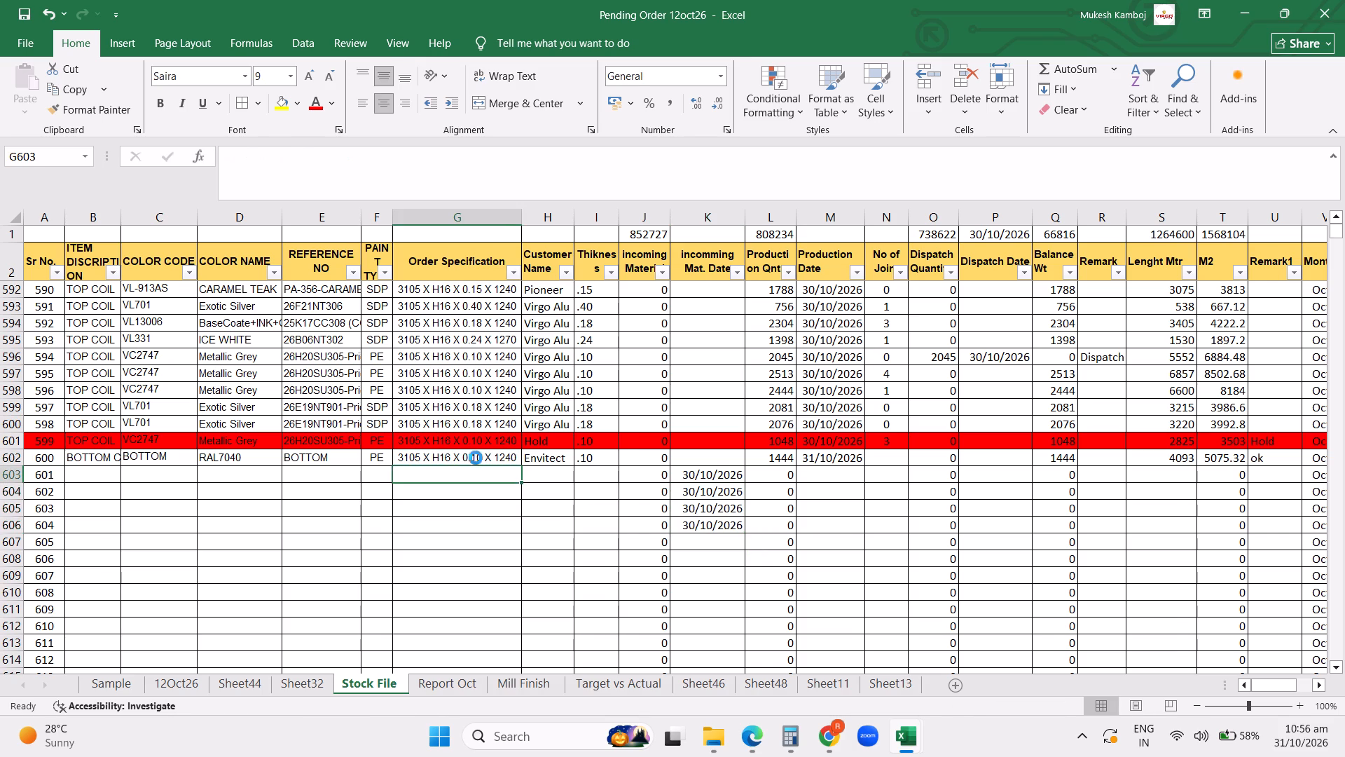
pyautogui.hotkey('ctrl', 'd')
pyautogui.press('Right')
pyautogui.press('Right')
pyautogui.press('Right')
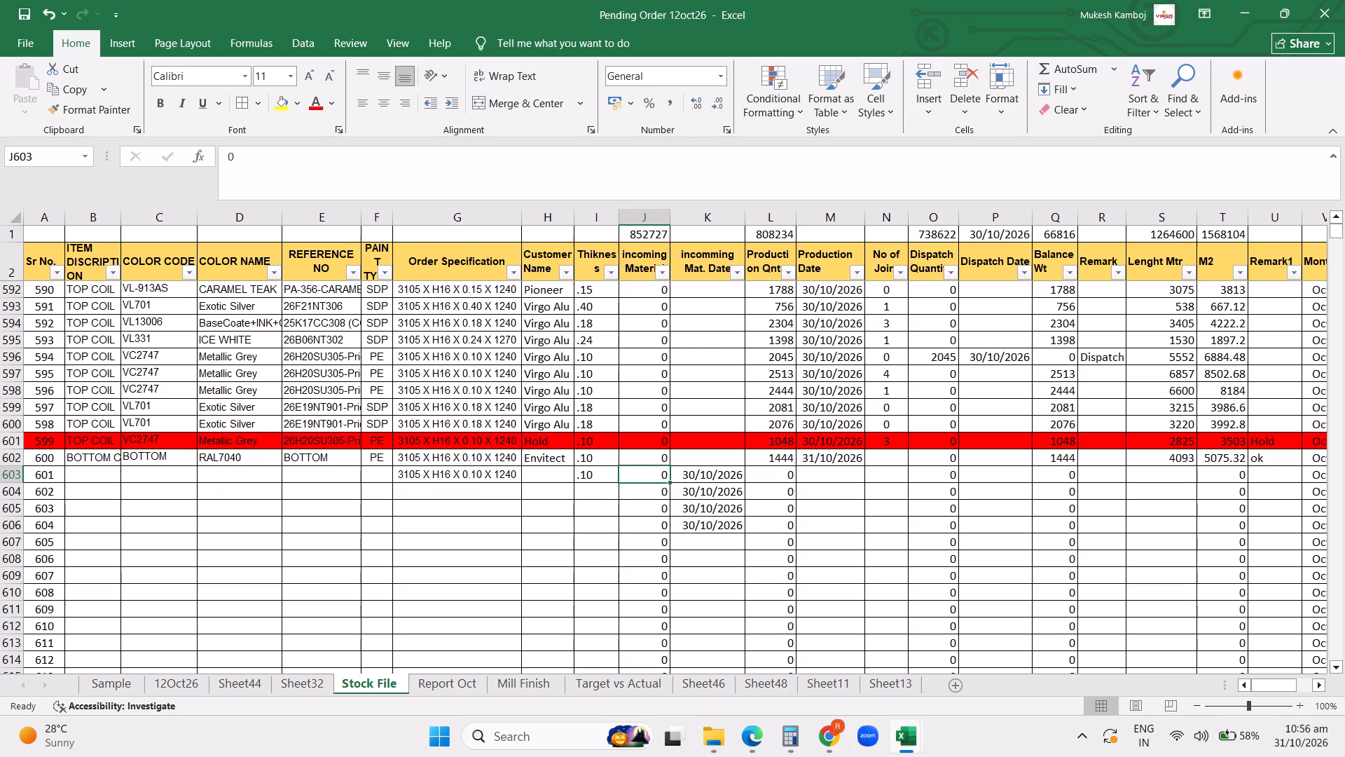
pyautogui.write('1989')
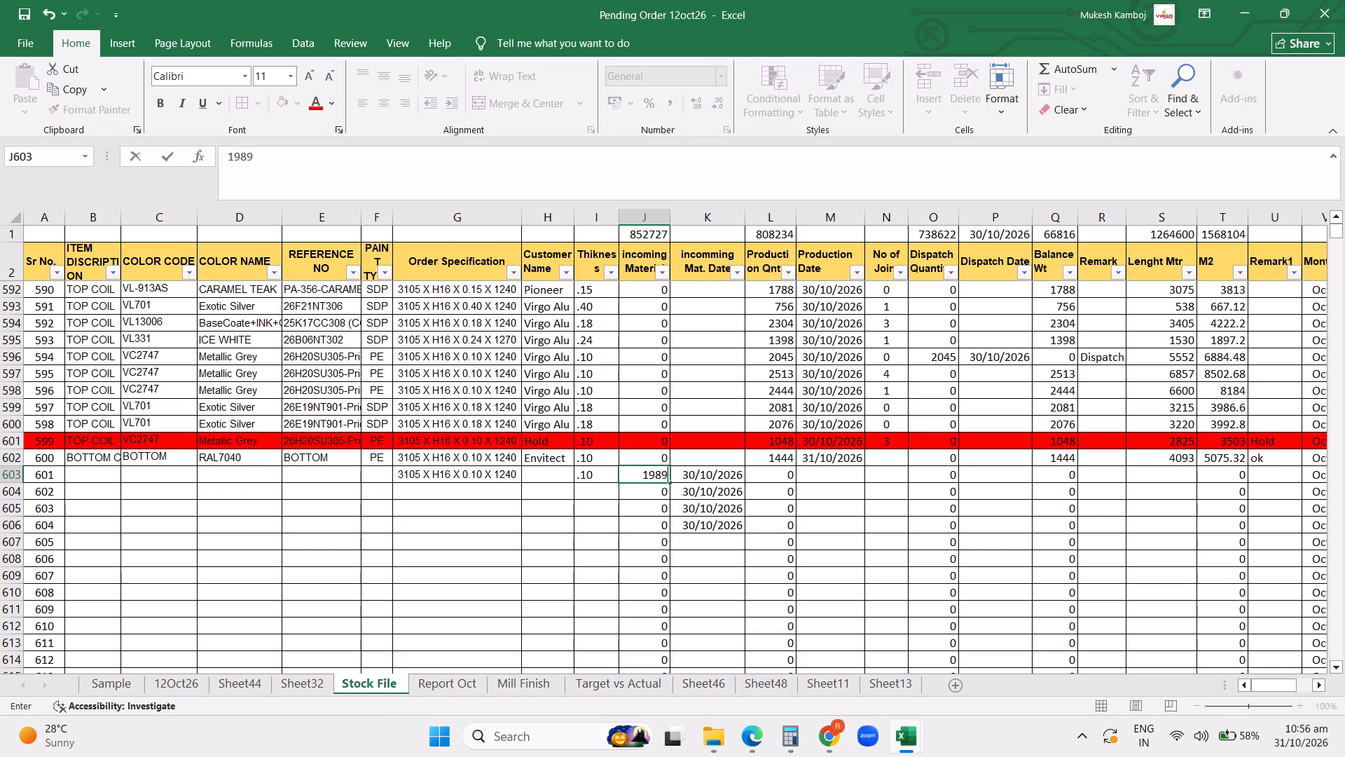
pyautogui.press('Return')
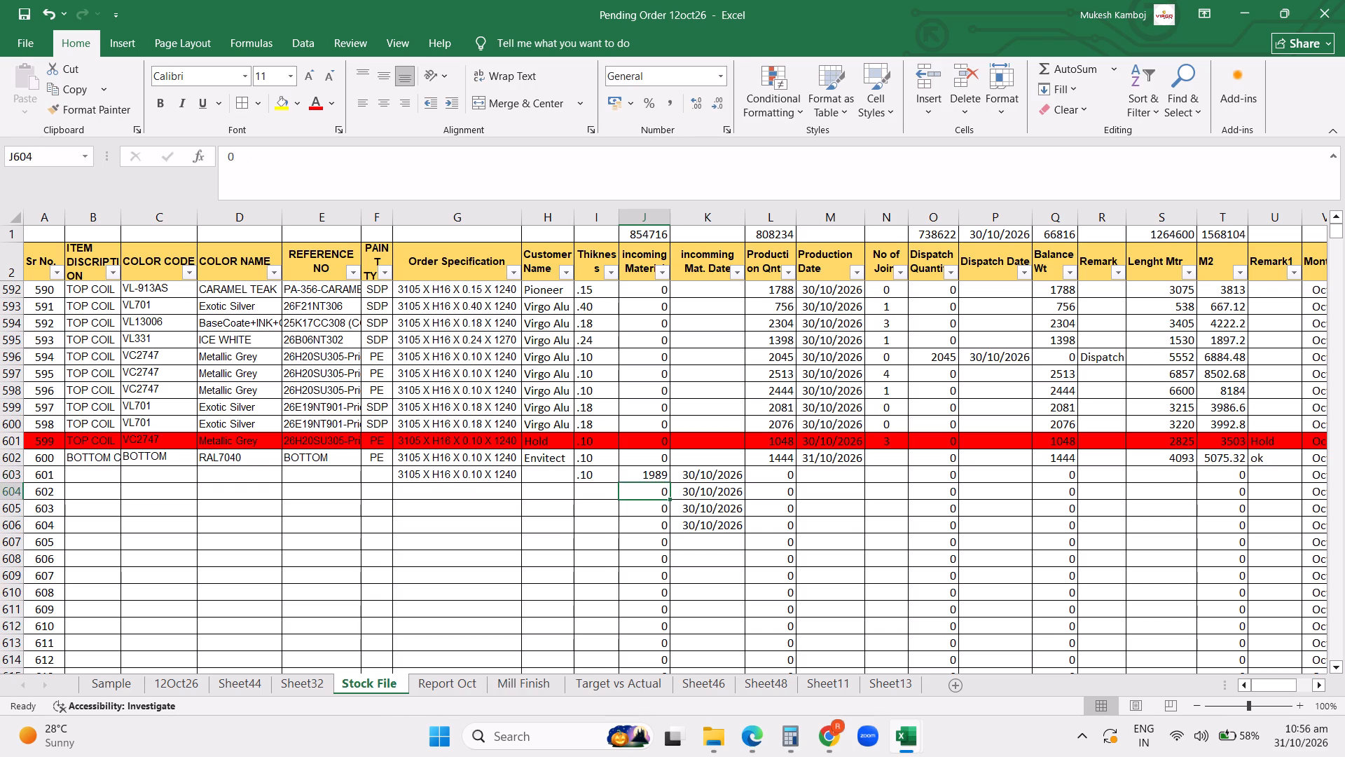
# Fill the Sr No. 602 order specification from the row above and edit it to 3105 X H16 X 0.60 X 1110.
pyautogui.click(450, 493)
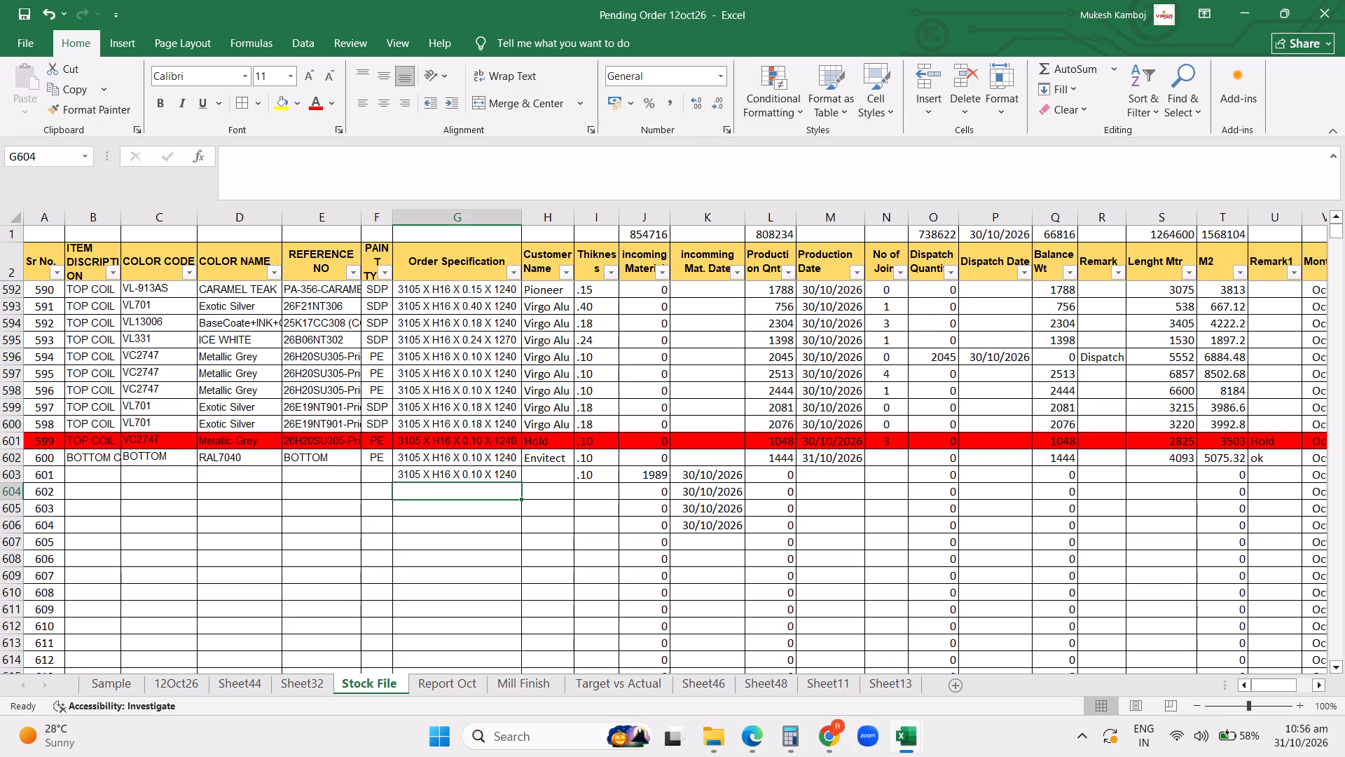
pyautogui.hotkey('ctrl', 'd')
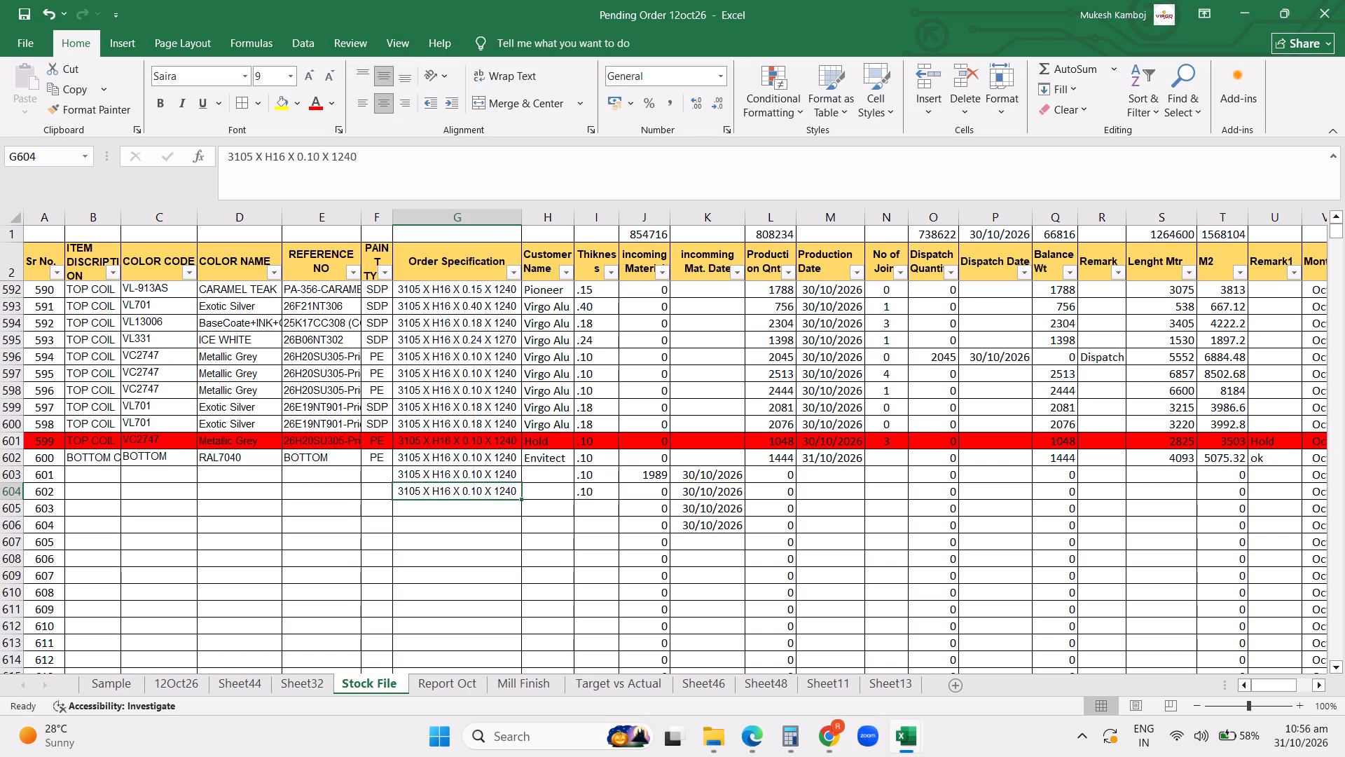
pyautogui.click(318, 158)
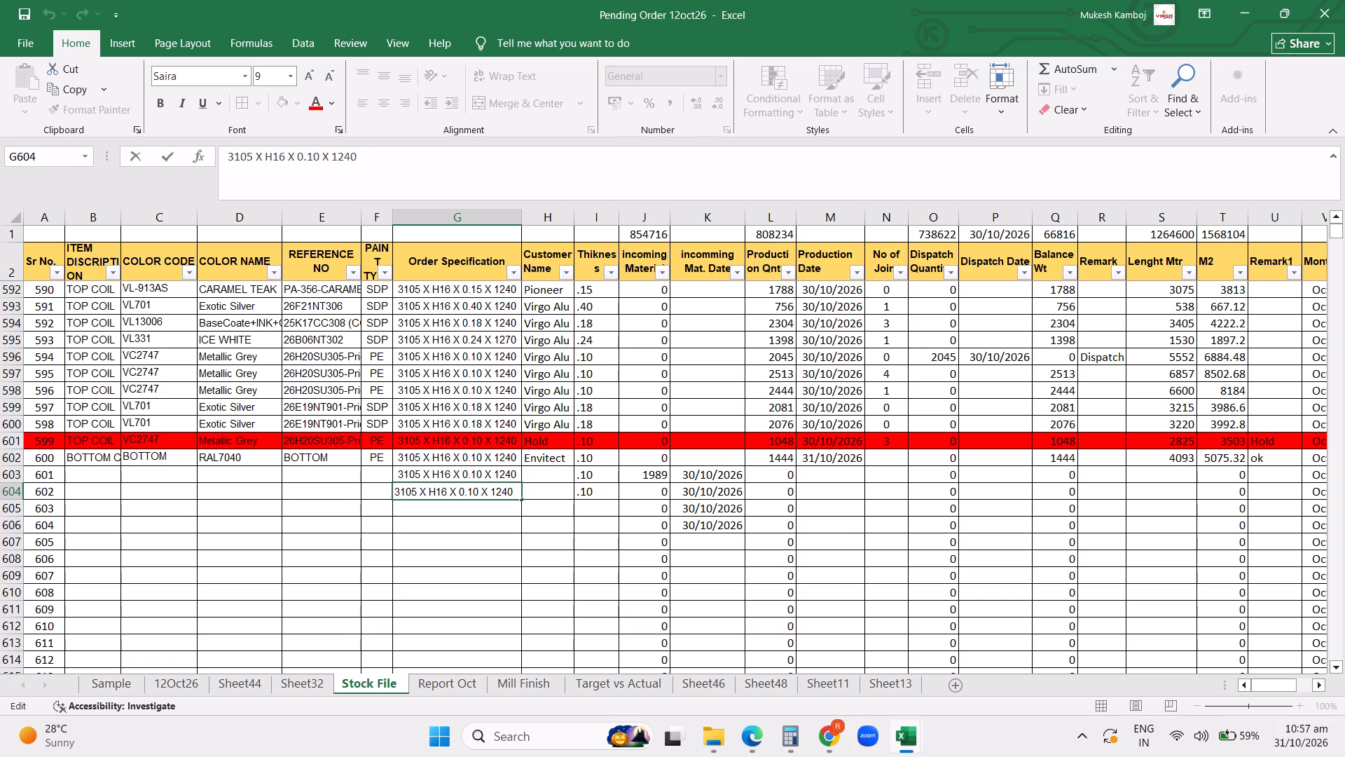
pyautogui.press('BackSpace')
pyautogui.press('BackSpace')
pyautogui.write('60')
pyautogui.press('Right')
pyautogui.press('Right')
pyautogui.press('Right')
pyautogui.press('Right')
pyautogui.press('Right')
pyautogui.press('Right')
pyautogui.press('Right')
pyautogui.press('BackSpace')
pyautogui.press('BackSpace')
pyautogui.press('BackSpace')
pyautogui.write('110')
pyautogui.press('Return')
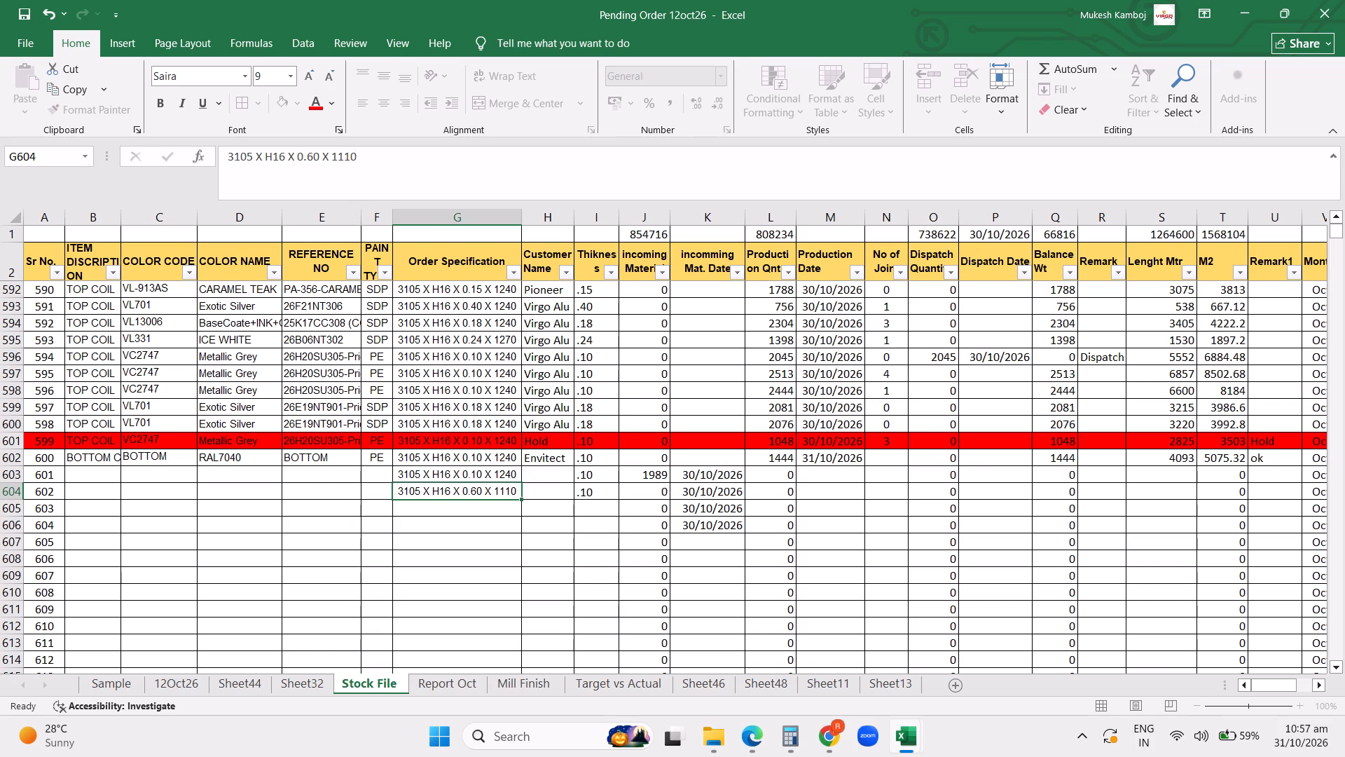
# Enter 3022 as the incoming material quantity for Sr No. 602.
pyautogui.click(647, 488)
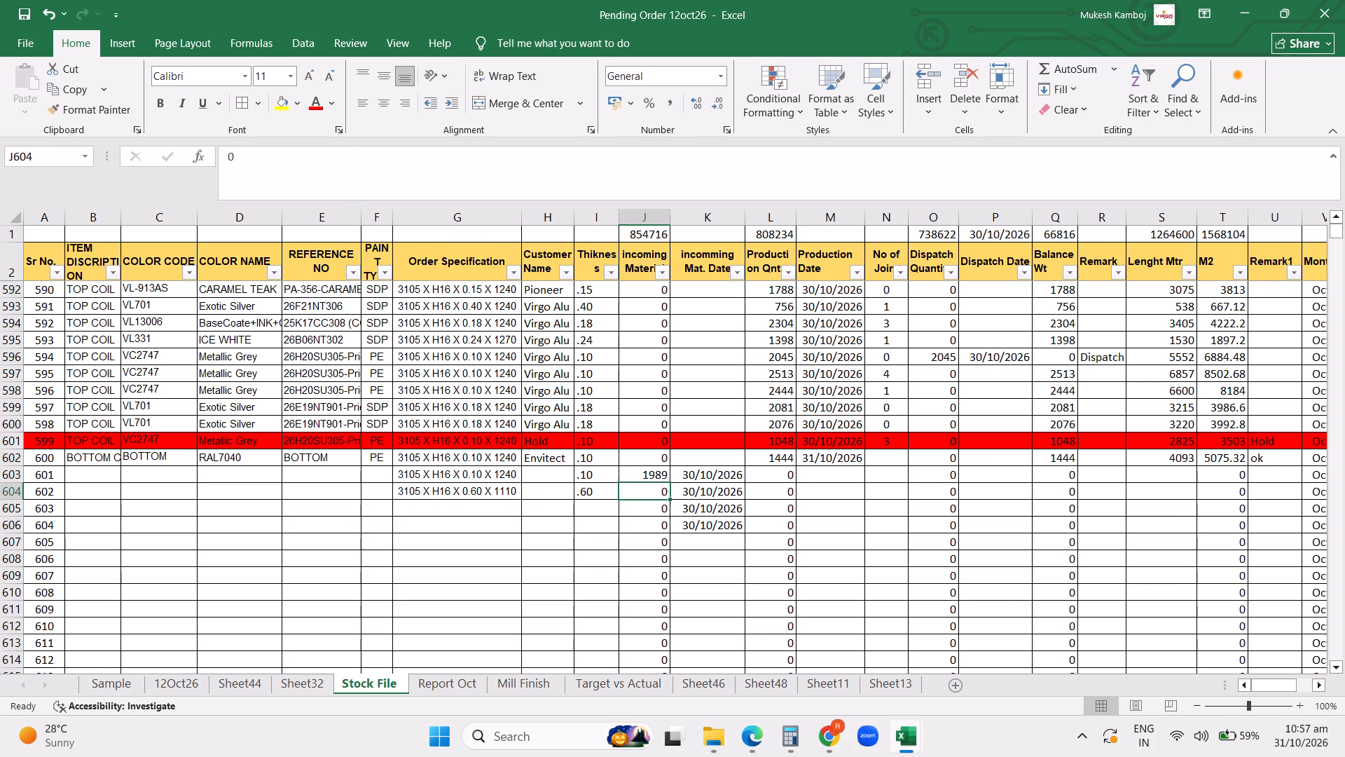
pyautogui.write('3022')
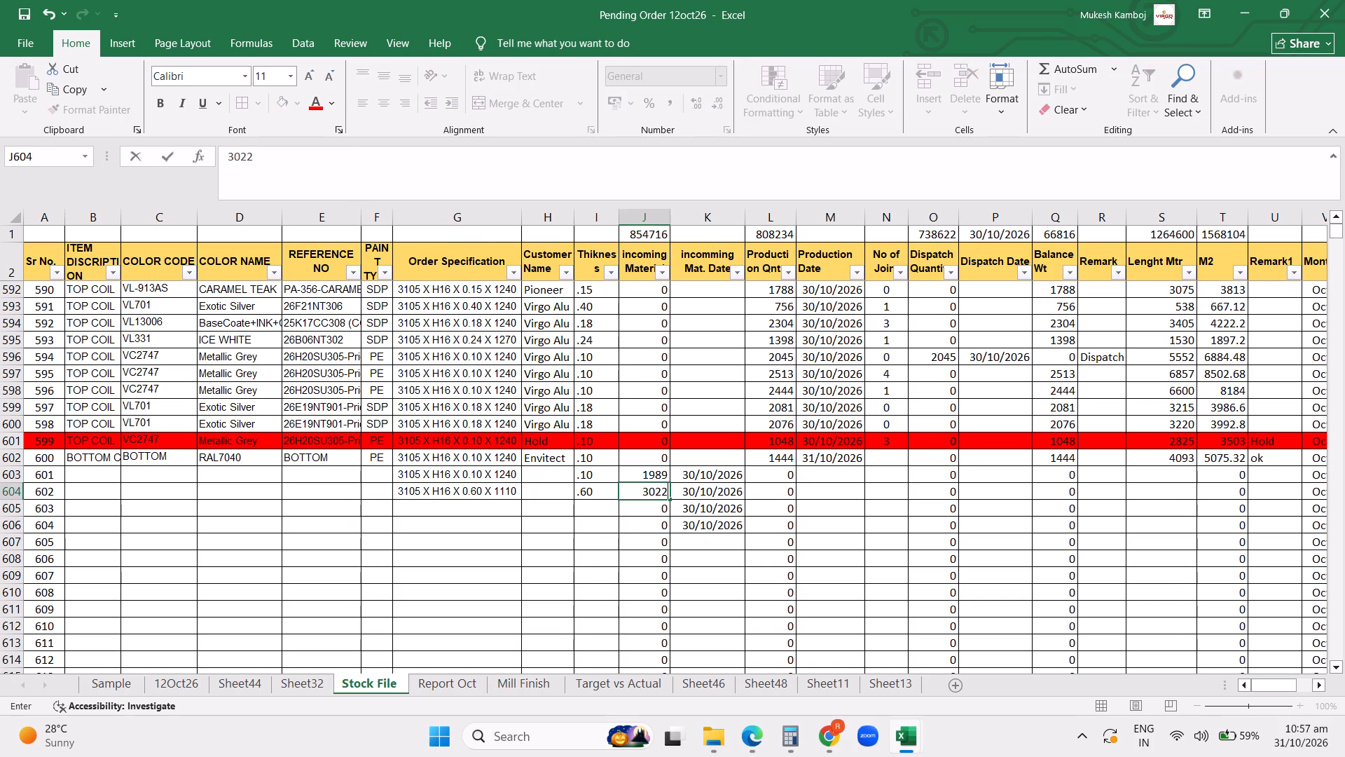
pyautogui.press('Return')
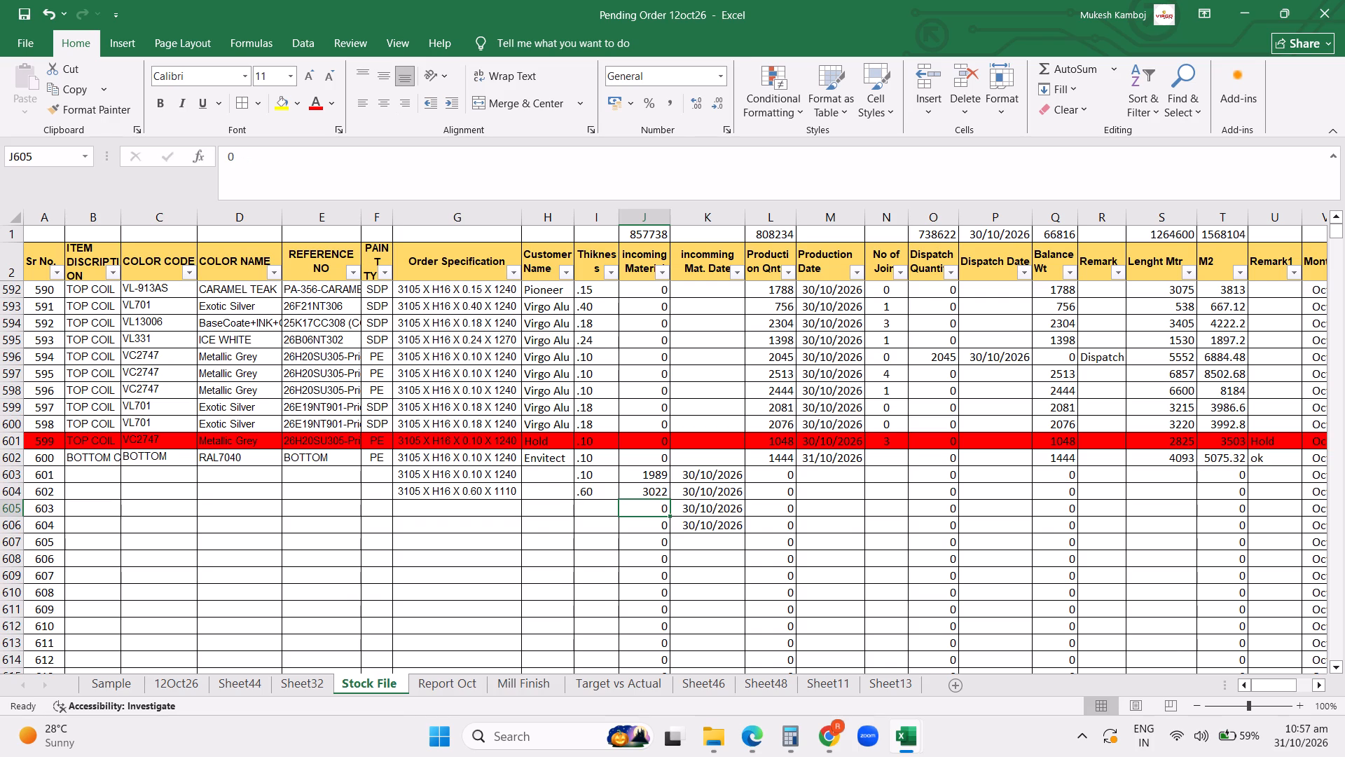
# Copy the Sr No. 601 order specification, 3105 X H16 X 0.10 X 1240, into the Sr No. 603 row.
pyautogui.click(474, 501)
pyautogui.click(473, 475)
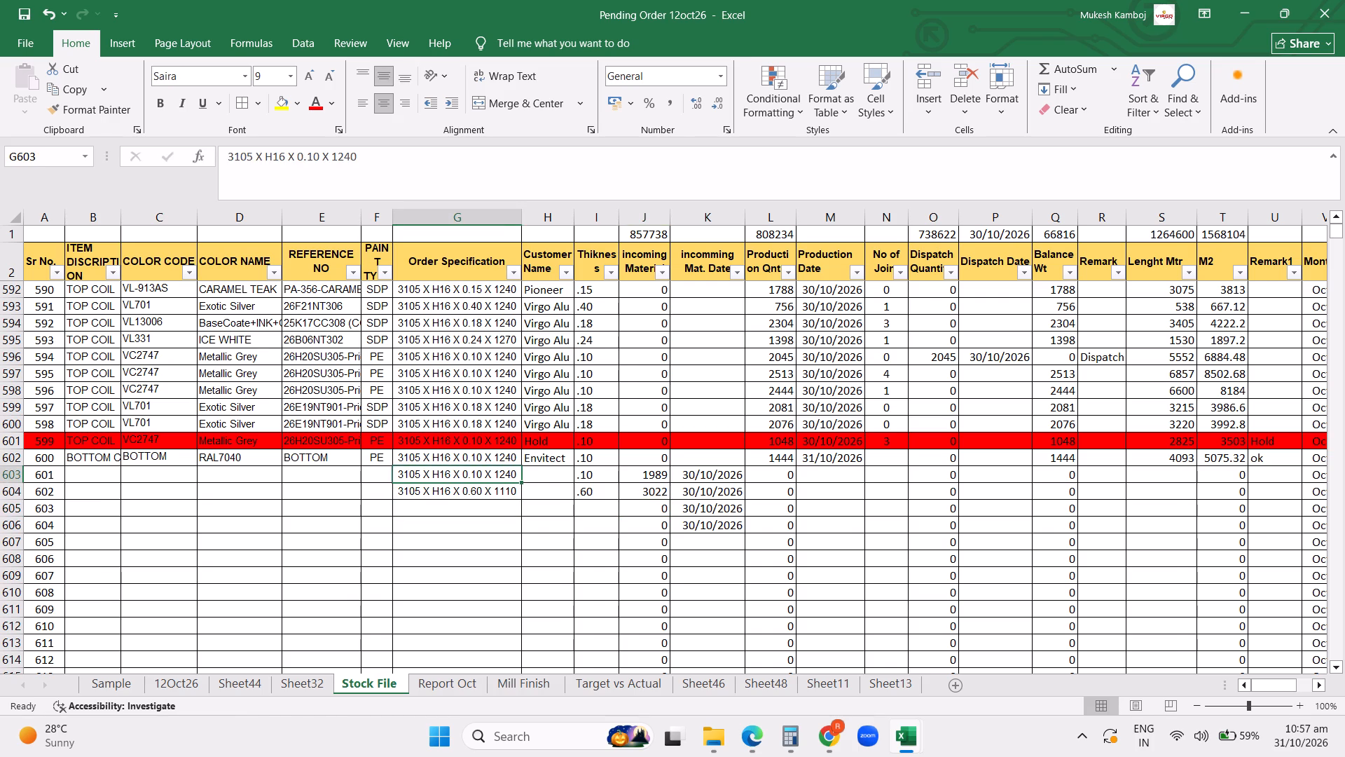
pyautogui.hotkey('ctrl', 'c')
pyautogui.press('Down')
pyautogui.press('Down')
pyautogui.press('Return')
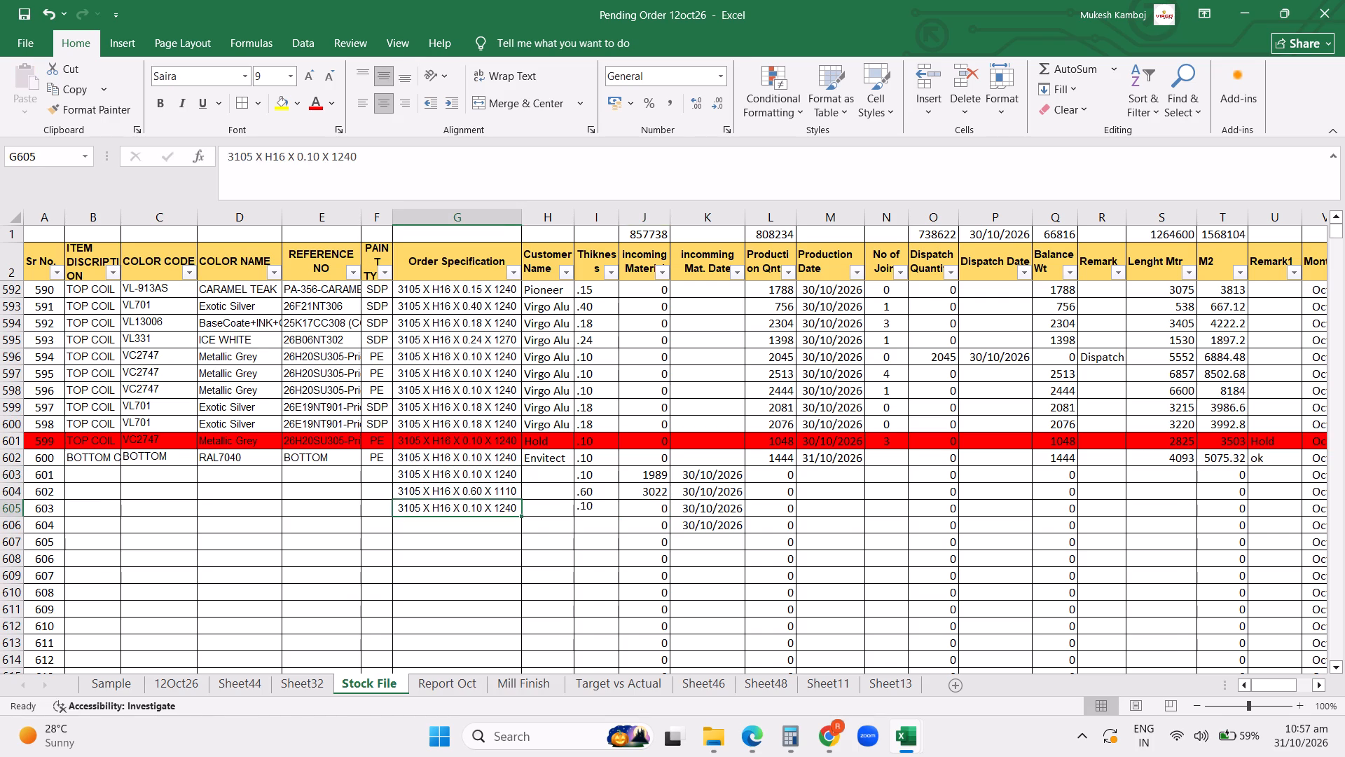
# Enter 4227 as the incoming material quantity for Sr No. 603.
pyautogui.press('Right')
pyautogui.press('Right')
pyautogui.press('Right')
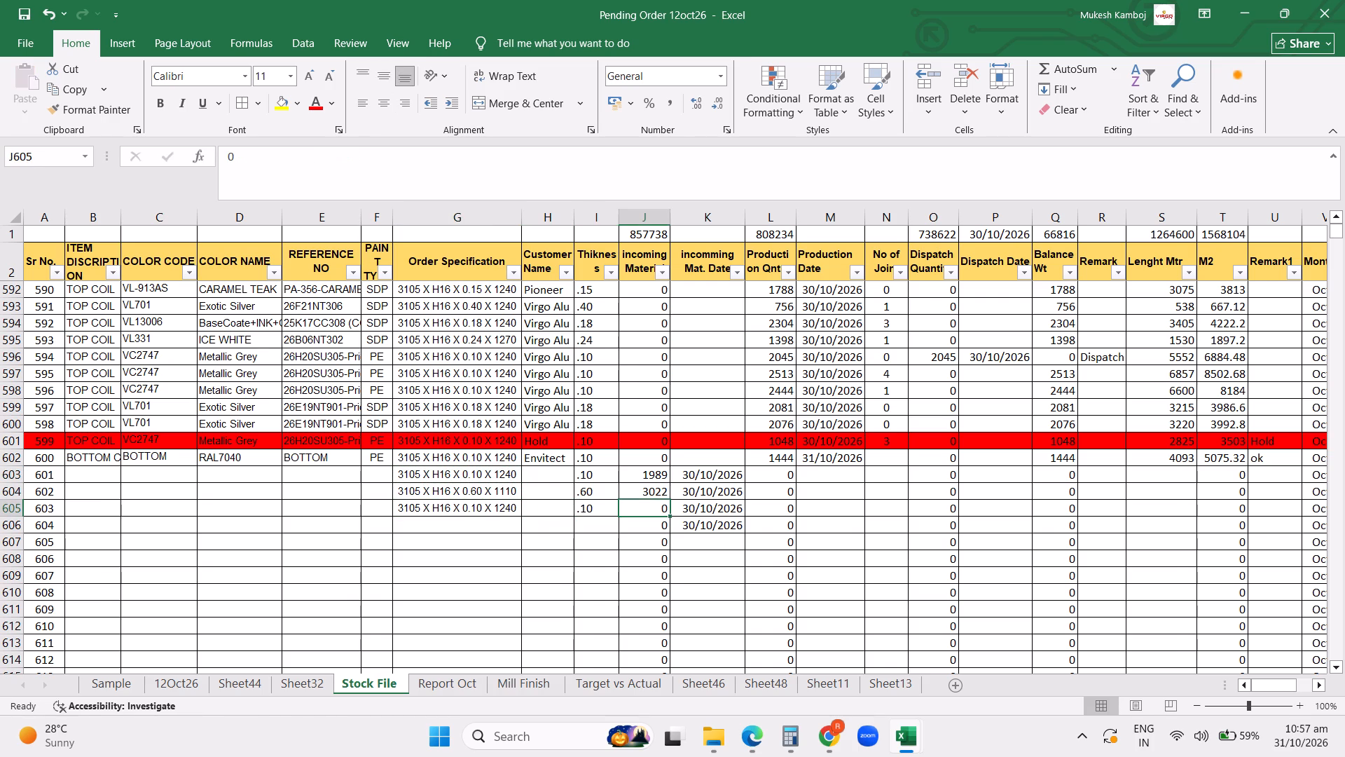
pyautogui.write('4227')
pyautogui.press('Return')
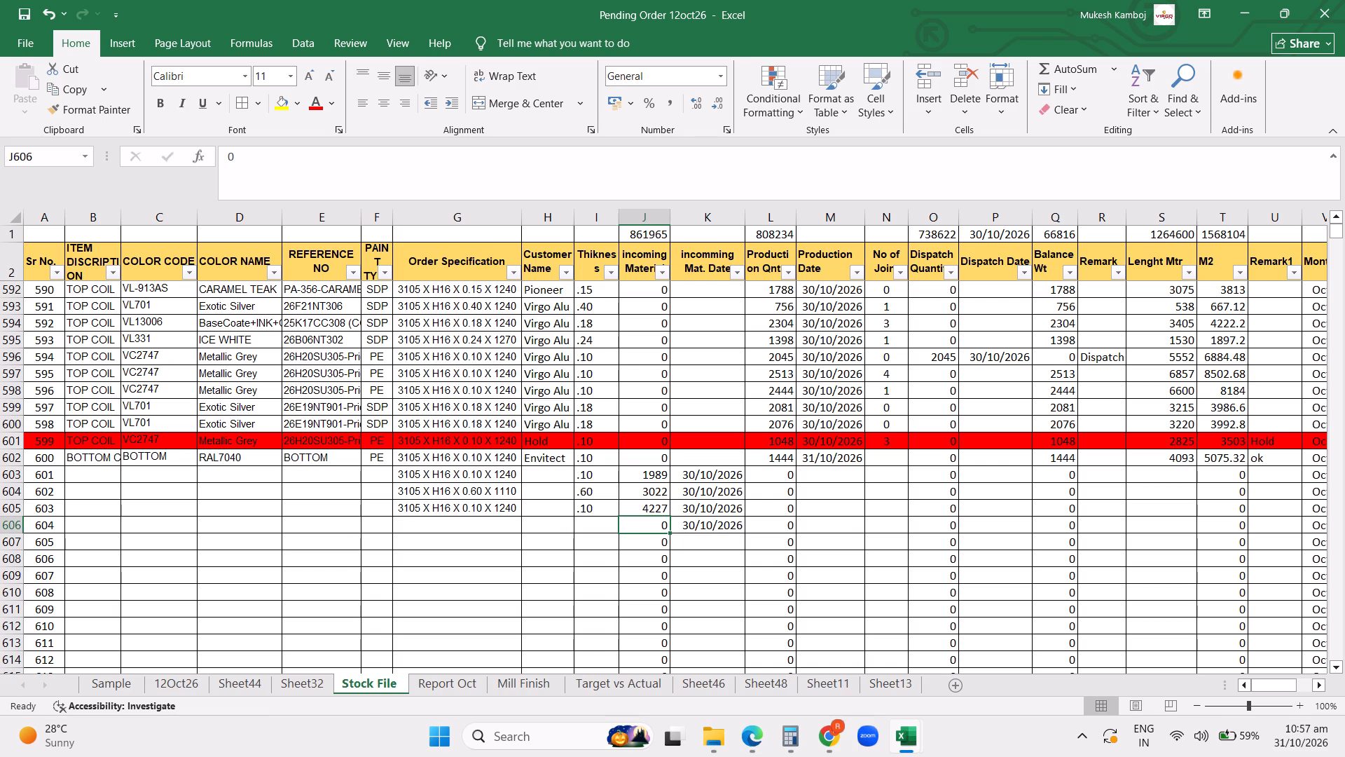
# Clear the incoming material date in the Sr No. 604 row.
pyautogui.click(701, 531)
pyautogui.press('Delete')
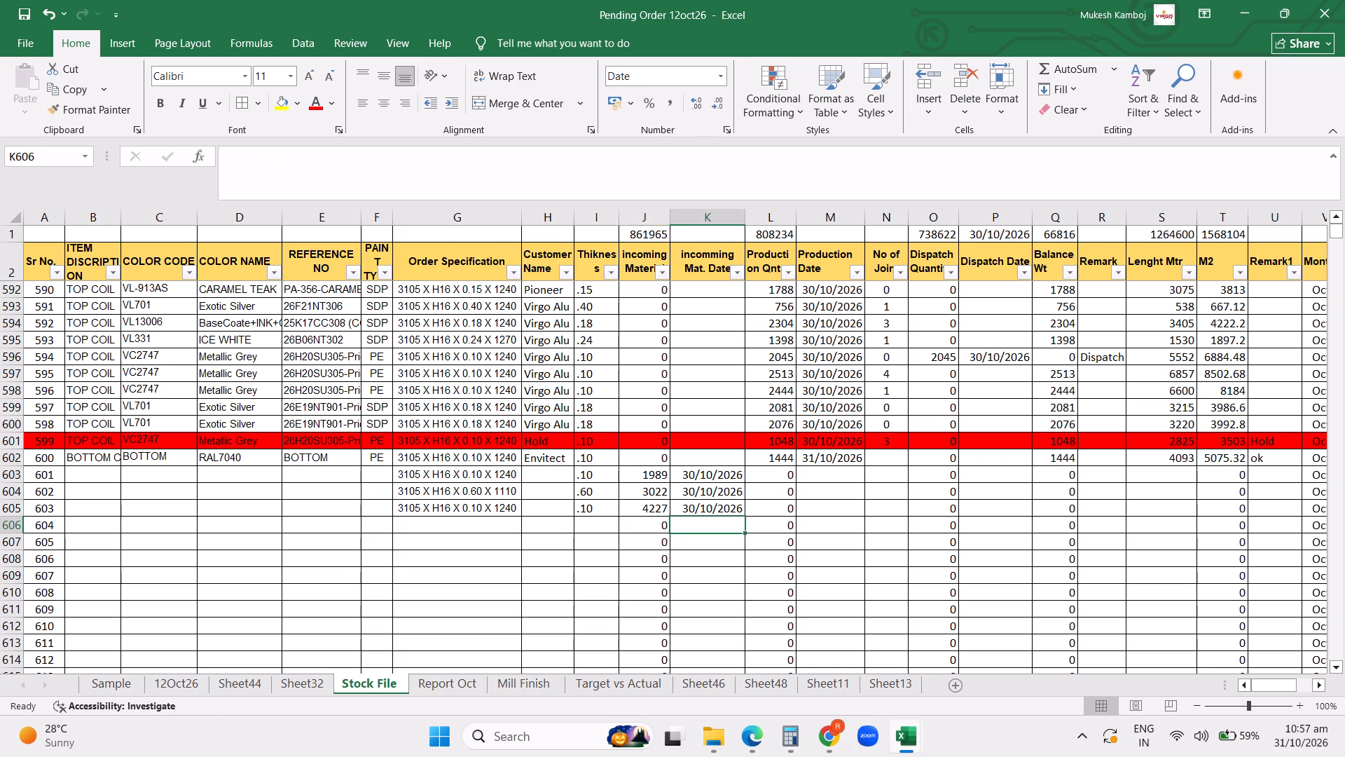
# Sum the incoming material of Sr No. 601 to 603 and enter 9.2 as mill finish Received for 30-Oct-26 in Report Oct.
pyautogui.moveTo(651, 474); pyautogui.dragTo(647, 510)
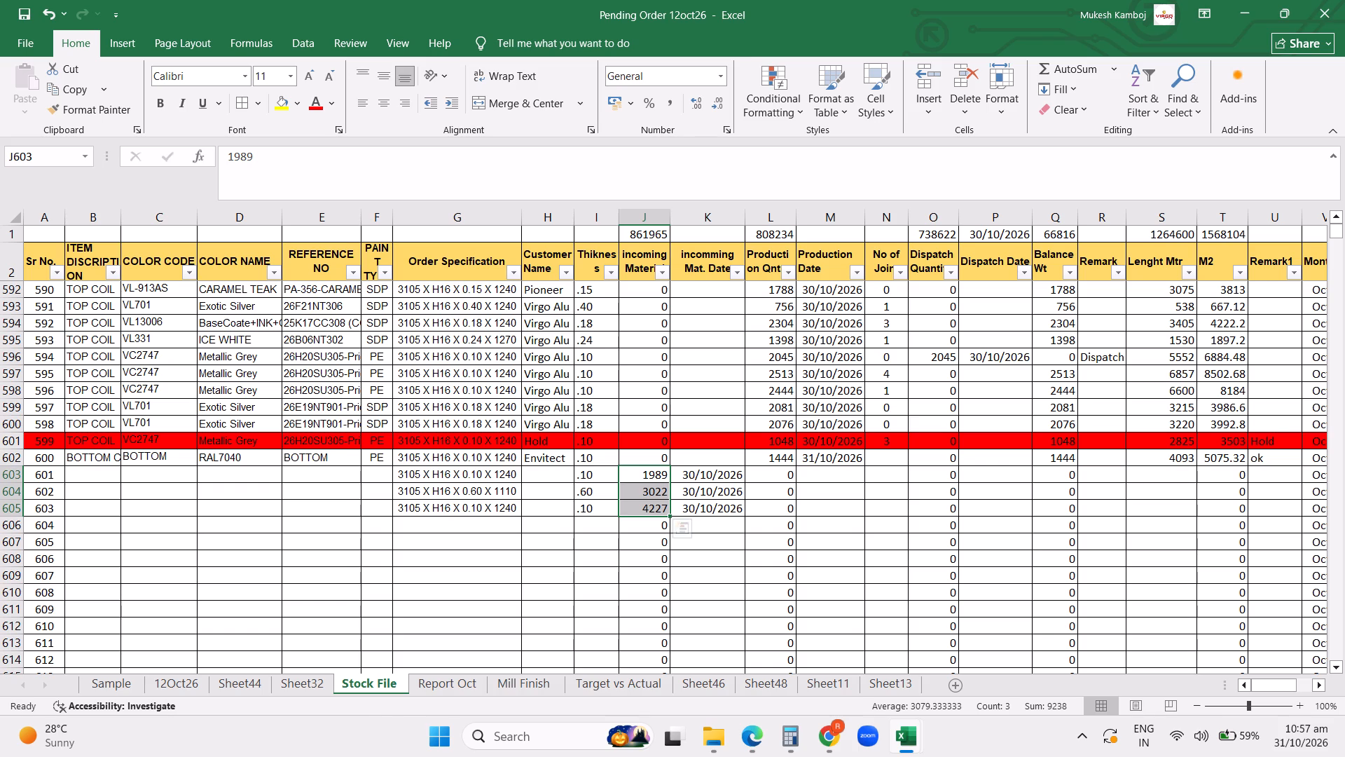
pyautogui.click(455, 689)
pyautogui.click(198, 601)
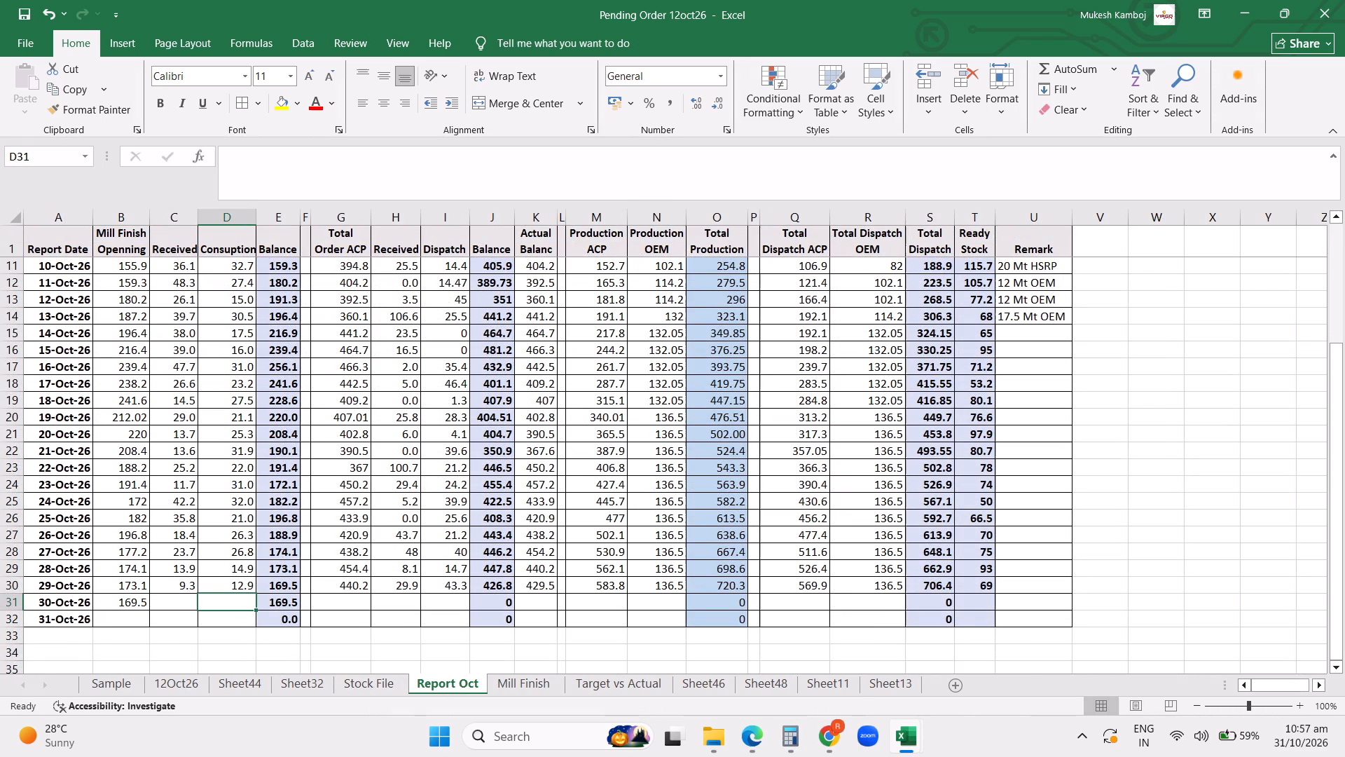
pyautogui.press('Left')
pyautogui.write('9.2')
pyautogui.press('Right')
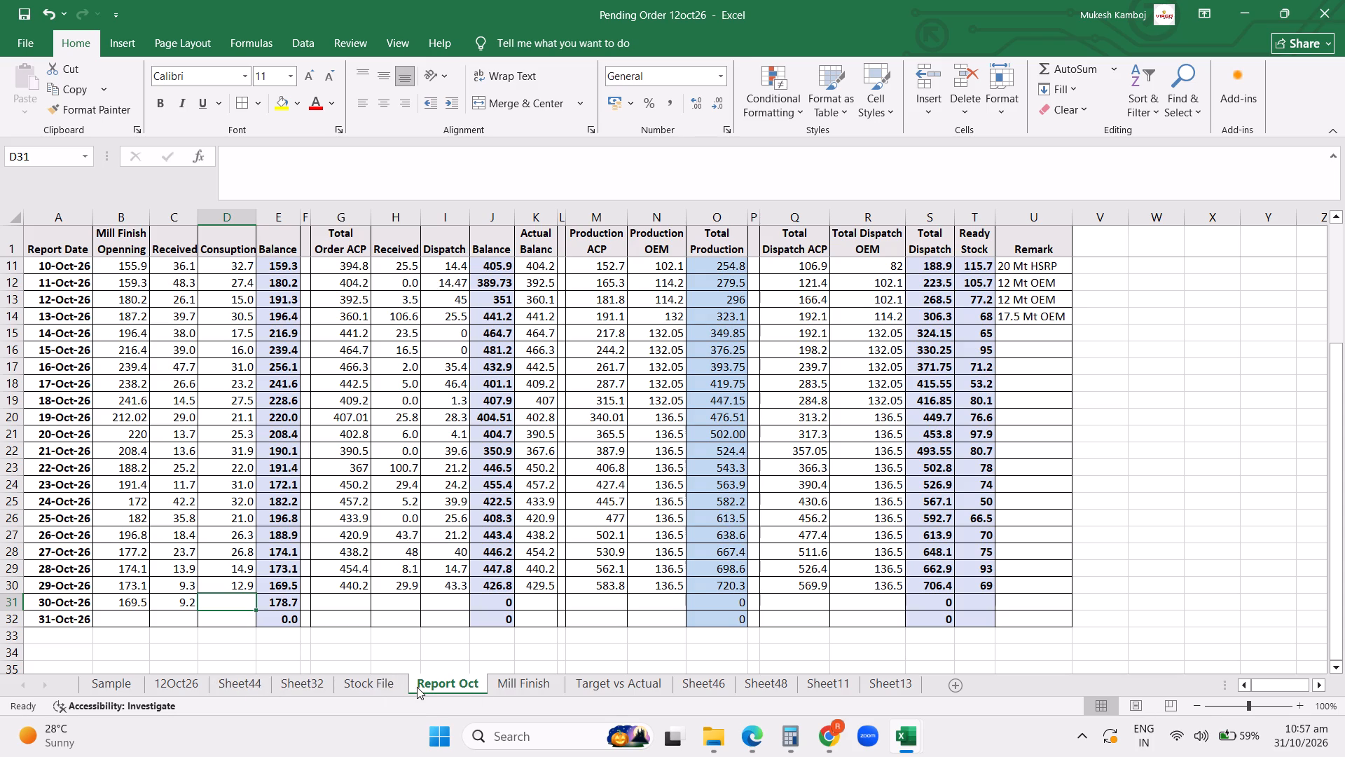
# Switch to the NEW PLANNING3 workbook and check the summed quantities of the Done rows under PT LINE and CCL LINE-2 for 30-10-2026.
pyautogui.click(902, 737)
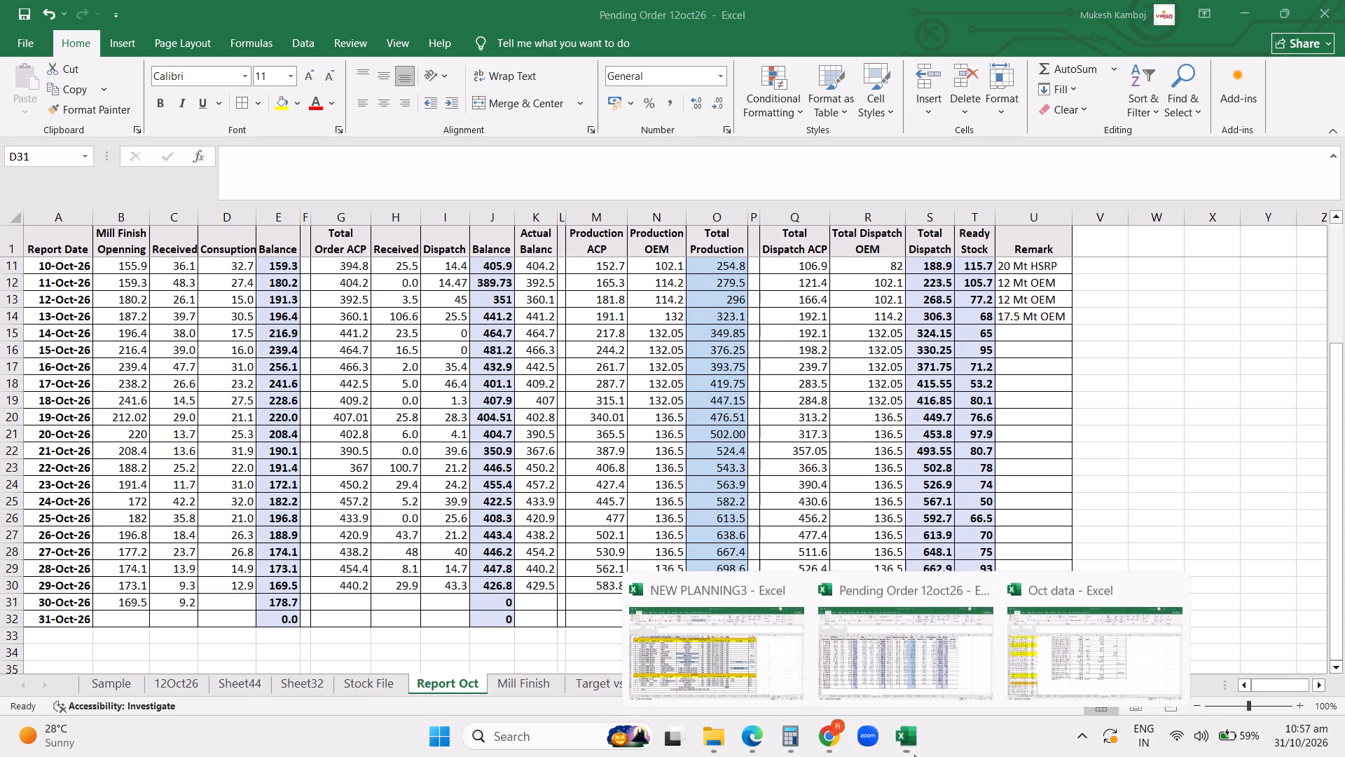
pyautogui.click(719, 656)
pyautogui.scroll(6, 1022, 519)
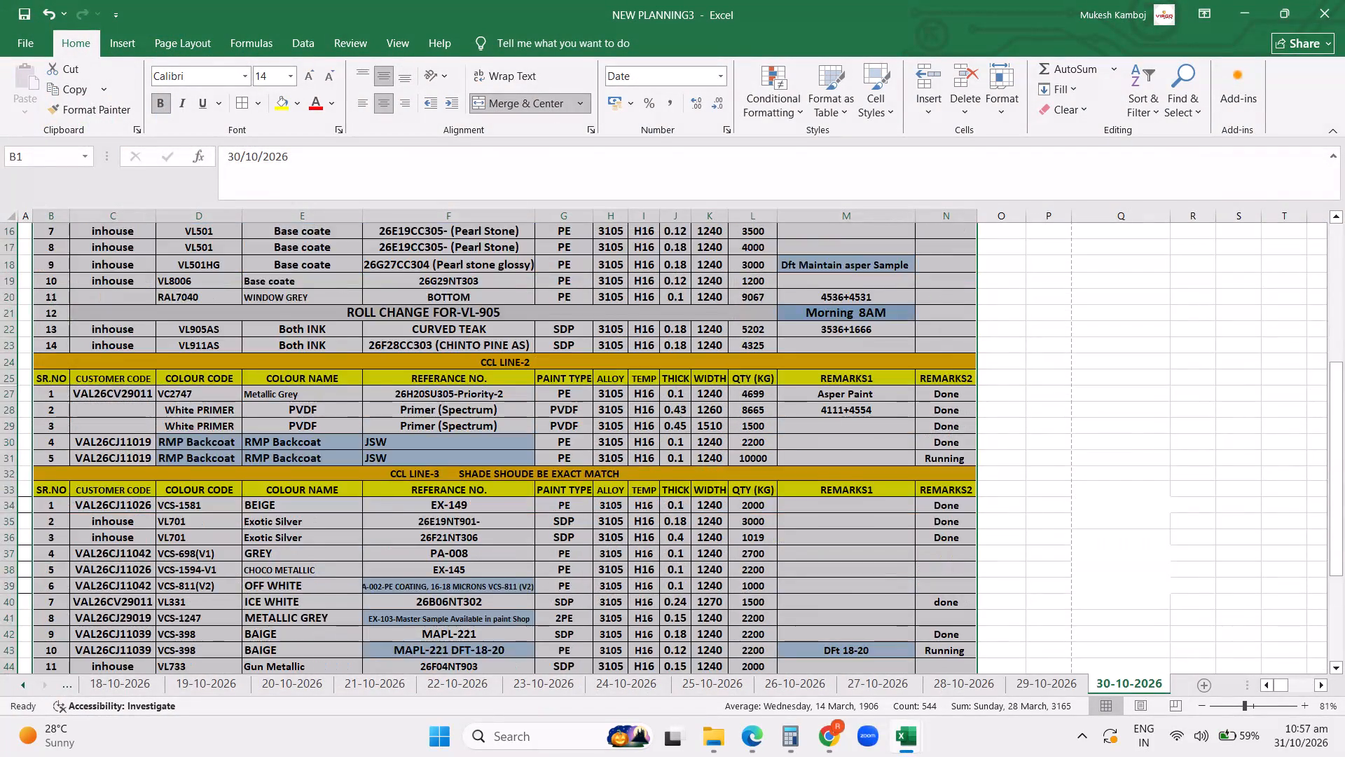
pyautogui.scroll(14, 1032, 507)
pyautogui.moveTo(744, 282); pyautogui.dragTo(744, 292)
pyautogui.click(1159, 409)
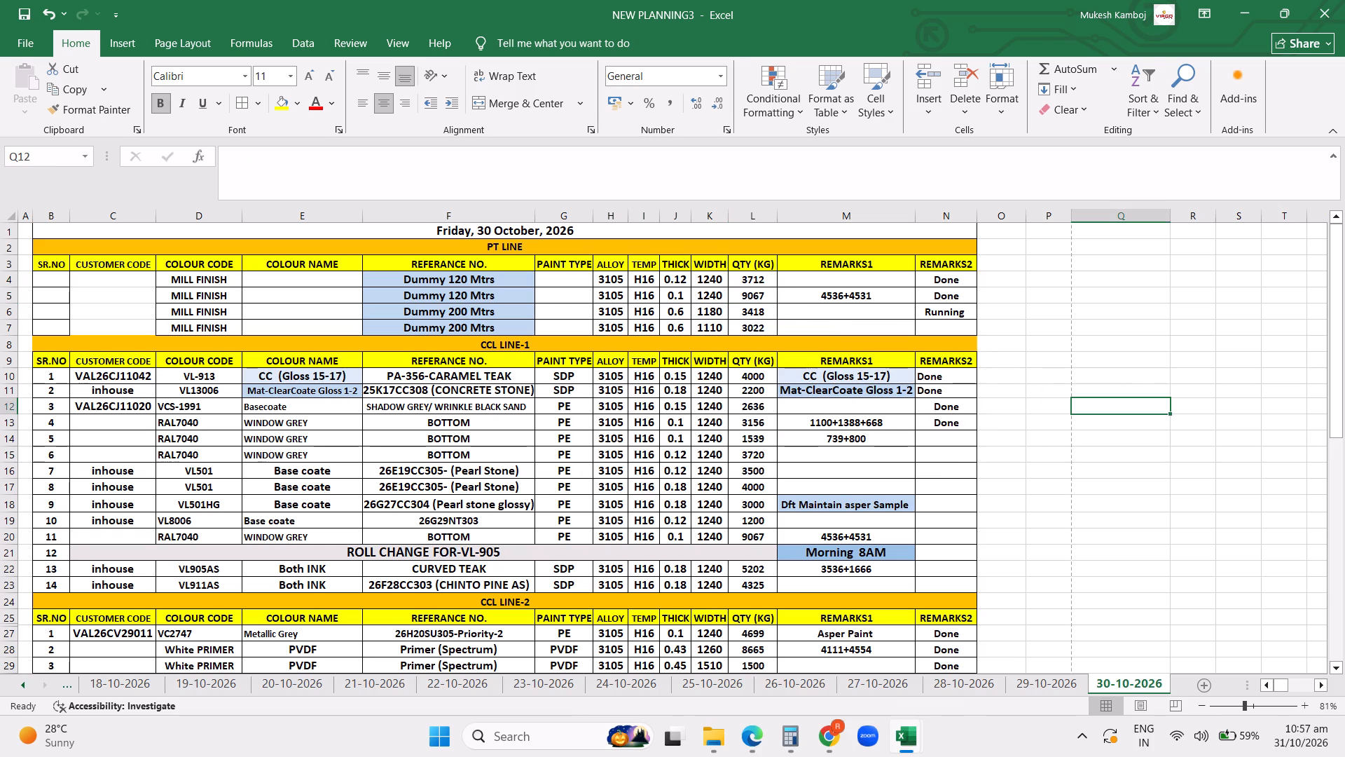
pyautogui.moveTo(766, 281); pyautogui.dragTo(763, 290)
pyautogui.scroll(-4, 1225, 356)
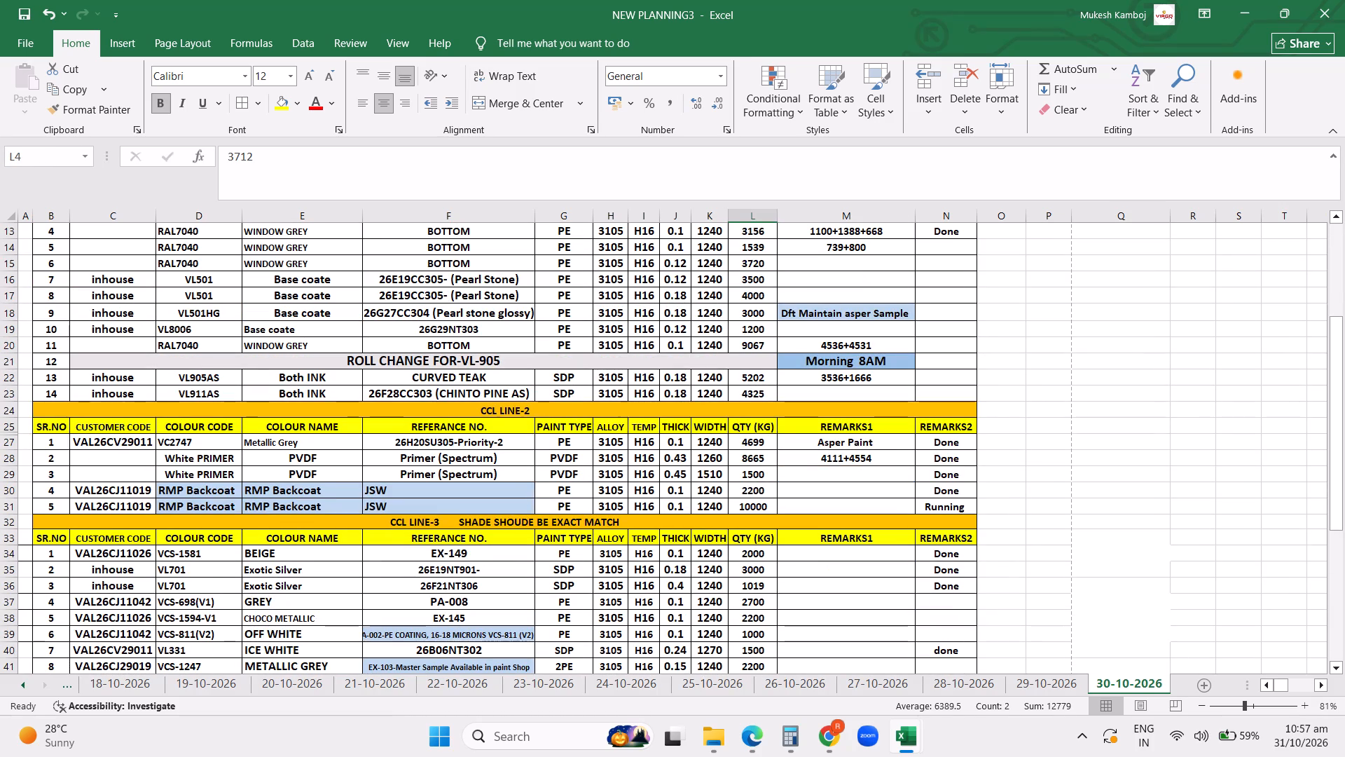
pyautogui.keyDown('ctrl'); pyautogui.moveTo(759, 442); pyautogui.dragTo(758, 478); pyautogui.keyUp('ctrl')
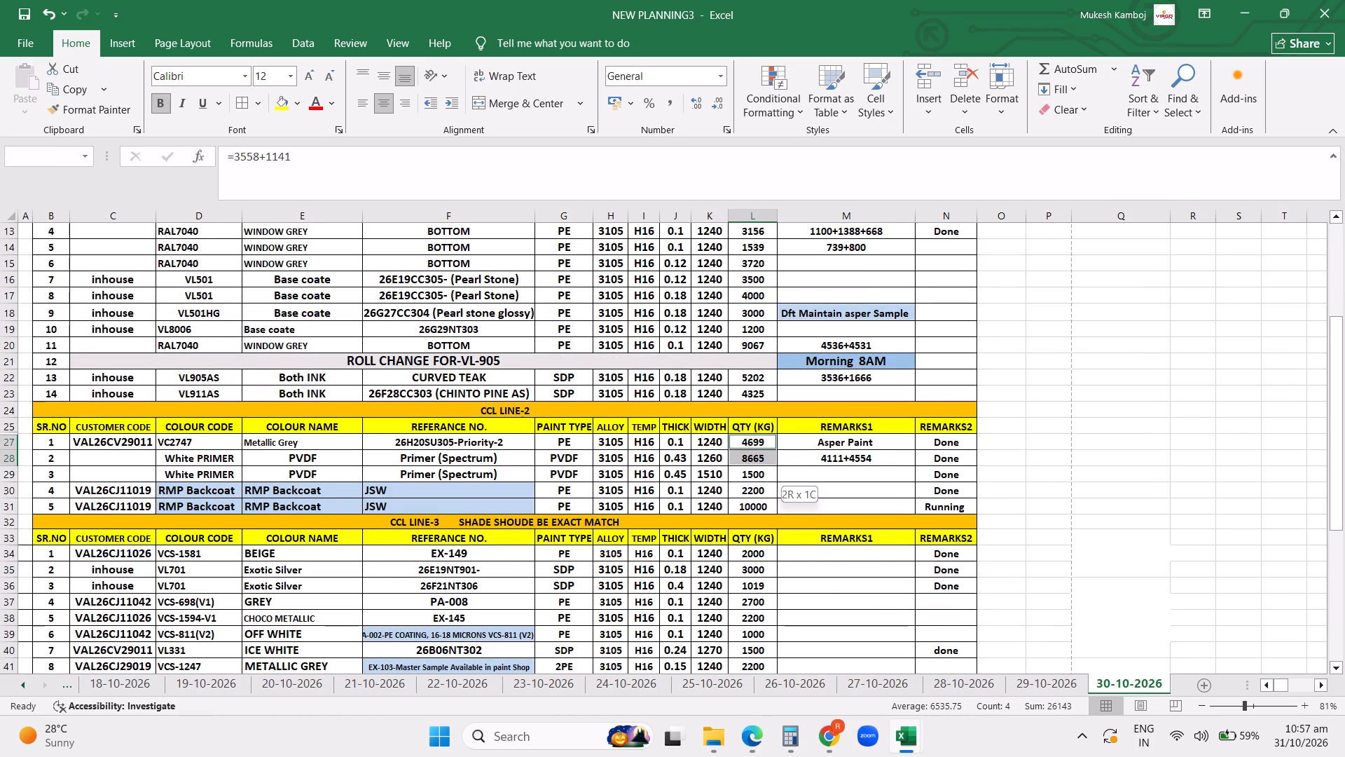
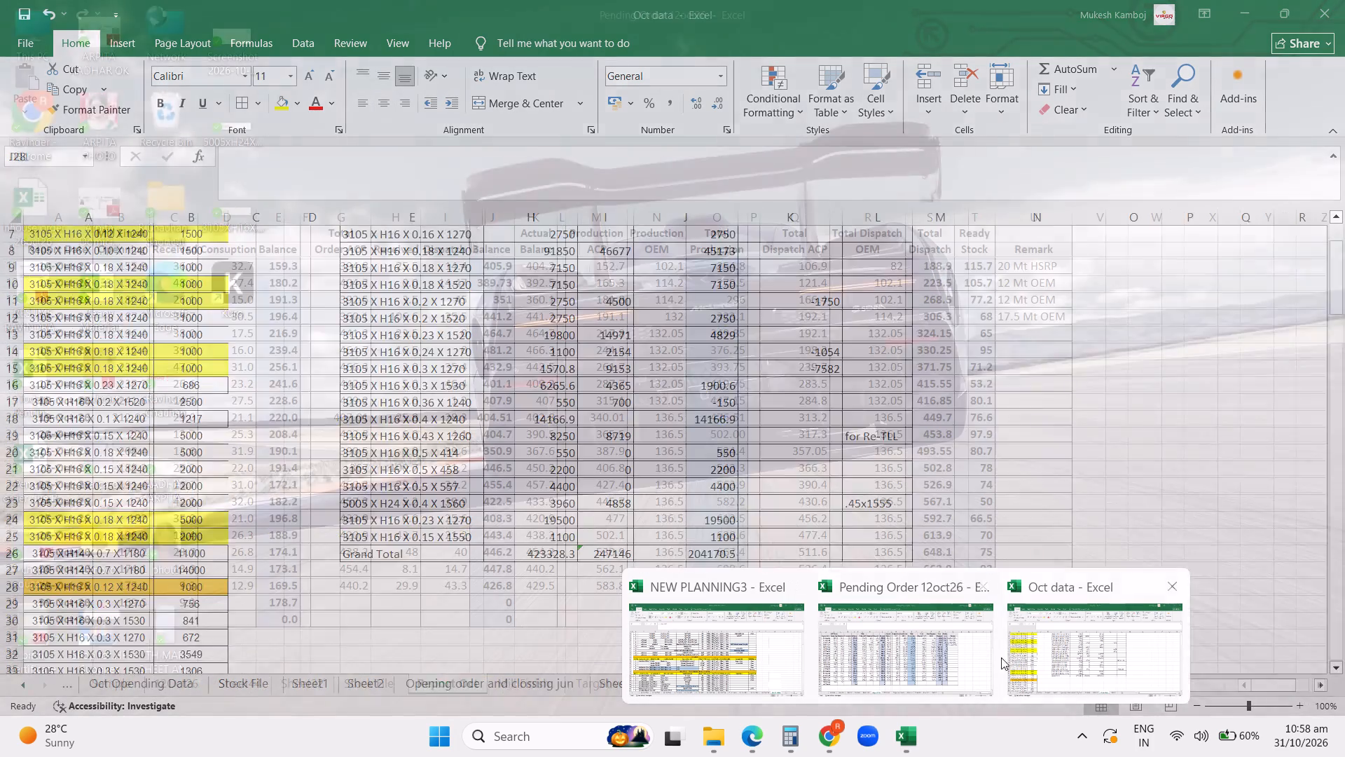
# Switch to the Pending Order 12oct26 workbook and enter 29.8 as the mill finish consumption for 30-Oct-26 in Report Oct.
pyautogui.click(909, 652)
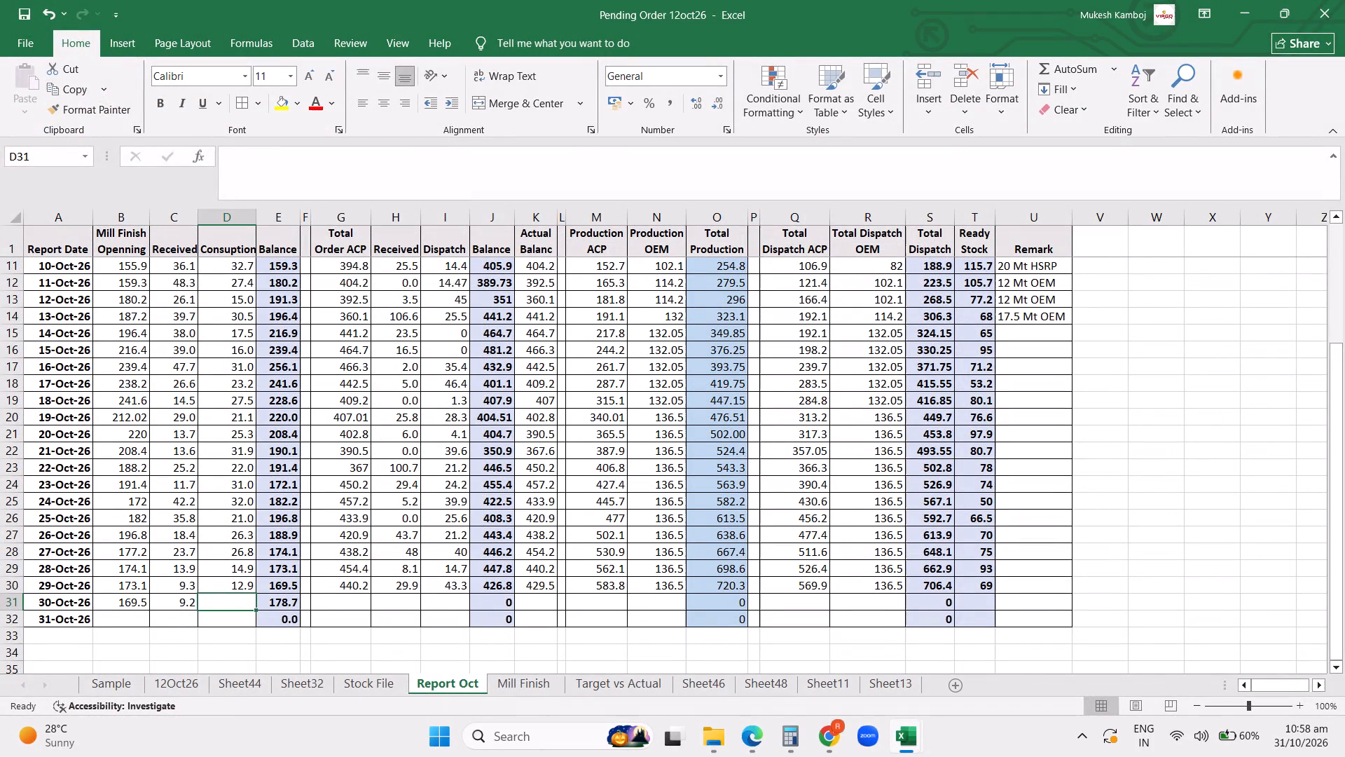
pyautogui.write('29.8')
pyautogui.press('Right')
# Enter 1 as the order Received and 429.5 as Total Order ACP in the 30-Oct-26 row.
pyautogui.press('Right')
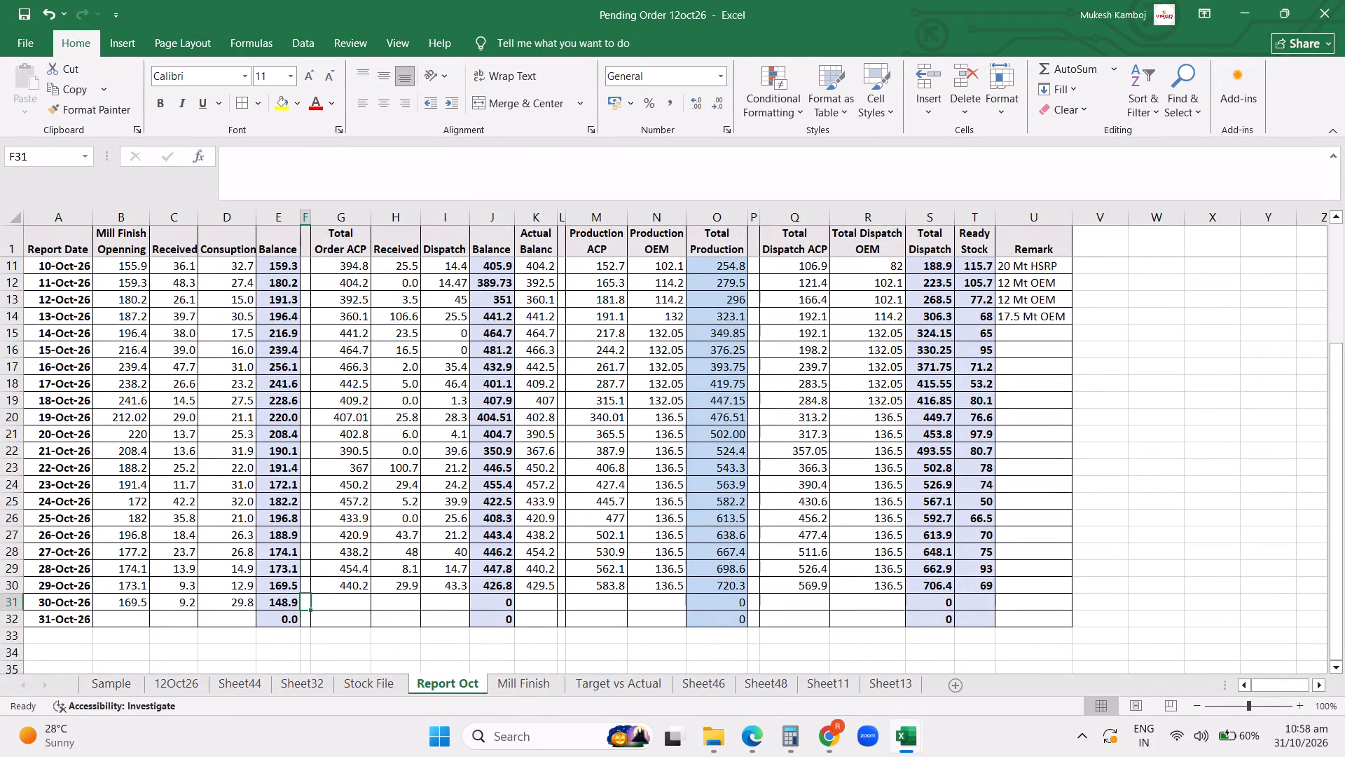
pyautogui.press('Right')
pyautogui.scroll(4, 520, 579)
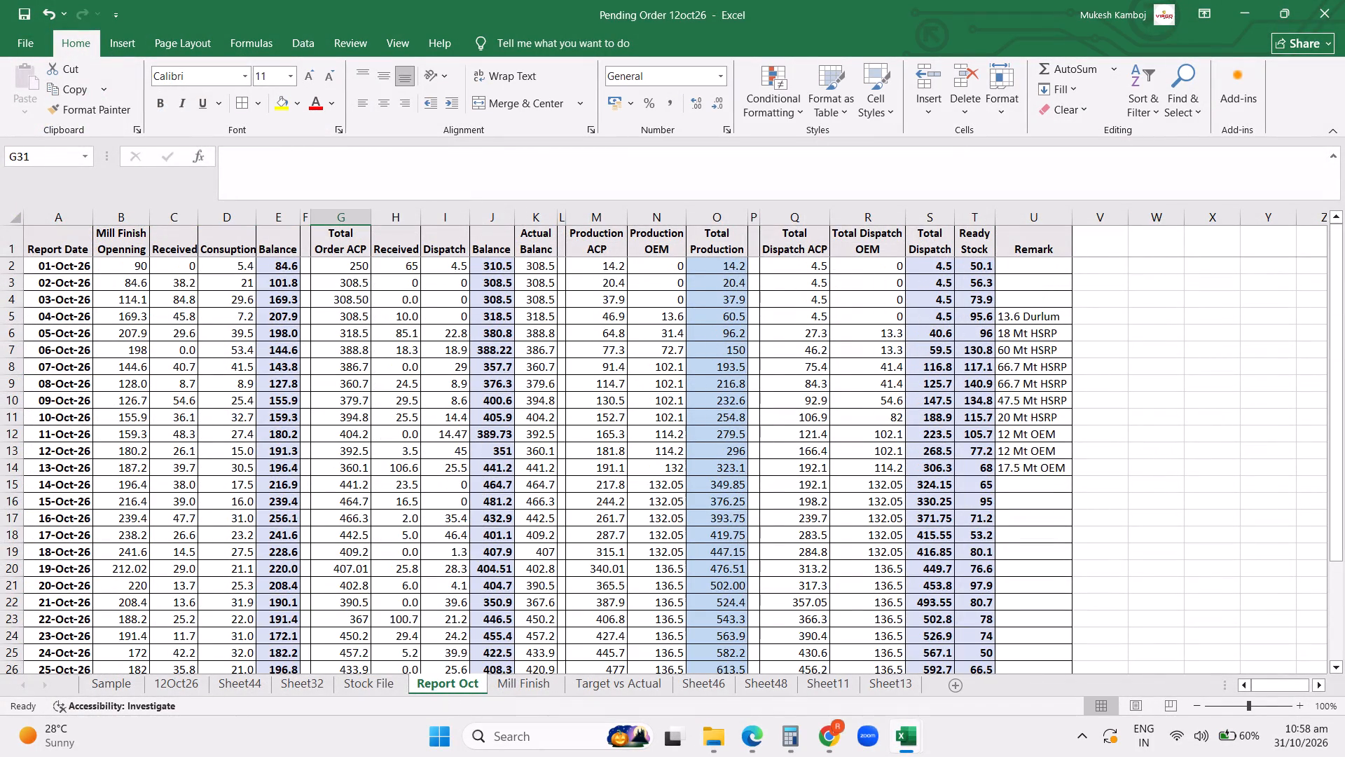
pyautogui.scroll(2, 520, 579)
pyautogui.scroll(-5, 520, 579)
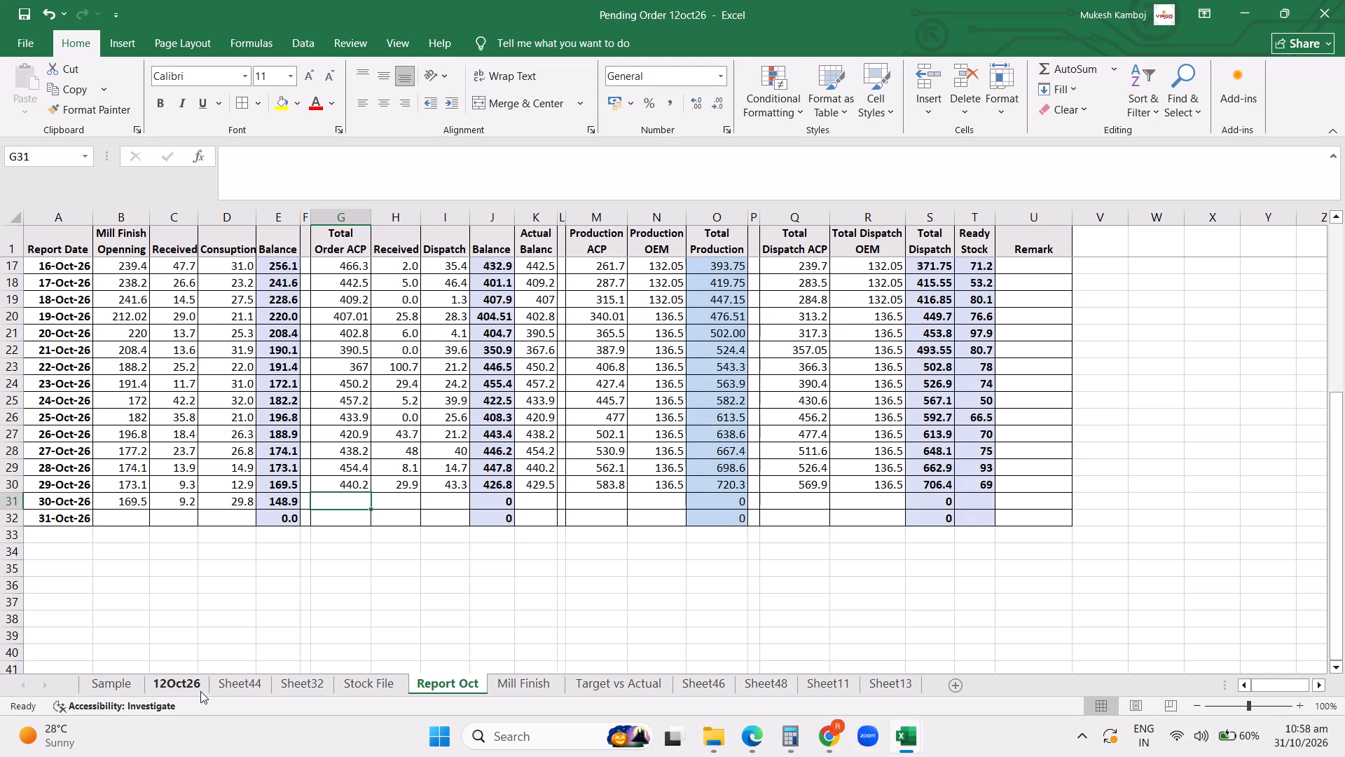
pyautogui.click(412, 498)
pyautogui.press('1')
pyautogui.press('Left')
pyautogui.write('429')
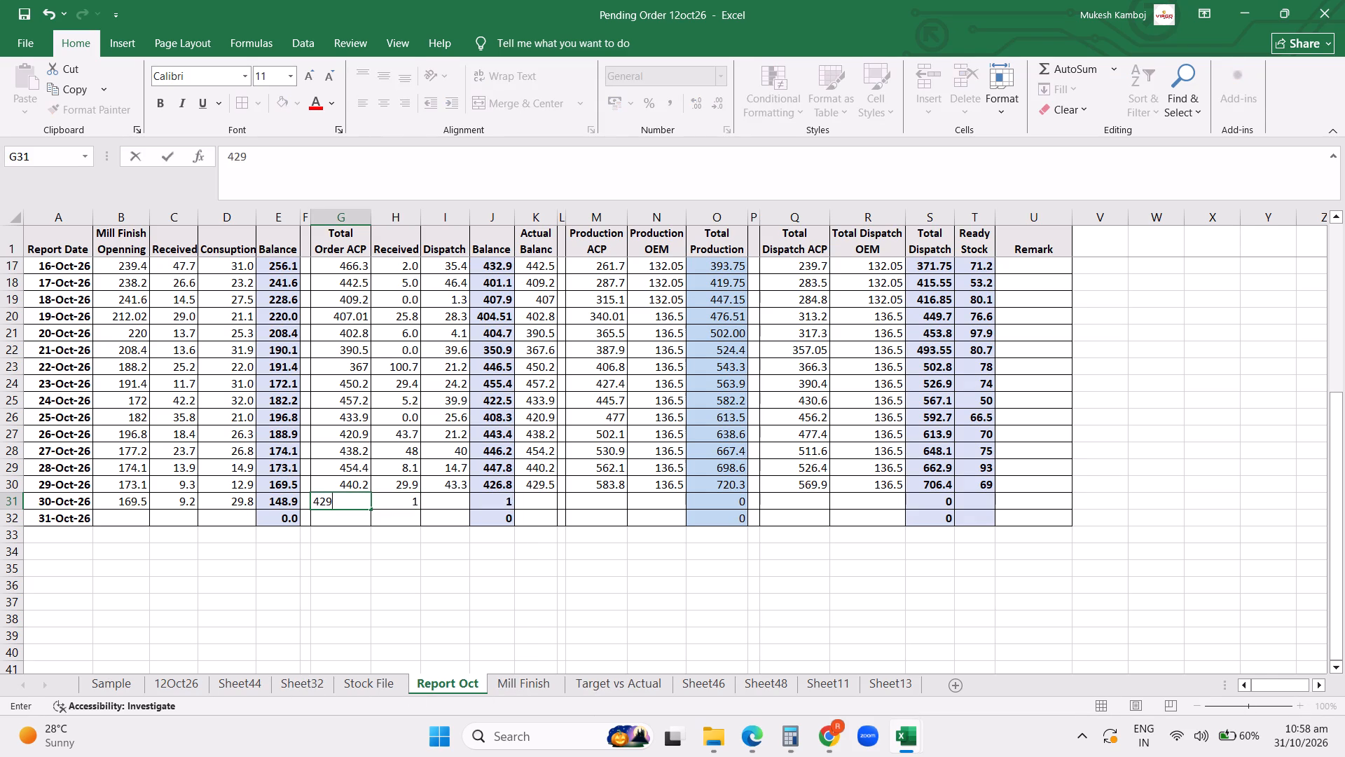
pyautogui.write('.5')
pyautogui.press('Return')
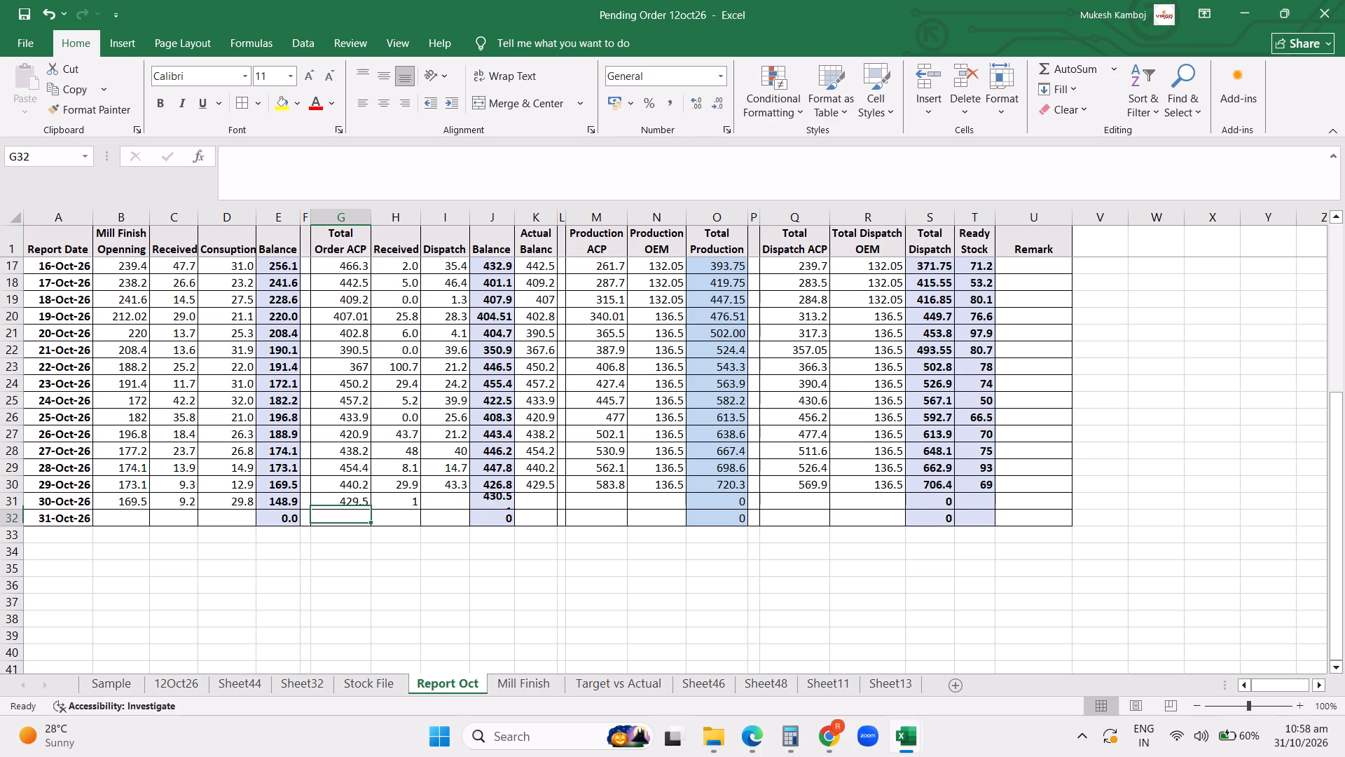
# Clear the Color Name and Color Code filters on the 12Oct26 sheet.
pyautogui.click(170, 683)
pyautogui.click(663, 571)
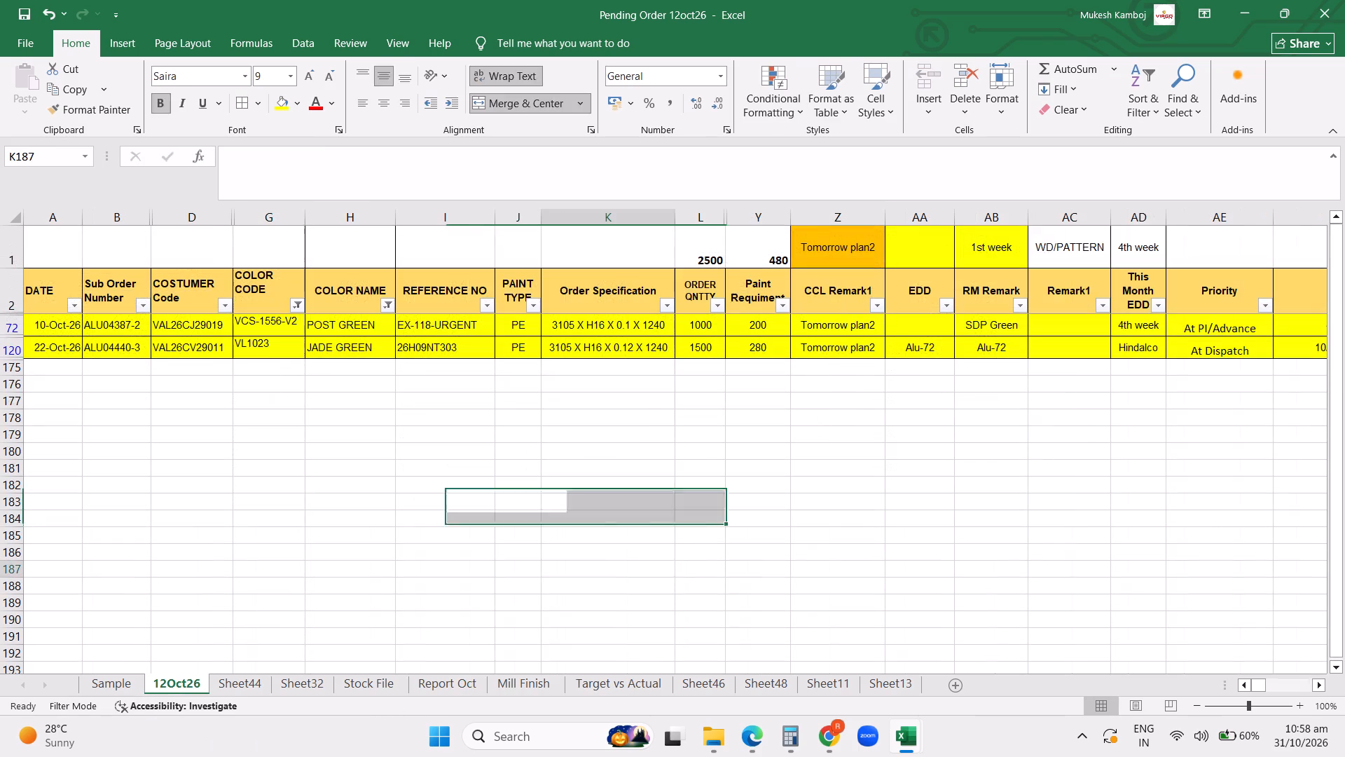
pyautogui.scroll(4, 707, 538)
pyautogui.click(392, 308)
pyautogui.scroll(1, 293, 410)
pyautogui.click(292, 412)
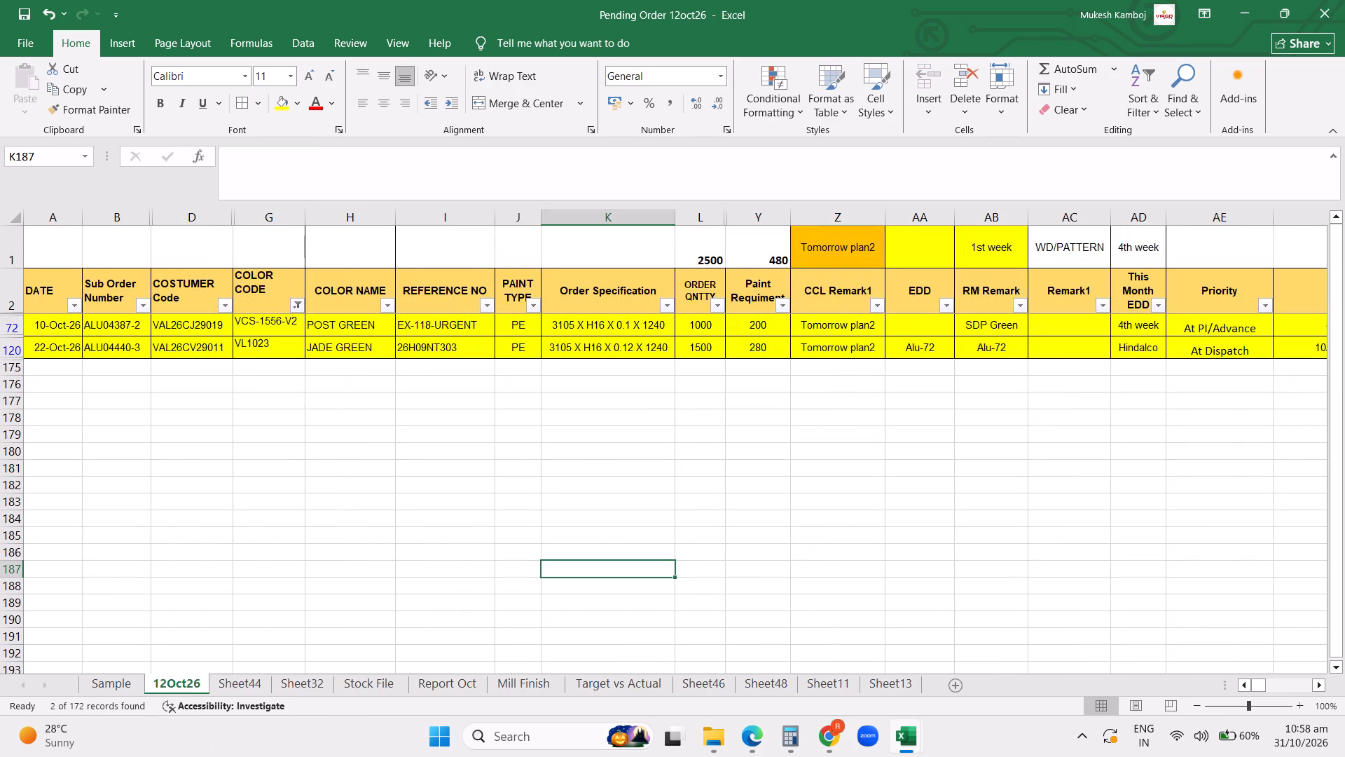
pyautogui.click(298, 306)
pyautogui.click(231, 401)
pyautogui.click(230, 414)
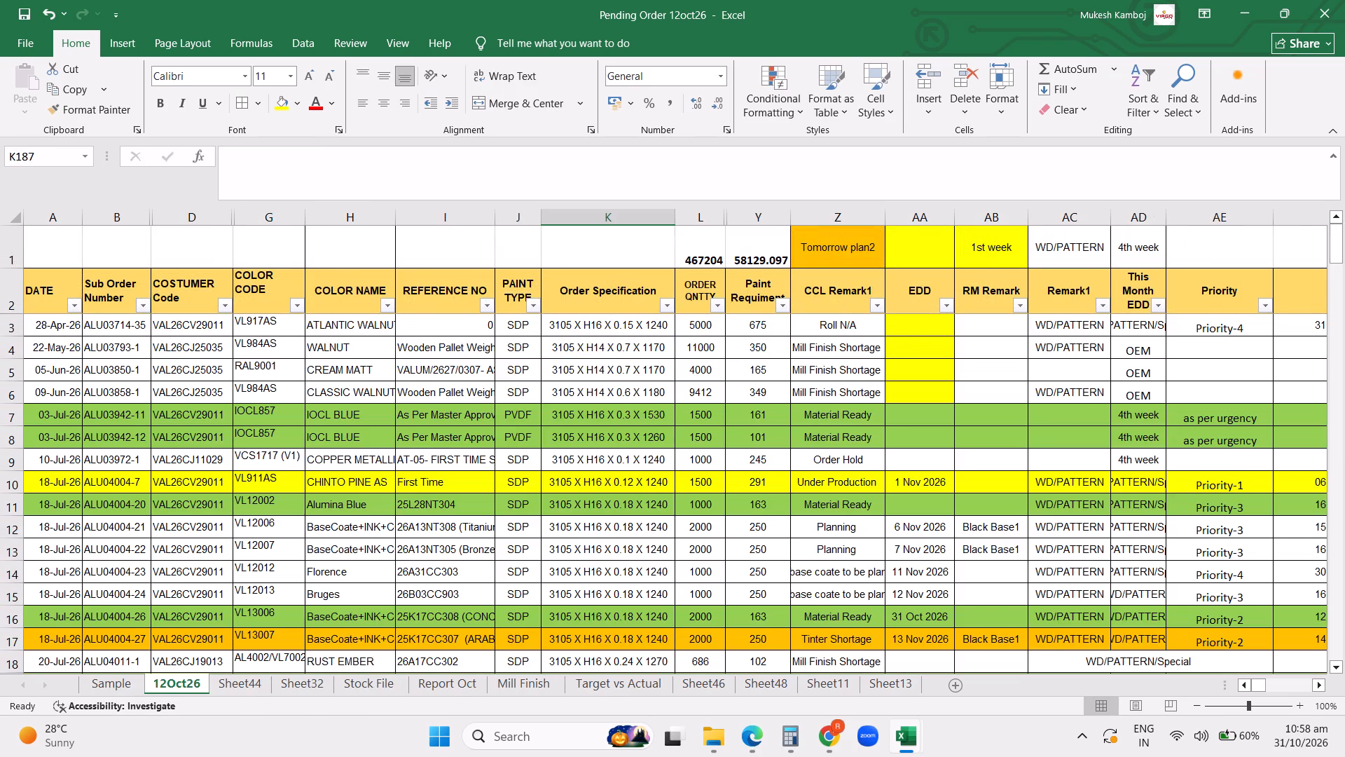
# Filter the Stock File sheet by Dispatch Date to show only the 30/10/2026 rows.
pyautogui.click(370, 689)
pyautogui.scroll(4, 845, 462)
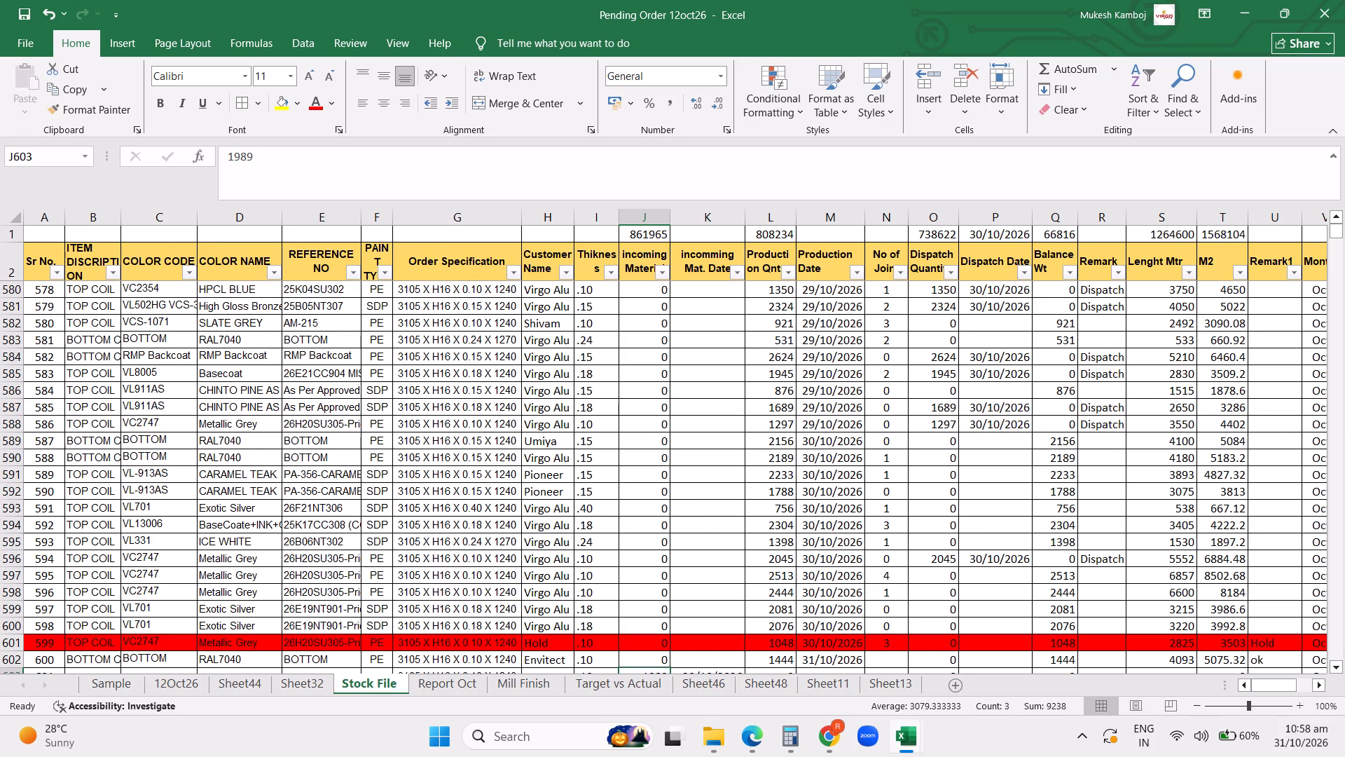
pyautogui.click(1020, 273)
pyautogui.click(868, 478)
pyautogui.scroll(-7, 910, 514)
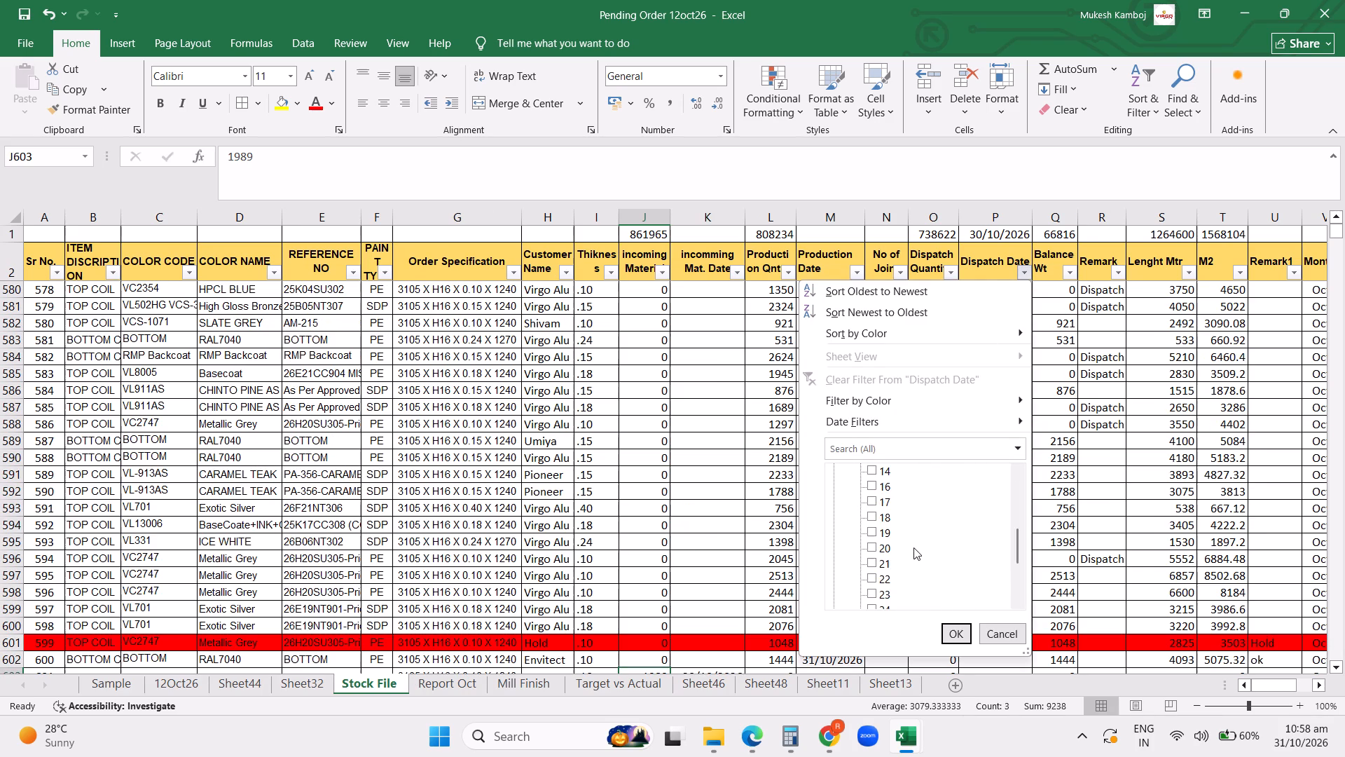
pyautogui.scroll(-6, 913, 547)
pyautogui.click(878, 580)
pyautogui.click(878, 596)
pyautogui.click(956, 641)
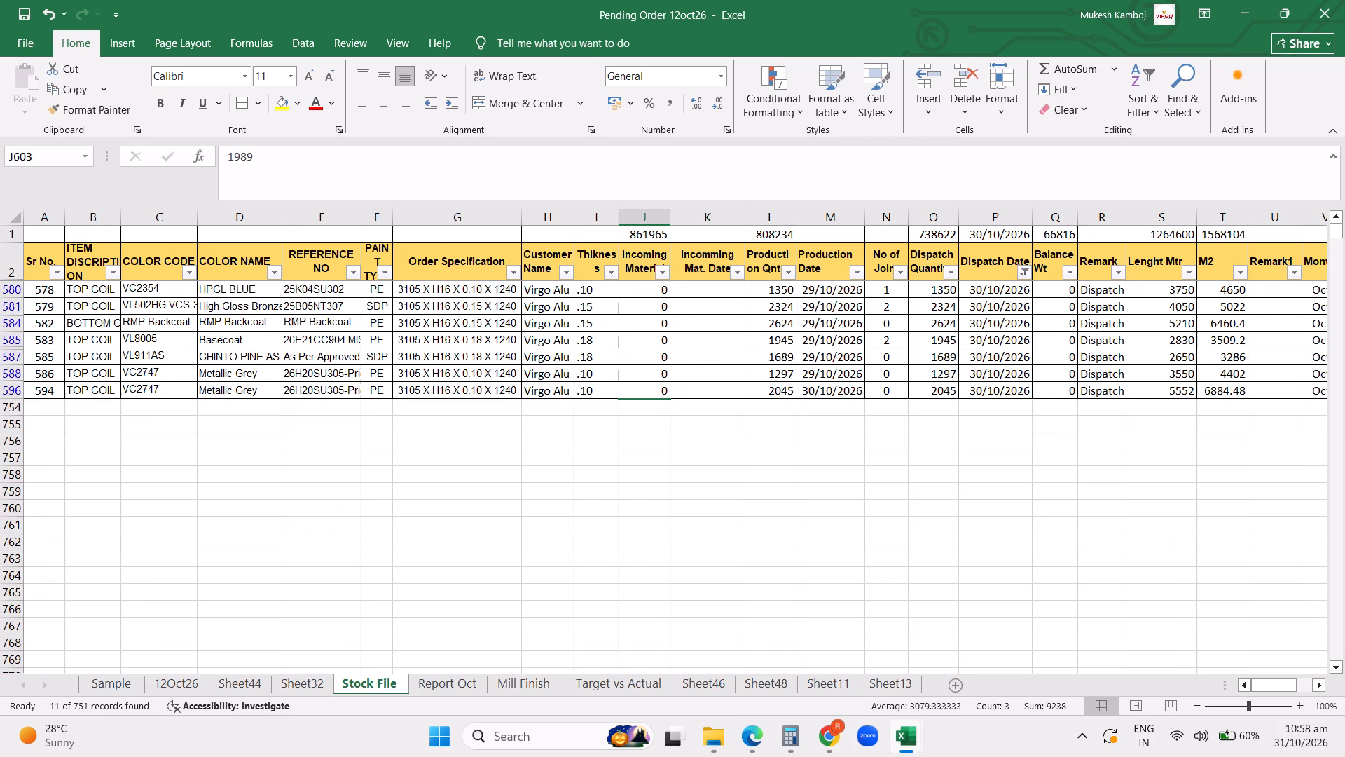
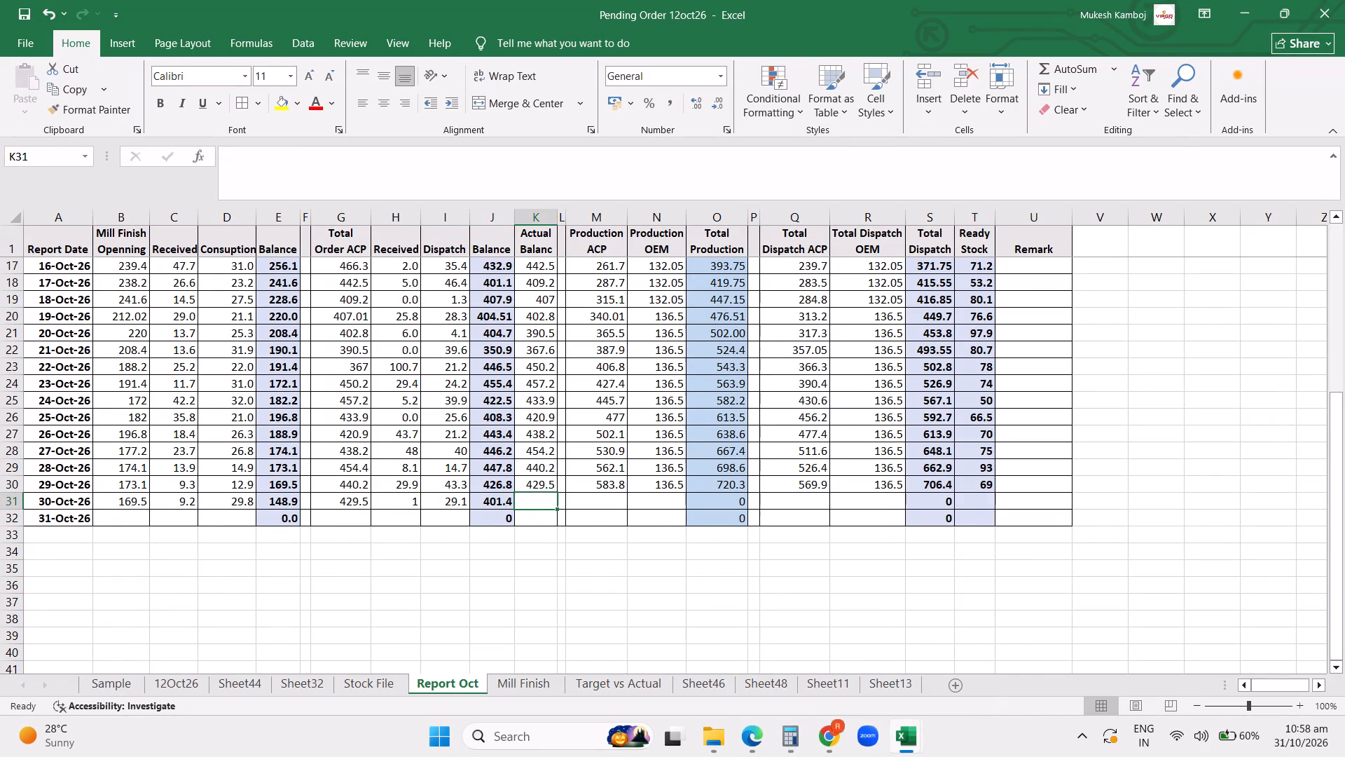
# Unhide the hidden columns between Costumer Code and Color Code on the 12Oct26 sheet.
pyautogui.click(181, 683)
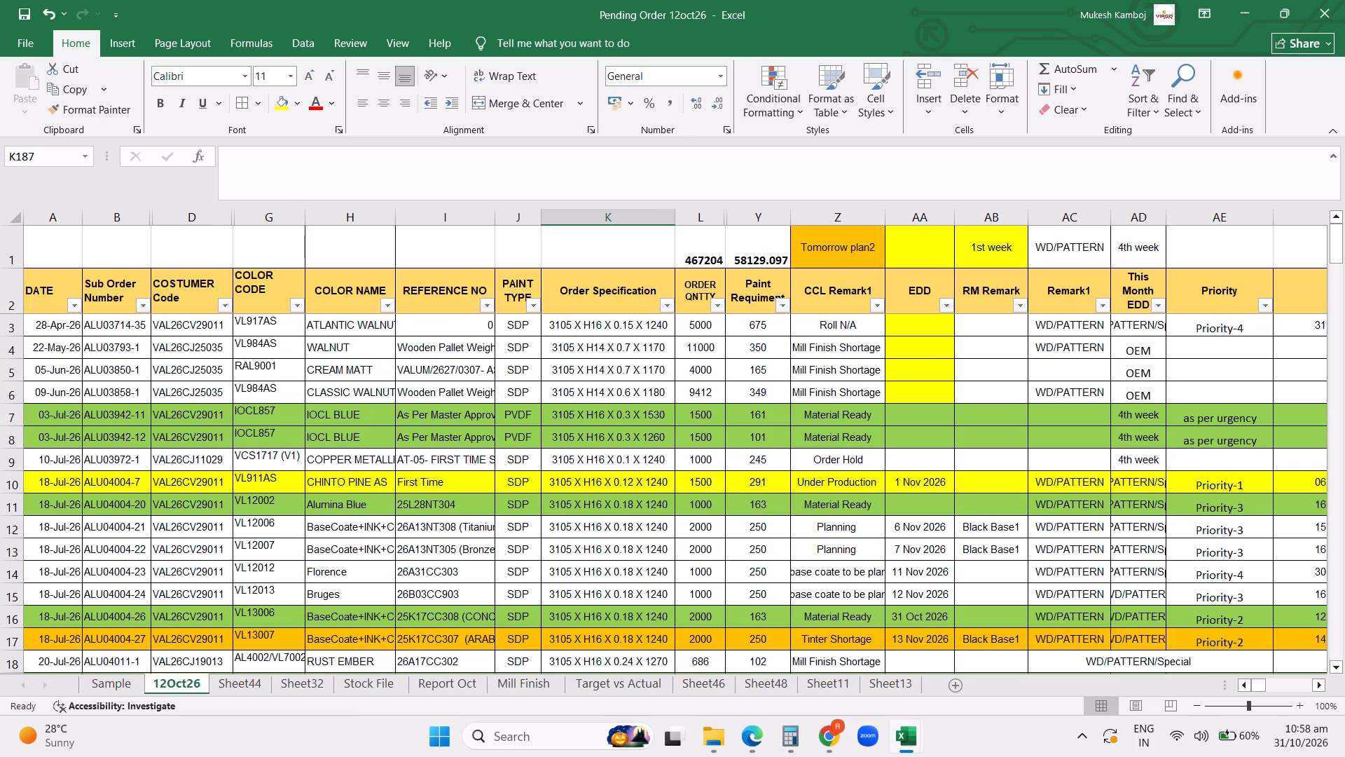
pyautogui.moveTo(214, 219); pyautogui.dragTo(254, 220)
pyautogui.rightClick(254, 220)
pyautogui.click(289, 498)
pyautogui.click(289, 486)
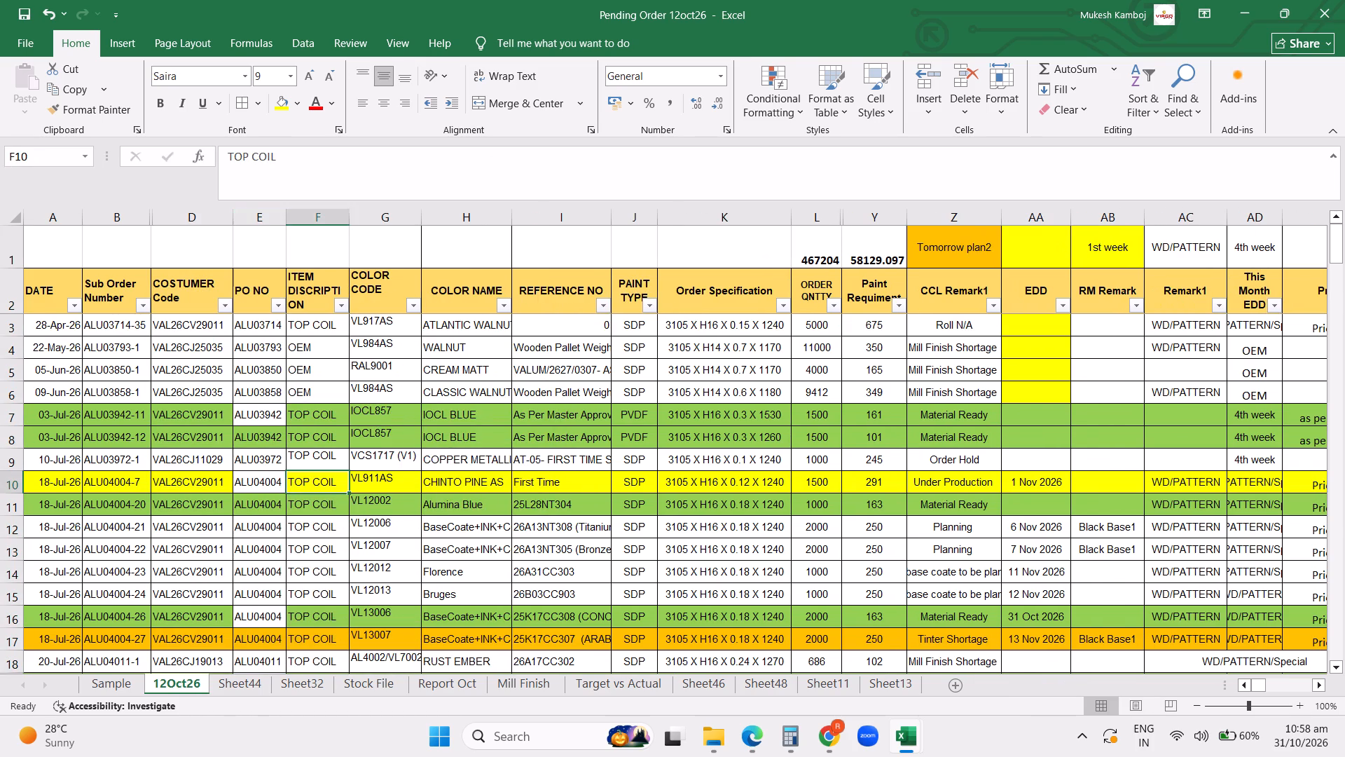
# Hide the PO NO column again, keeping the Item Discription column displayed.
pyautogui.click(264, 219)
pyautogui.rightClick(264, 219)
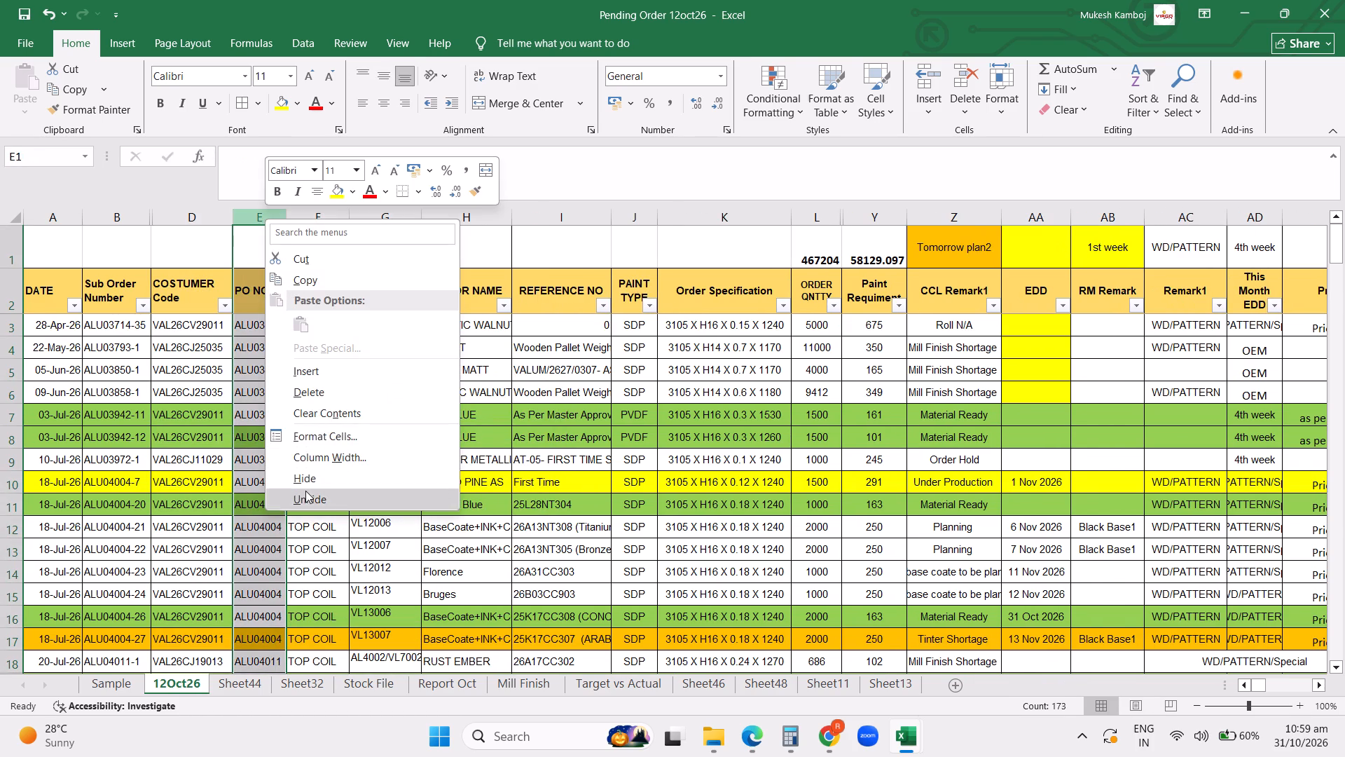
pyautogui.click(305, 491)
pyautogui.rightClick(263, 213)
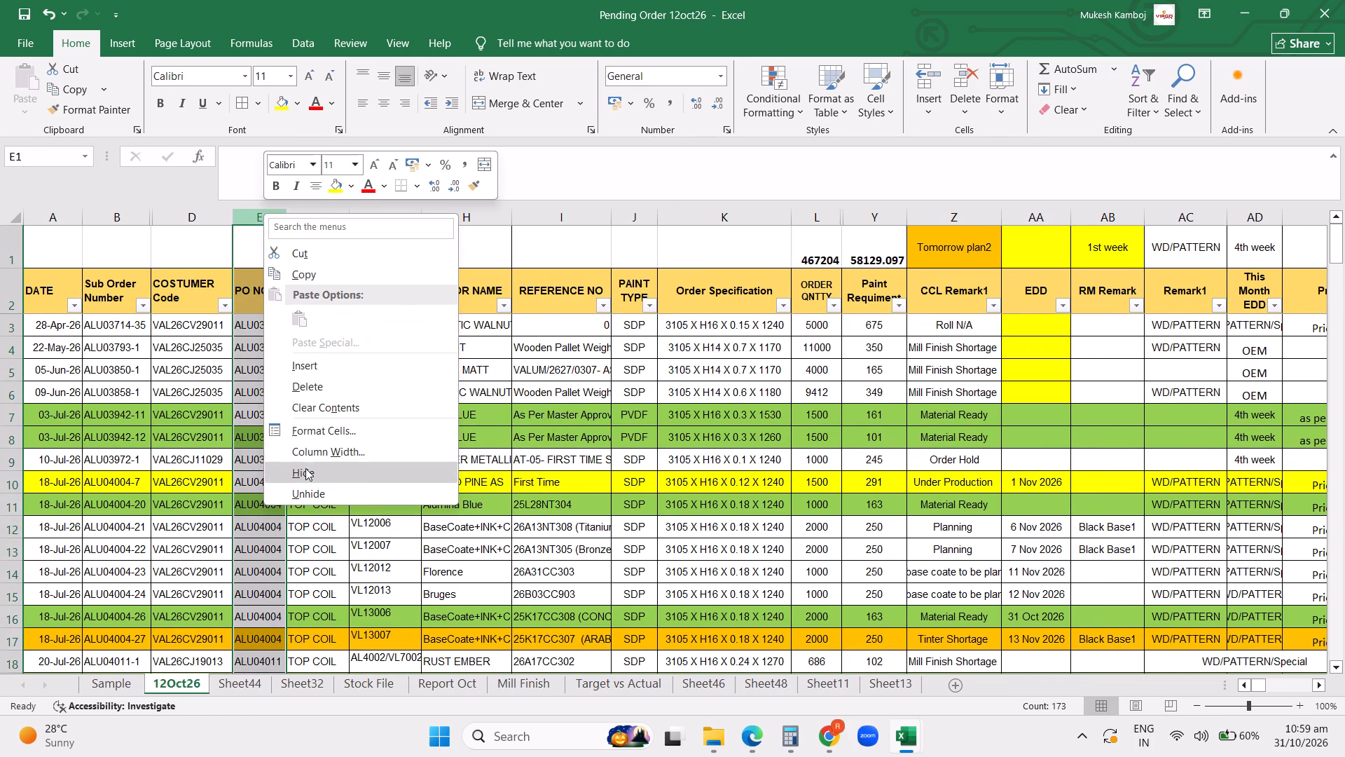
pyautogui.click(305, 471)
pyautogui.click(316, 456)
# Filter the Item Discription column to exclude OEM, keeping BOTTOM COIL and TOP COIL.
pyautogui.click(290, 305)
pyautogui.click(146, 501)
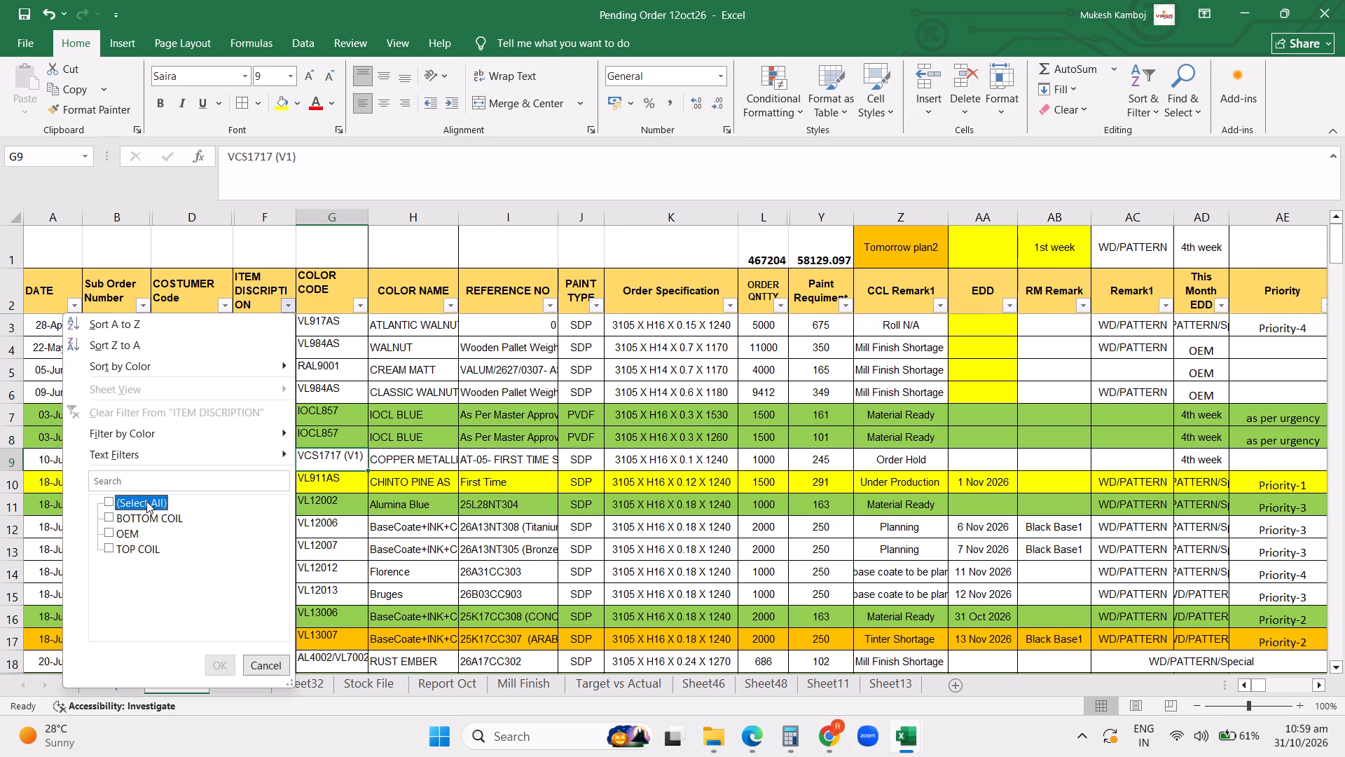
pyautogui.click(146, 501)
pyautogui.click(123, 533)
pyautogui.click(212, 665)
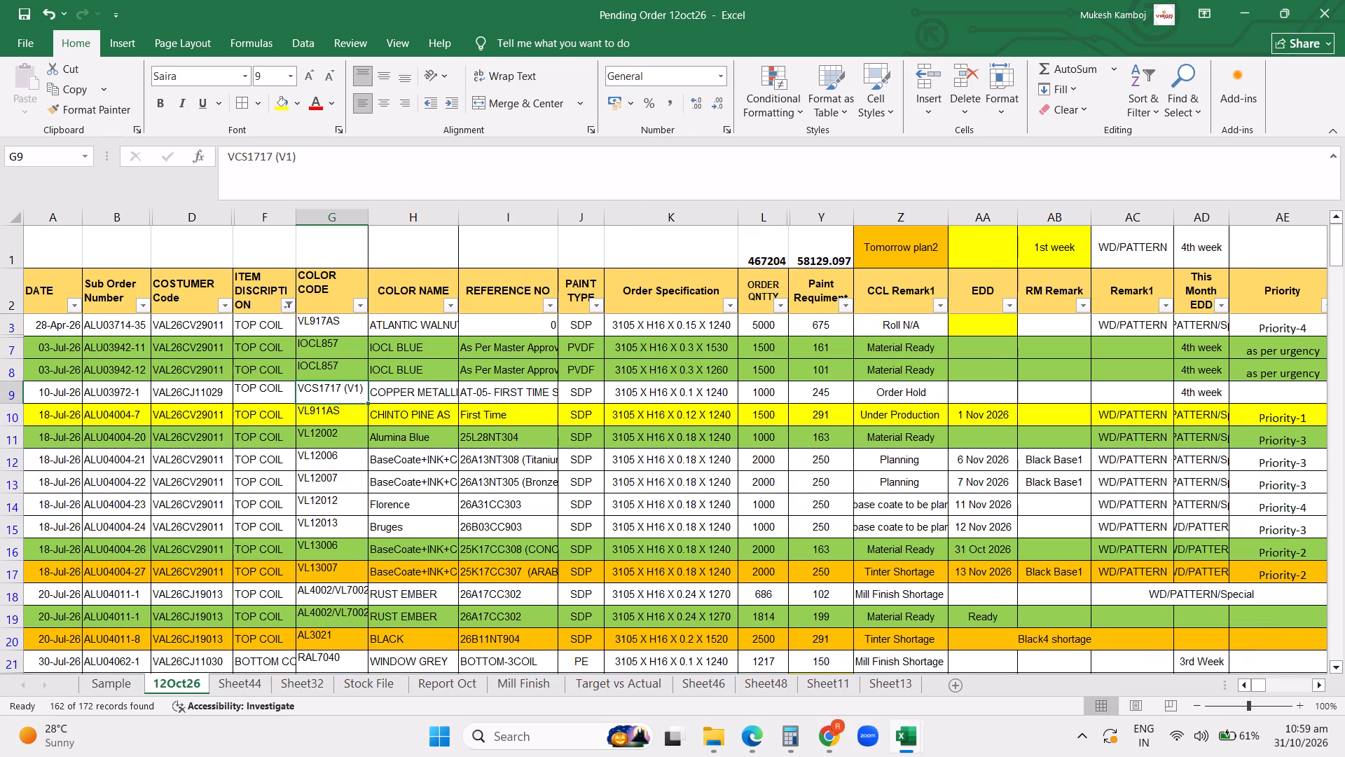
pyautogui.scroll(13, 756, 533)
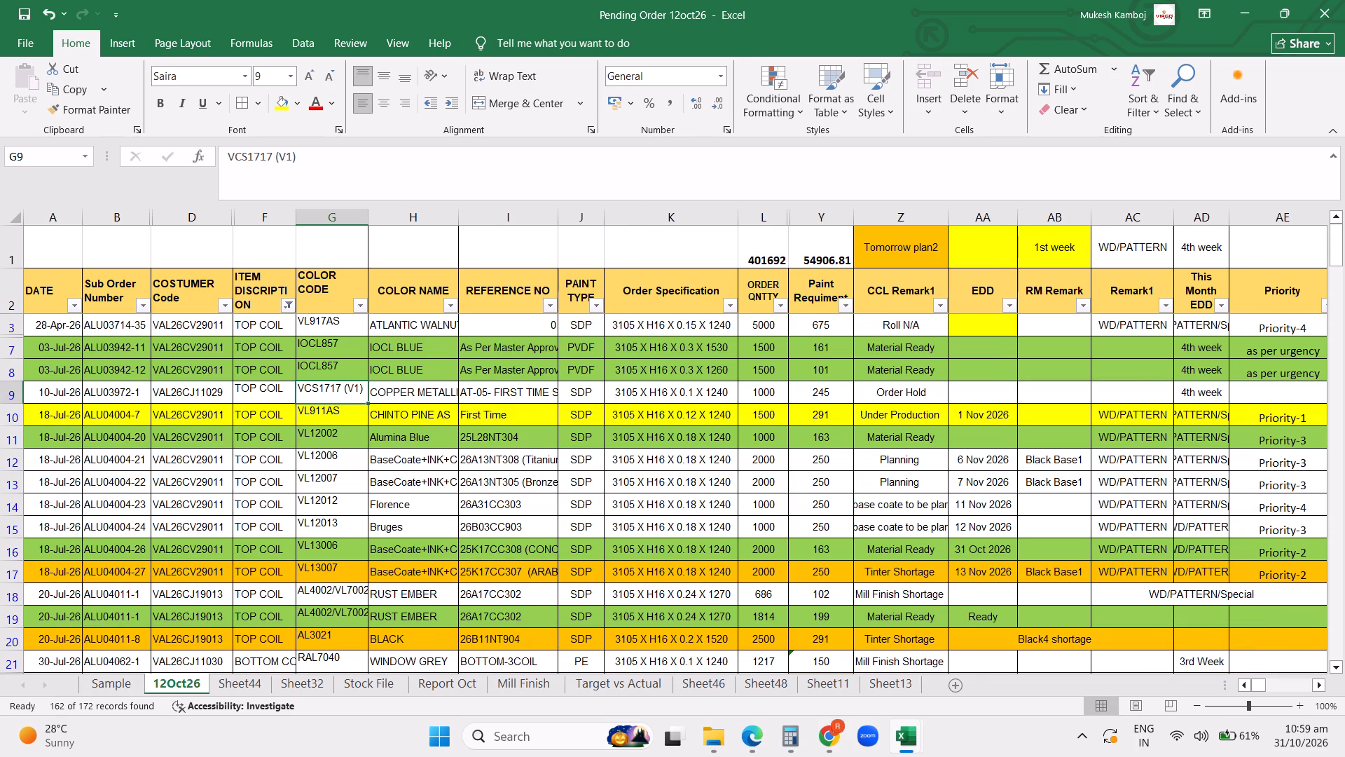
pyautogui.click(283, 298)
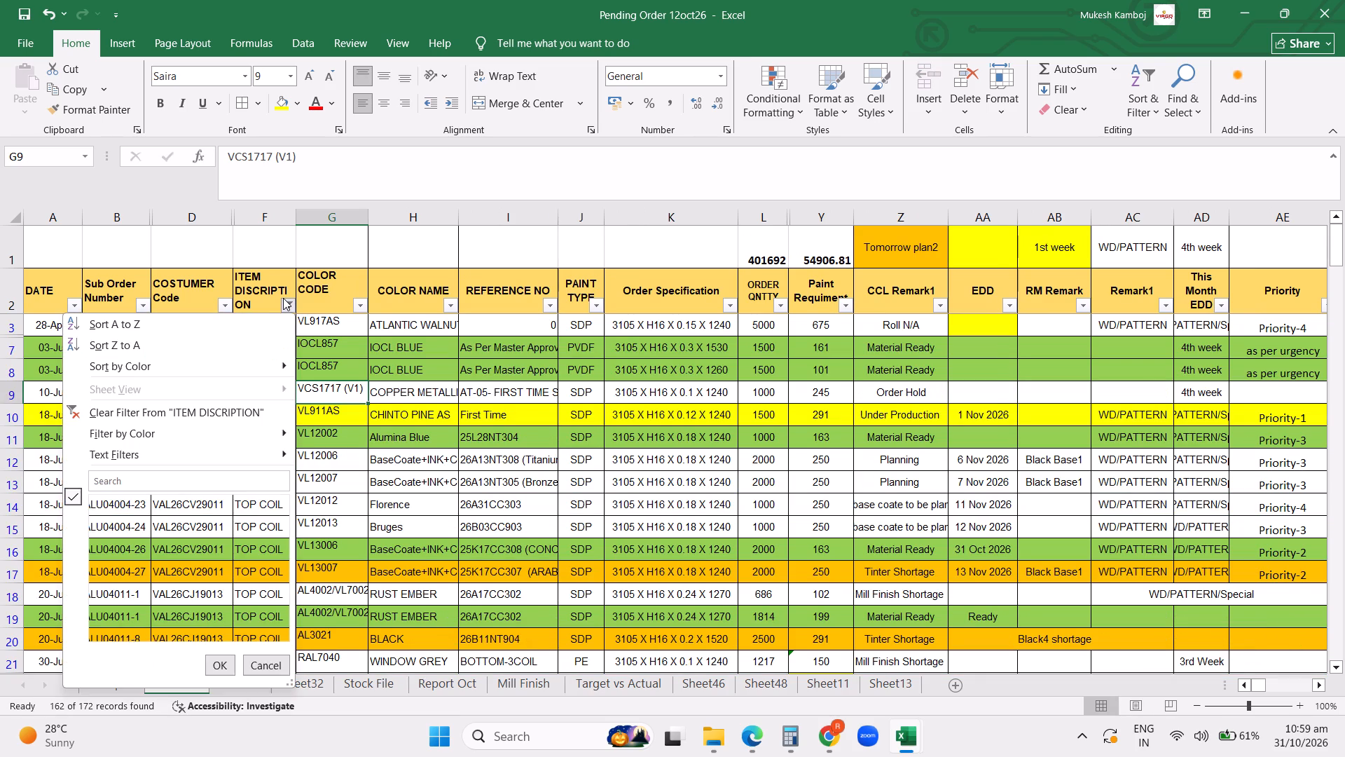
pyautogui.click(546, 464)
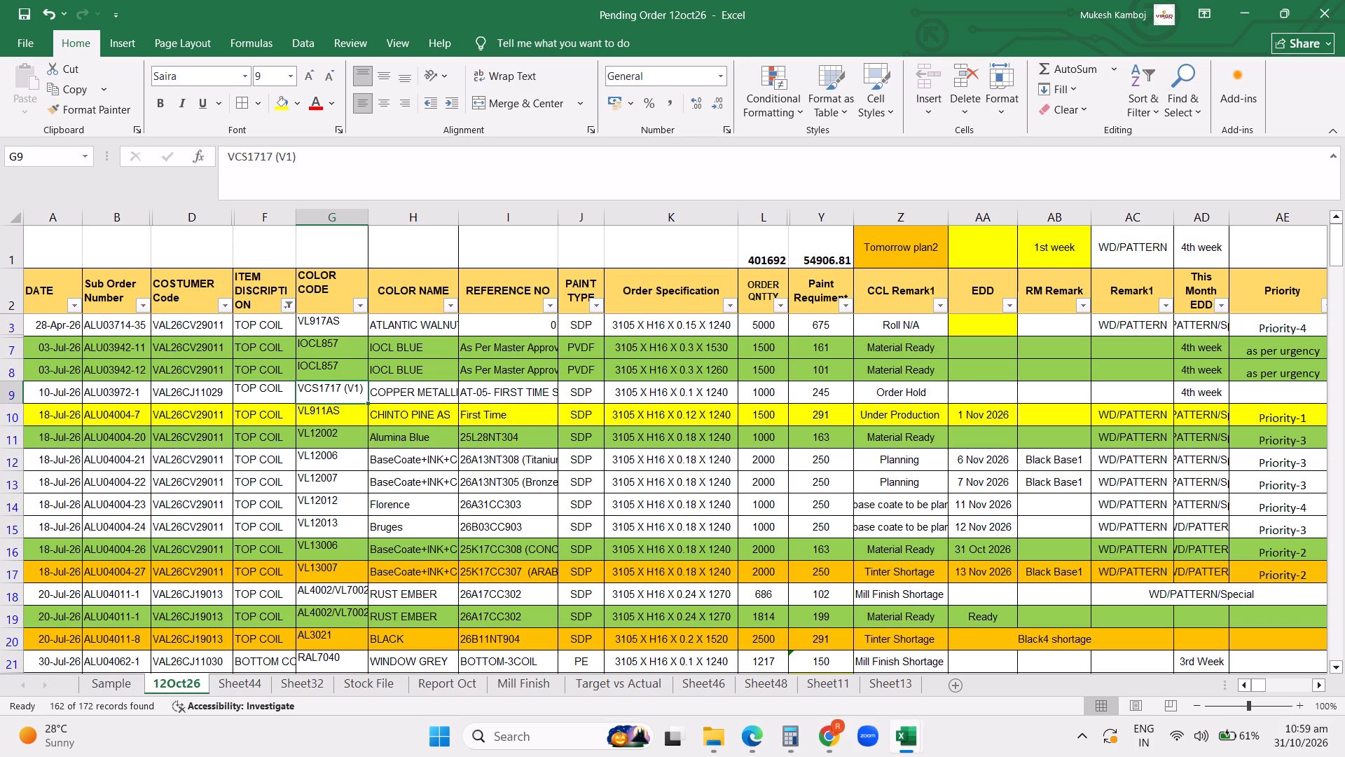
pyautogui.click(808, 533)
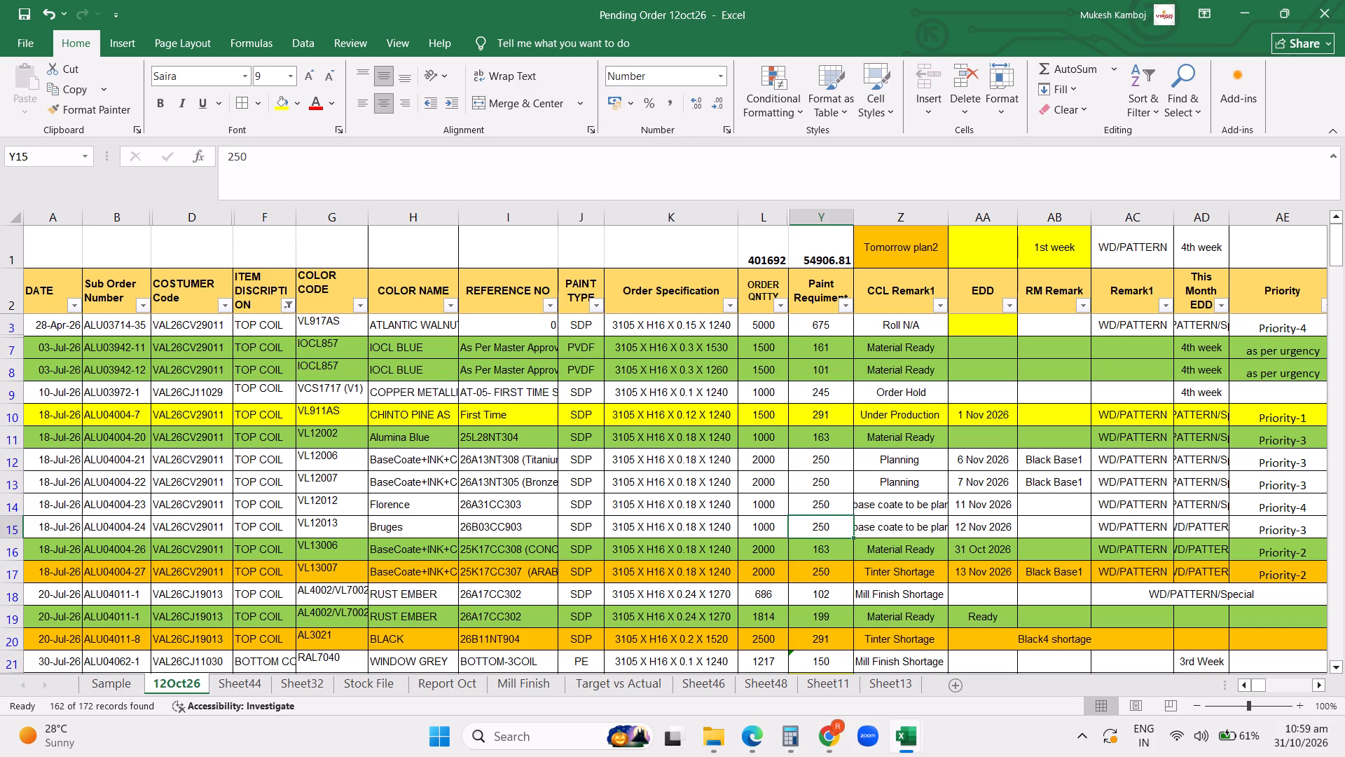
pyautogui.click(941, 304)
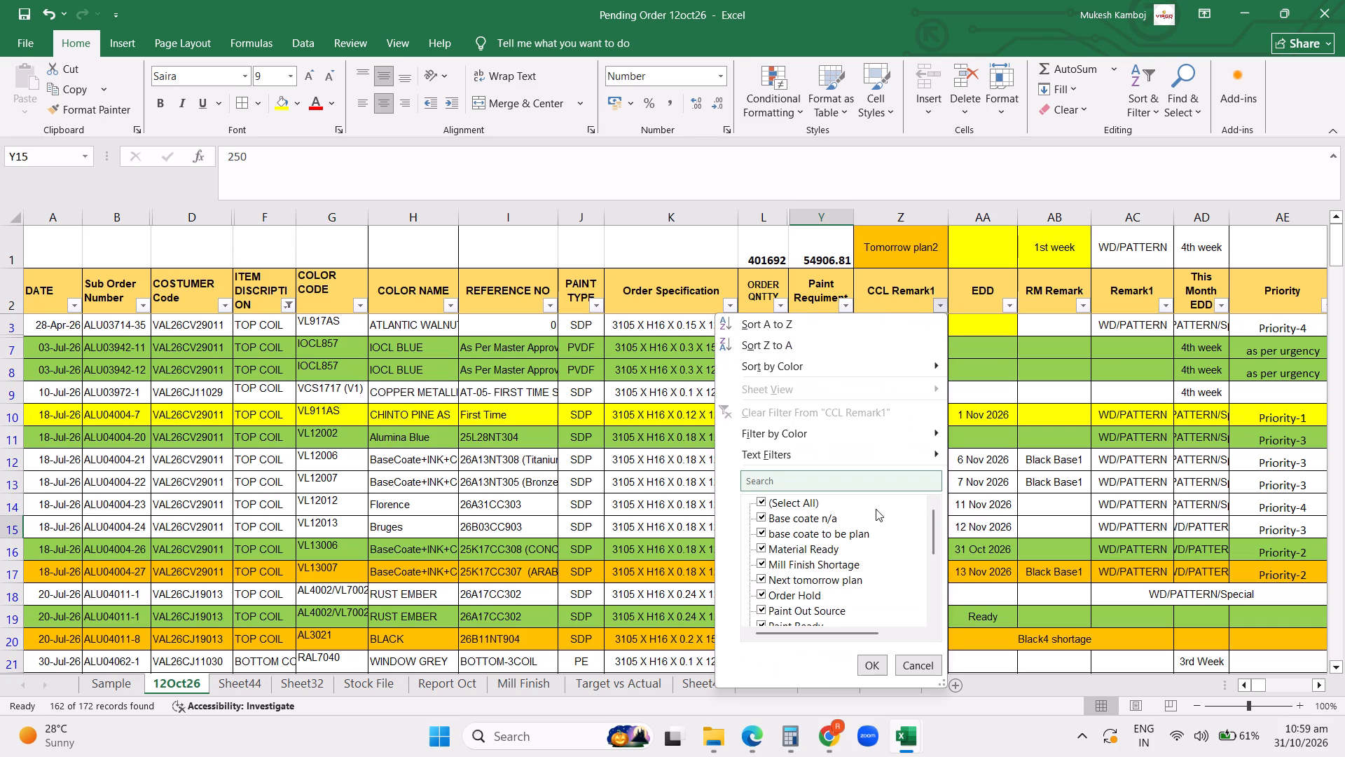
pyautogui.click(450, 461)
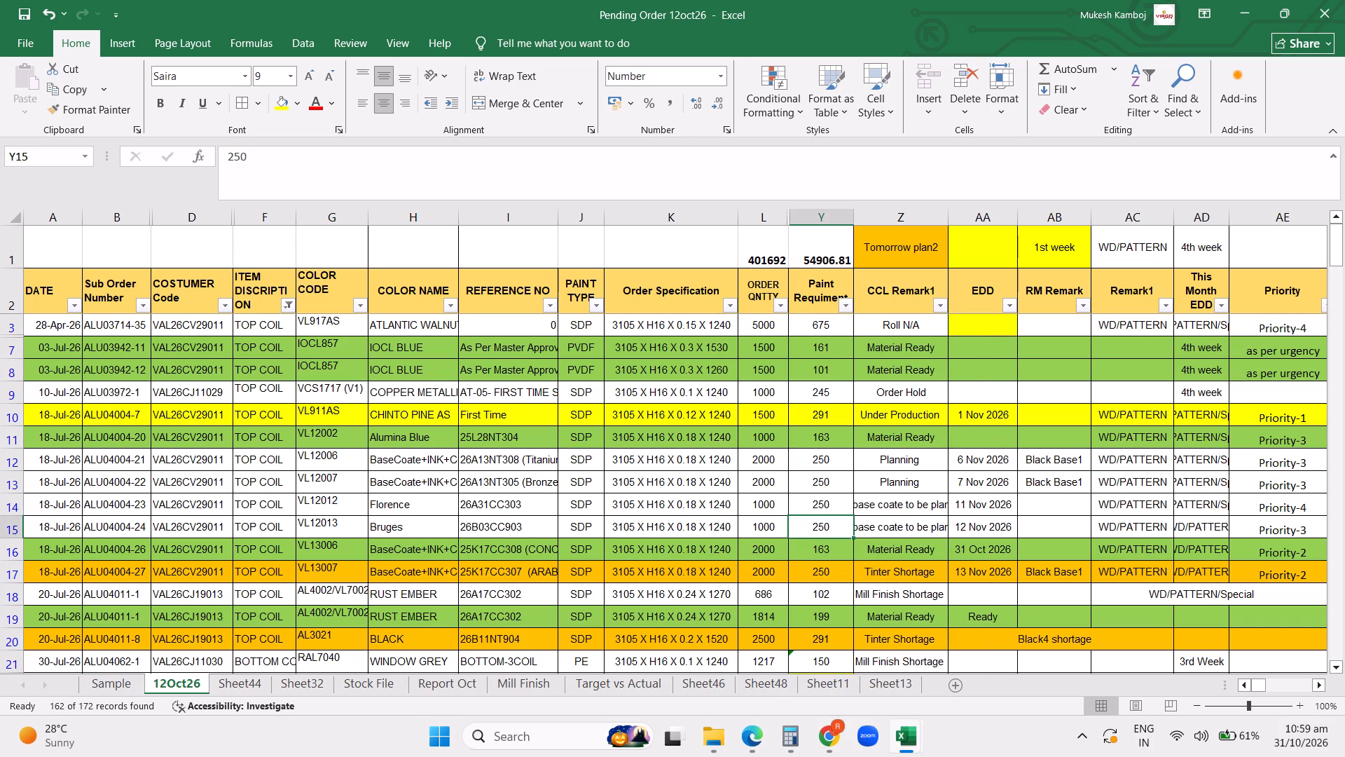
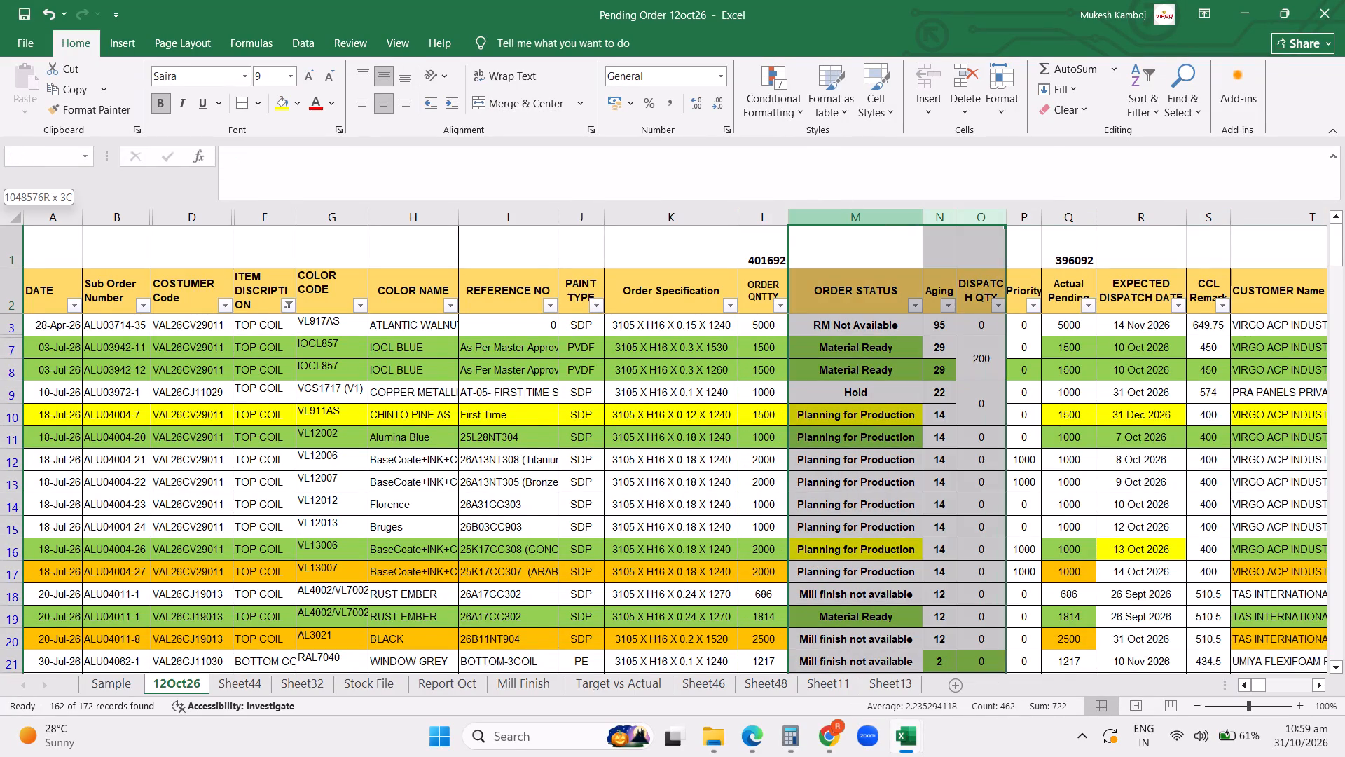
# Hide the Order Status through Priority columns and the Expected Dispatch Date and CCL Remark columns on the 12Oct26 sheet.
pyautogui.moveTo(987, 222); pyautogui.dragTo(1026, 221)
pyautogui.rightClick(1026, 221)
pyautogui.click(1056, 478)
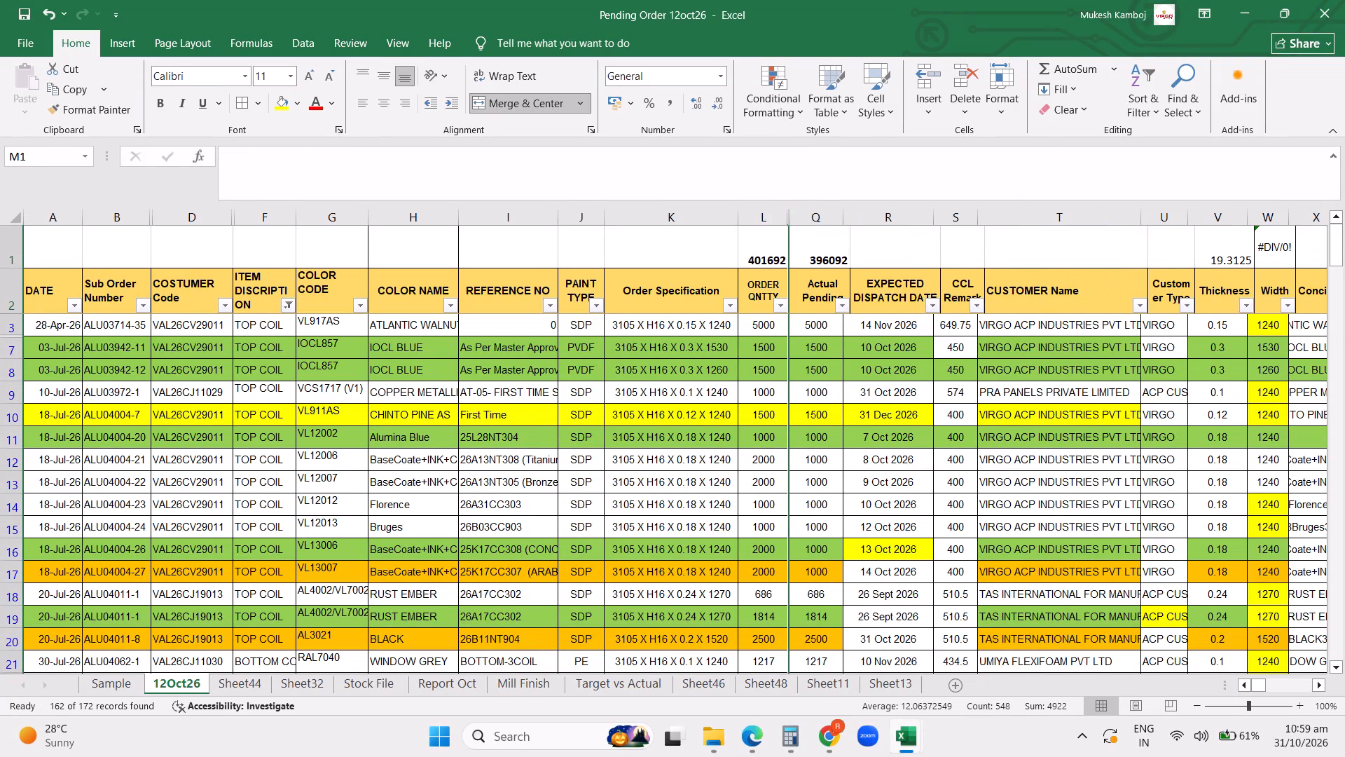
pyautogui.click(703, 438)
pyautogui.click(790, 432)
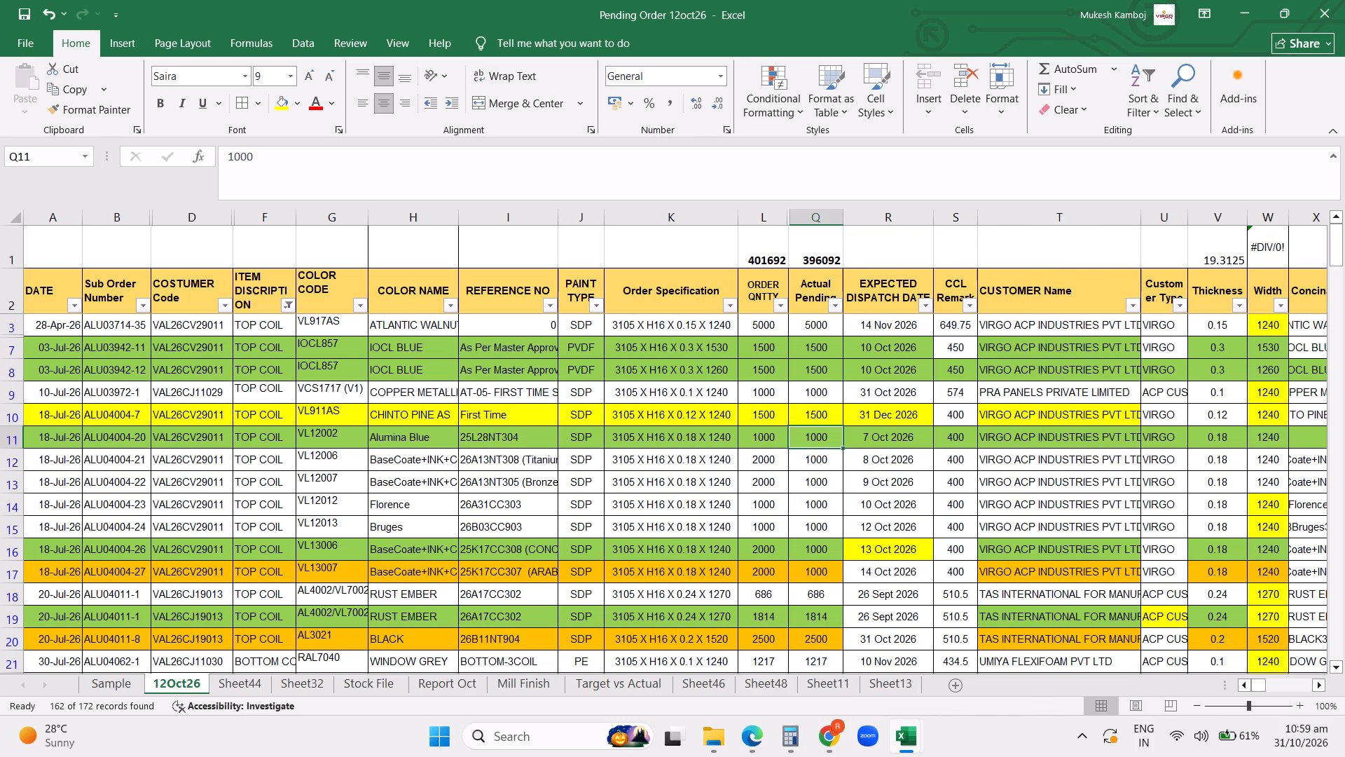
pyautogui.moveTo(911, 212); pyautogui.dragTo(941, 214)
pyautogui.rightClick(941, 214)
pyautogui.click(986, 477)
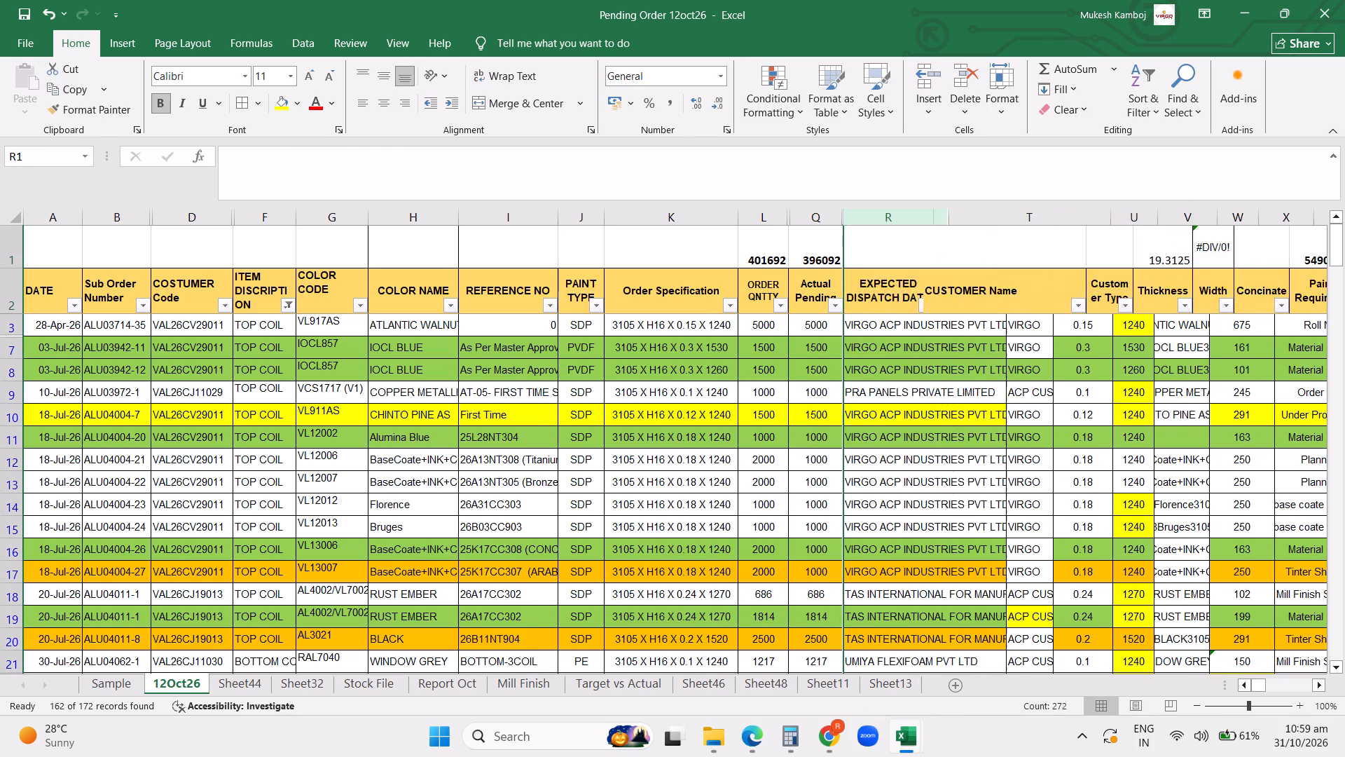
pyautogui.click(853, 477)
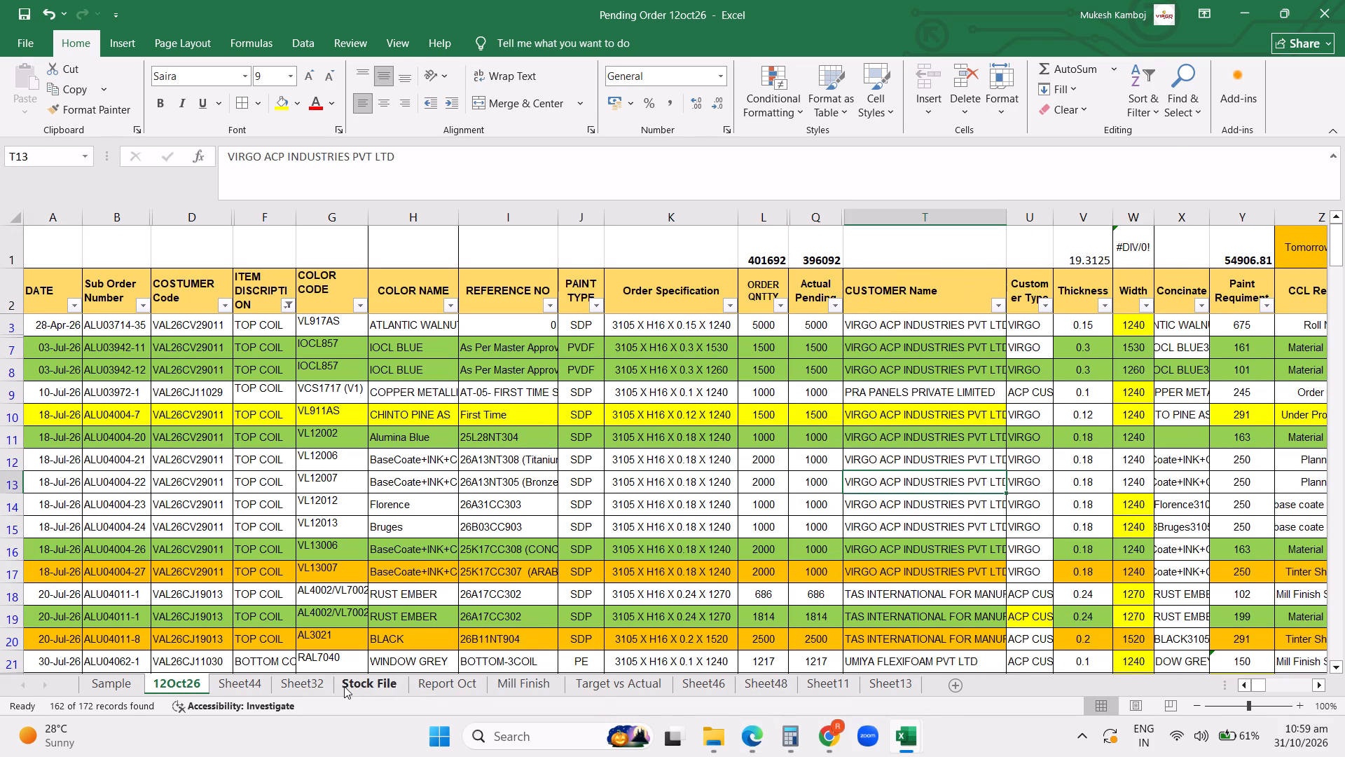
# Enter the Actual Balance for 30-Oct-26 on the Report Oct sheet, beginning with 3.
pyautogui.click(360, 686)
pyautogui.click(430, 681)
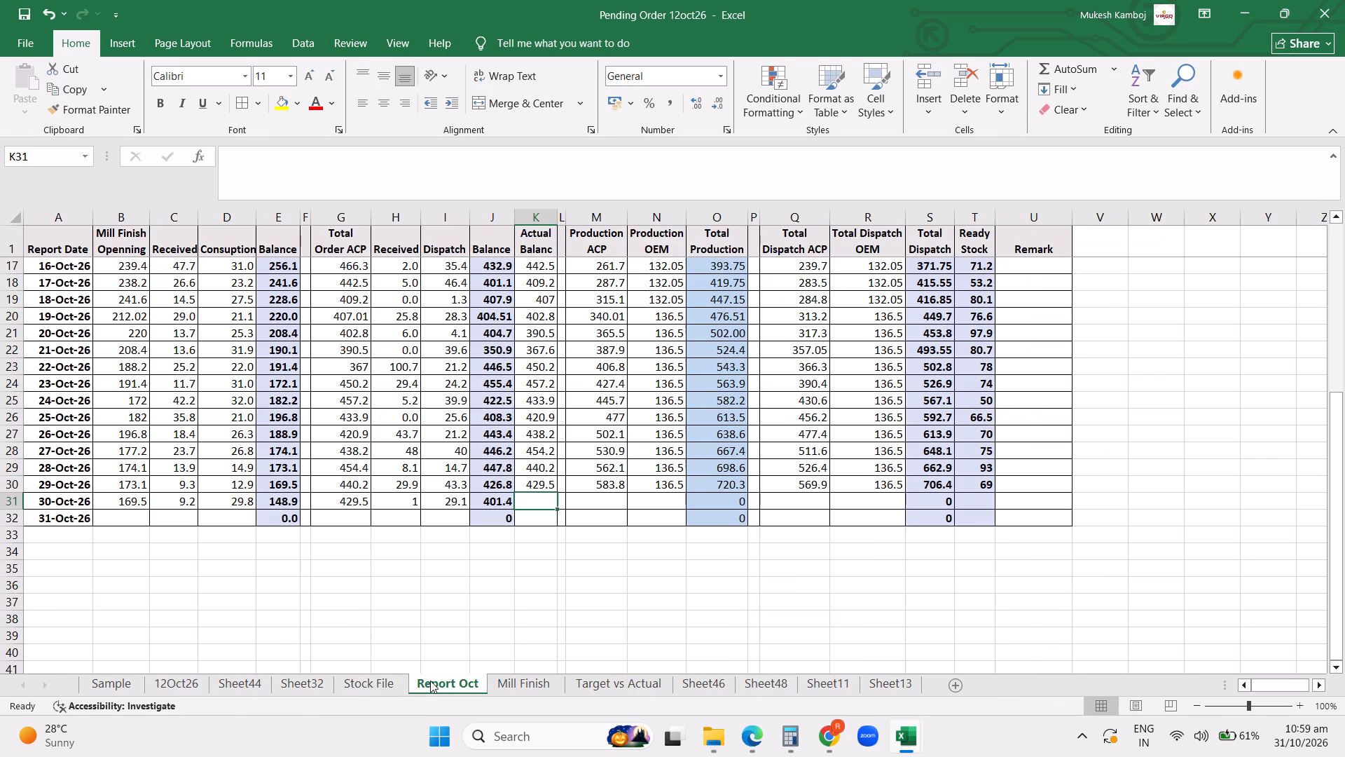
pyautogui.write('3')
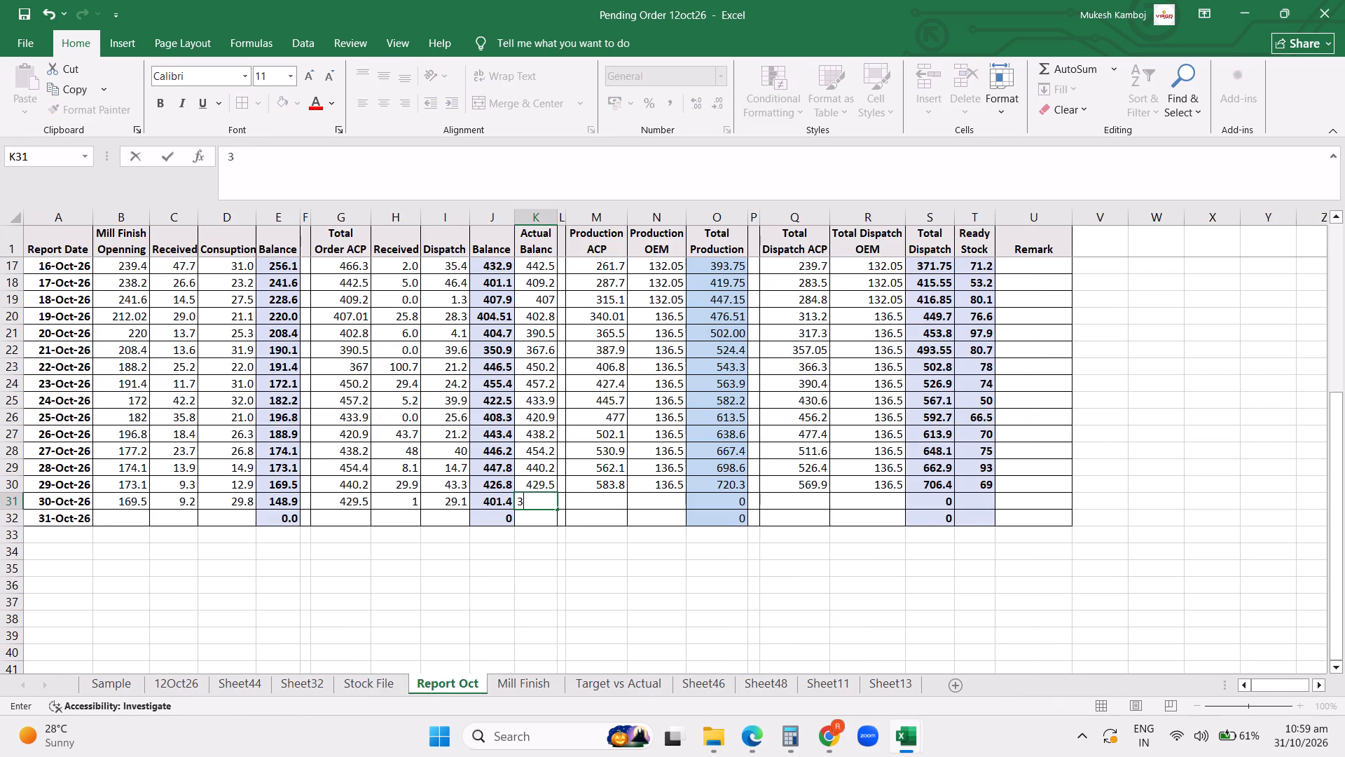
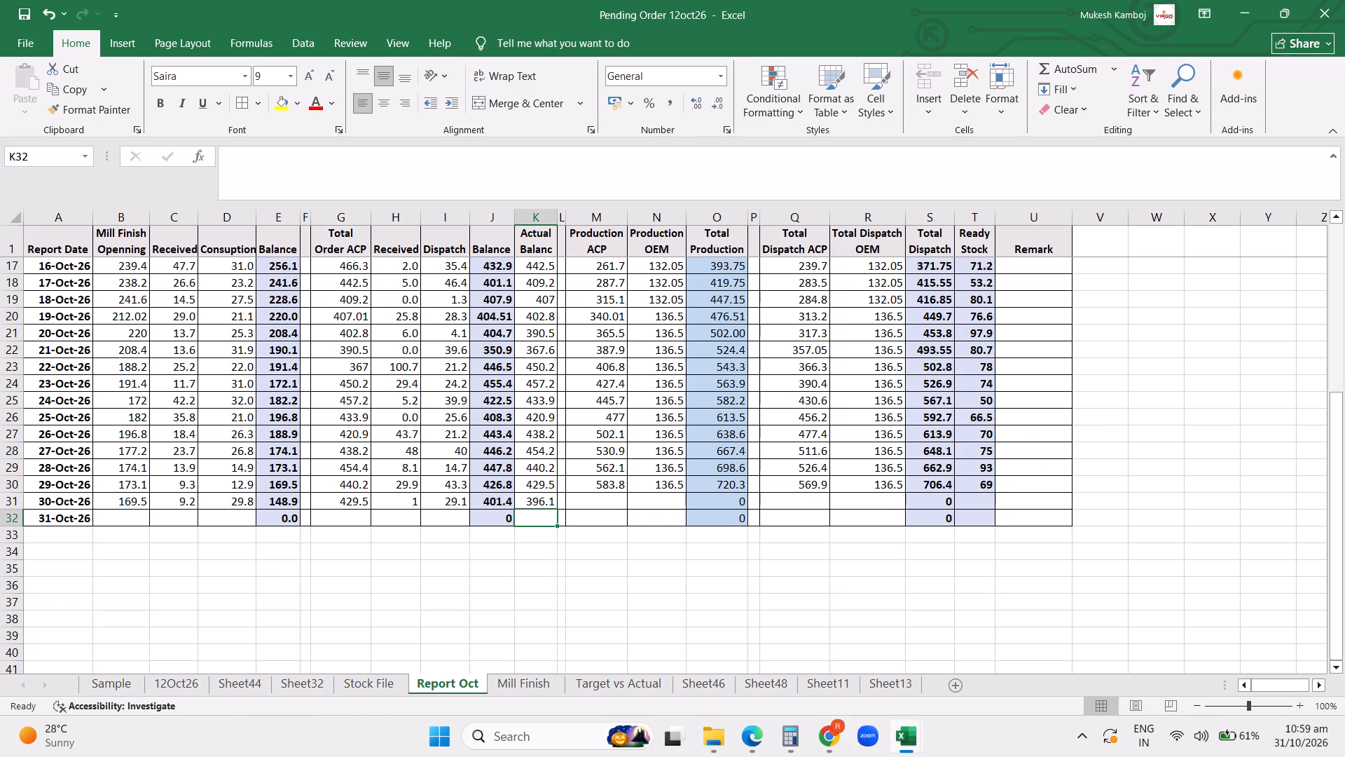
# Clear the Dispatch Date filter on the Stock File sheet.
pyautogui.click(356, 685)
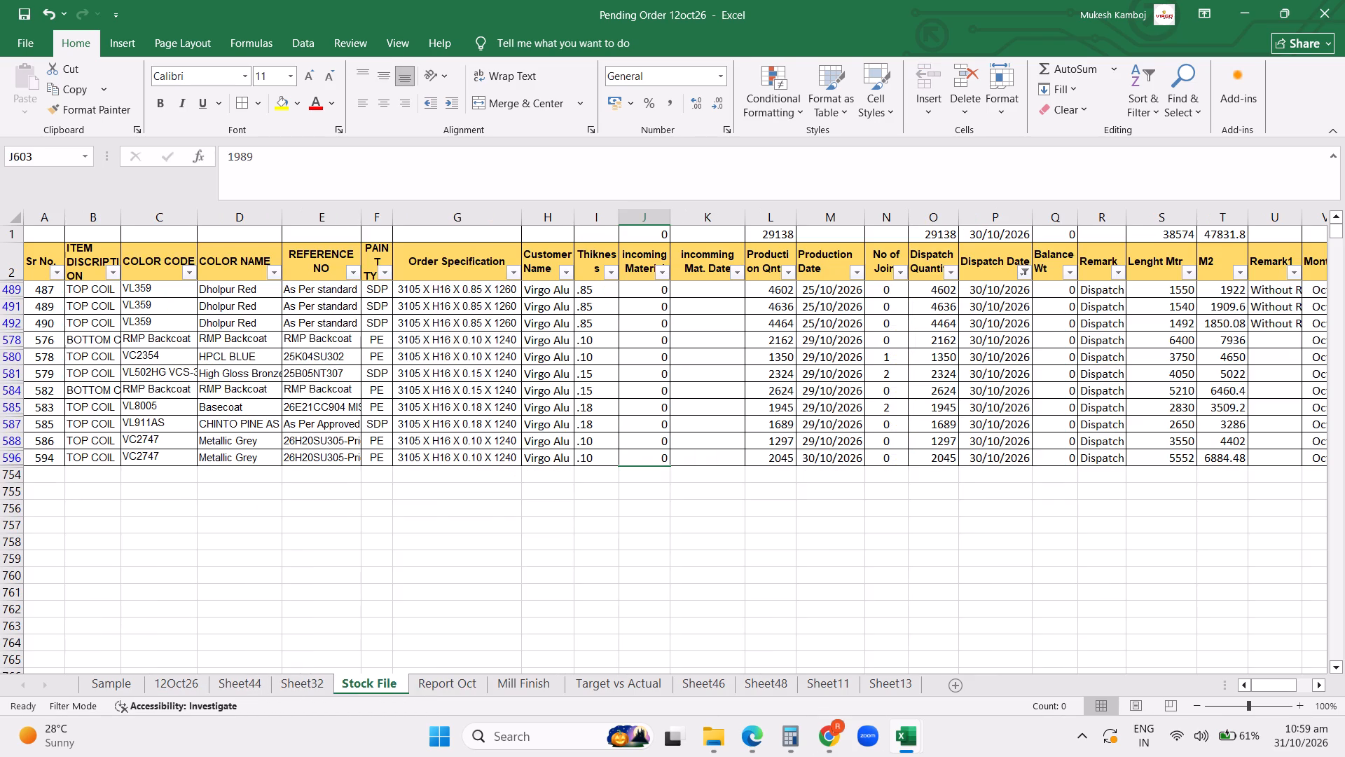
pyautogui.click(1027, 273)
pyautogui.click(906, 386)
# Filter the Special Remark column on the Stock File sheet to exclude HSRP and OEM, keeping SSN and blanks.
pyautogui.click(1277, 336)
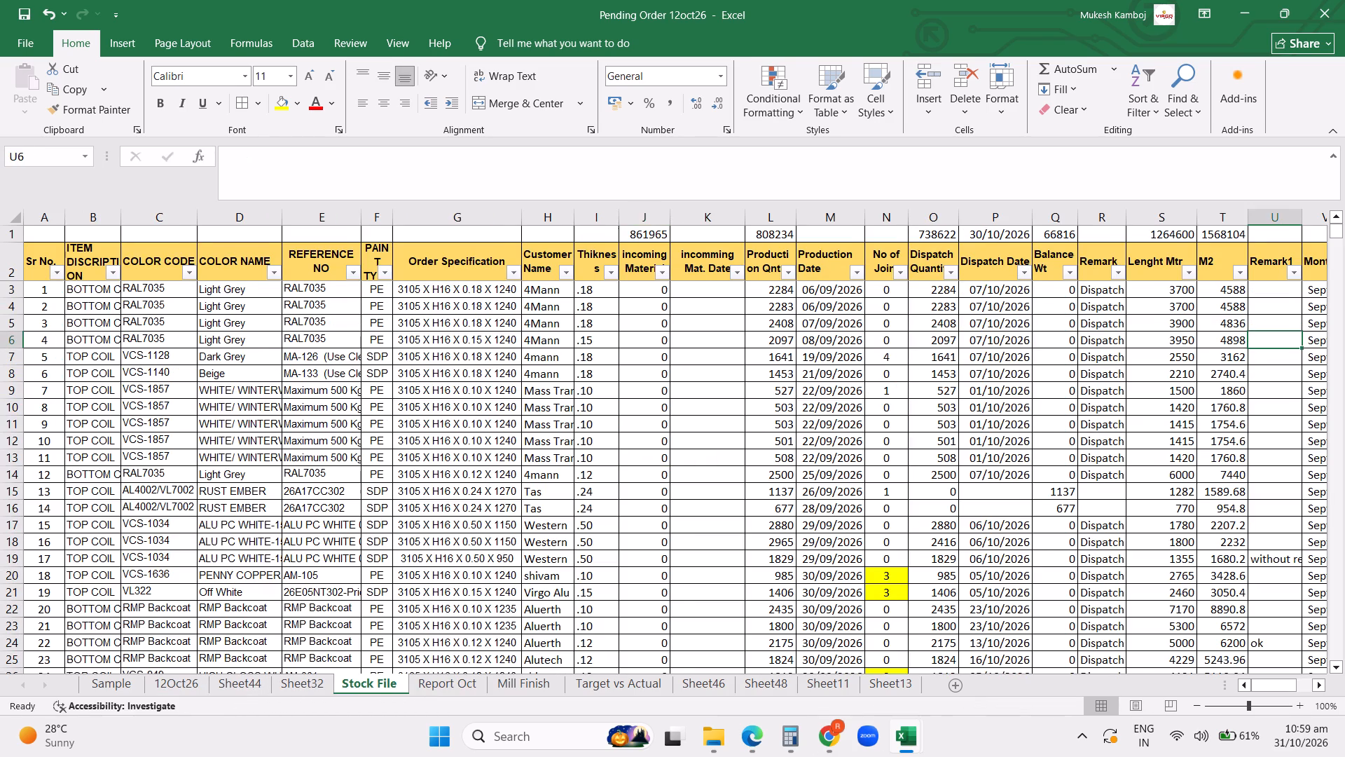
pyautogui.press('Right')
pyautogui.press('Right')
pyautogui.click(1300, 273)
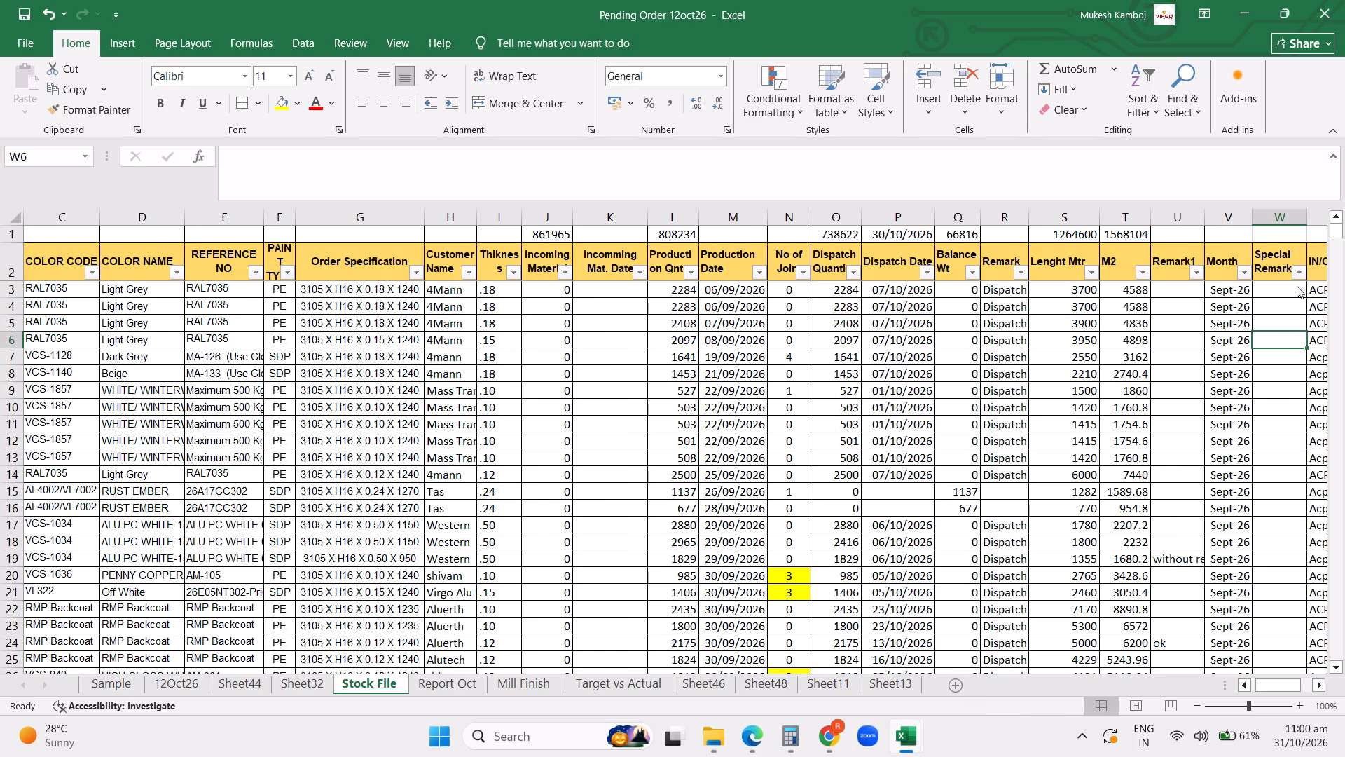
pyautogui.click(1142, 487)
pyautogui.click(1135, 500)
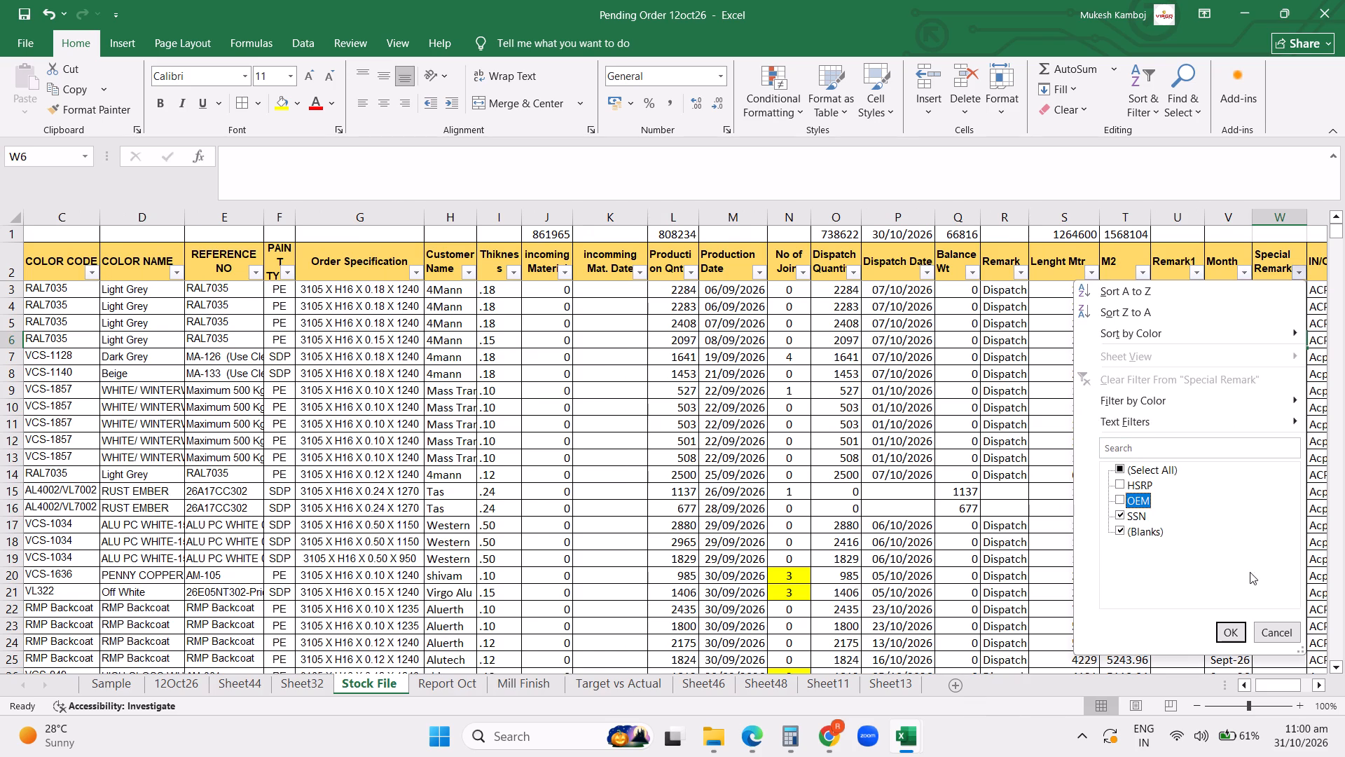
pyautogui.click(1227, 632)
pyautogui.scroll(5, 763, 468)
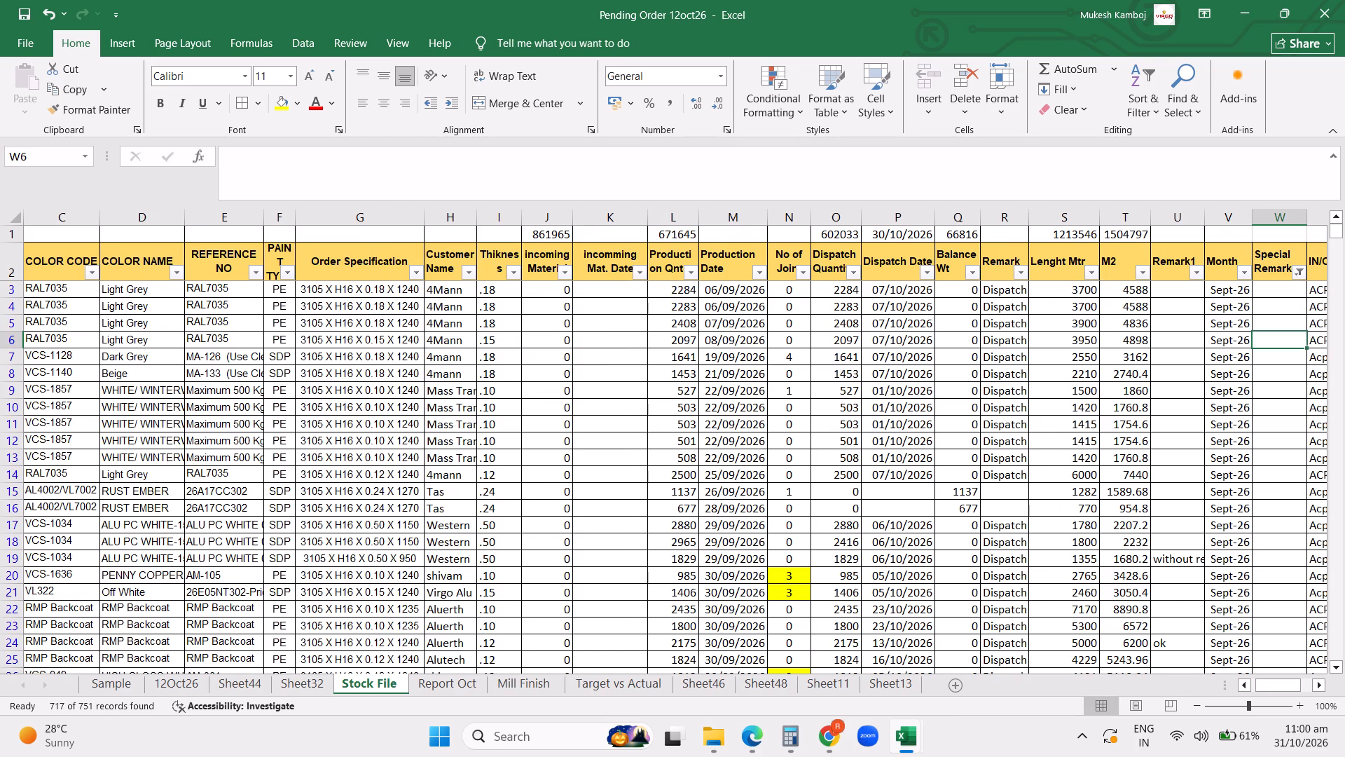
pyautogui.scroll(18, 763, 468)
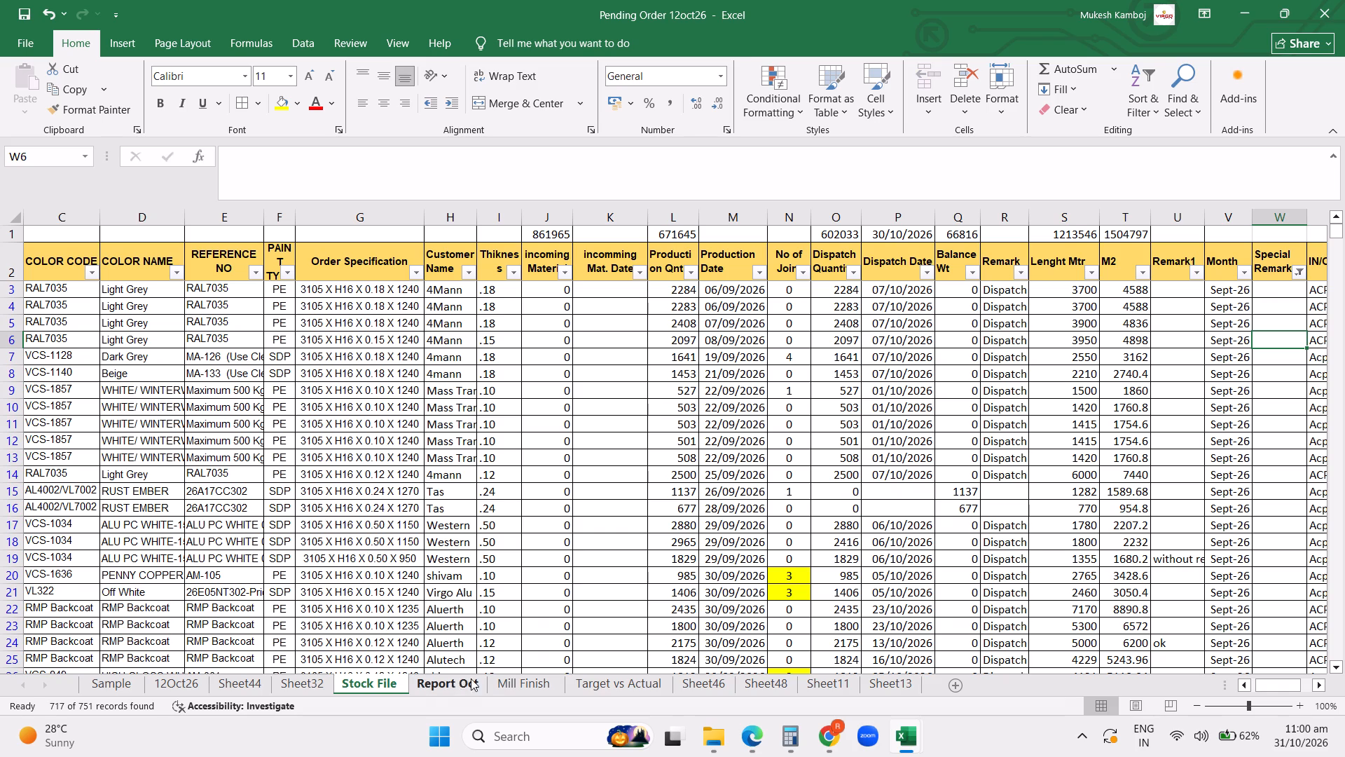
# Locate the 30-Oct-26 Production ACP cell on the Report Oct sheet.
pyautogui.click(445, 681)
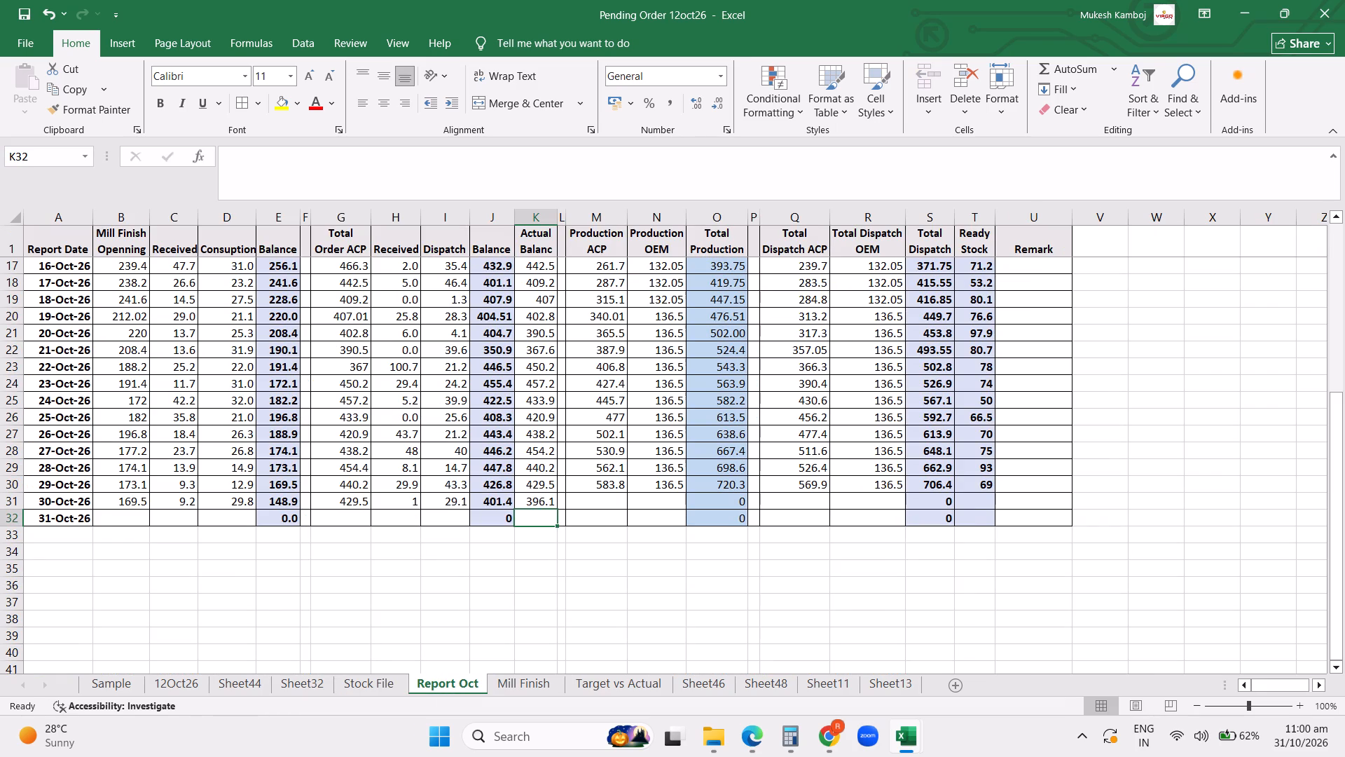
pyautogui.click(613, 501)
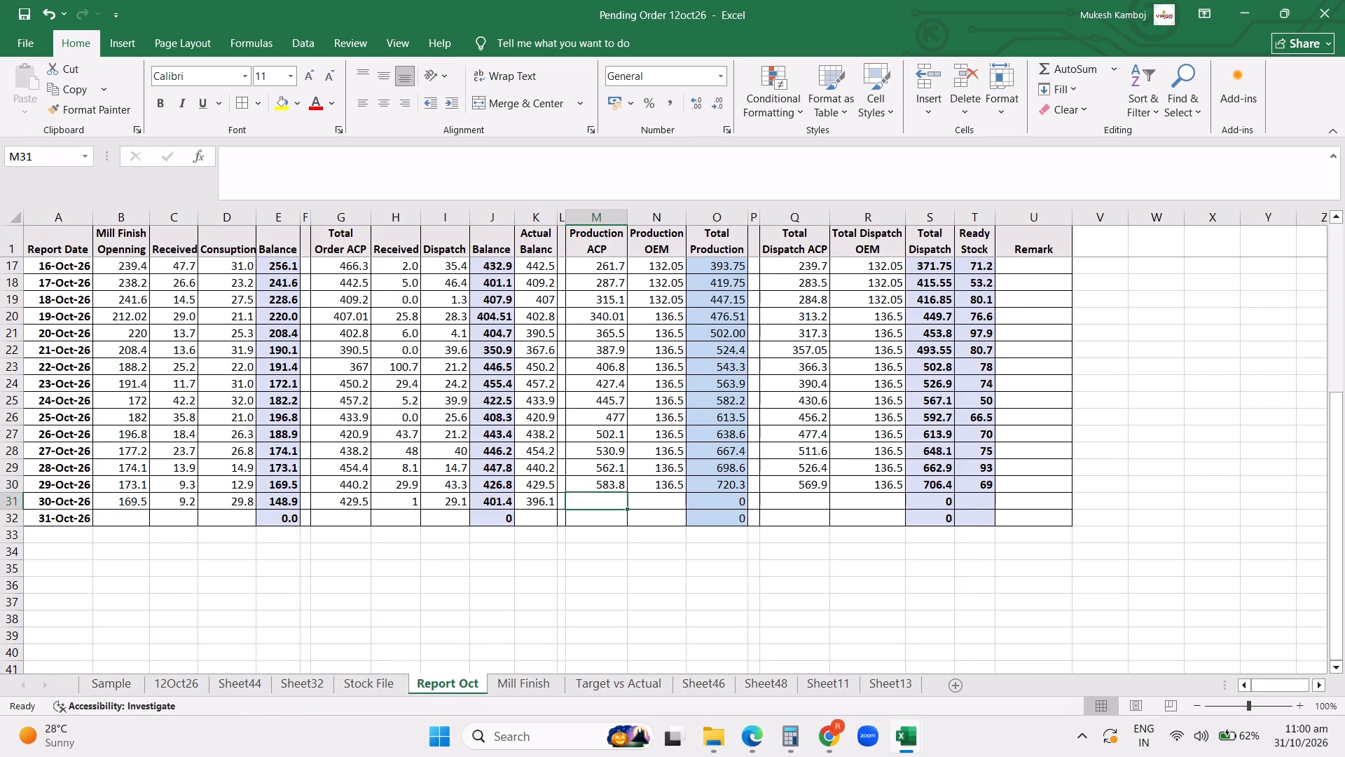
# Filter the Month column on the Stock File sheet, excluding April and August 2026.
pyautogui.click(382, 681)
pyautogui.scroll(6, 1183, 489)
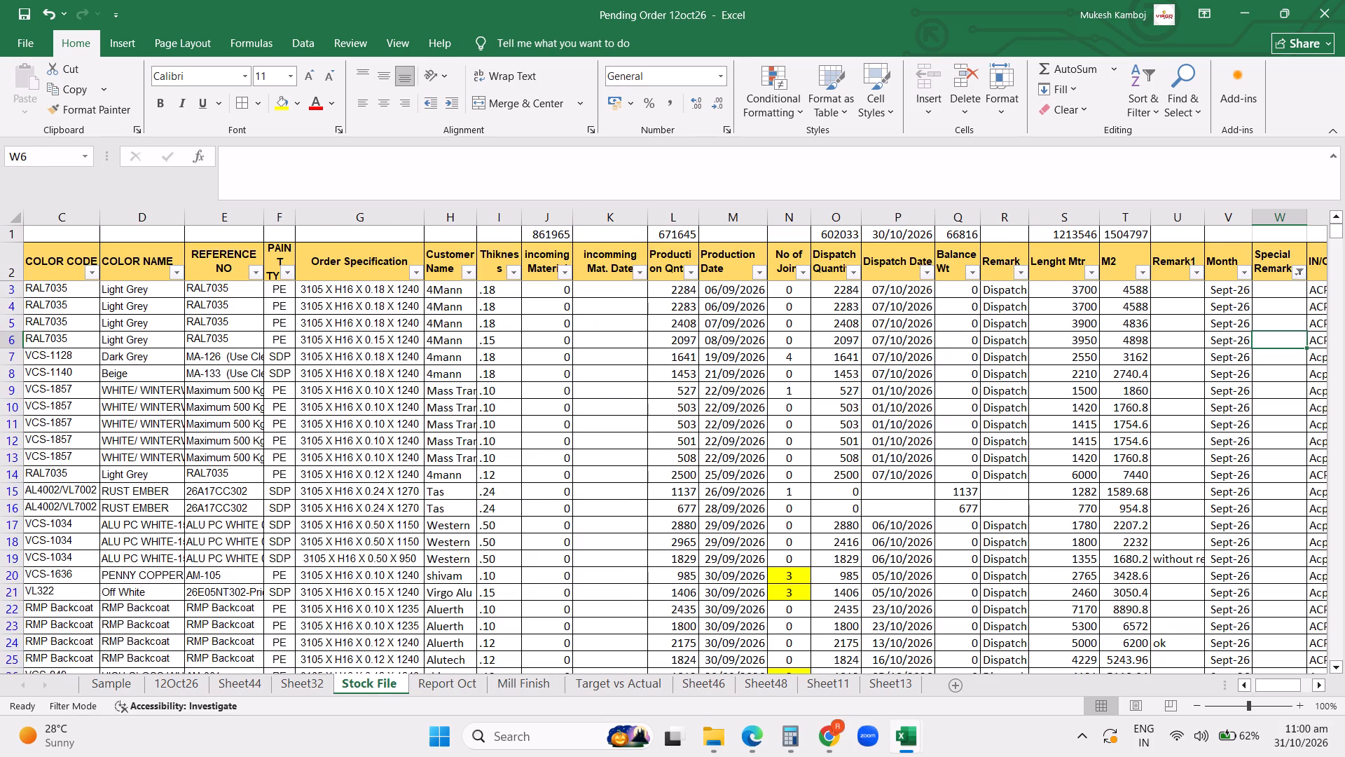
pyautogui.click(1240, 270)
pyautogui.click(1086, 505)
pyautogui.click(1087, 516)
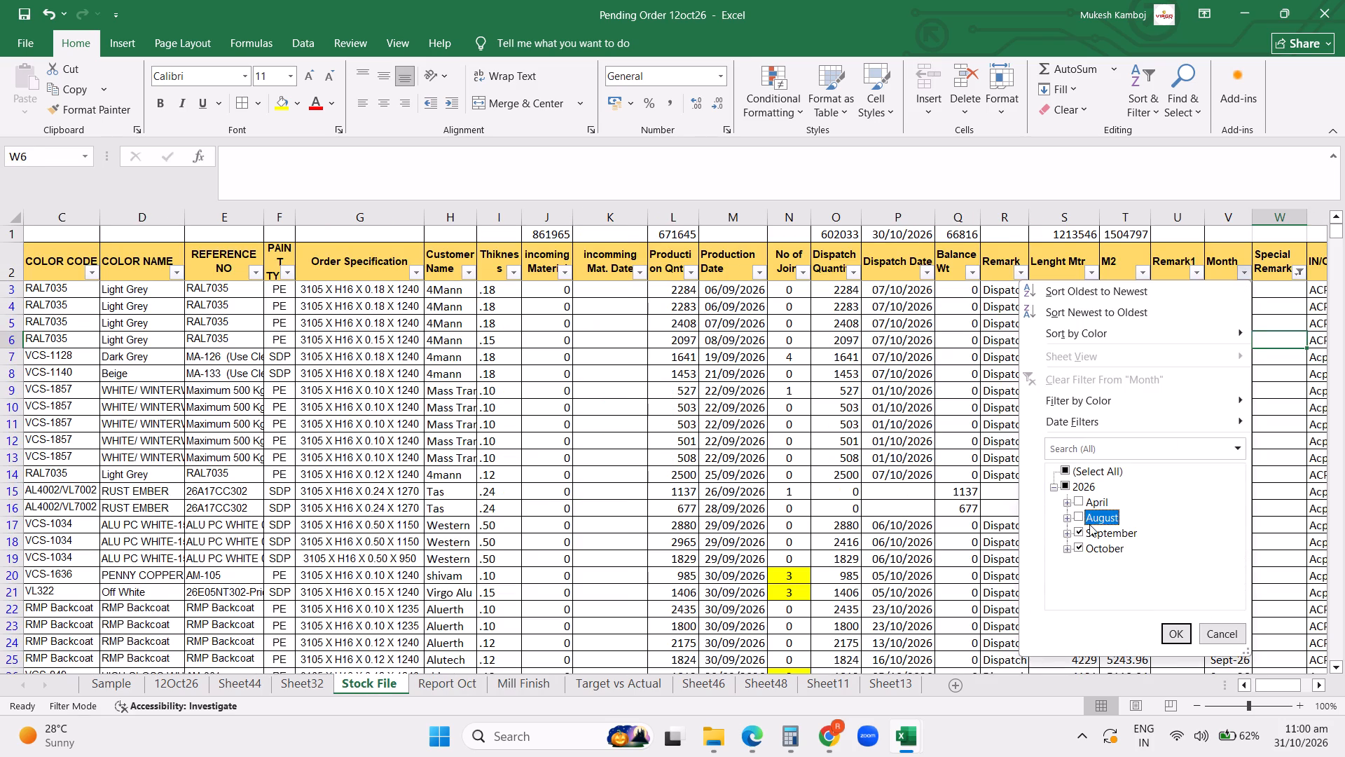
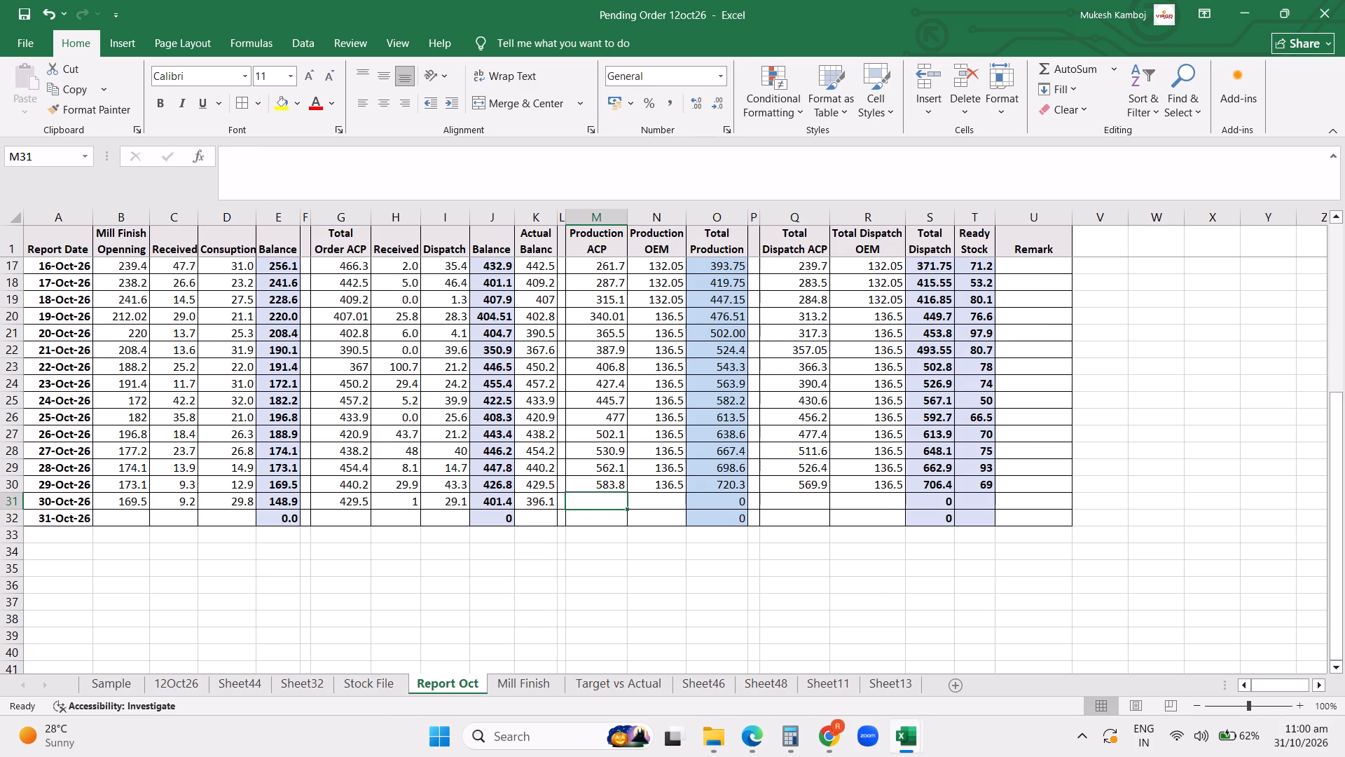
# Enter 608 as the Production ACP figure for 30-Oct-26 on the Report Oct sheet.
pyautogui.write('08')
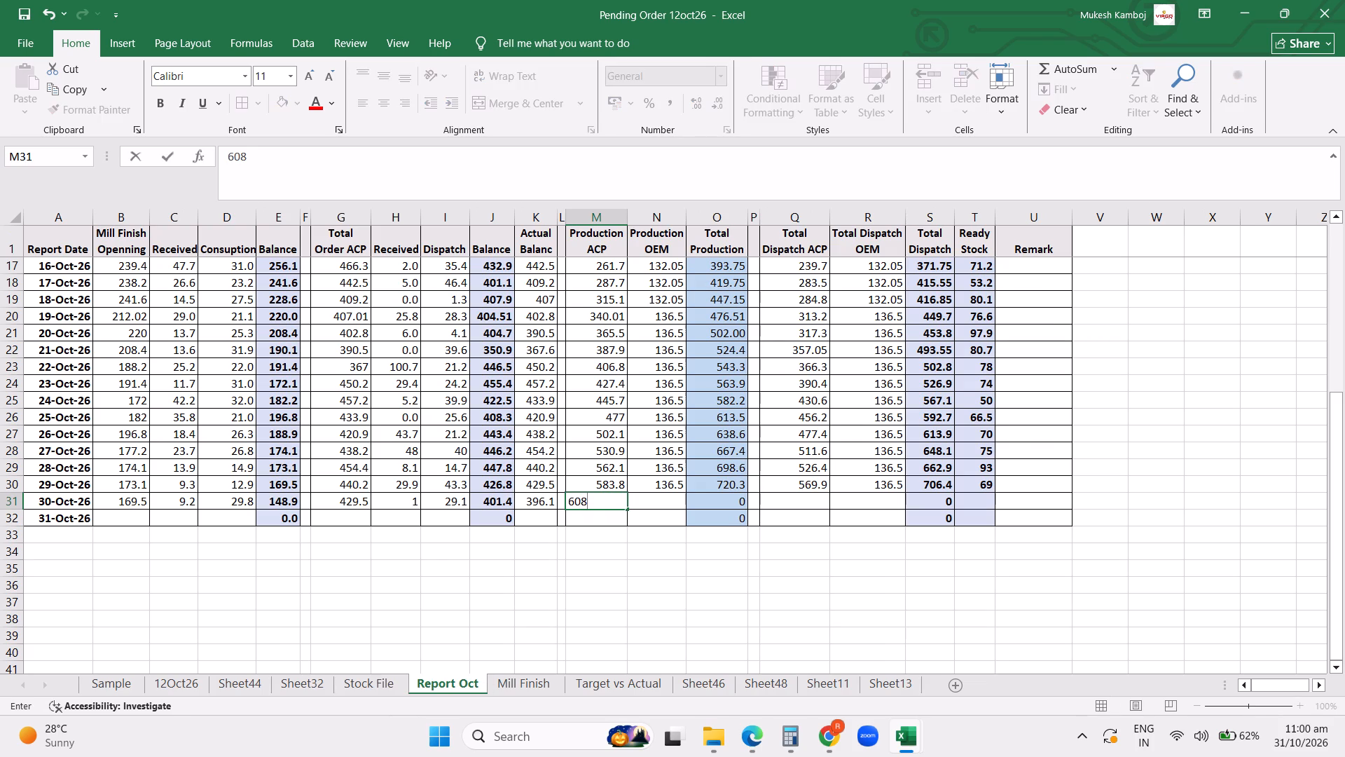
pyautogui.press('Right')
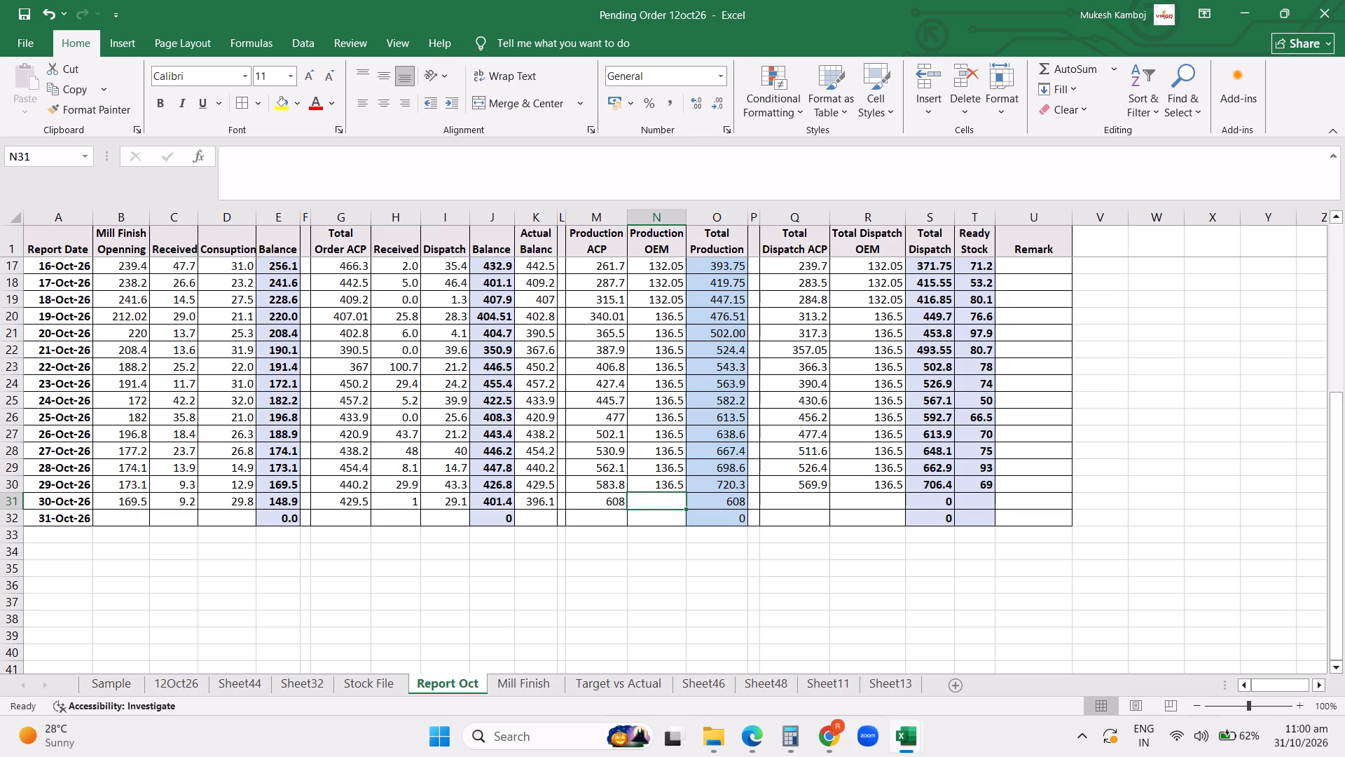
pyautogui.press('Right')
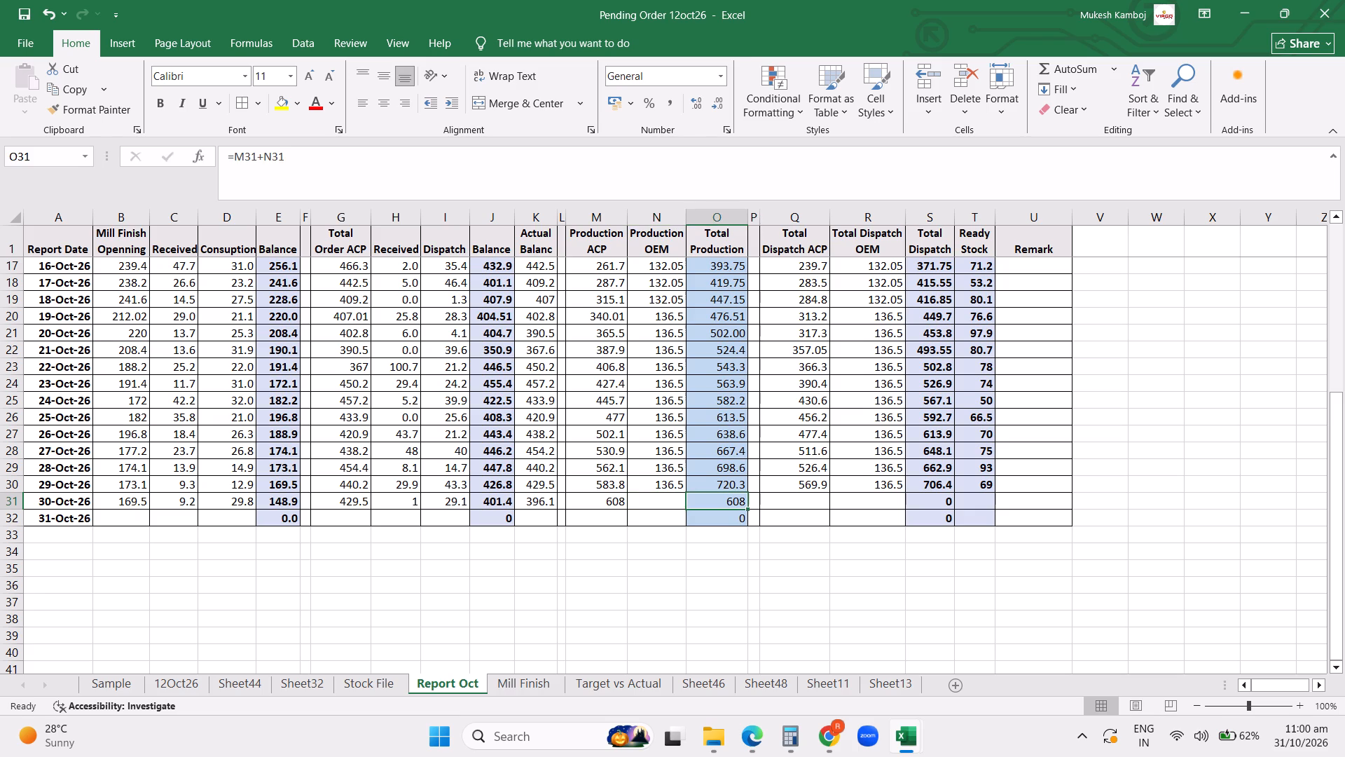
pyautogui.press('Left')
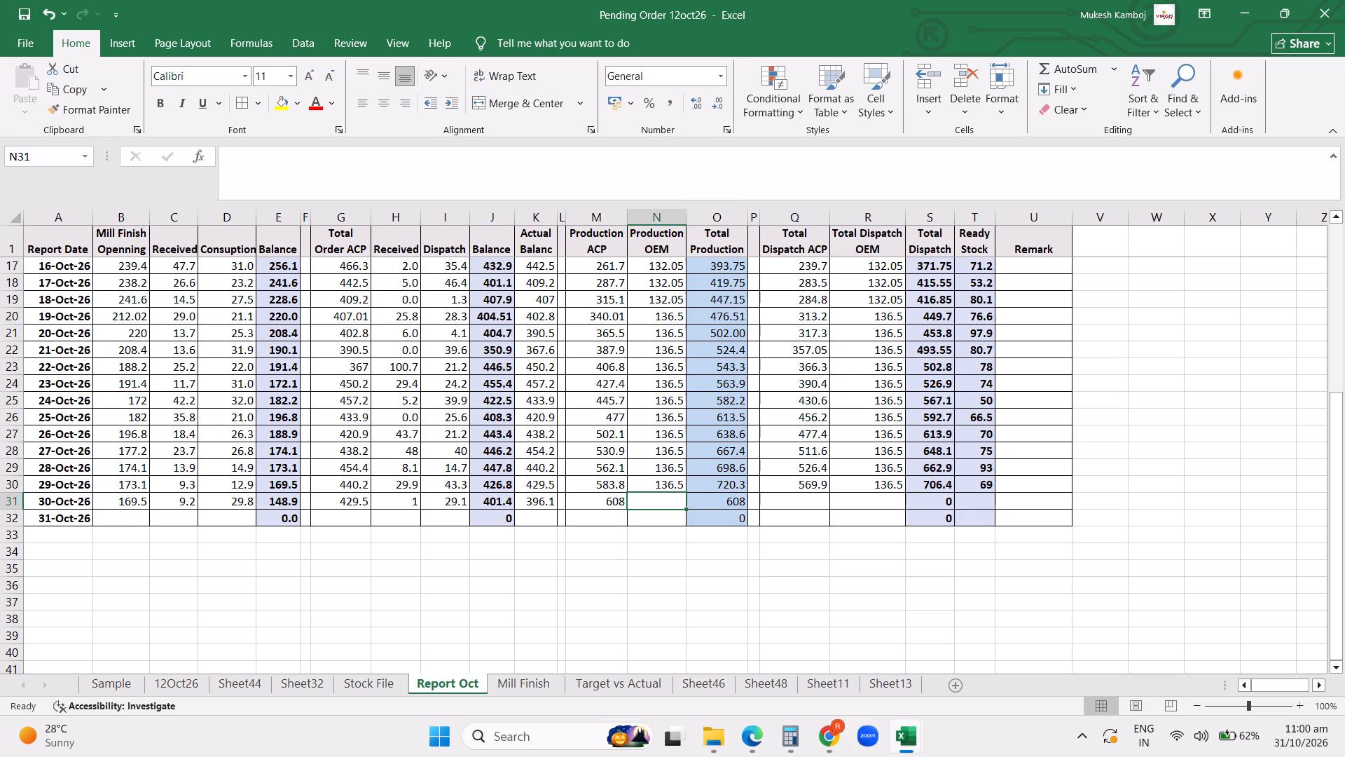
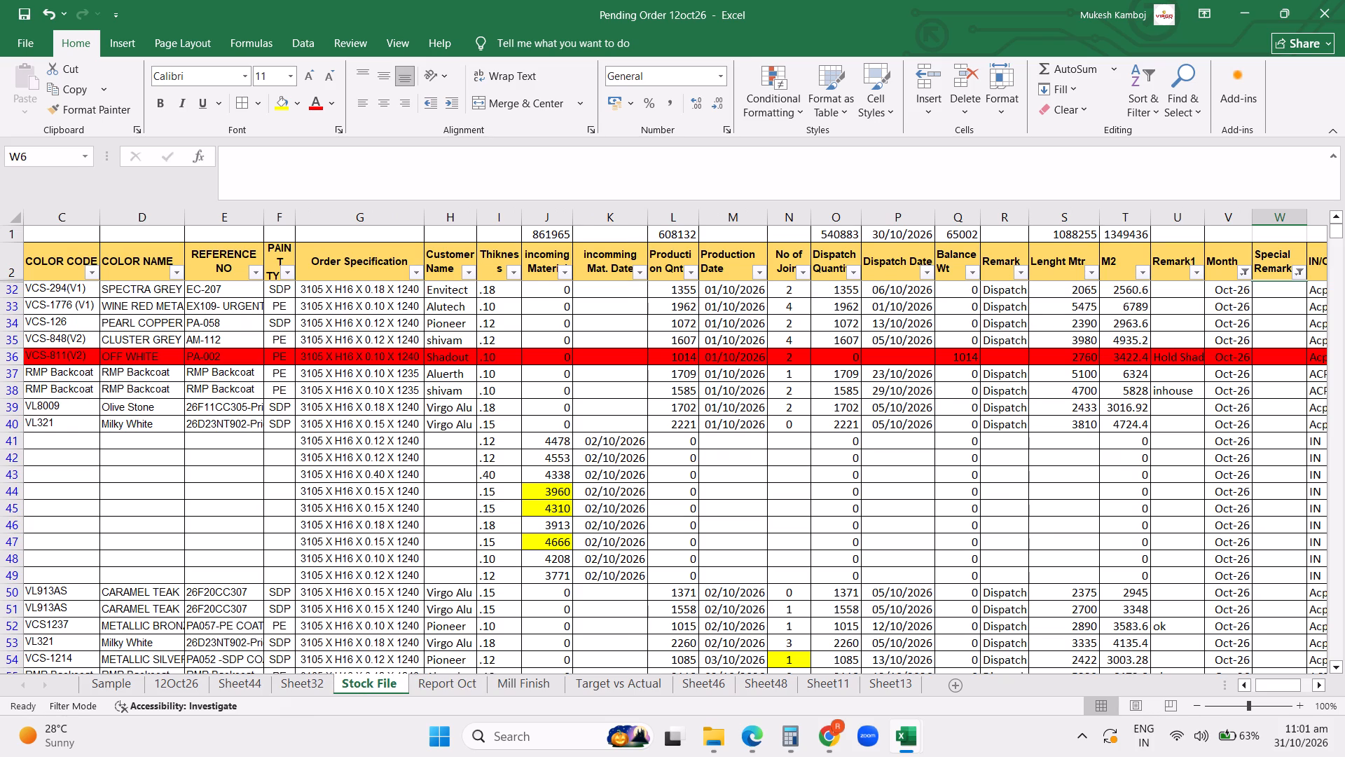
# Open the filter options for the Special Remark column on the Stock File sheet.
pyautogui.click(1299, 270)
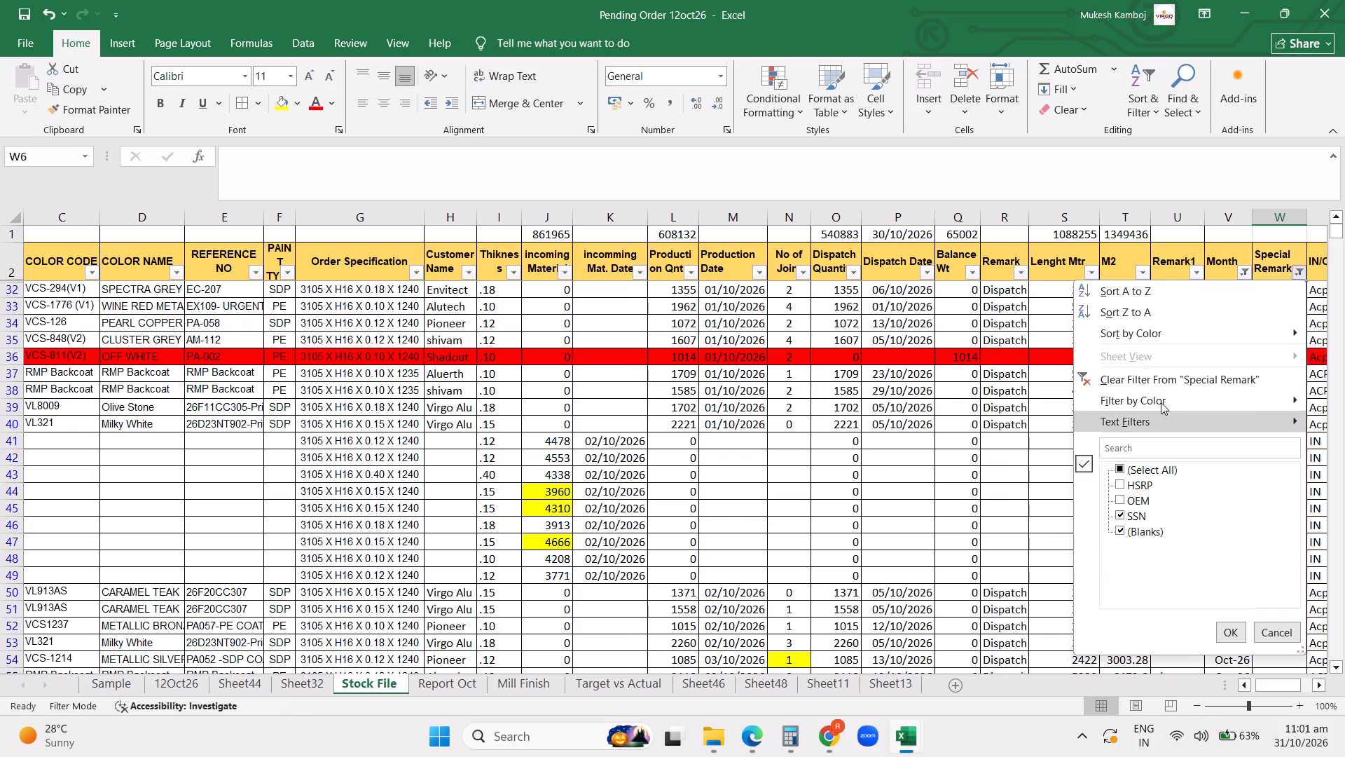
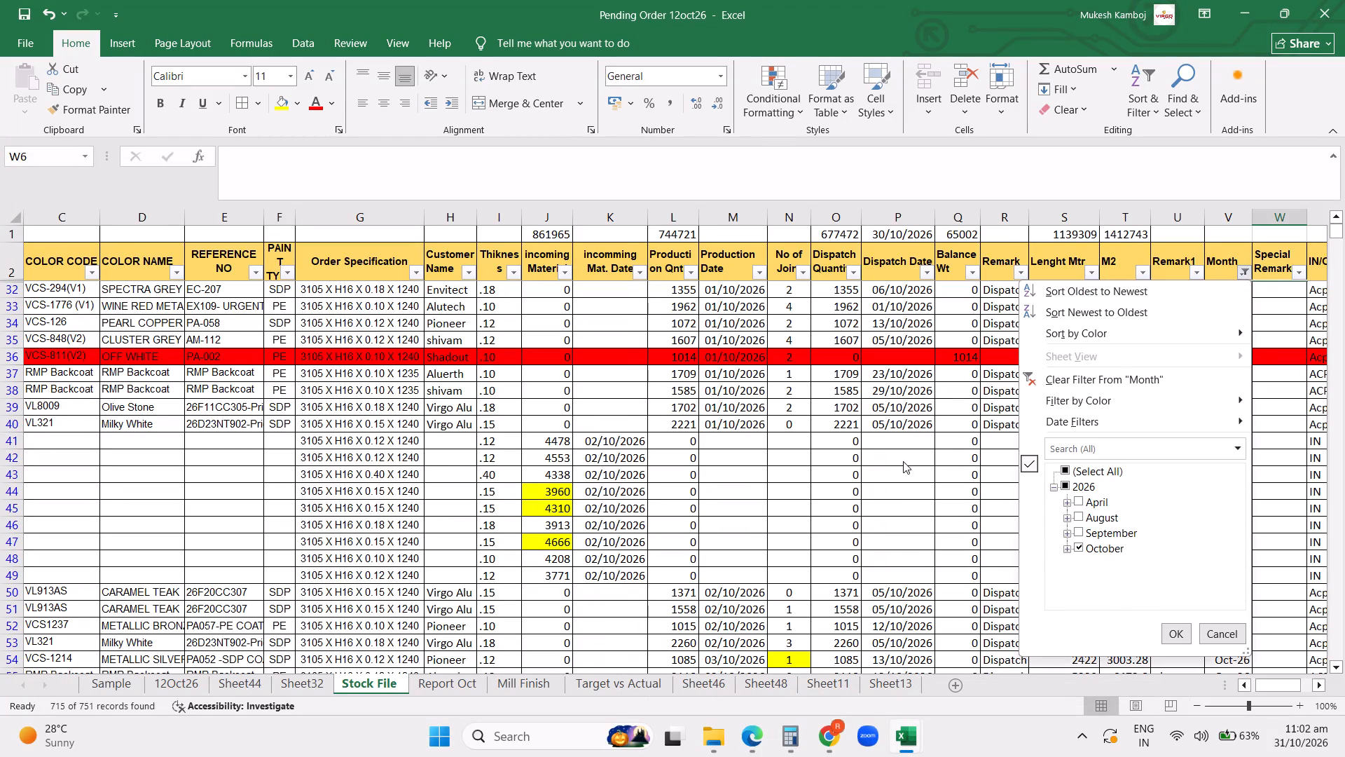
# Clear the Month filter on Stock File and reapply it to show only October 2026.
pyautogui.click(903, 461)
pyautogui.click(1243, 269)
pyautogui.click(1129, 381)
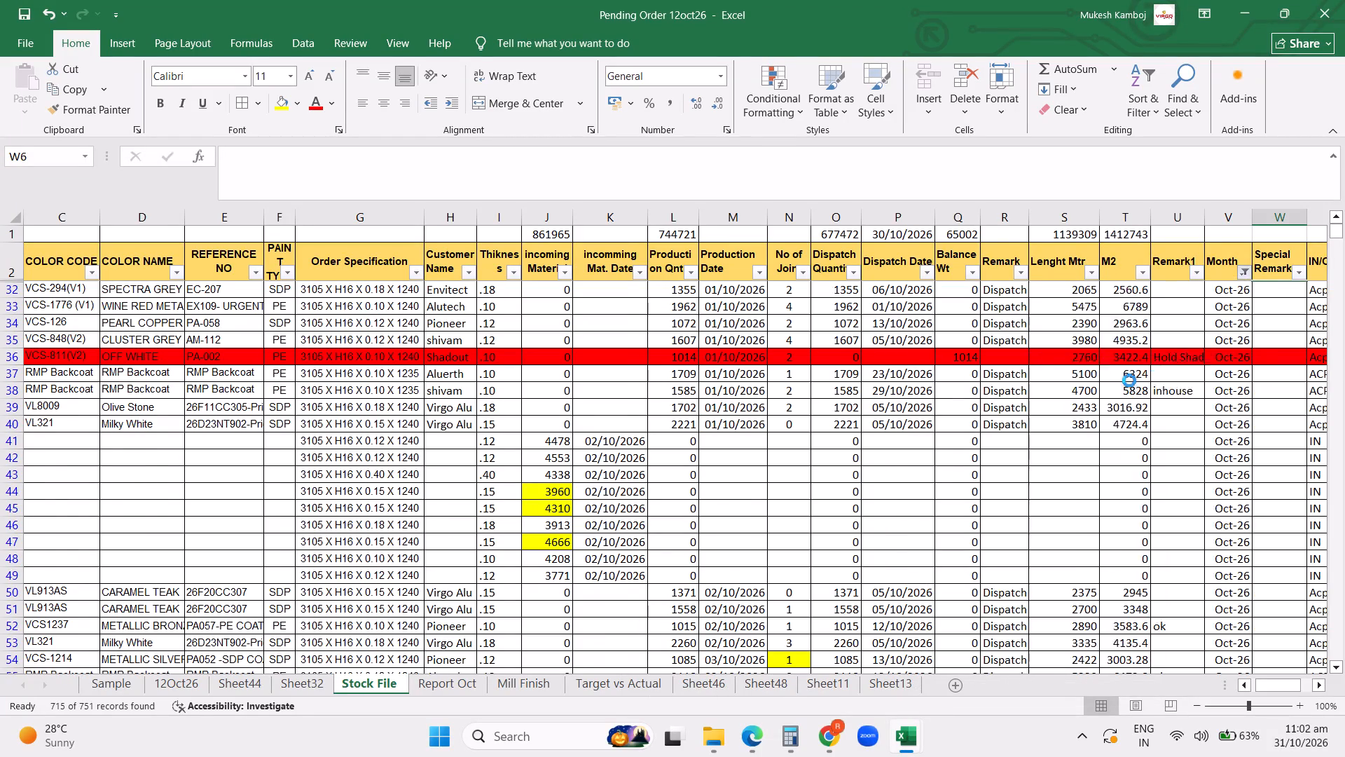
pyautogui.click(1248, 270)
pyautogui.click(1094, 503)
pyautogui.click(1089, 519)
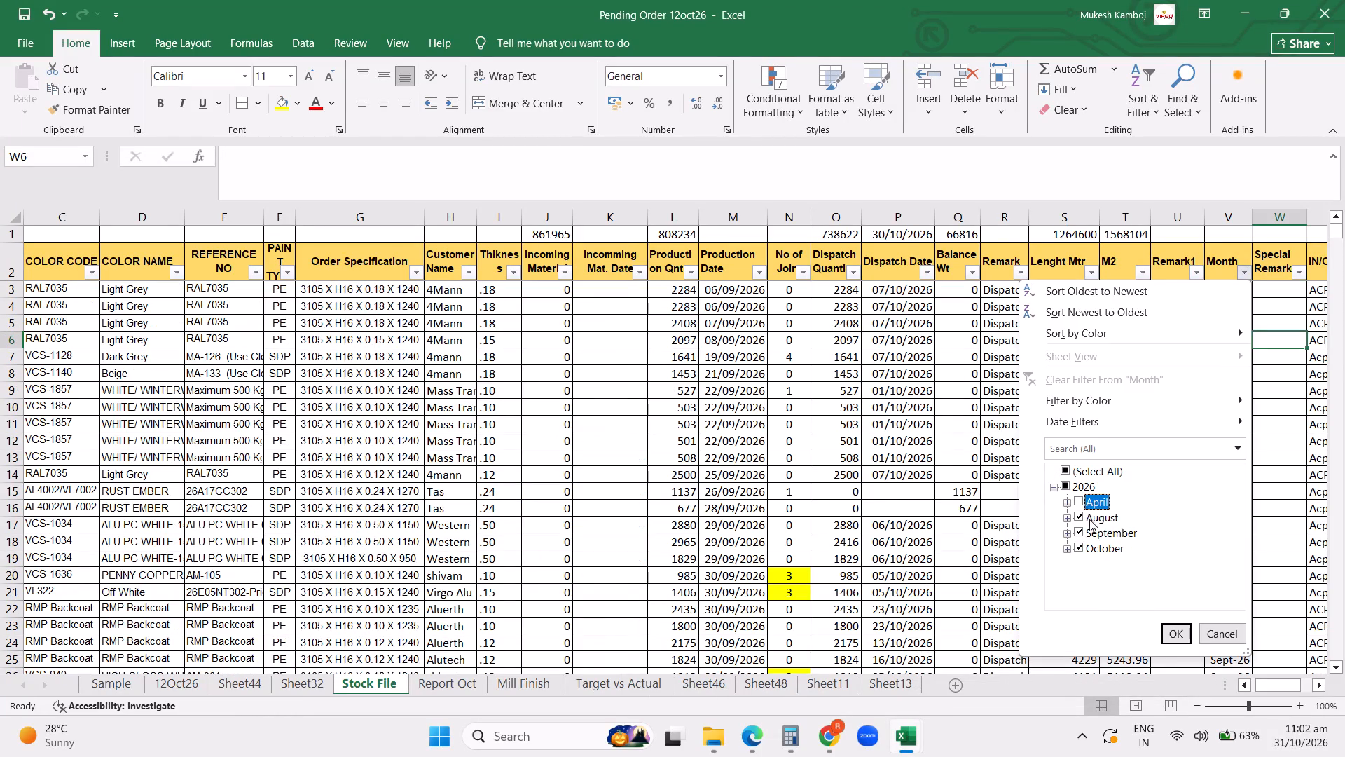
pyautogui.click(1087, 534)
pyautogui.click(1164, 634)
# Filter the Special Remark column to HSRP and OEM only, excluding SSN and blanks, to view the October totals.
pyautogui.click(1297, 272)
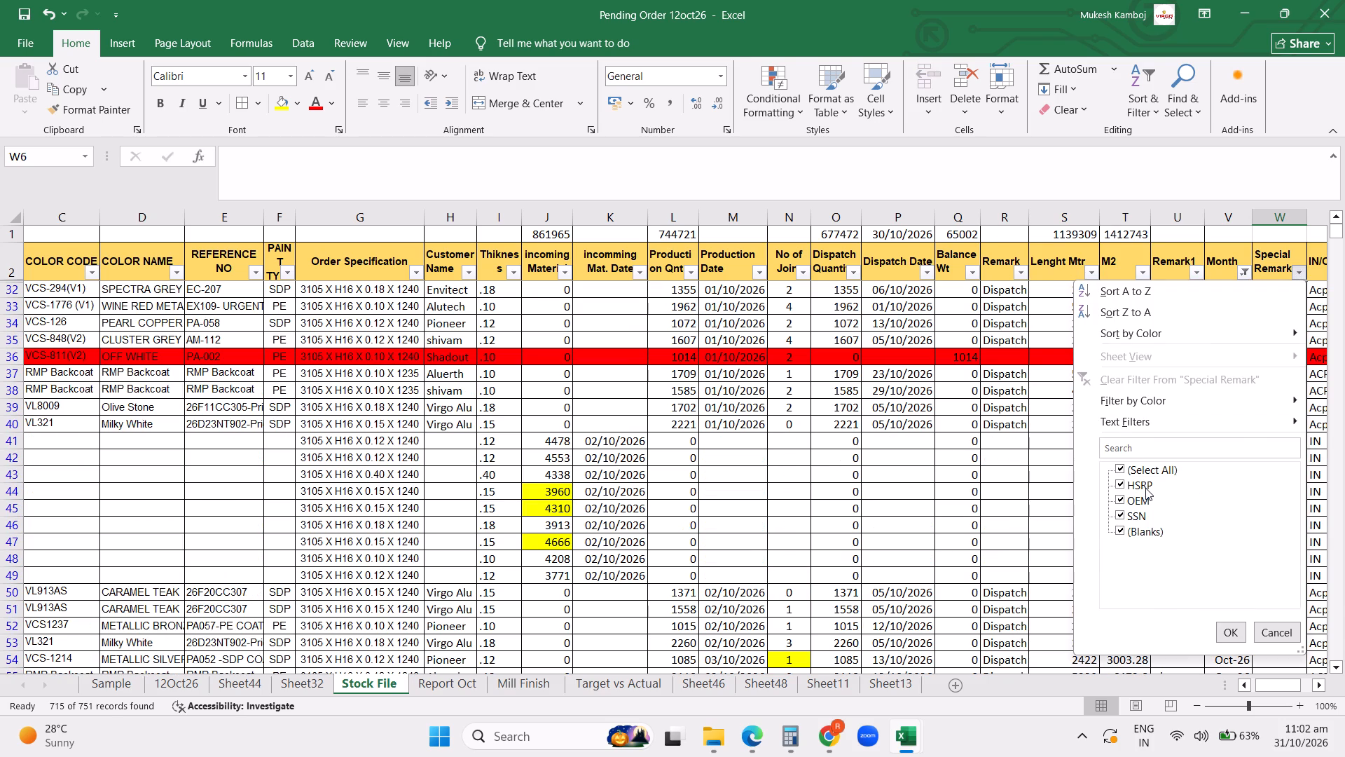
pyautogui.click(792, 505)
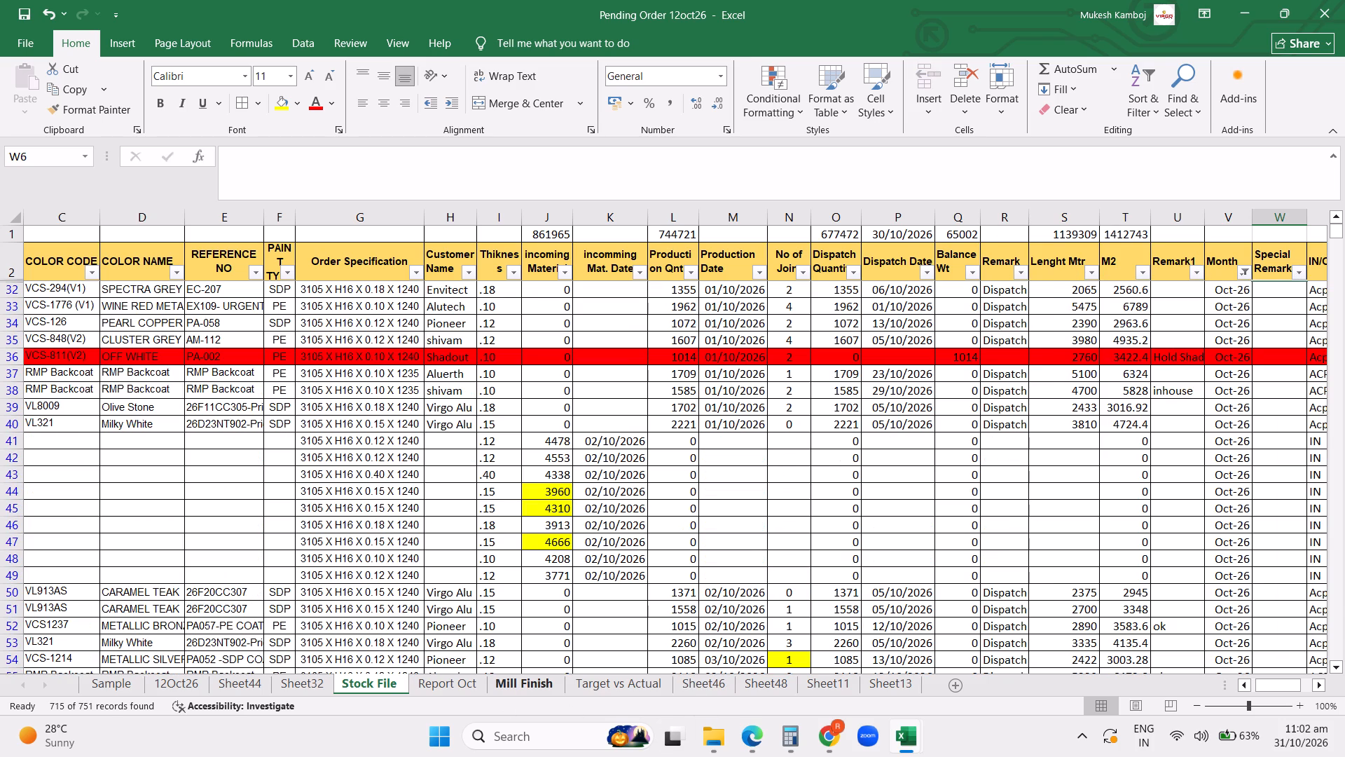
pyautogui.click(1300, 271)
pyautogui.click(1133, 517)
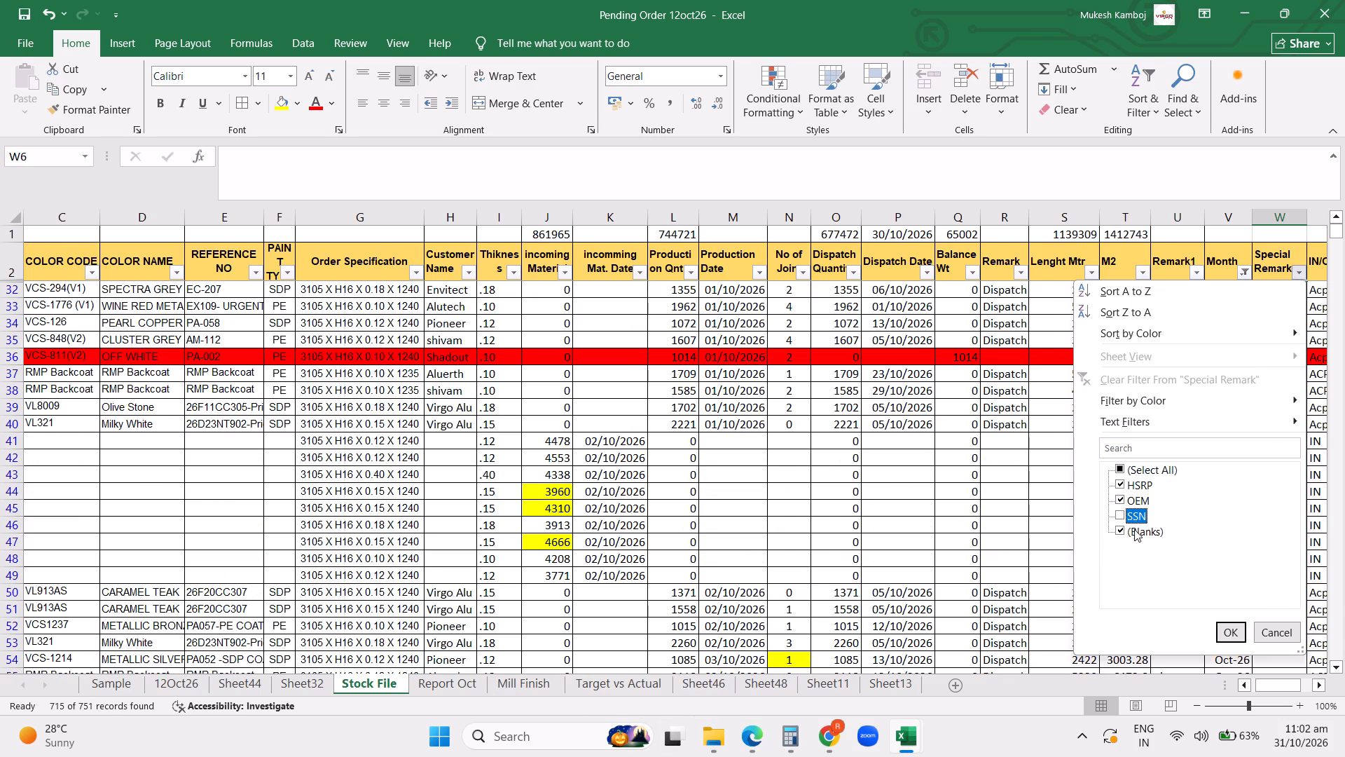
pyautogui.click(1134, 529)
pyautogui.click(1220, 628)
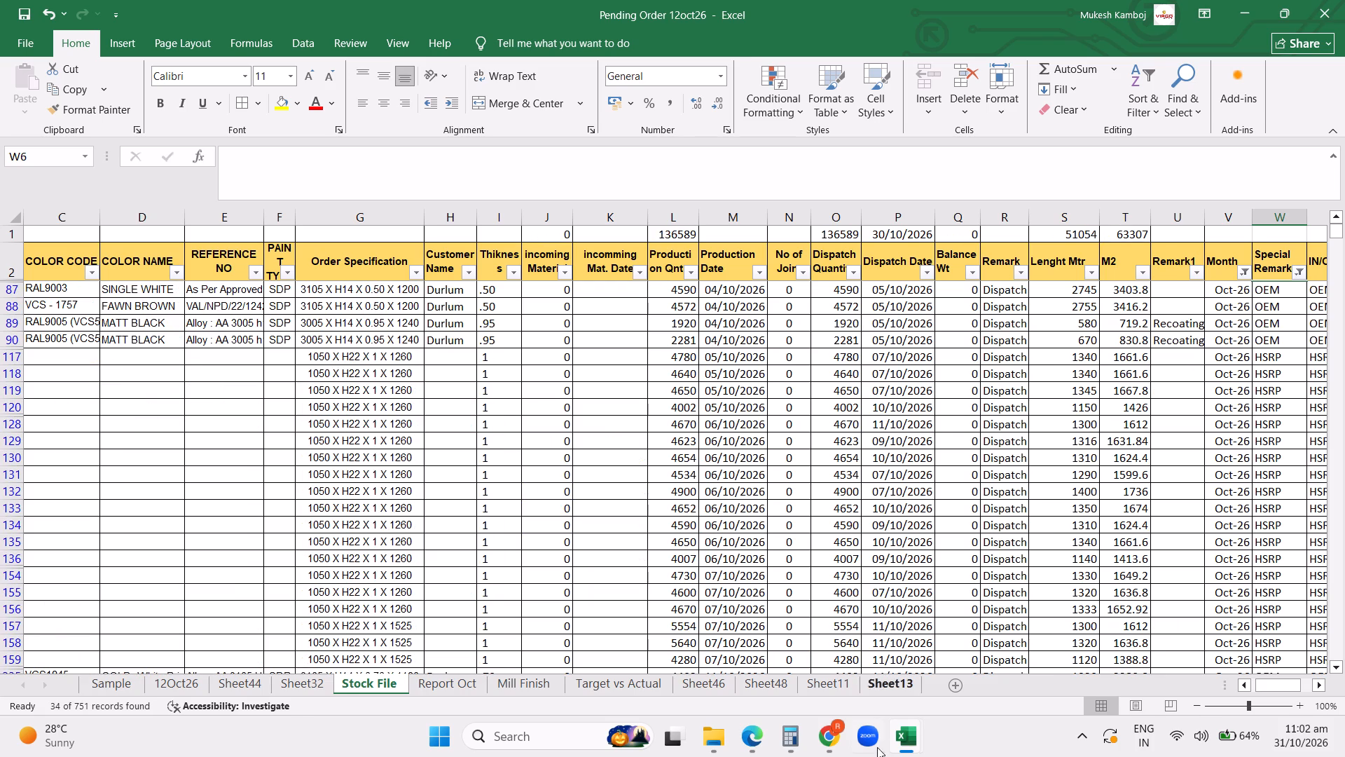
# On Report Oct, subtract 3 from the 30-Oct-26 Production ACP figure by making it =608-3.
pyautogui.click(437, 686)
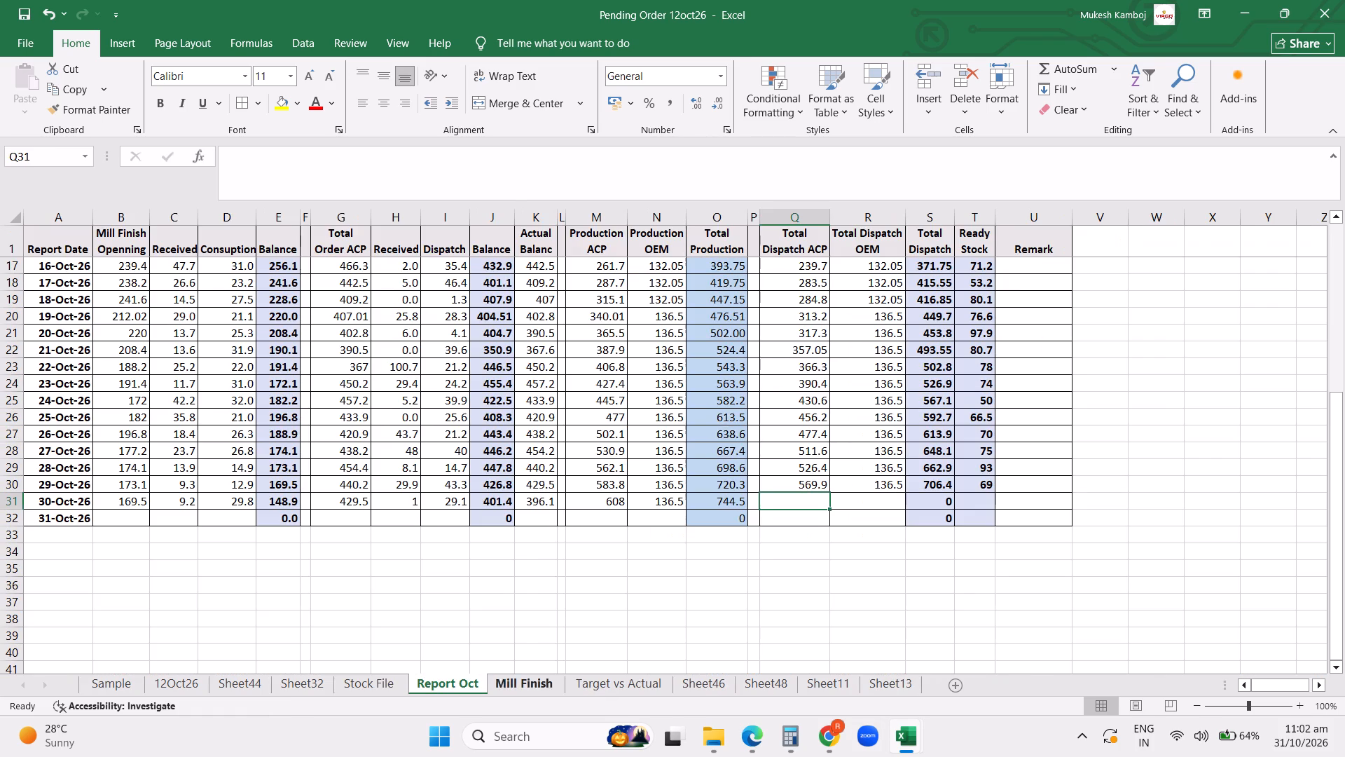
pyautogui.scroll(-1, 795, 580)
pyautogui.scroll(10, 844, 491)
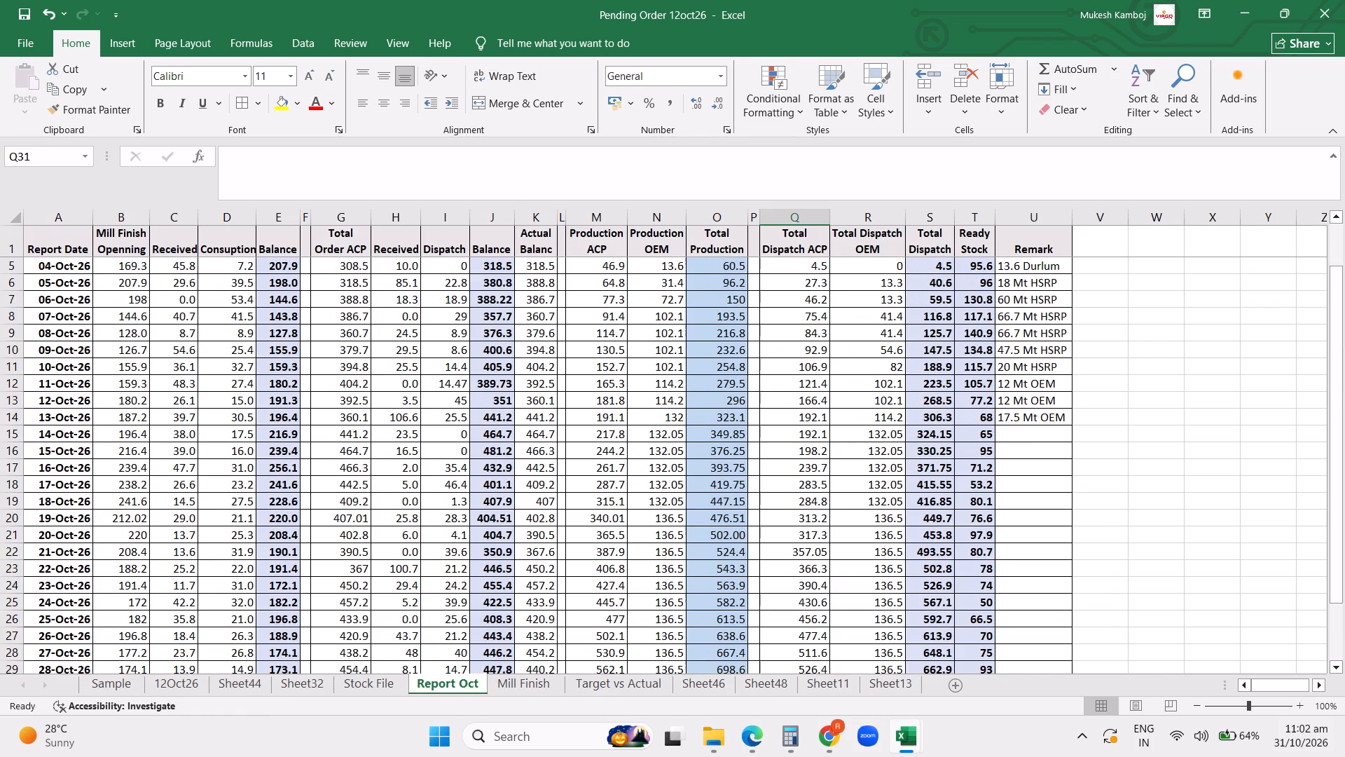
pyautogui.scroll(-3, 919, 510)
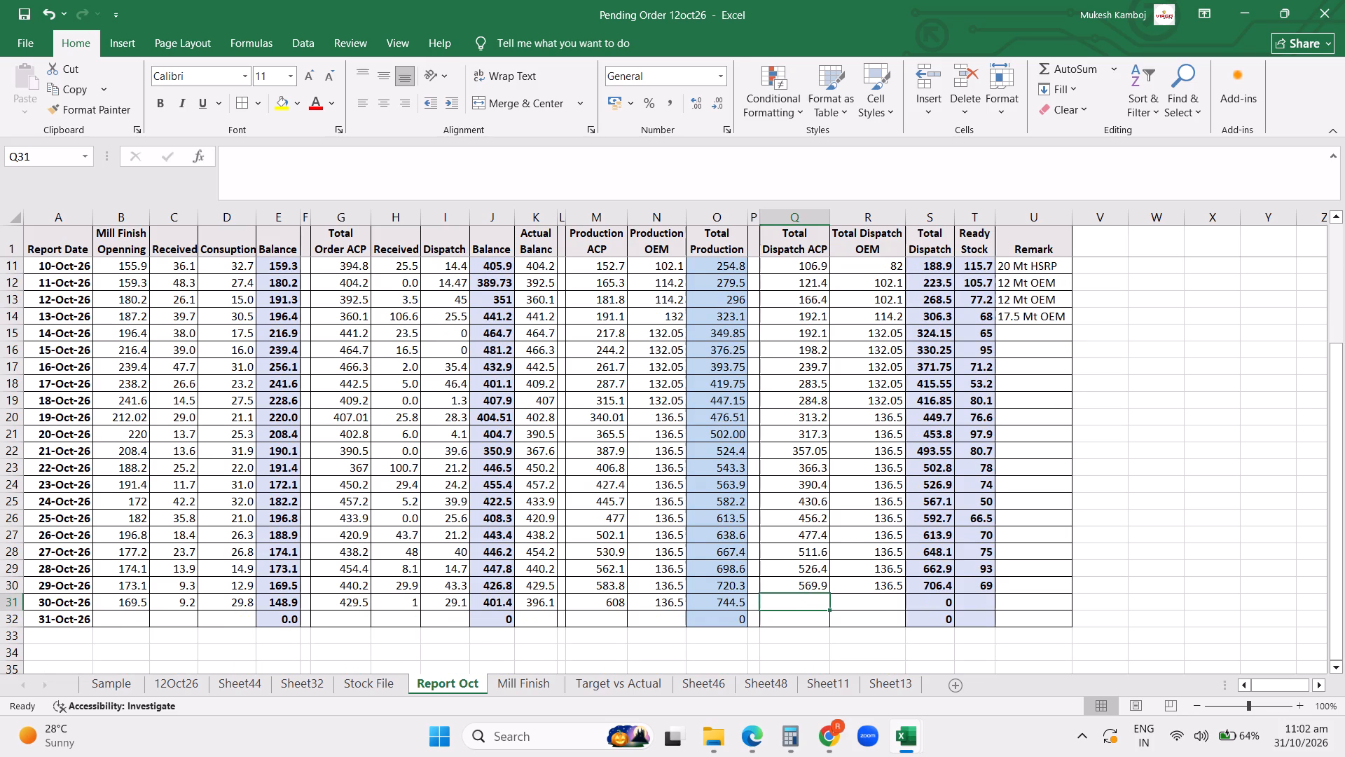
pyautogui.click(602, 602)
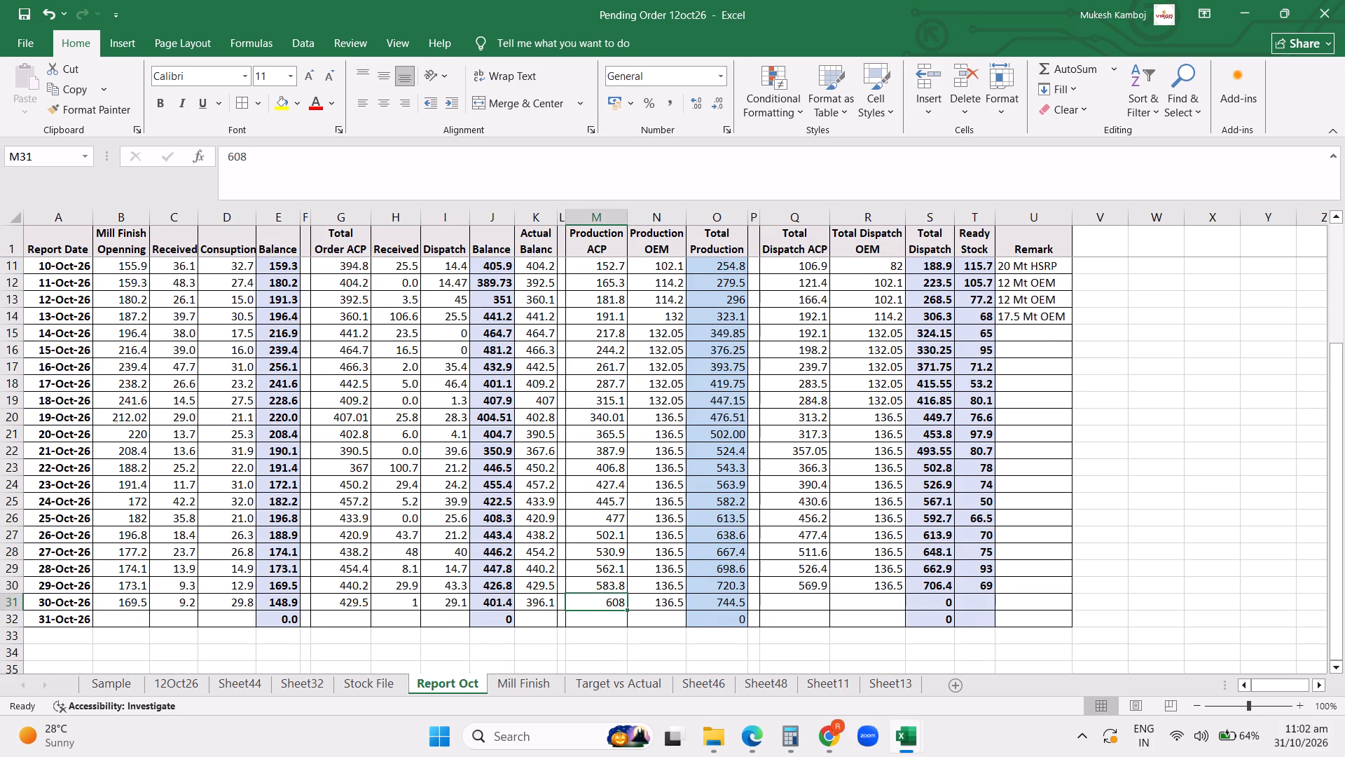
pyautogui.click(225, 156)
pyautogui.press('=')
pyautogui.press('Right')
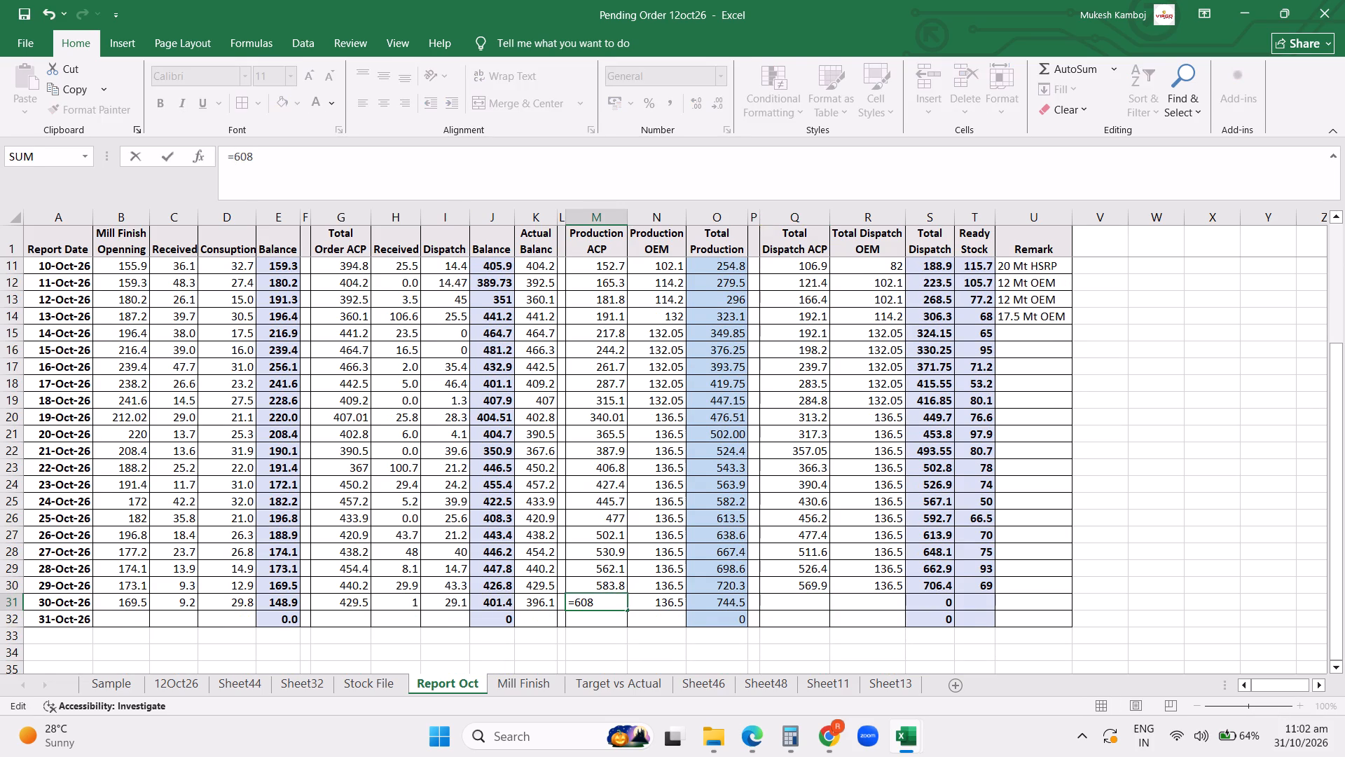
pyautogui.press('Right')
pyautogui.press('Right')
pyautogui.press('Right')
pyautogui.write('-3')
pyautogui.press('Return')
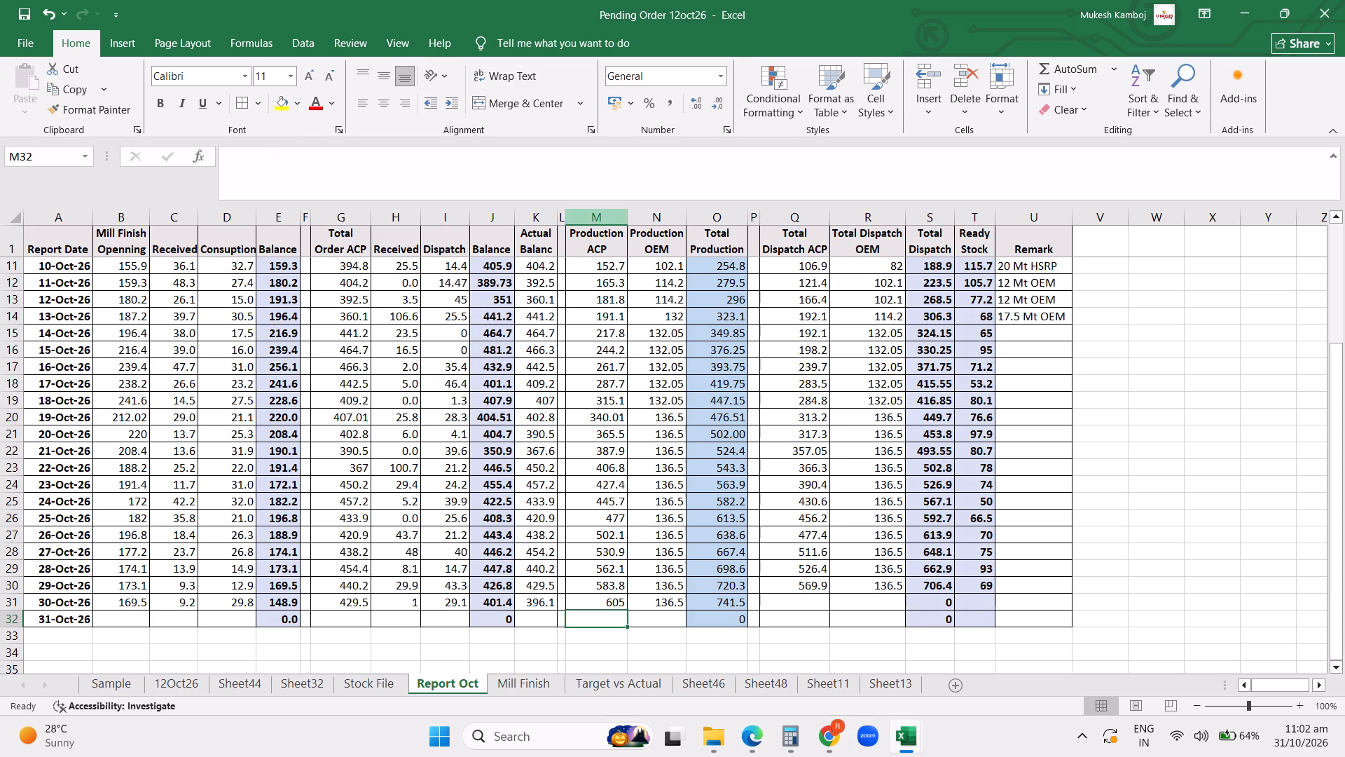
# Clear the Special Remark and Month filters on the Stock File sheet.
pyautogui.click(802, 603)
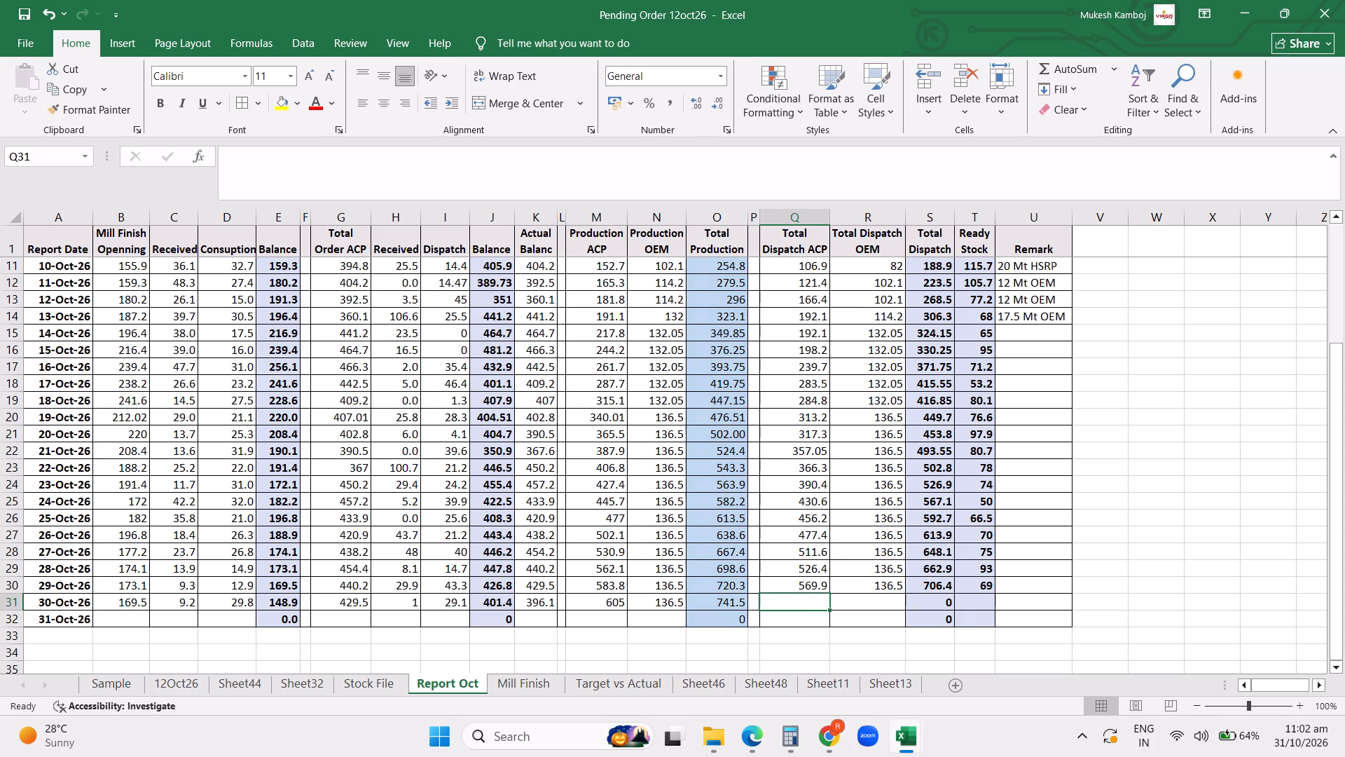
pyautogui.click(186, 688)
pyautogui.click(379, 684)
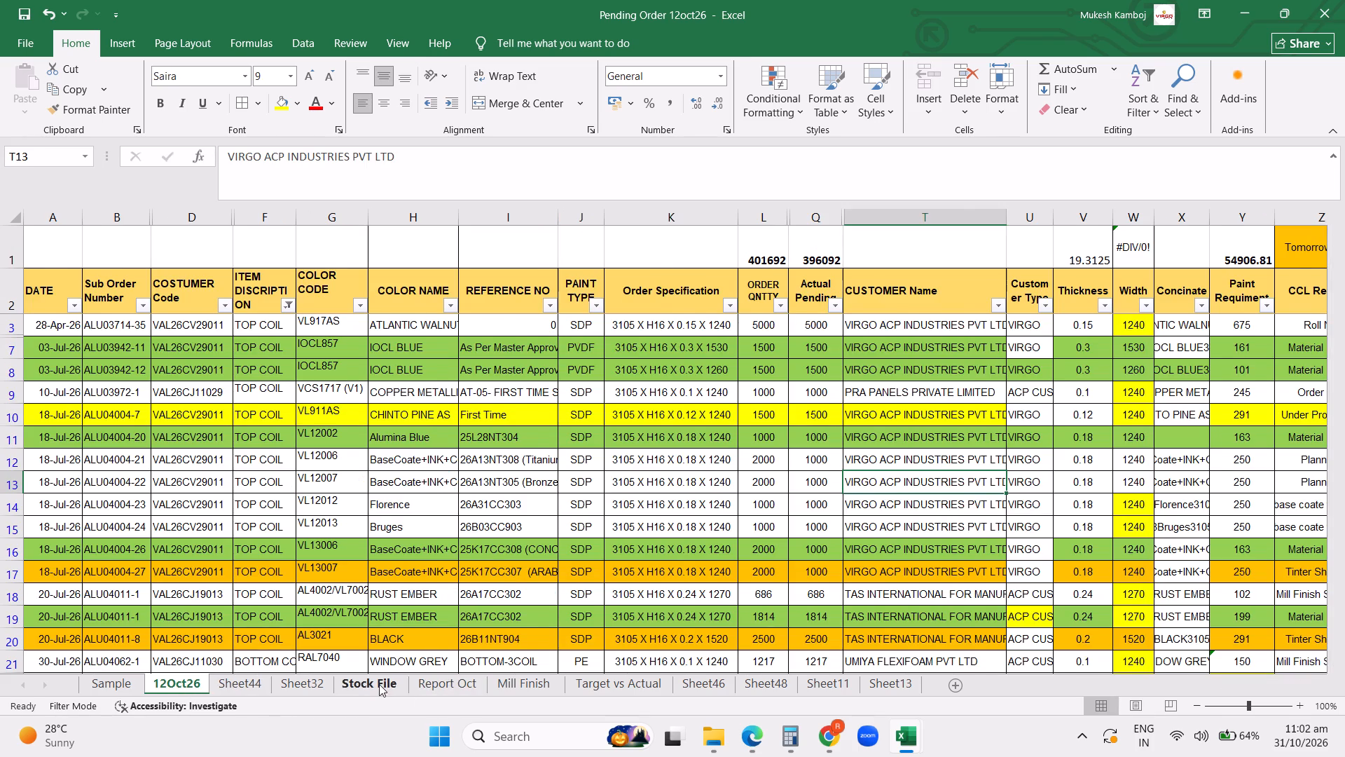
pyautogui.click(1098, 409)
pyautogui.click(1297, 273)
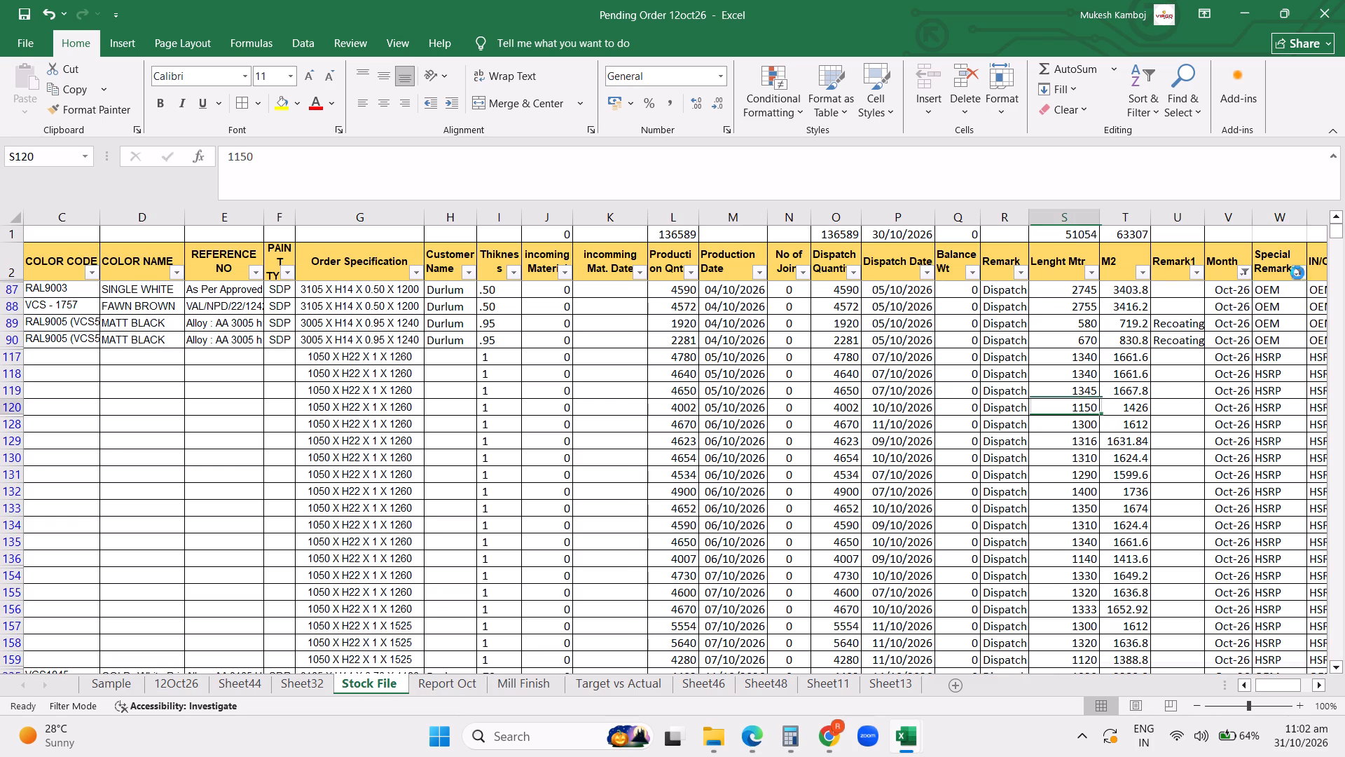
pyautogui.click(1201, 375)
pyautogui.click(1242, 275)
pyautogui.click(1143, 376)
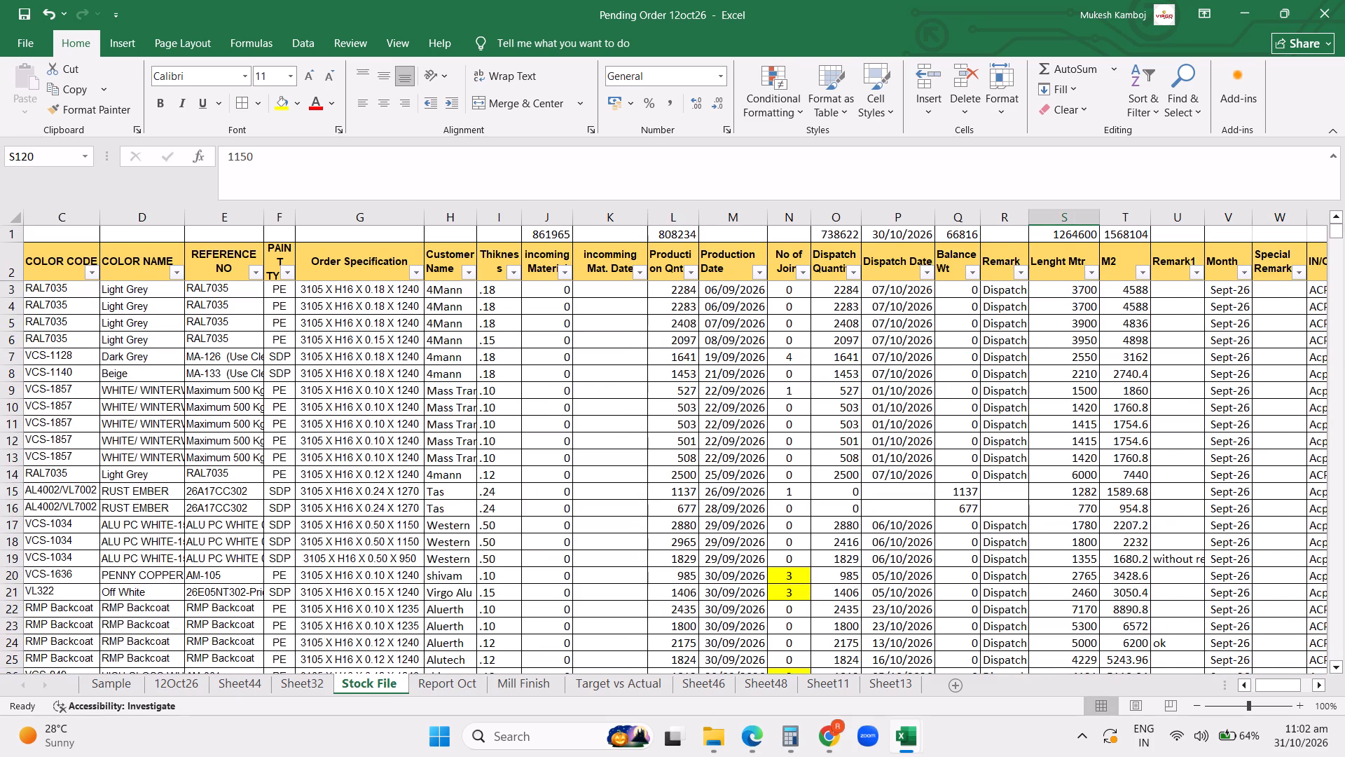
# Filter the Special Remark column to blank entries only, excluding HSRP, OEM and SSN.
pyautogui.click(1296, 275)
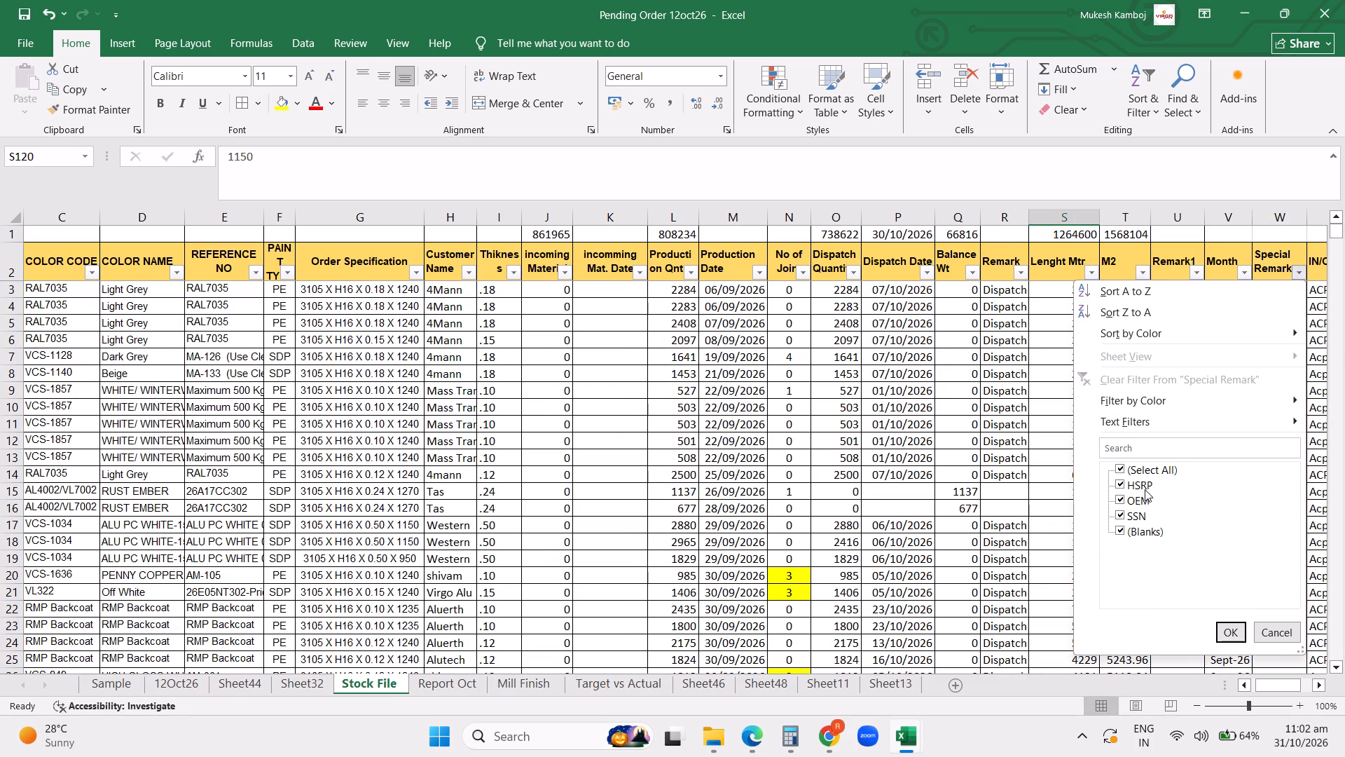
pyautogui.click(1142, 486)
pyautogui.click(1140, 505)
pyautogui.click(1138, 520)
pyautogui.click(1225, 628)
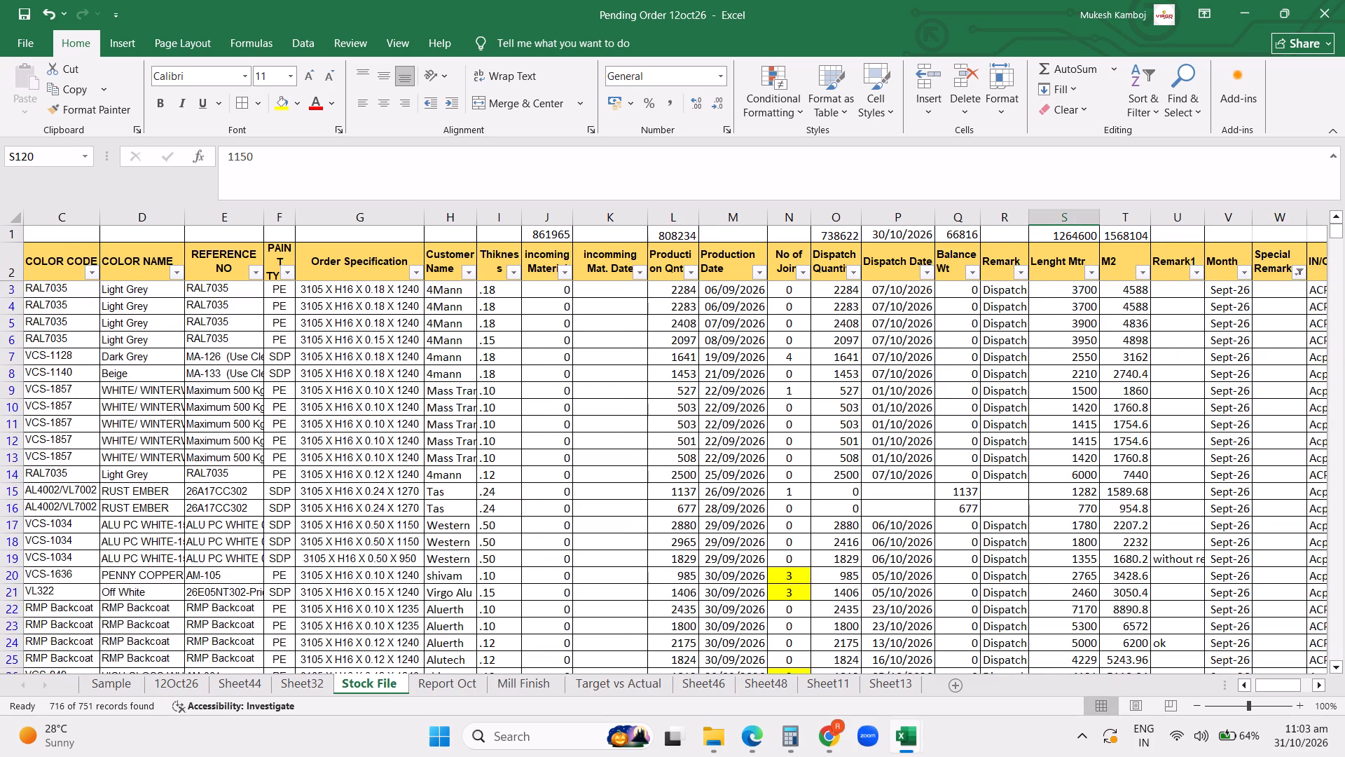
# Take the filtered dispatch quantity total and enter 598.9 as the 30-Oct-26 Total Dispatch ACP on Report Oct.
pyautogui.scroll(5, 820, 399)
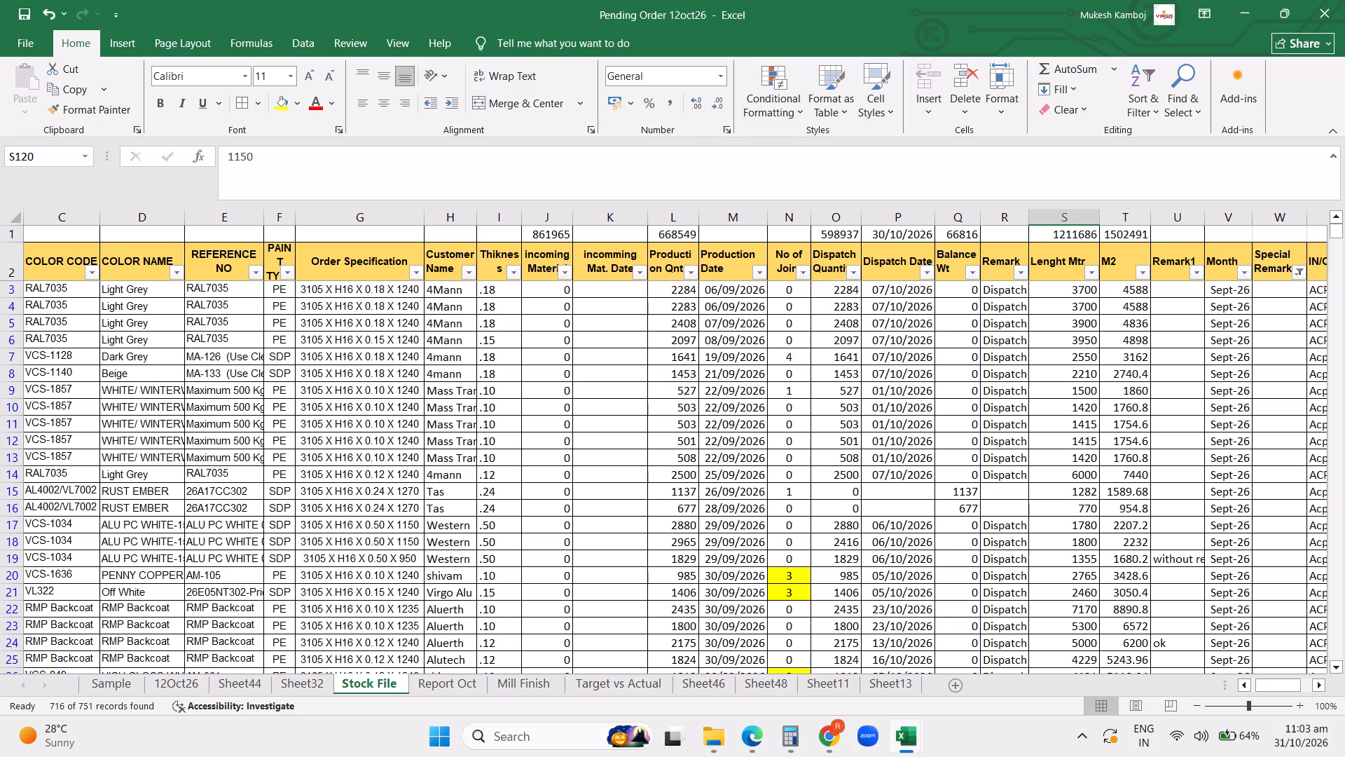
pyautogui.scroll(7, 923, 295)
pyautogui.click(869, 350)
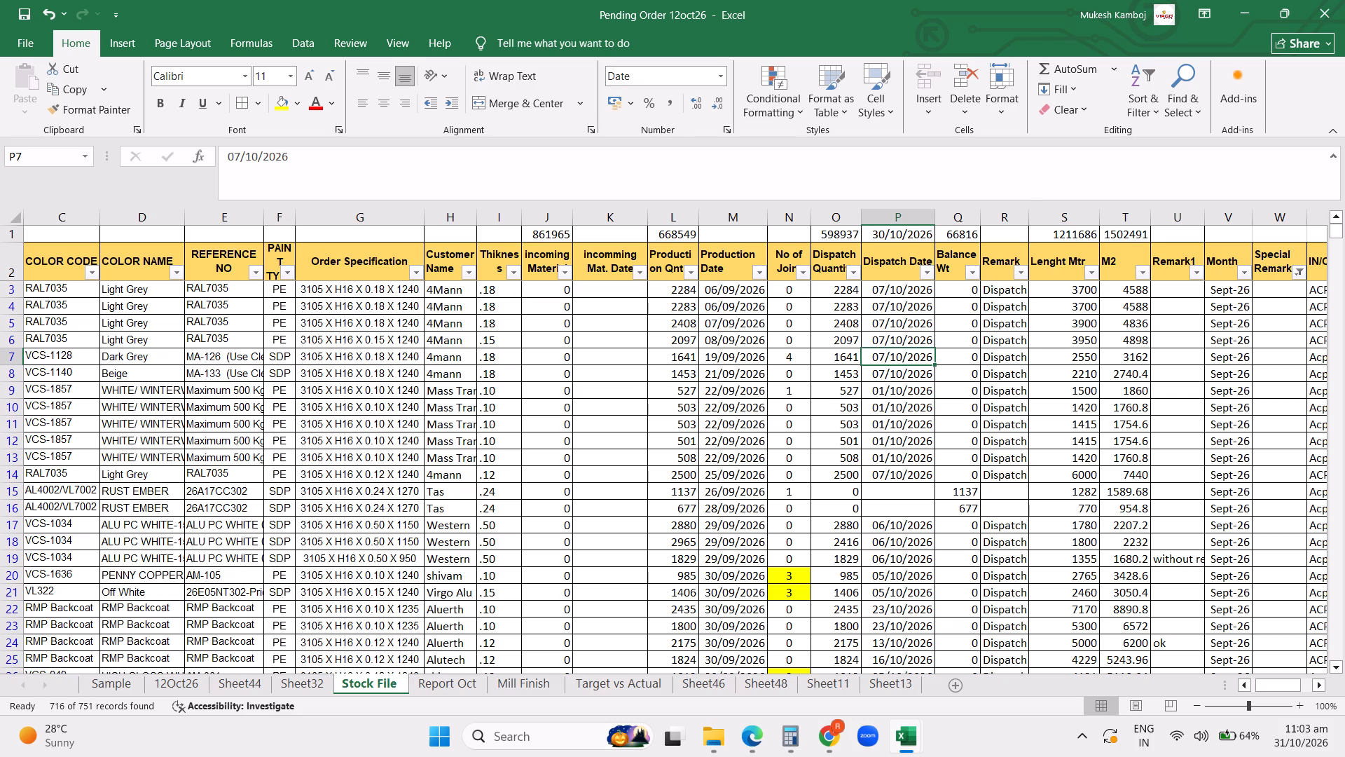
pyautogui.click(452, 686)
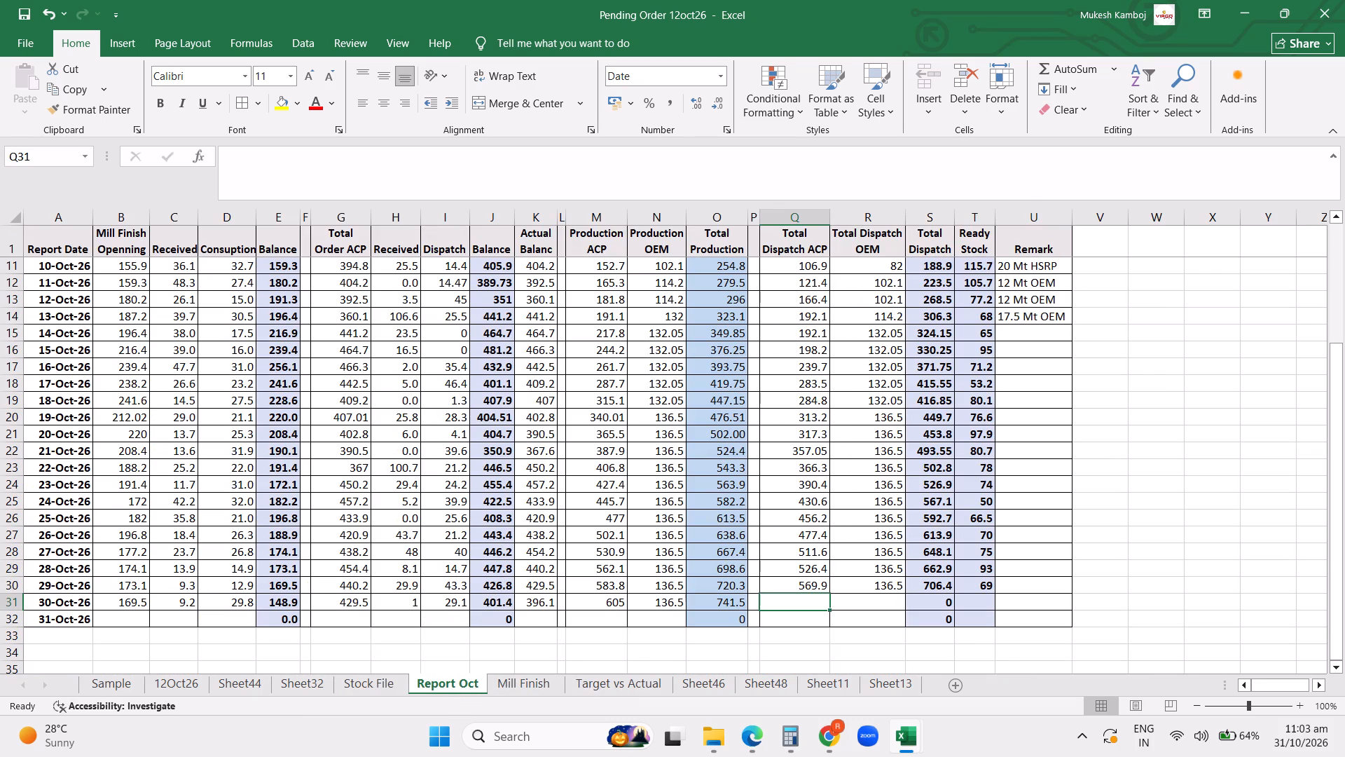
pyautogui.write('598.9')
pyautogui.press('Return')
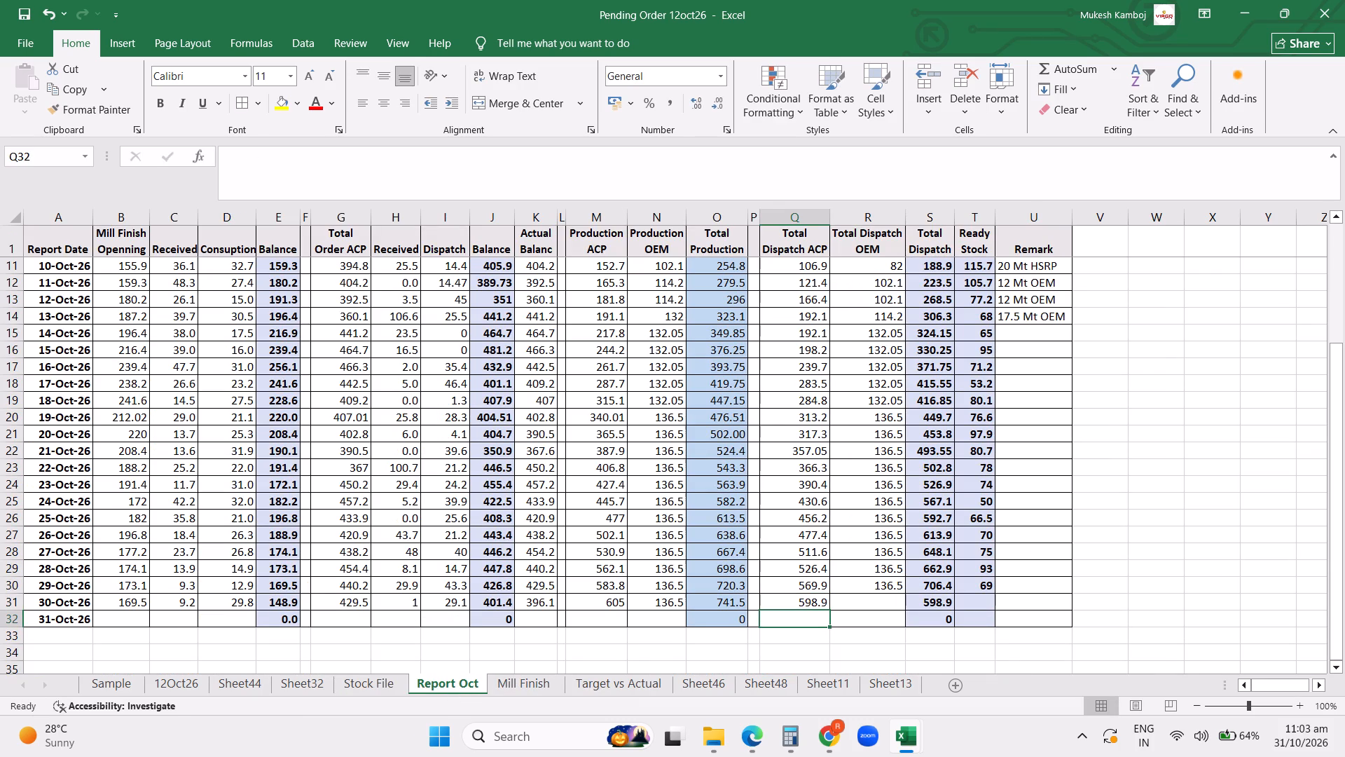
# Fill the 30-Oct-26 Total Dispatch OEM cell with 136.5 from the row above.
pyautogui.click(882, 601)
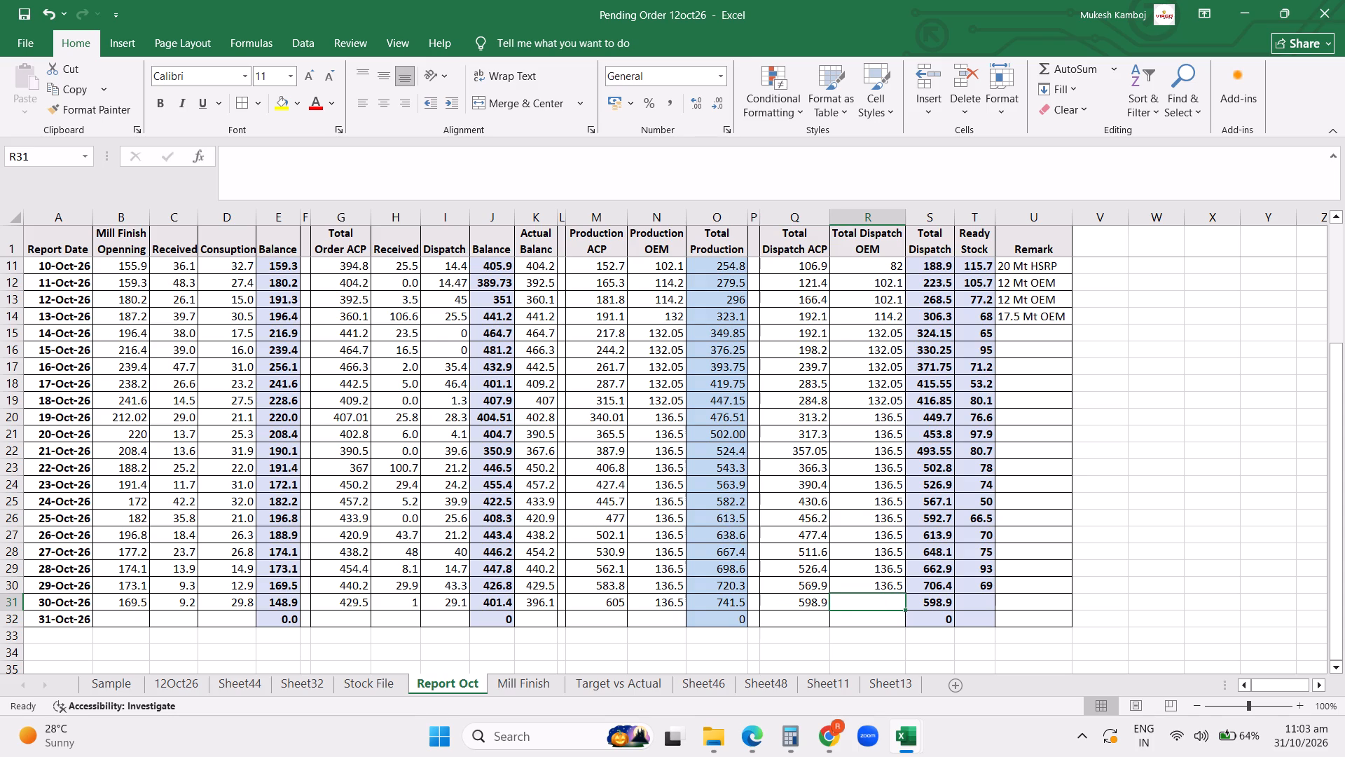
pyautogui.hotkey('ctrl', 'd')
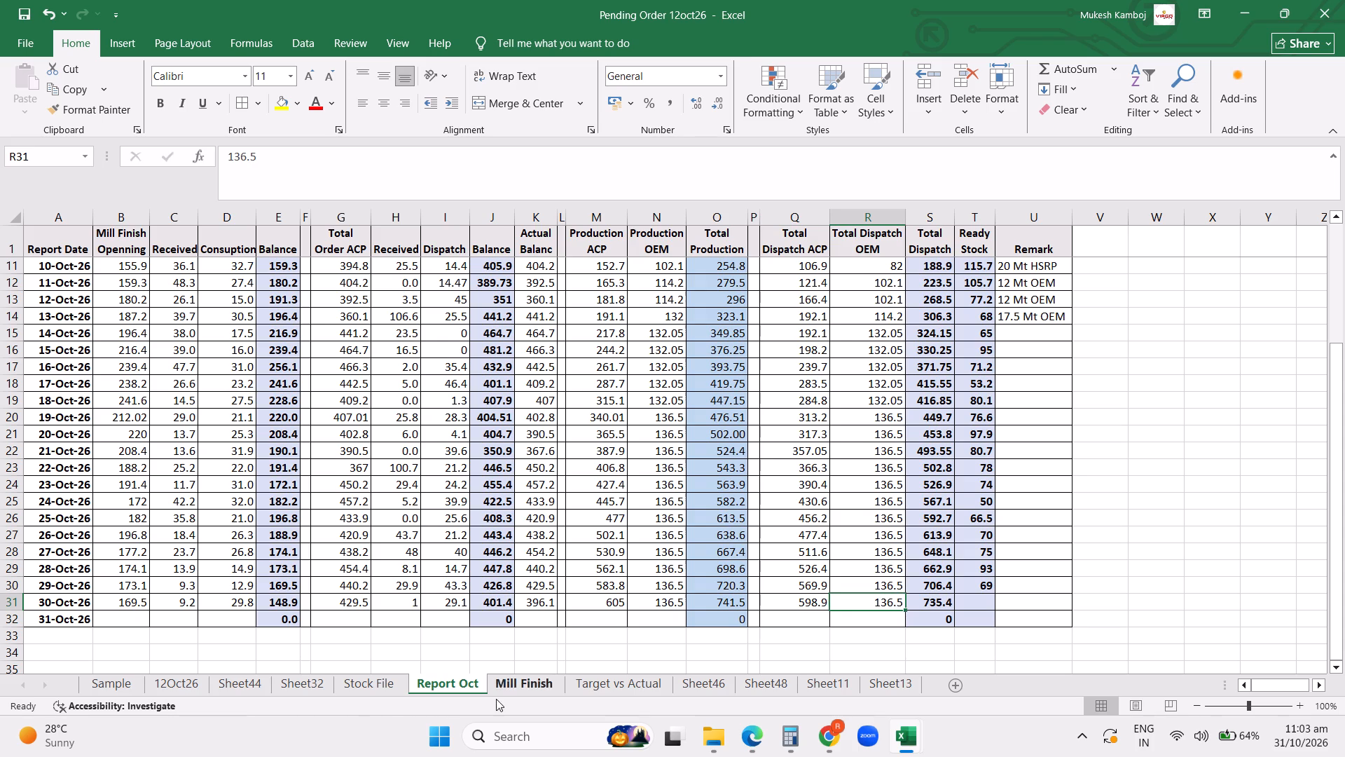
# Clear the Special Remark filter on the Stock File sheet.
pyautogui.click(380, 684)
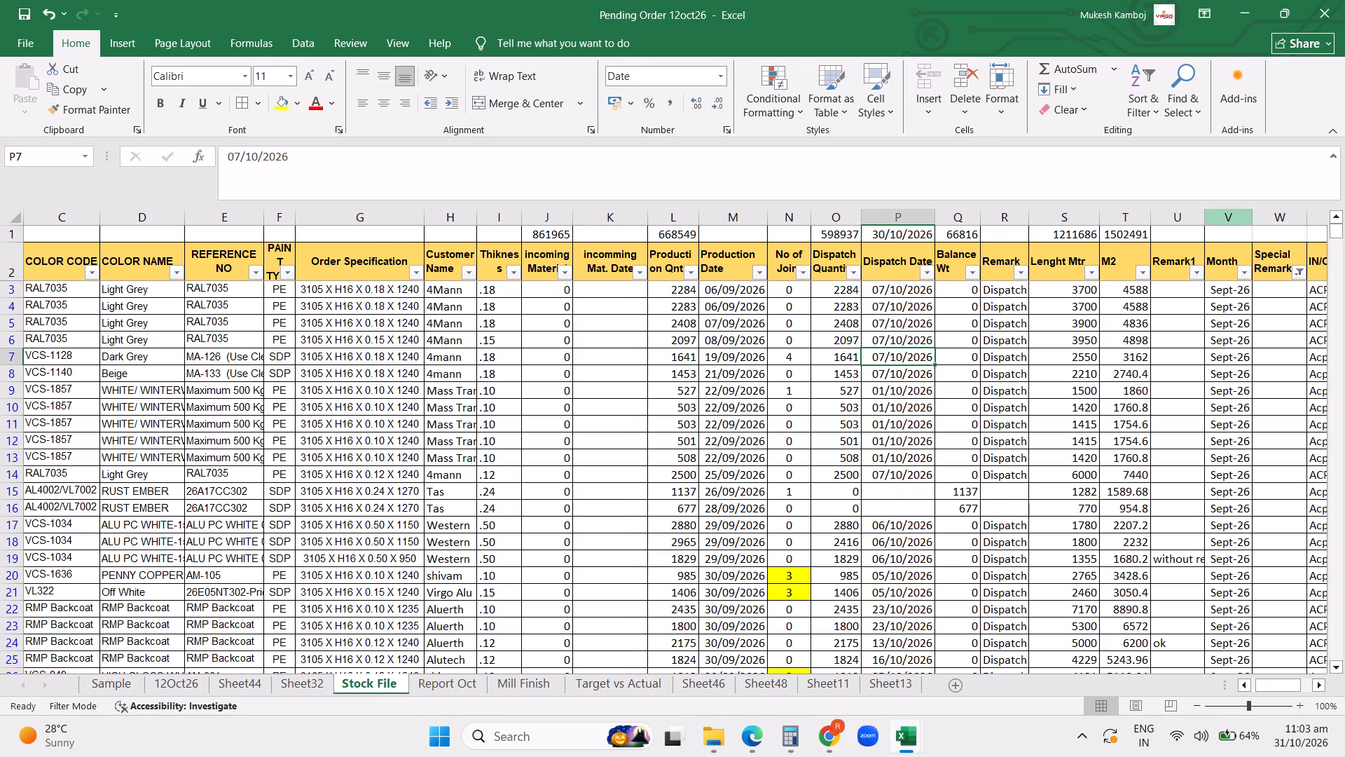
pyautogui.click(1298, 273)
pyautogui.click(1208, 382)
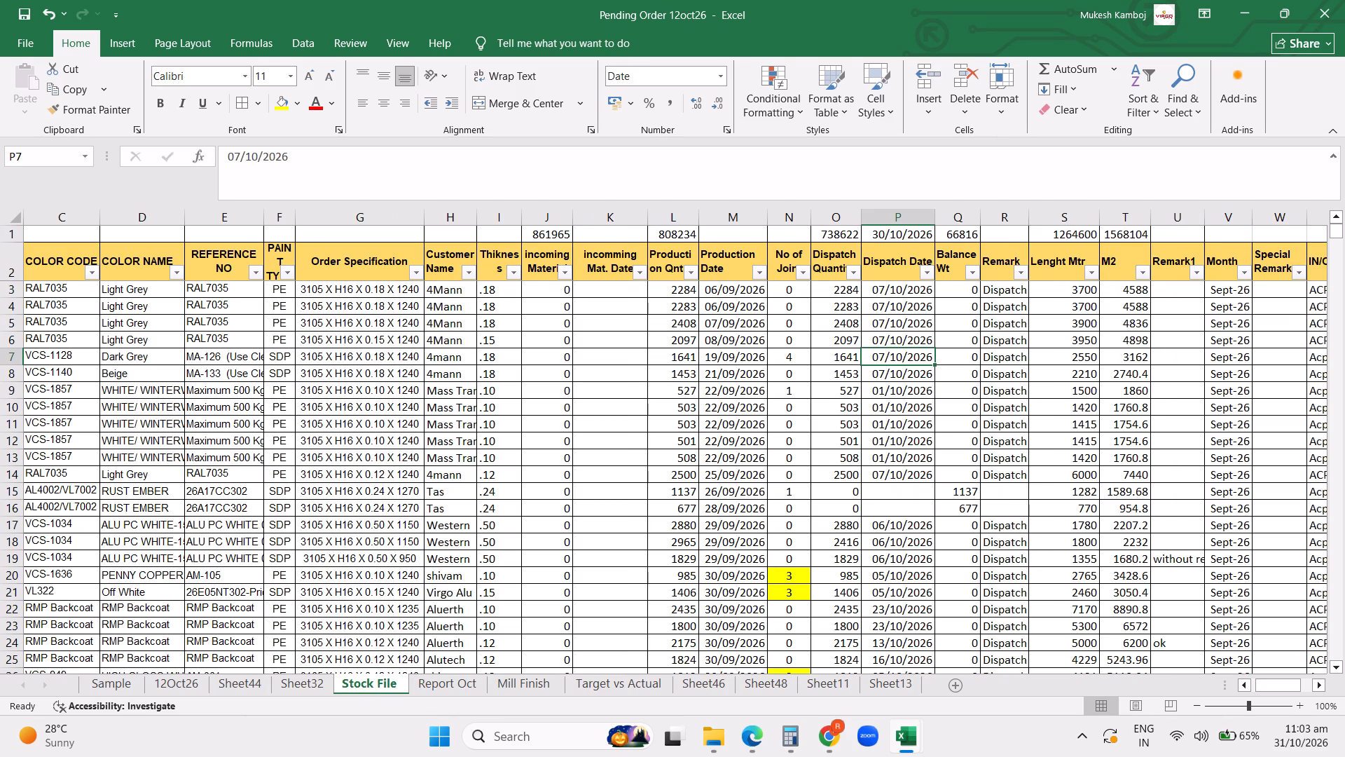
# For the empty 30-Oct-26 Ready Stock cell on Report Oct, check the balance weights on Stock File and the ready stock summary on Sheet32.
pyautogui.click(430, 683)
pyautogui.click(974, 603)
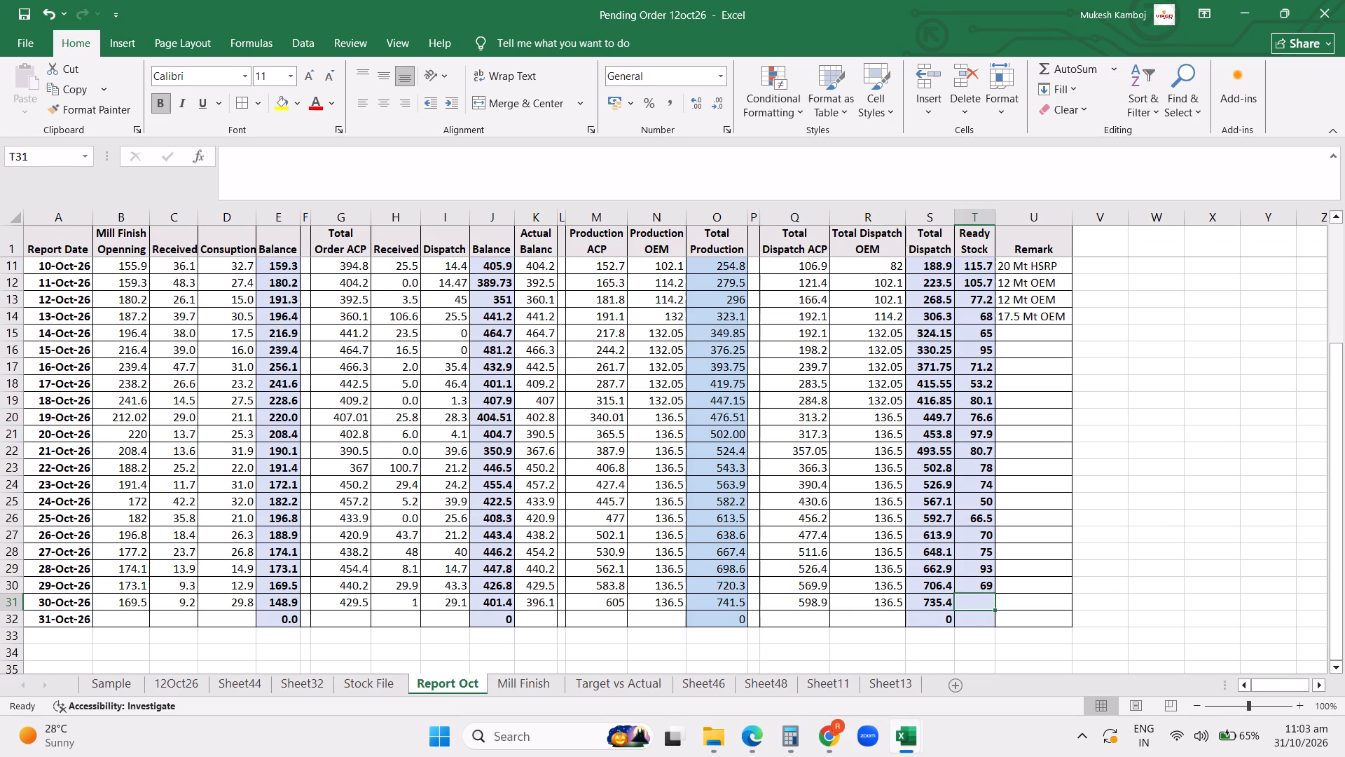
pyautogui.click(347, 681)
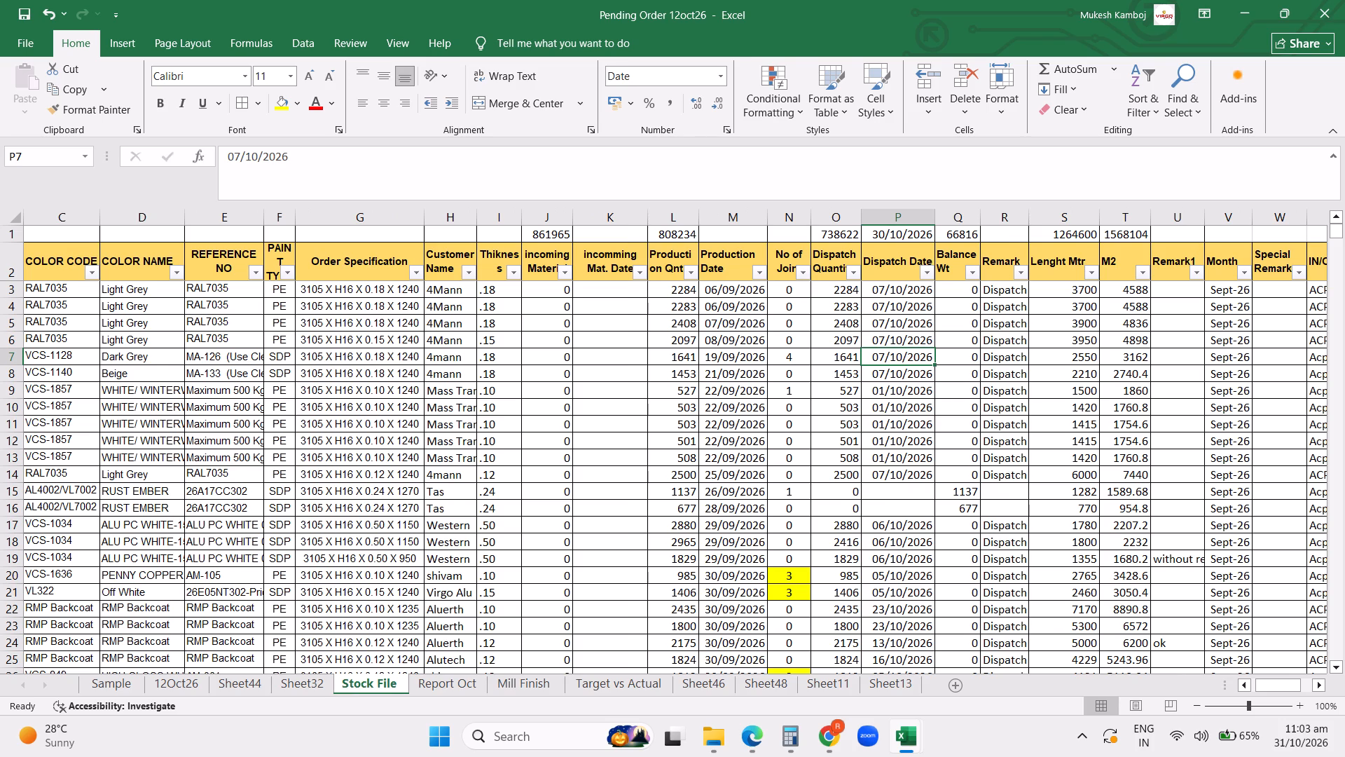
pyautogui.click(302, 682)
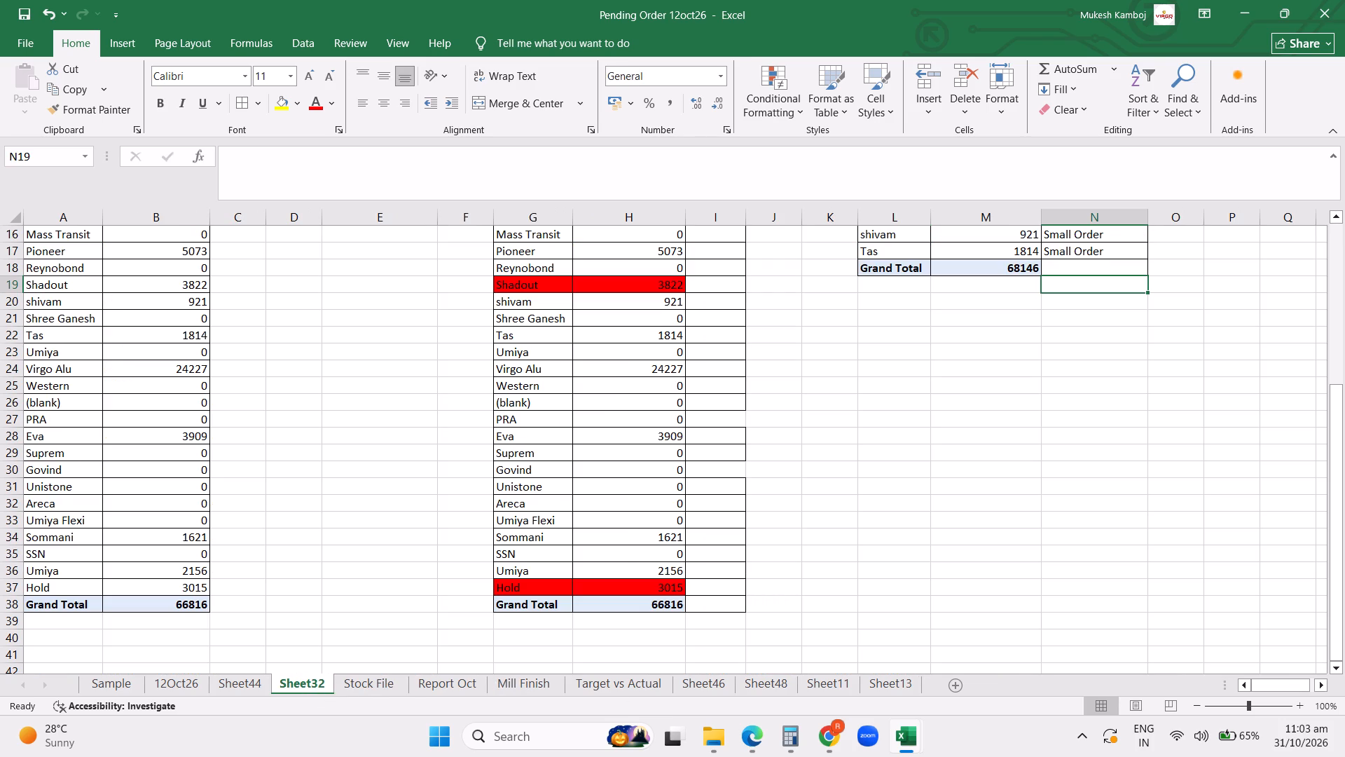
pyautogui.scroll(8, 948, 451)
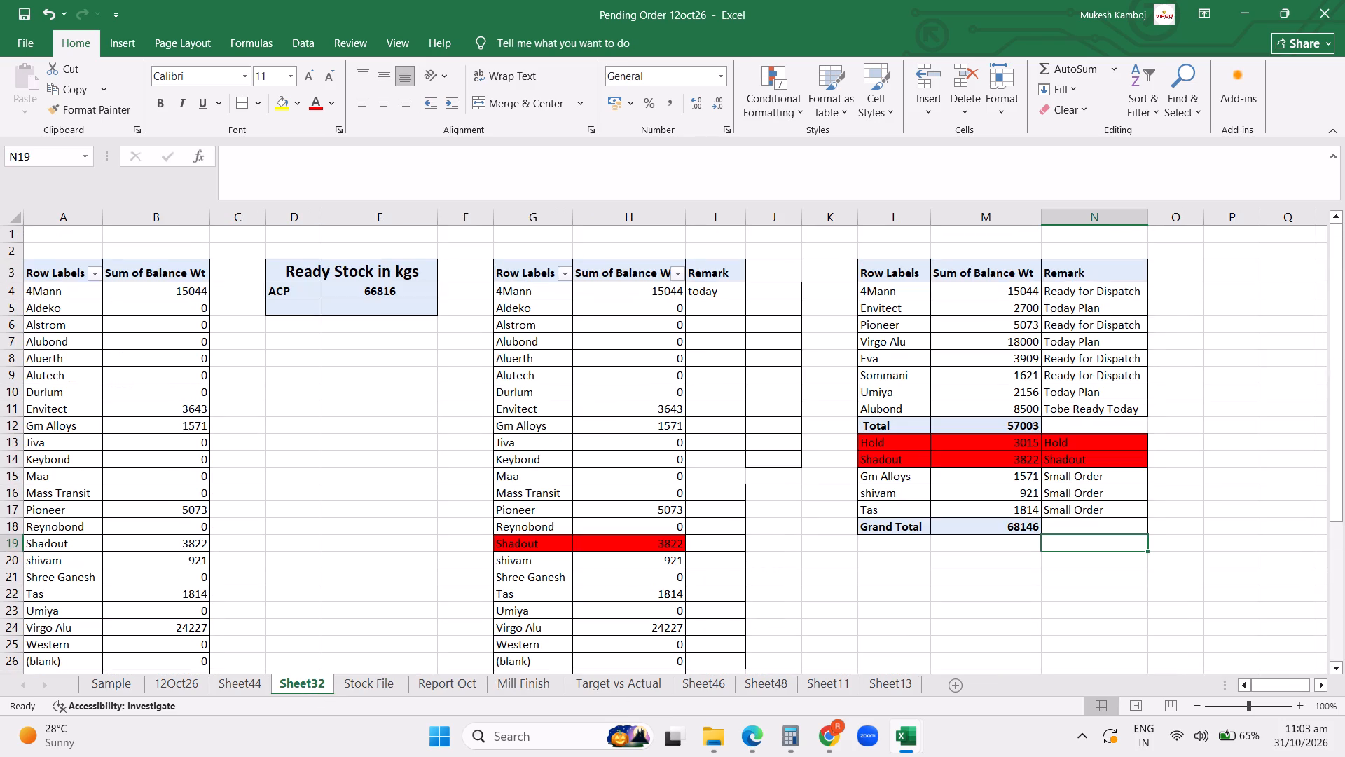
pyautogui.click(1064, 569)
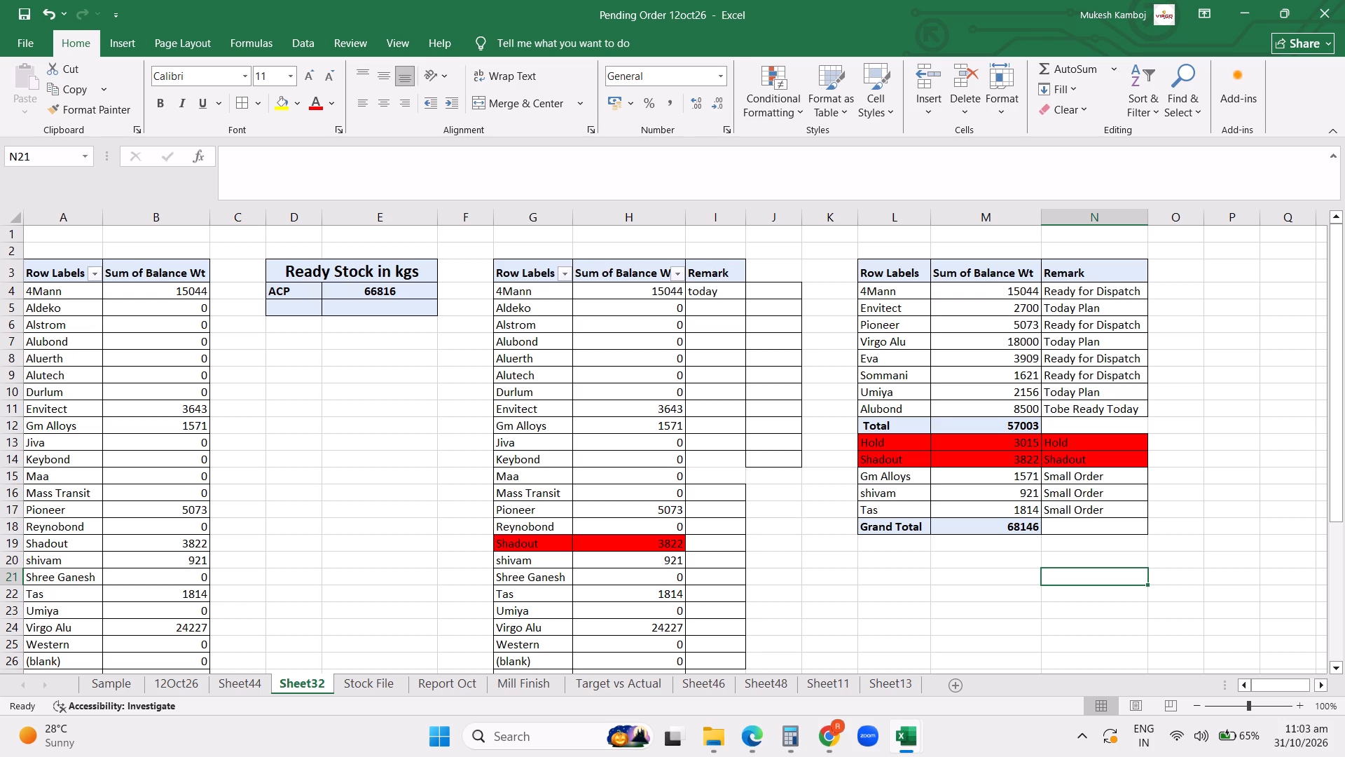
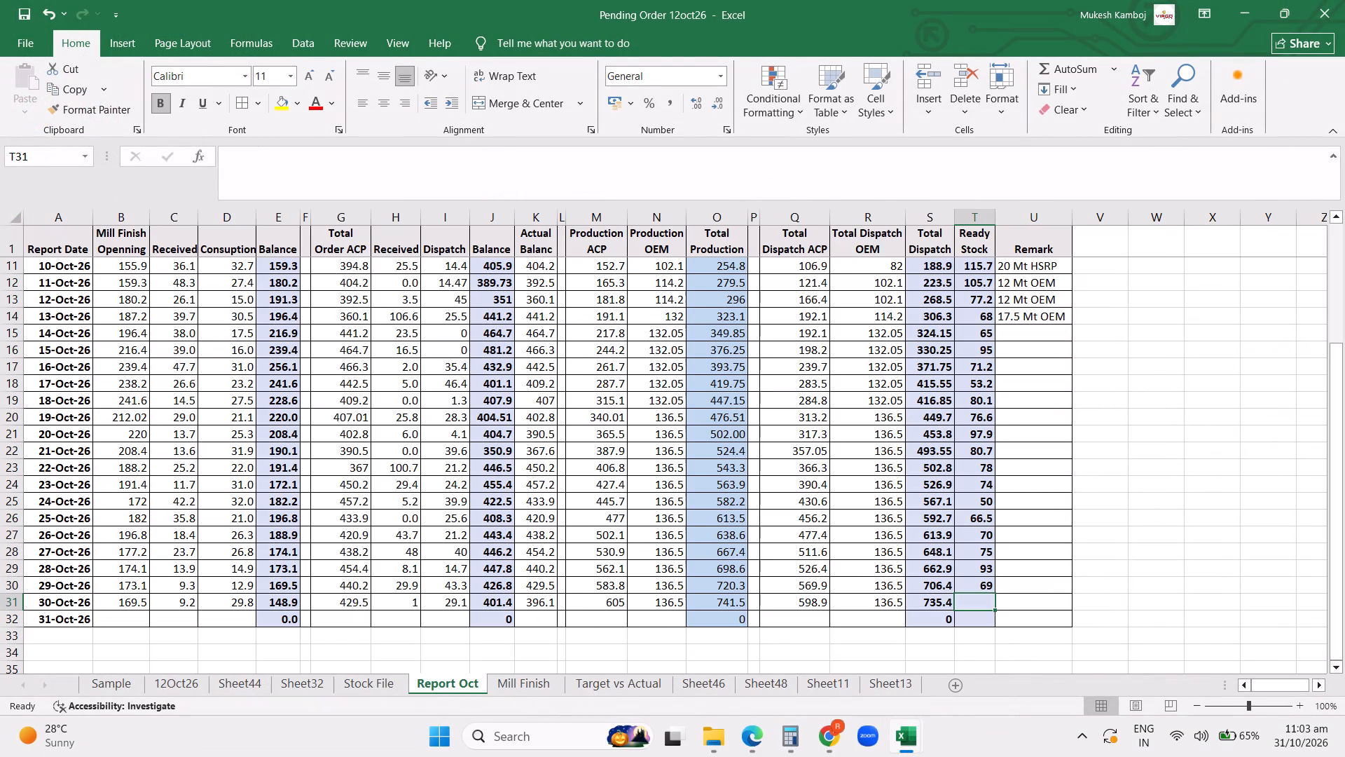
# Enter 59 as the 30-Oct-26 Ready Stock on Report Oct.
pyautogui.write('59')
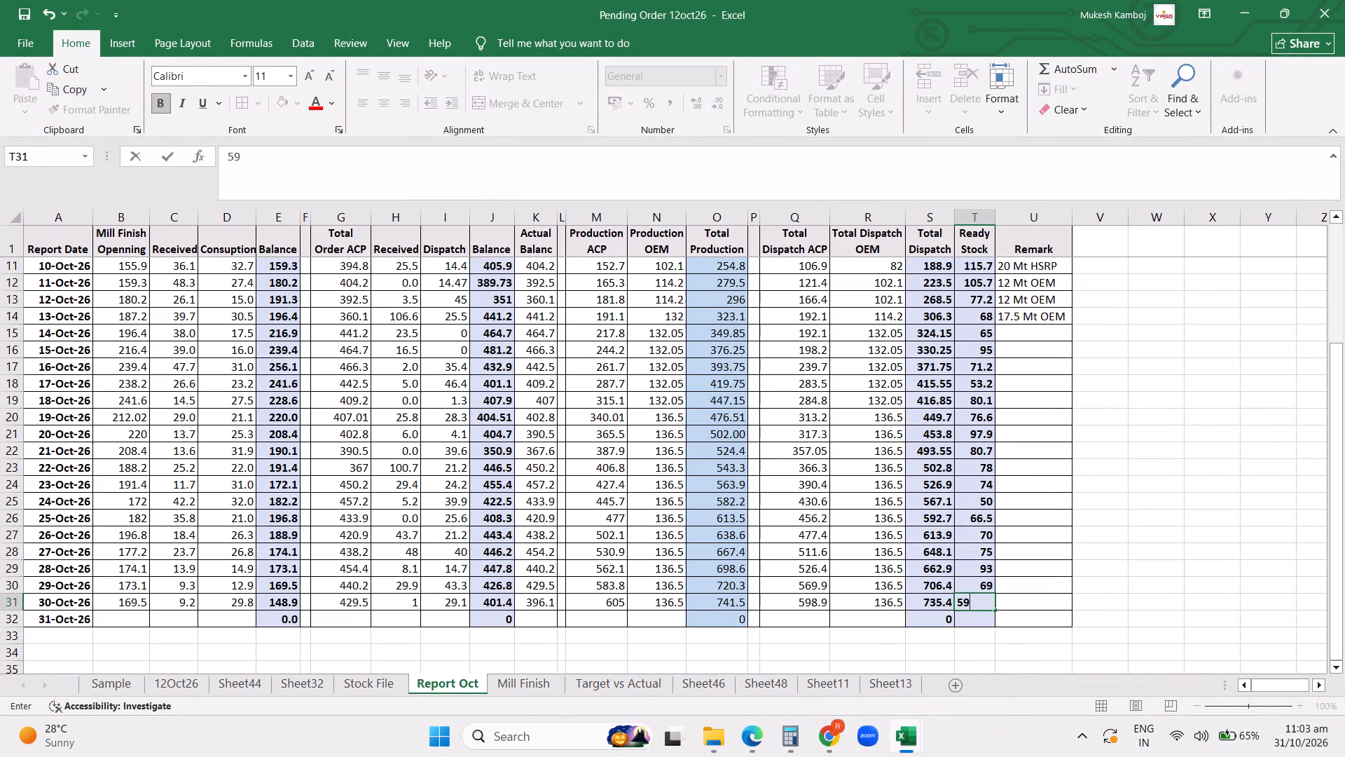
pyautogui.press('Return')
# Select the Report Oct table from the header row through the 30-Oct-26 row, spanning Report Date to Remark.
pyautogui.scroll(5, 179, 468)
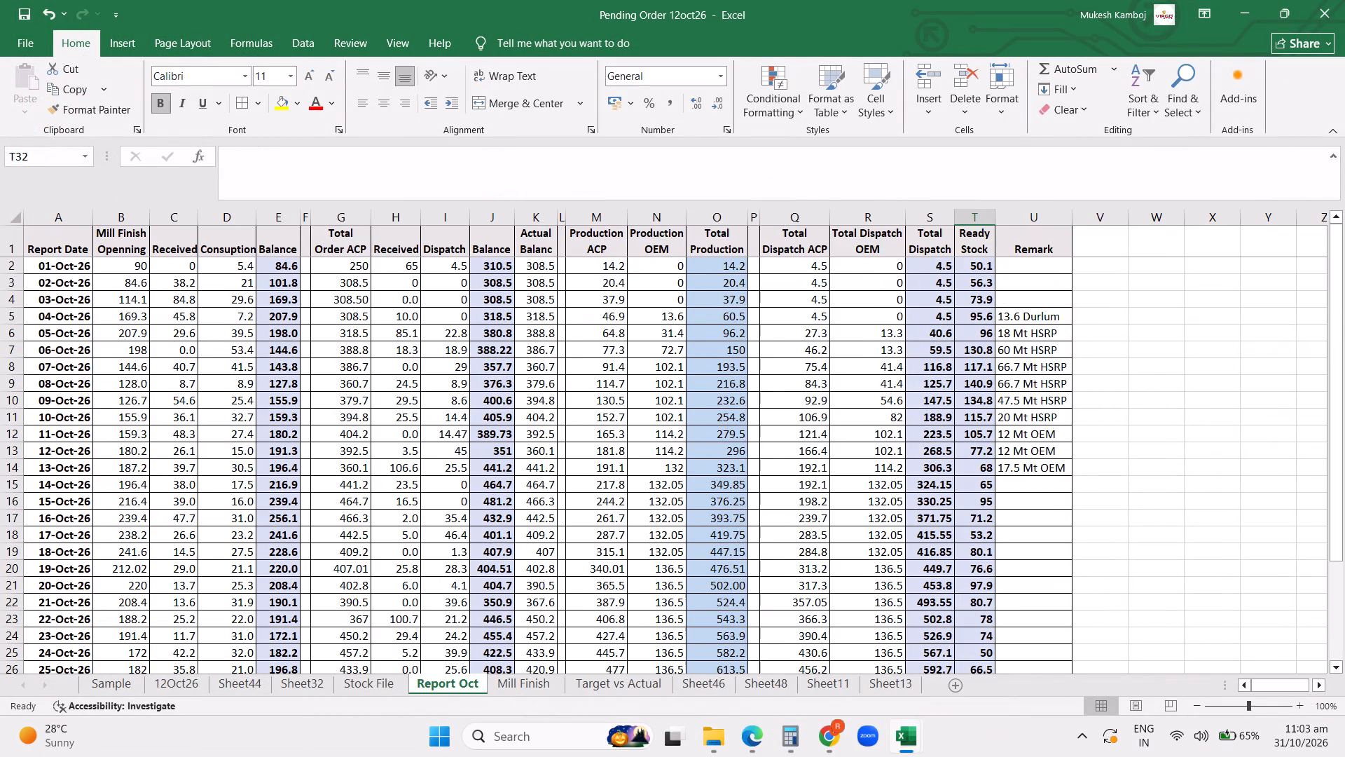
pyautogui.moveTo(76, 242); pyautogui.dragTo(1023, 706)
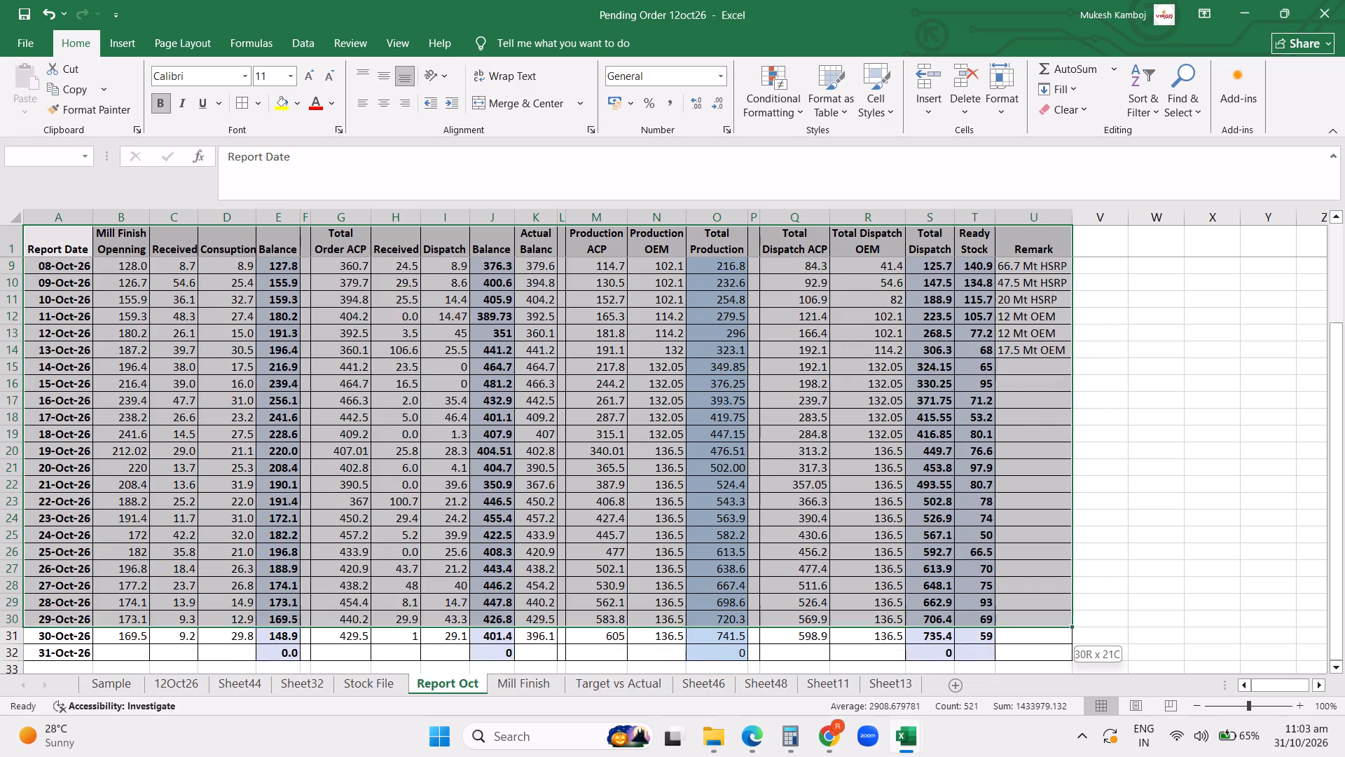
pyautogui.moveTo(1023, 706); pyautogui.dragTo(1024, 611)
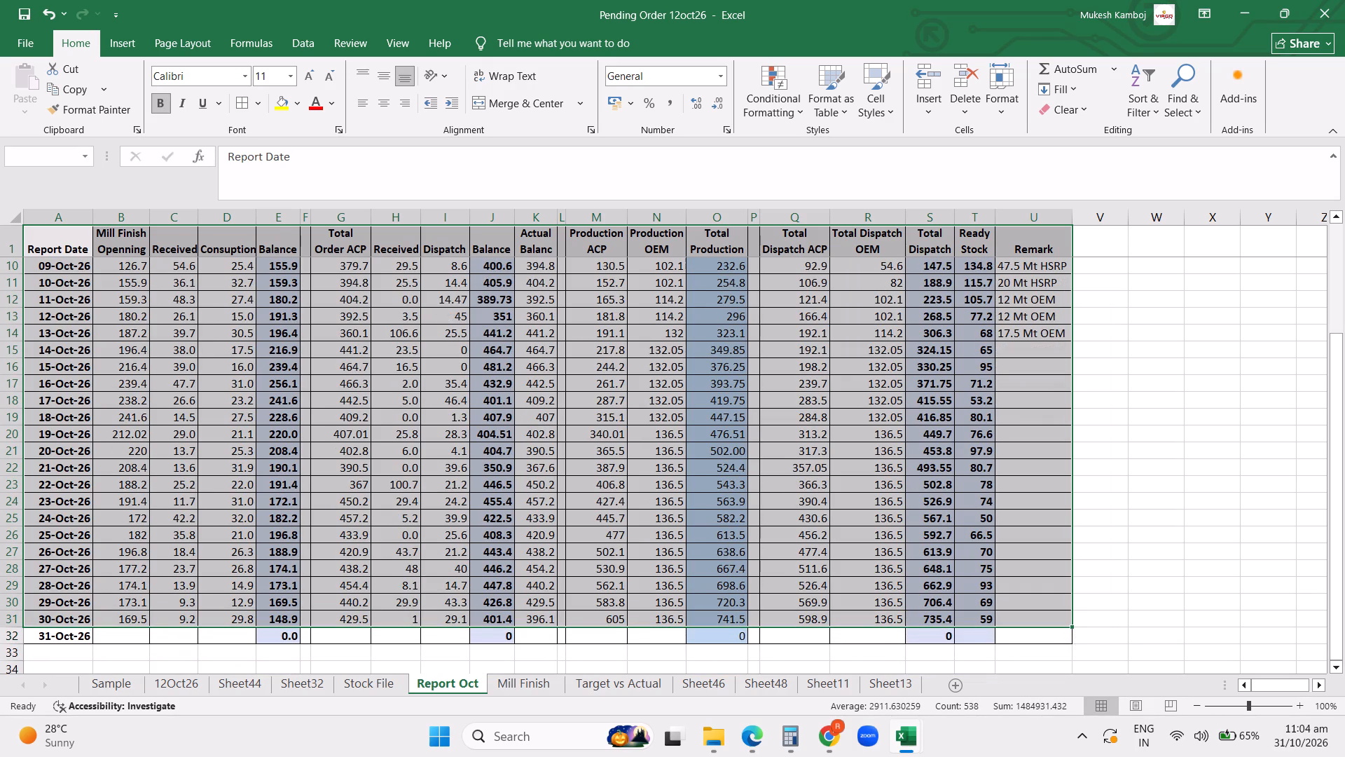
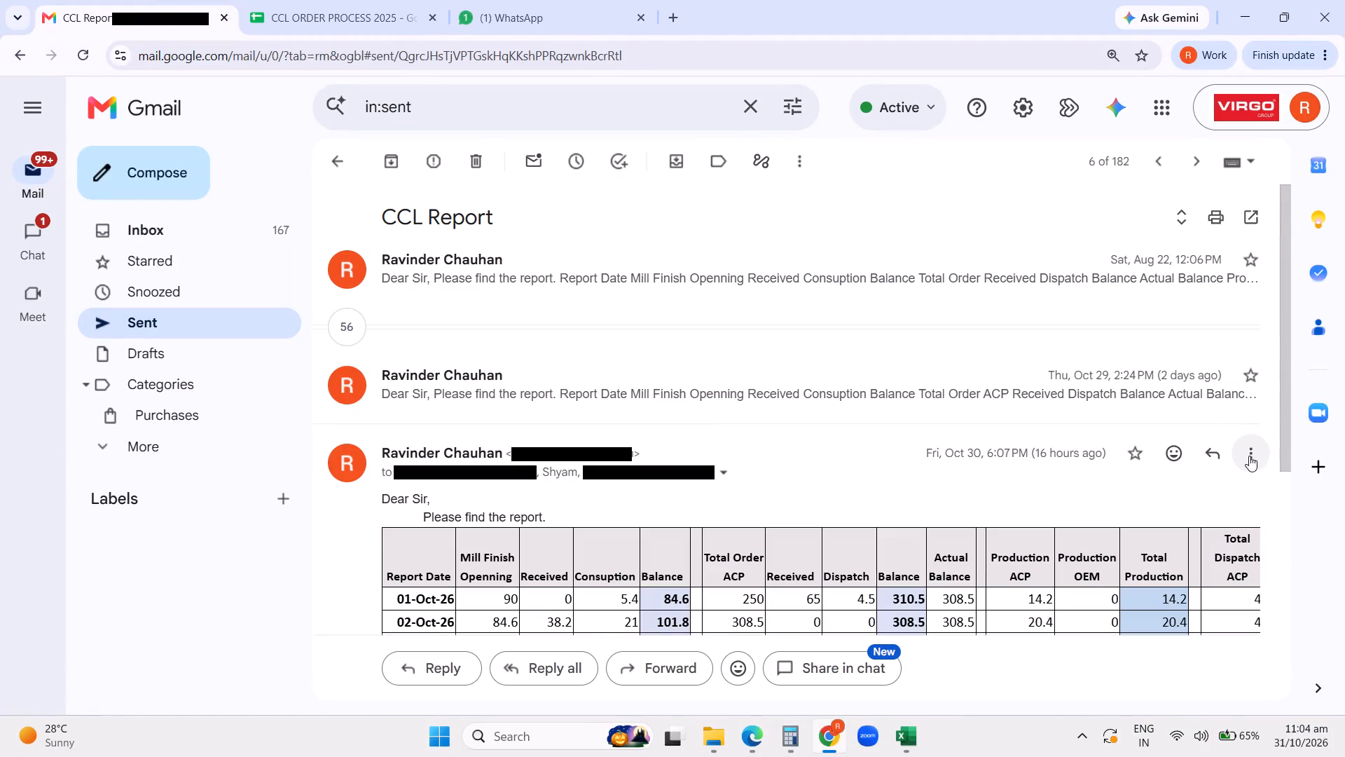
# Start a reply to all on the Oct 30 CCL Report email, expand the quoted text and paste the copied report table above it.
pyautogui.click(1101, 170)
pyautogui.scroll(-2, 819, 538)
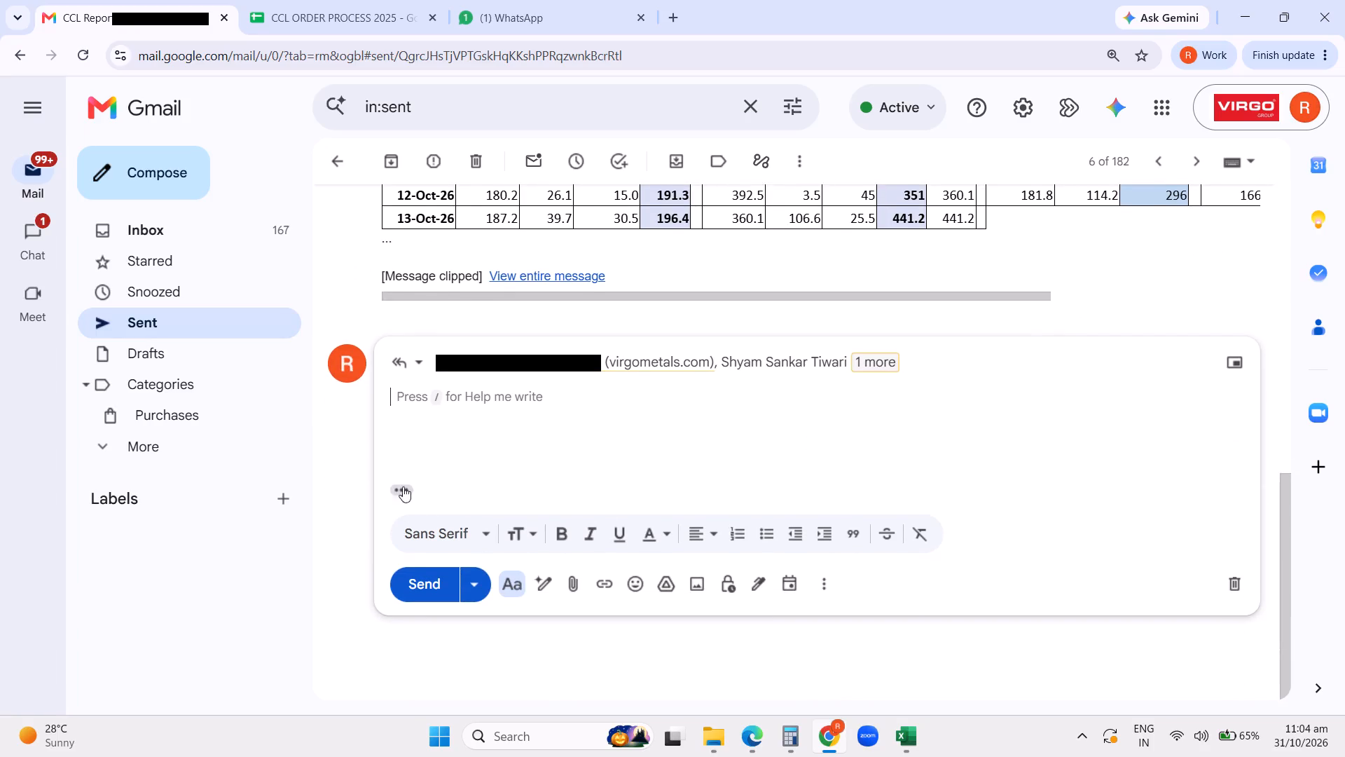
pyautogui.click(396, 485)
pyautogui.press('Return')
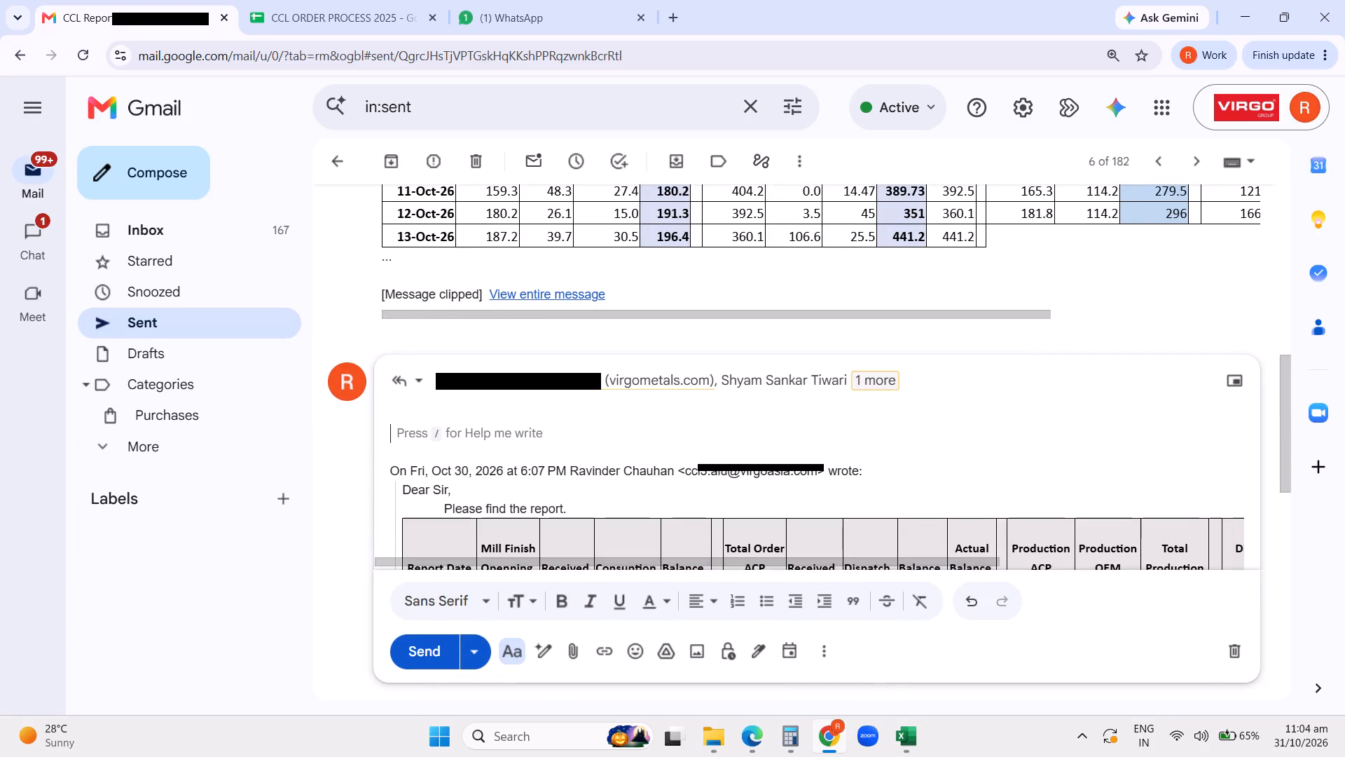
pyautogui.hotkey('ctrl', 'v')
# Copy the greeting "Dear Sir, Please find the report." from the quoted message and paste it above the new report table.
pyautogui.scroll(3, 467, 434)
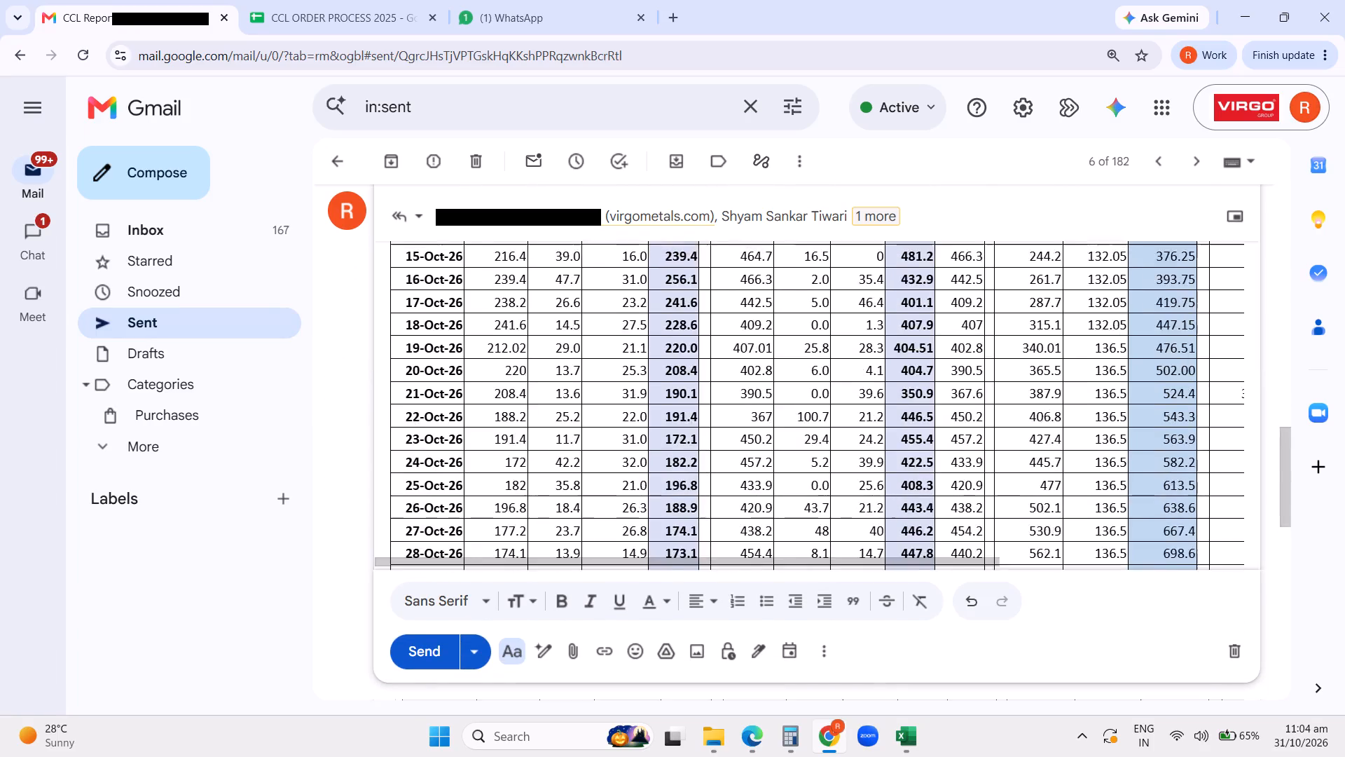
pyautogui.scroll(5, 471, 437)
pyautogui.scroll(-7, 471, 438)
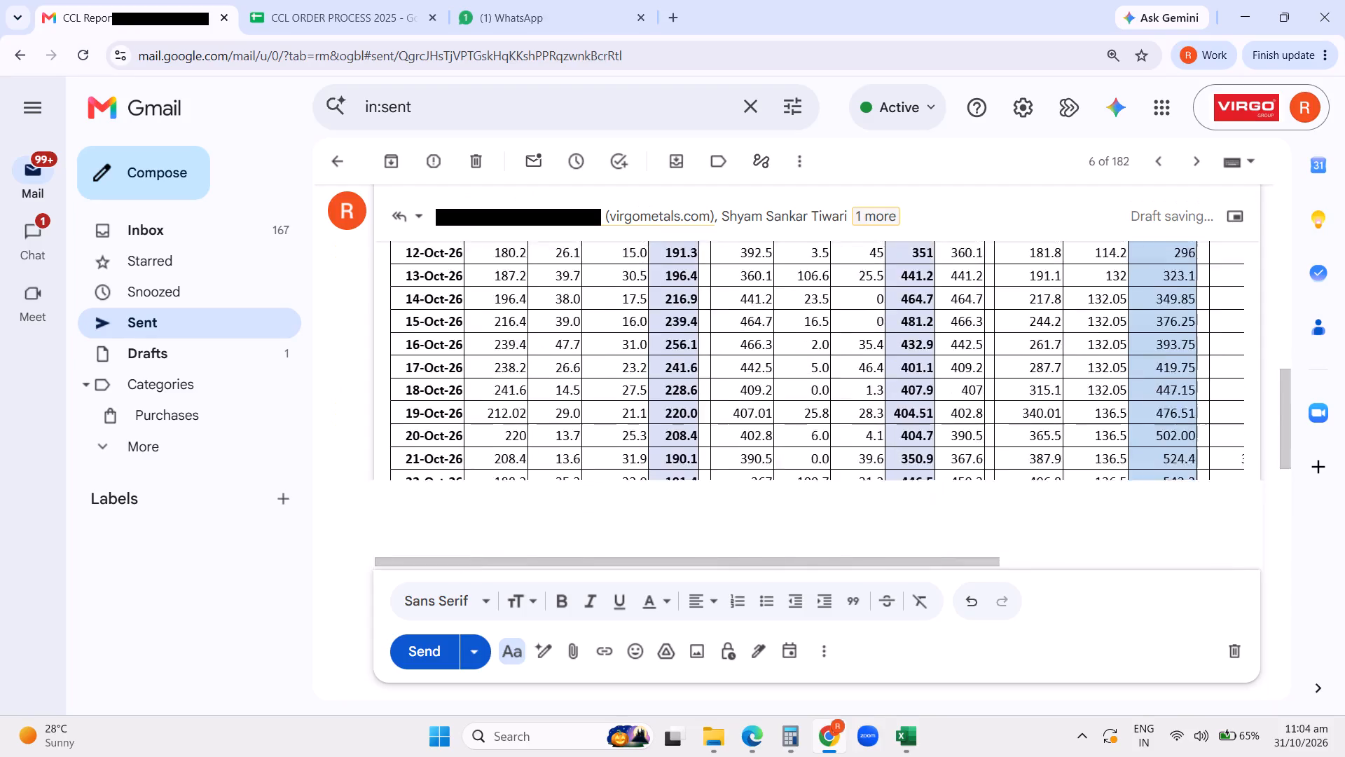
pyautogui.scroll(-3, 469, 448)
pyautogui.moveTo(401, 404); pyautogui.dragTo(512, 416)
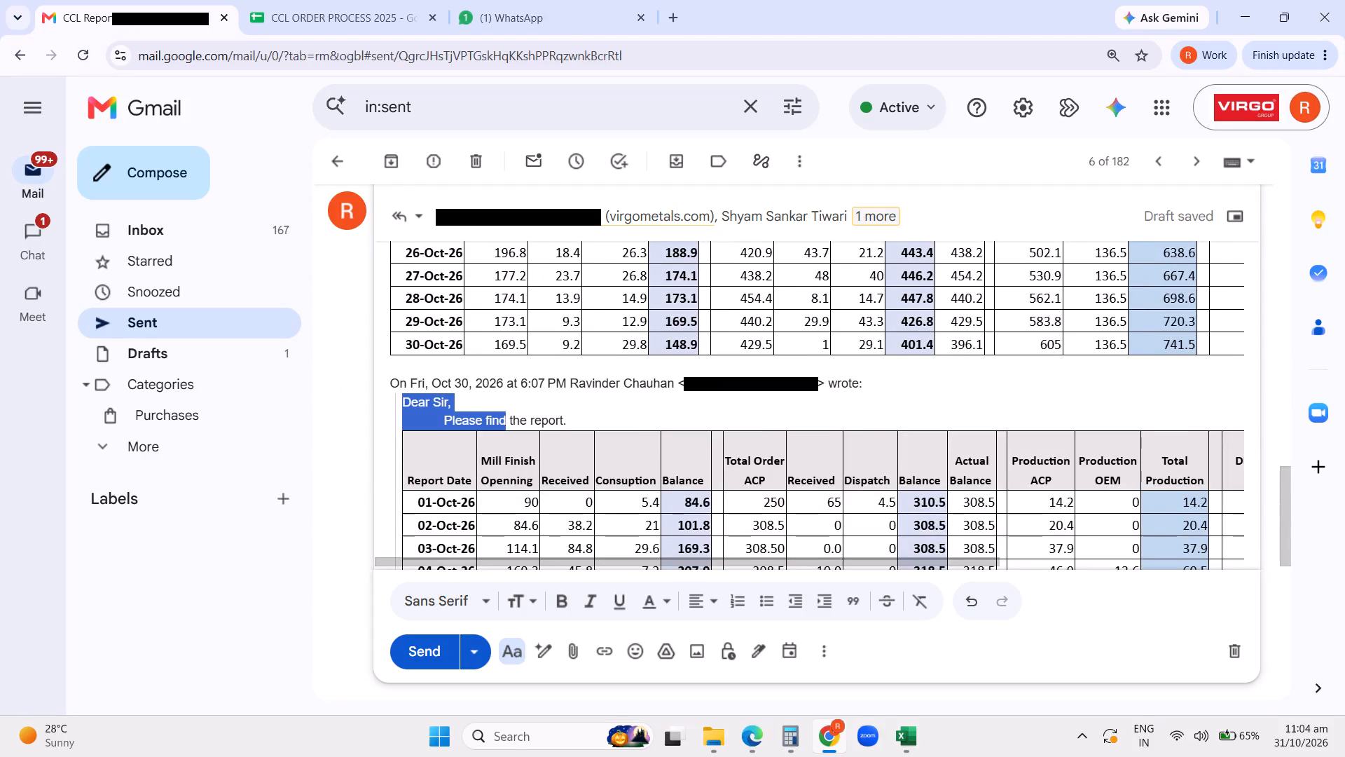
pyautogui.moveTo(512, 416); pyautogui.dragTo(578, 429)
pyautogui.hotkey('ctrl', 'c')
pyautogui.scroll(6, 578, 429)
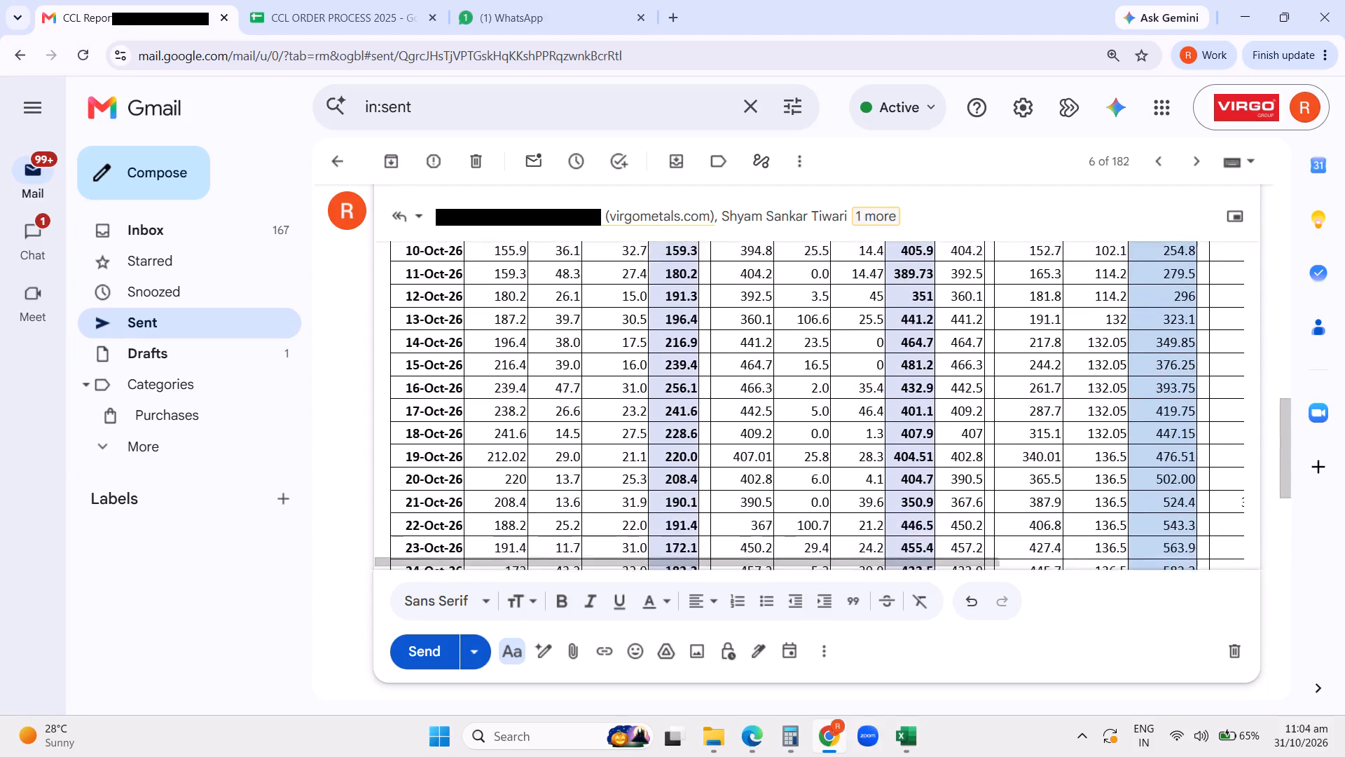
pyautogui.scroll(1, 576, 429)
pyautogui.scroll(2, 431, 292)
pyautogui.click(415, 389)
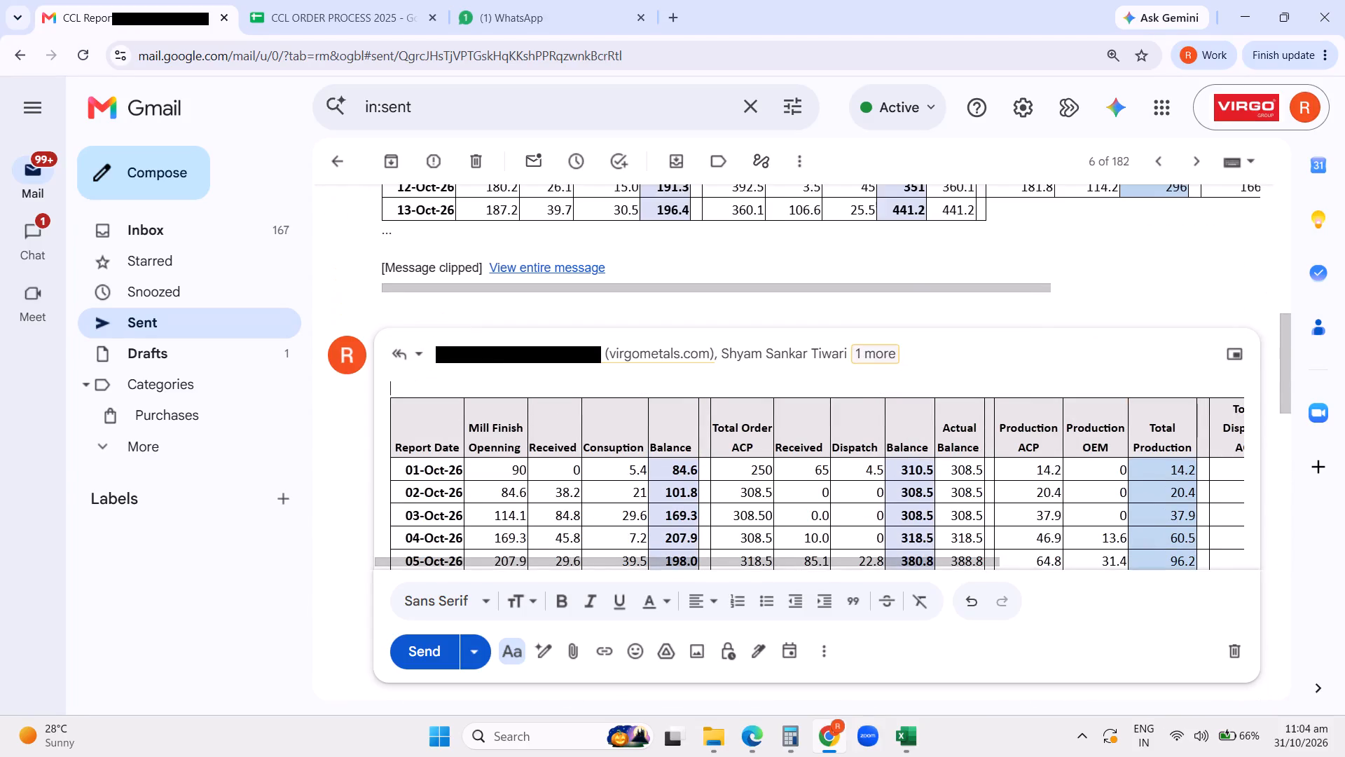
pyautogui.hotkey('ctrl', 'v')
# Delete the whole quoted Oct 30 message and the surplus blank lines below the new report table in the reply.
pyautogui.scroll(-7, 587, 374)
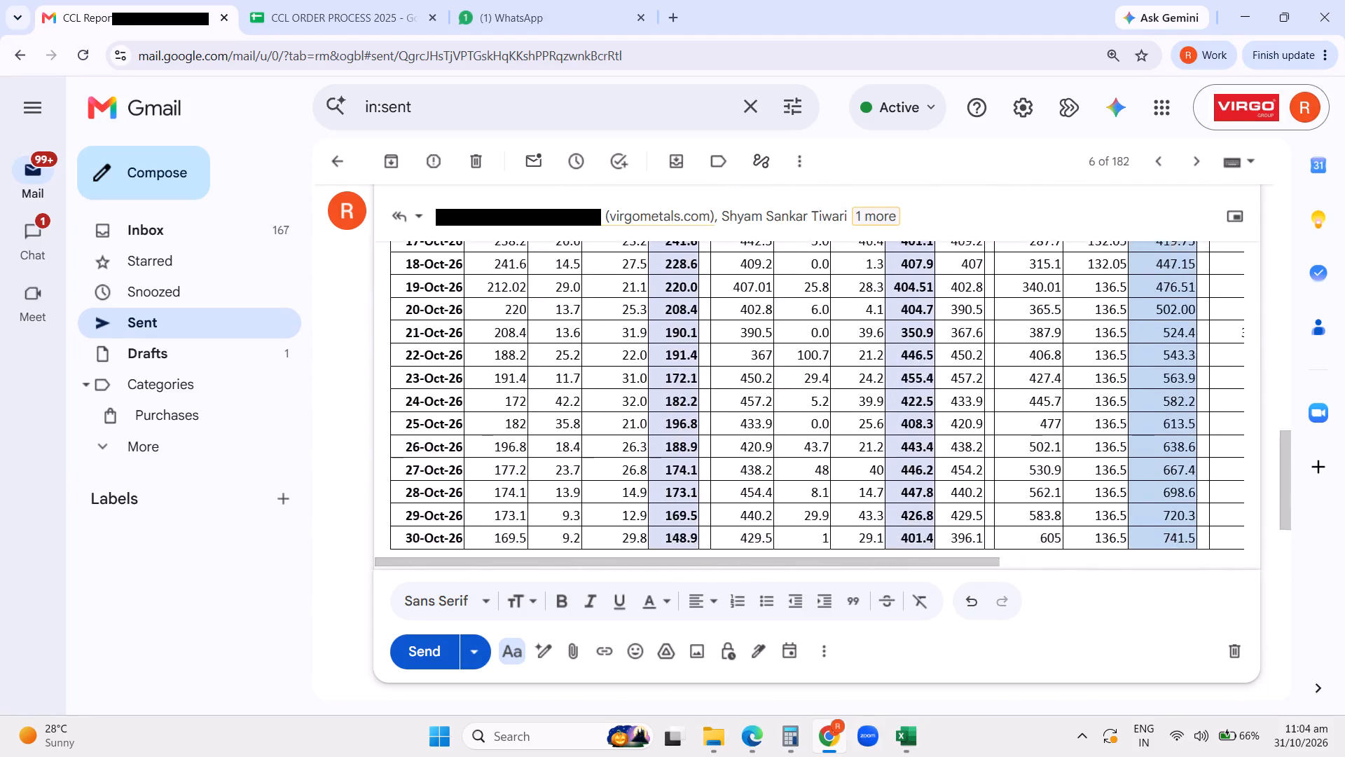
pyautogui.scroll(-2, 587, 383)
pyautogui.moveTo(390, 400); pyautogui.dragTo(793, 678)
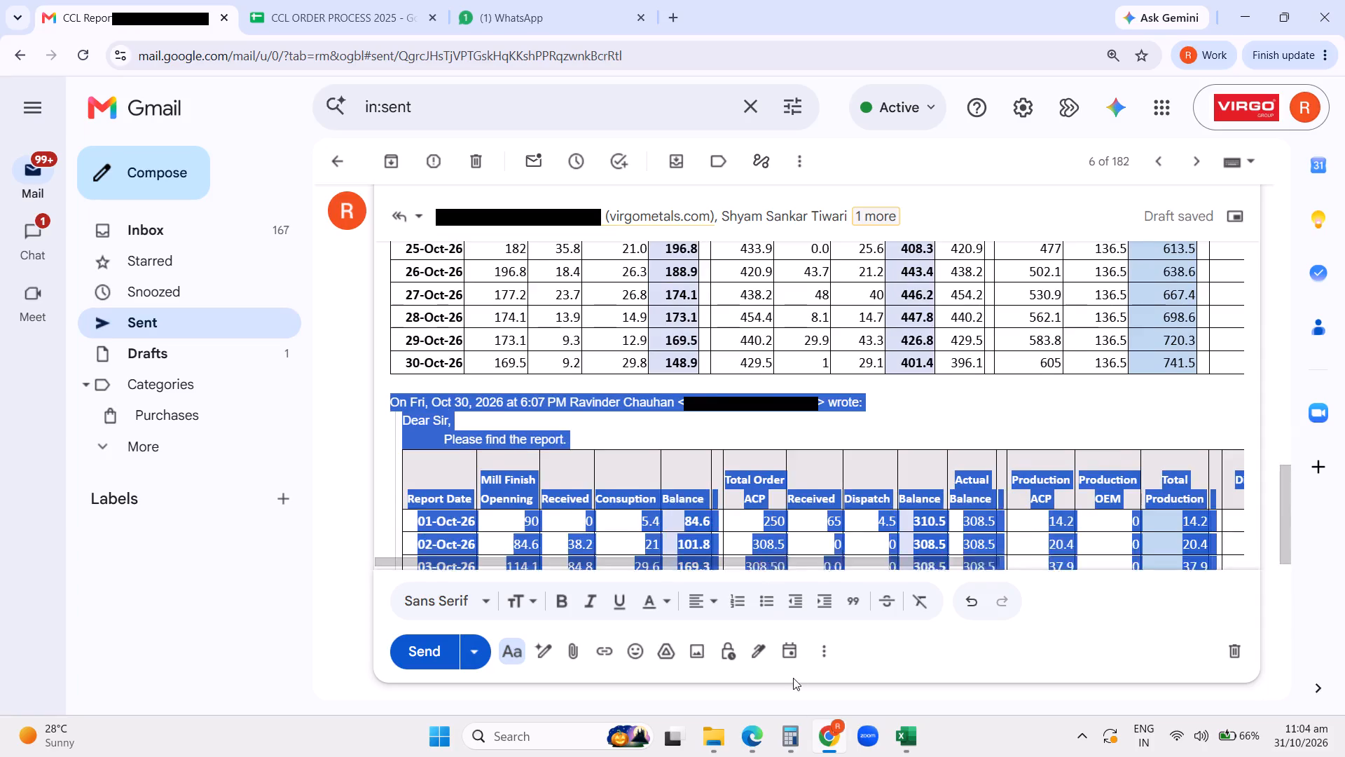
pyautogui.moveTo(793, 678); pyautogui.dragTo(1331, 461)
pyautogui.press('Delete')
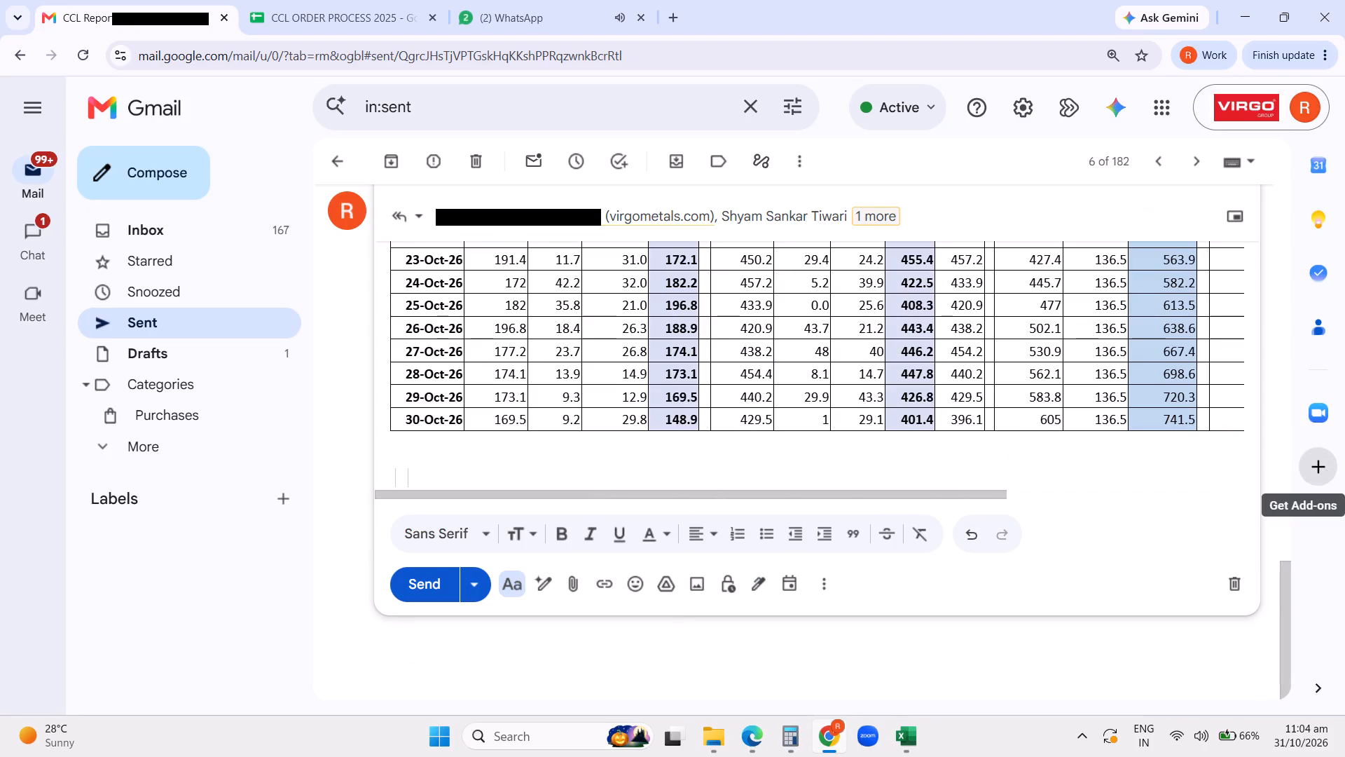
pyautogui.press('Delete')
pyautogui.press('Delete')
pyautogui.press('Delete')
pyautogui.press('Delete')
pyautogui.press('Delete')
pyautogui.press('BackSpace')
pyautogui.press('BackSpace')
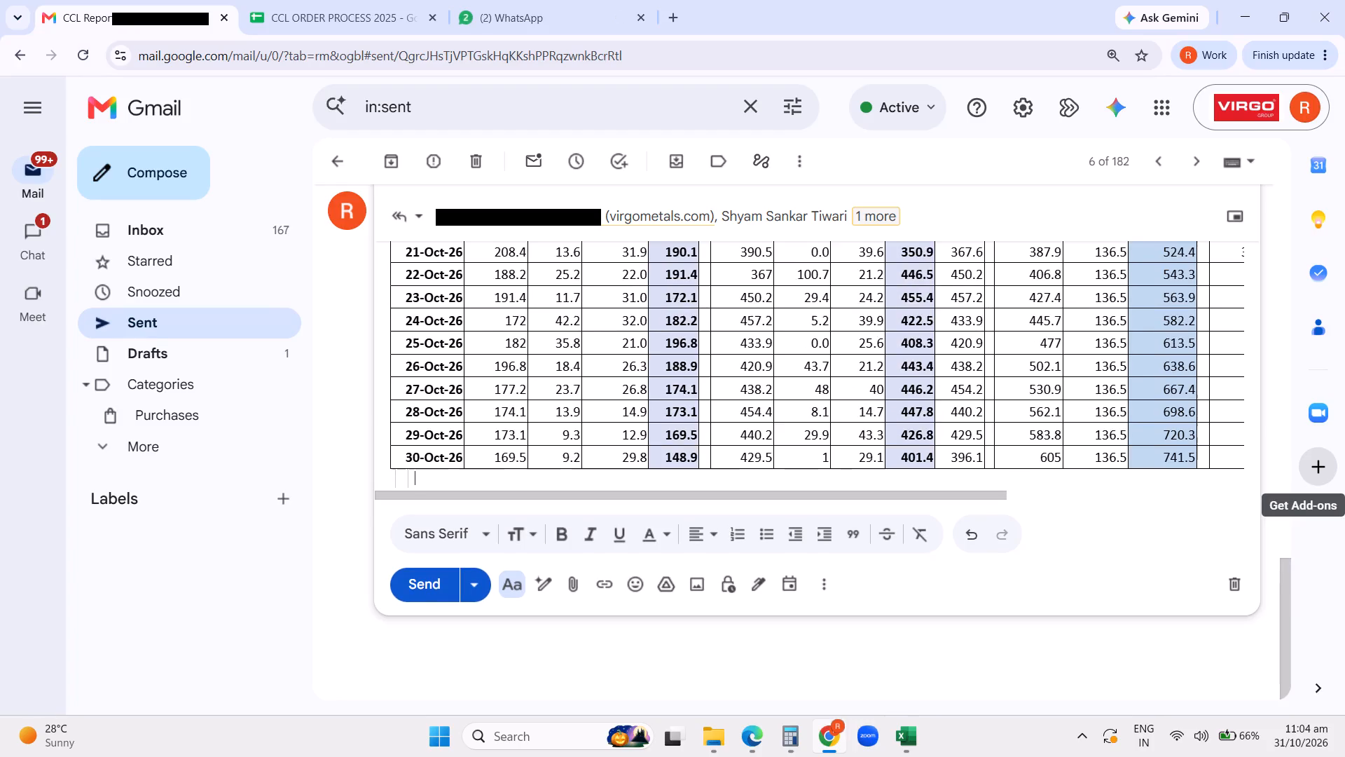
pyautogui.press('Delete')
pyautogui.scroll(3, 1289, 349)
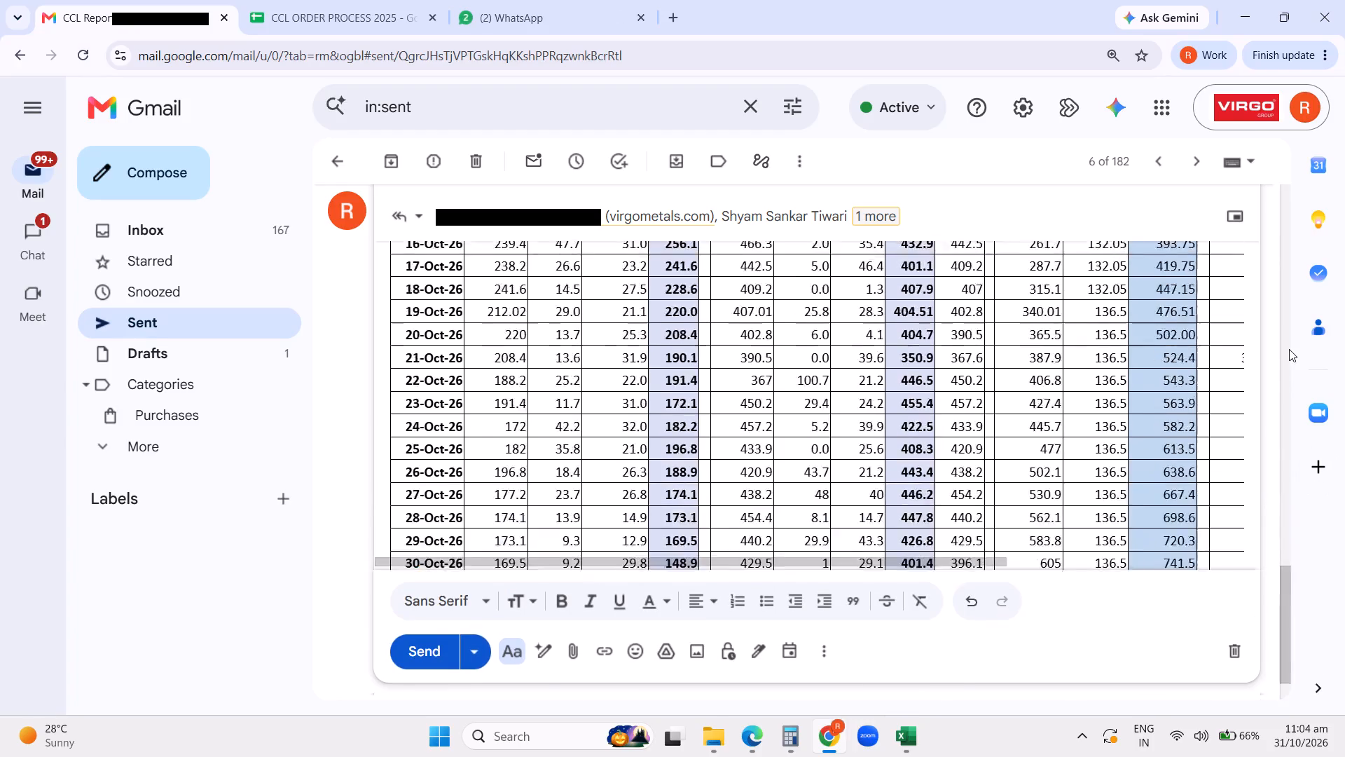
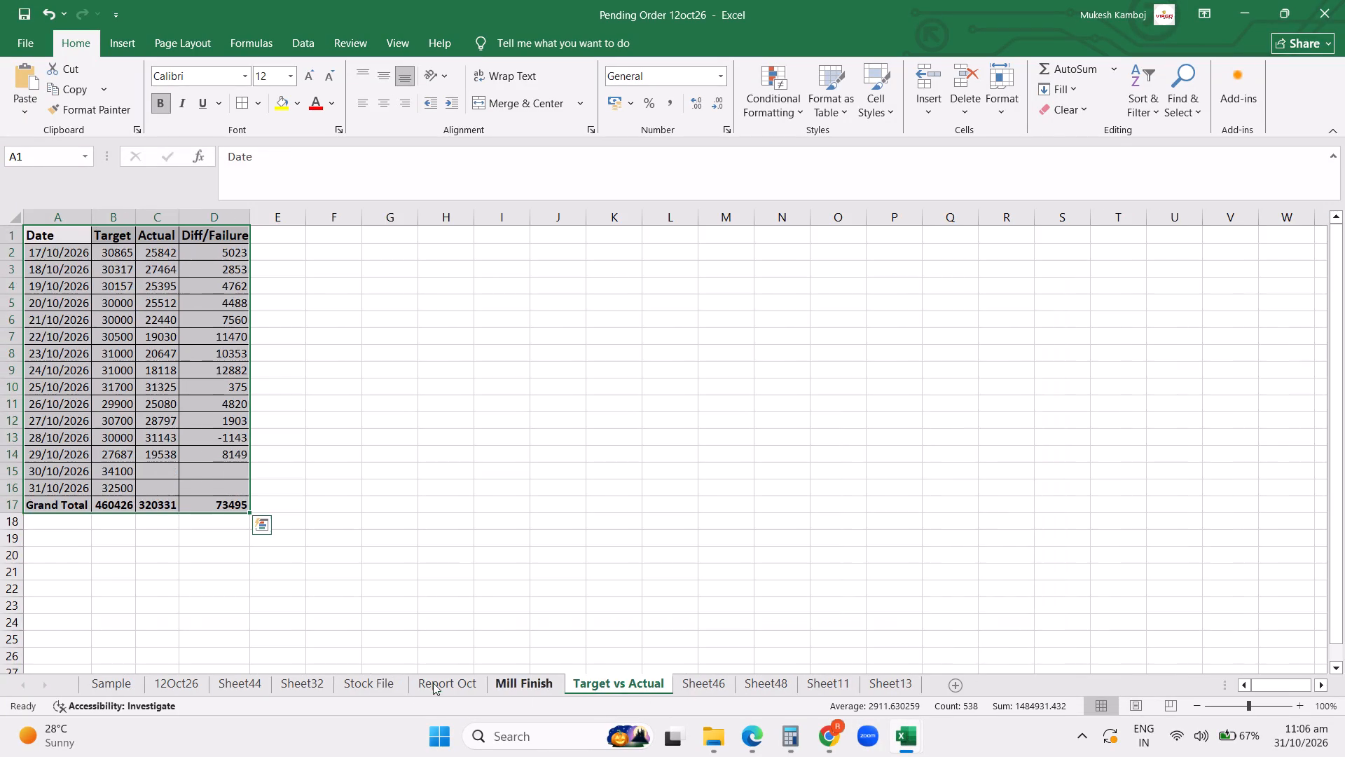
# Total the 30/10/2026 production quantities on Stock File and enter 25031 as the 30/10/2026 Actual on Target vs Actual.
pyautogui.click(354, 683)
pyautogui.click(332, 406)
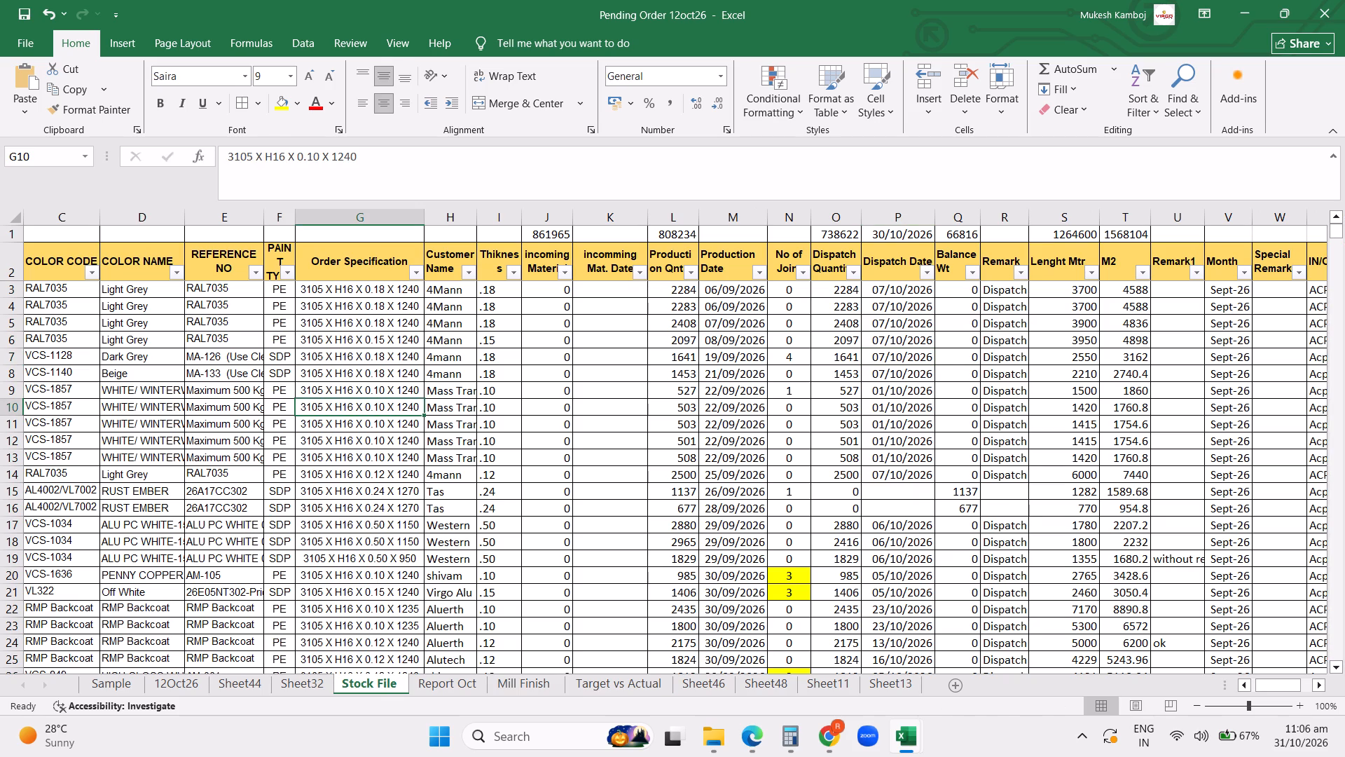
pyautogui.hotkey('ctrl', 'Down')
pyautogui.scroll(-1, 572, 424)
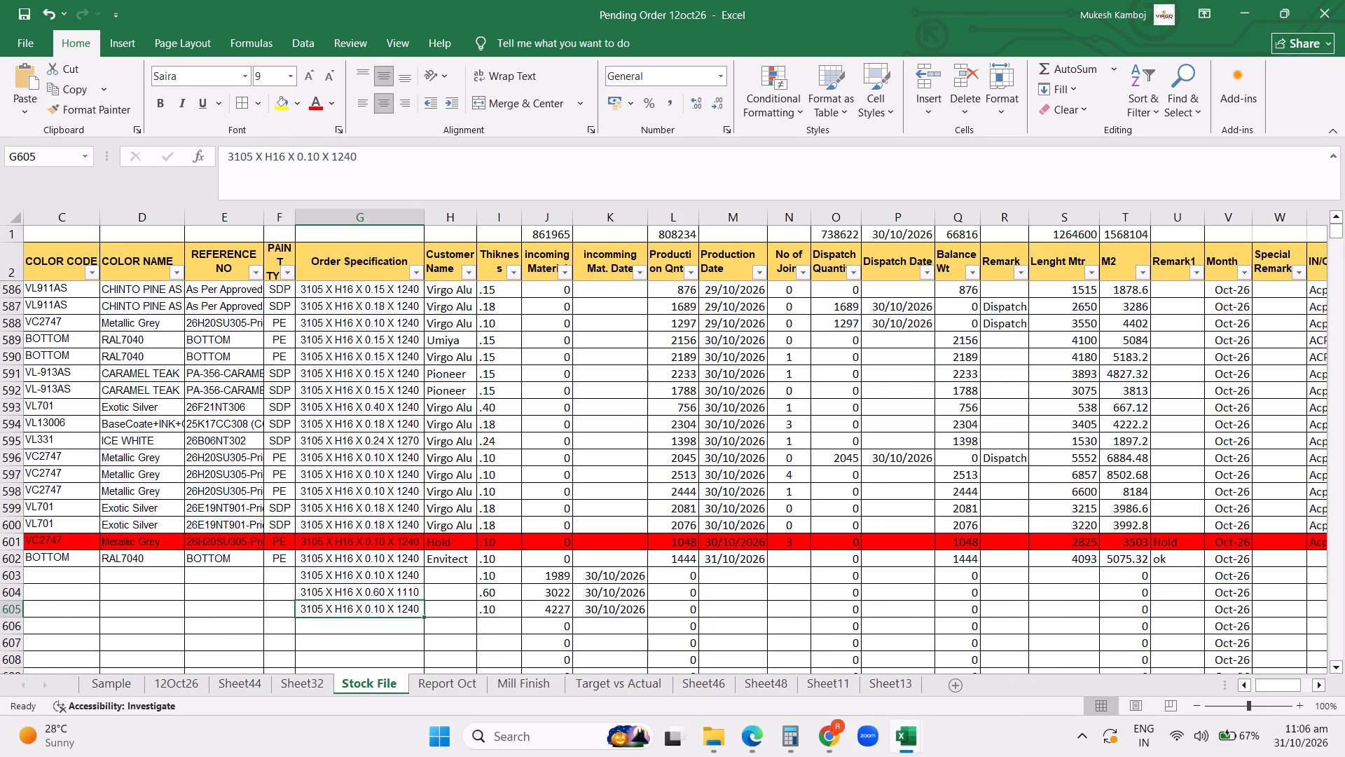
pyautogui.moveTo(676, 343); pyautogui.dragTo(676, 347)
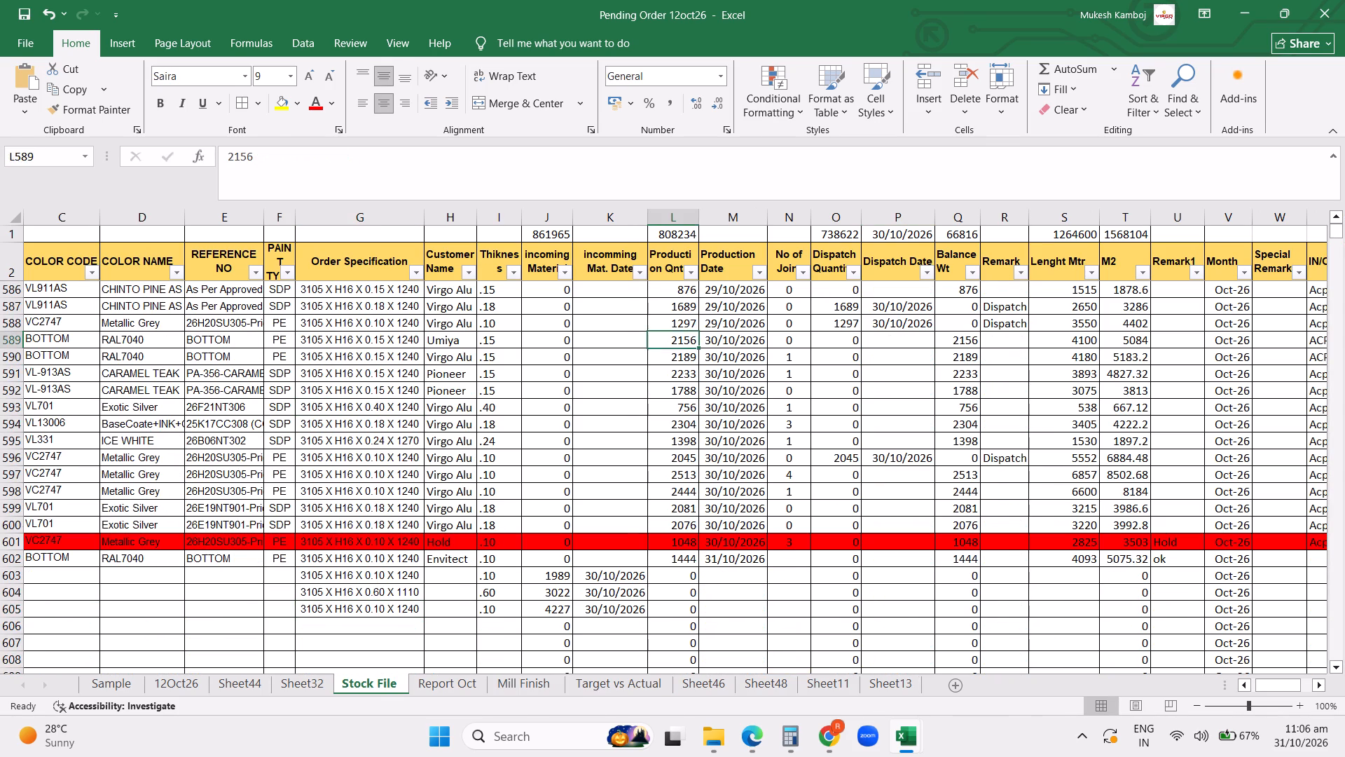
pyautogui.moveTo(676, 347); pyautogui.dragTo(670, 543)
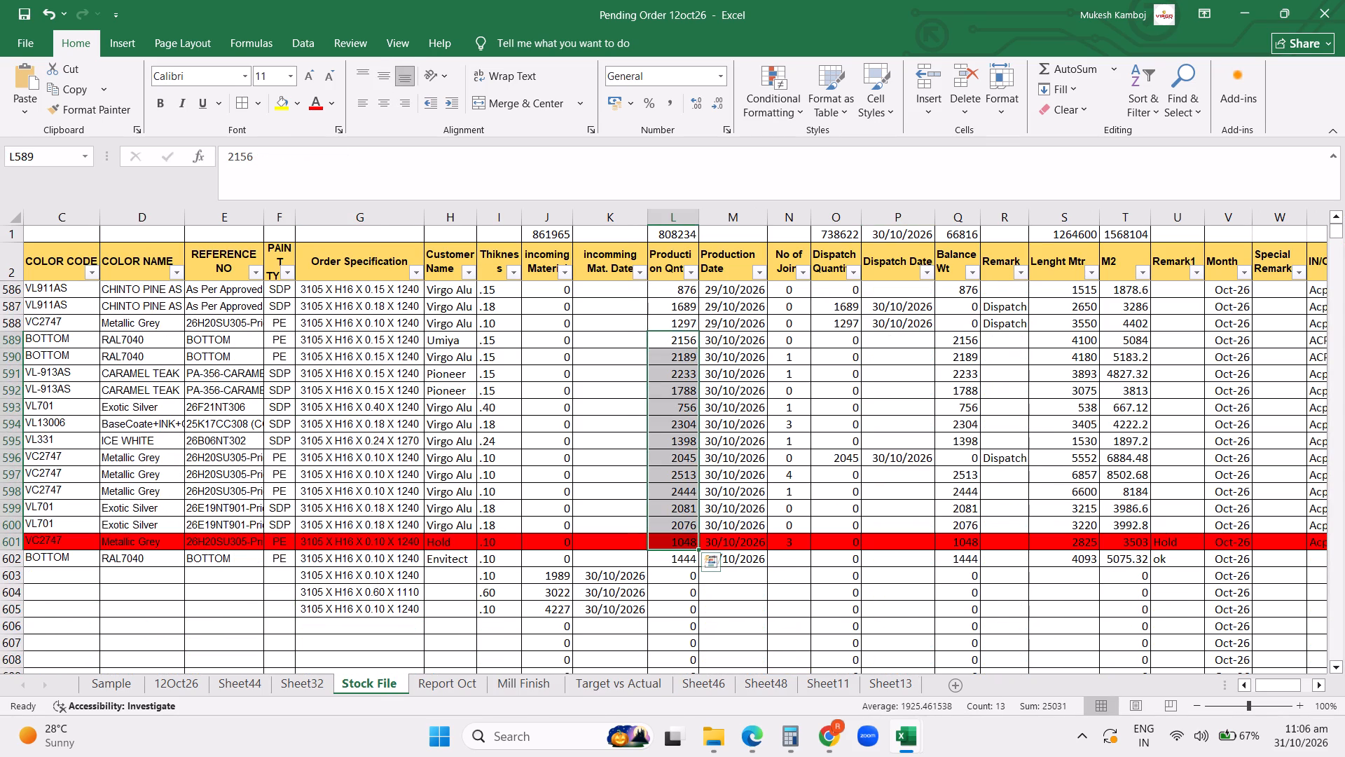
pyautogui.click(591, 683)
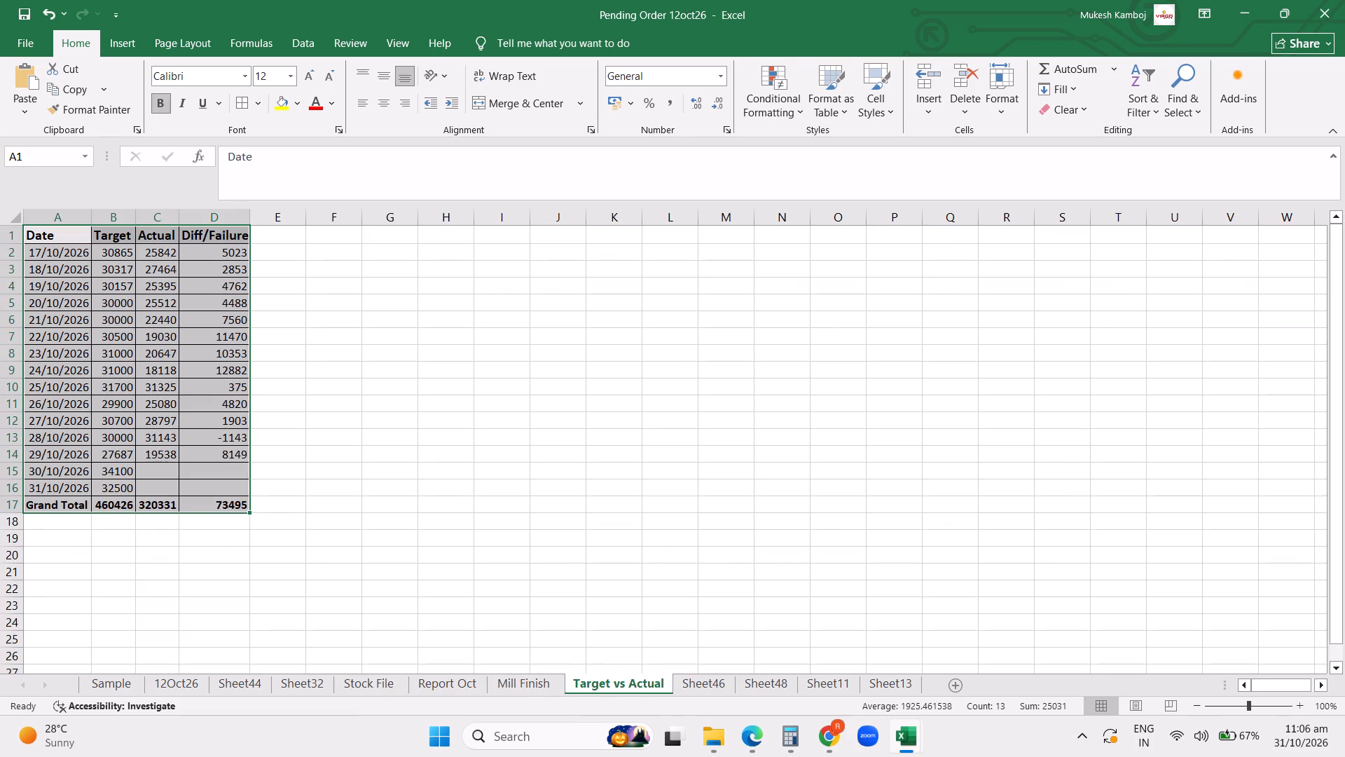
pyautogui.click(168, 470)
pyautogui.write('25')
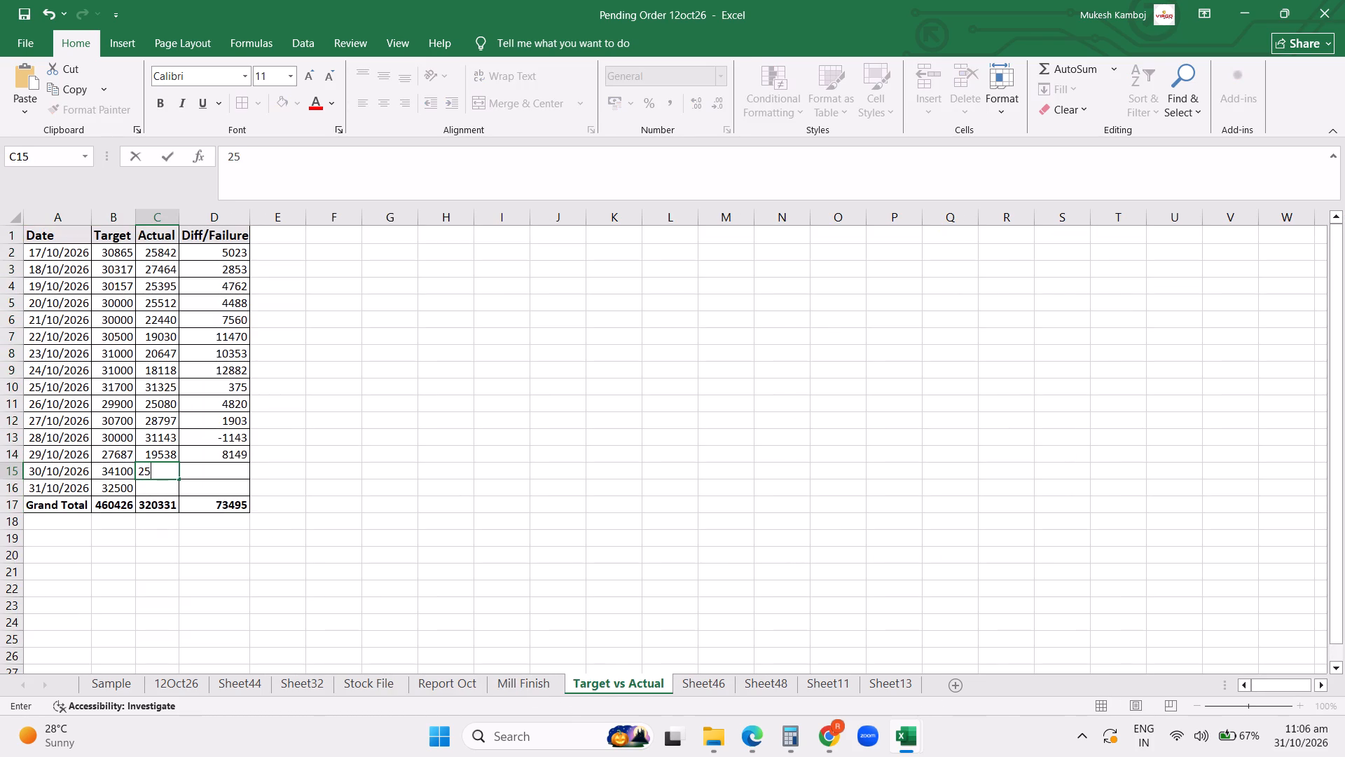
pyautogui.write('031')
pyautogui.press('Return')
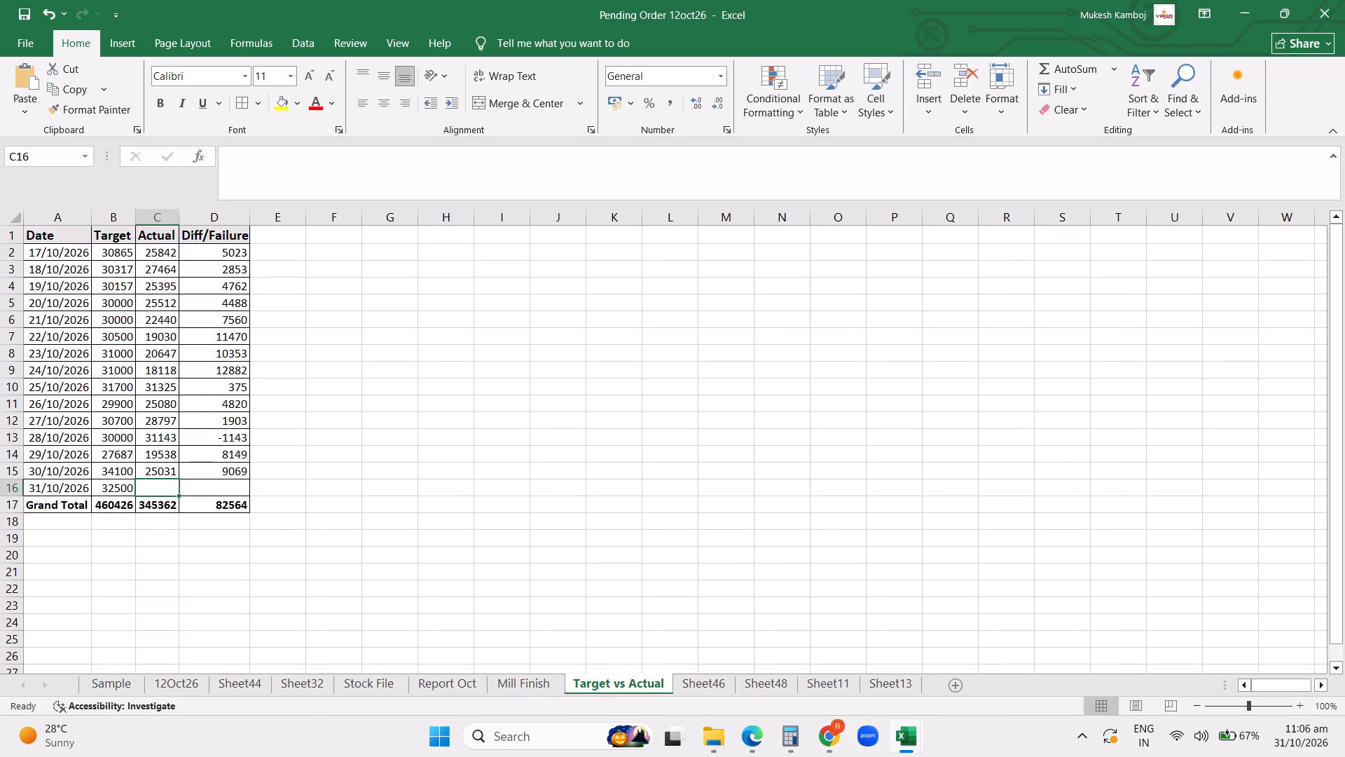
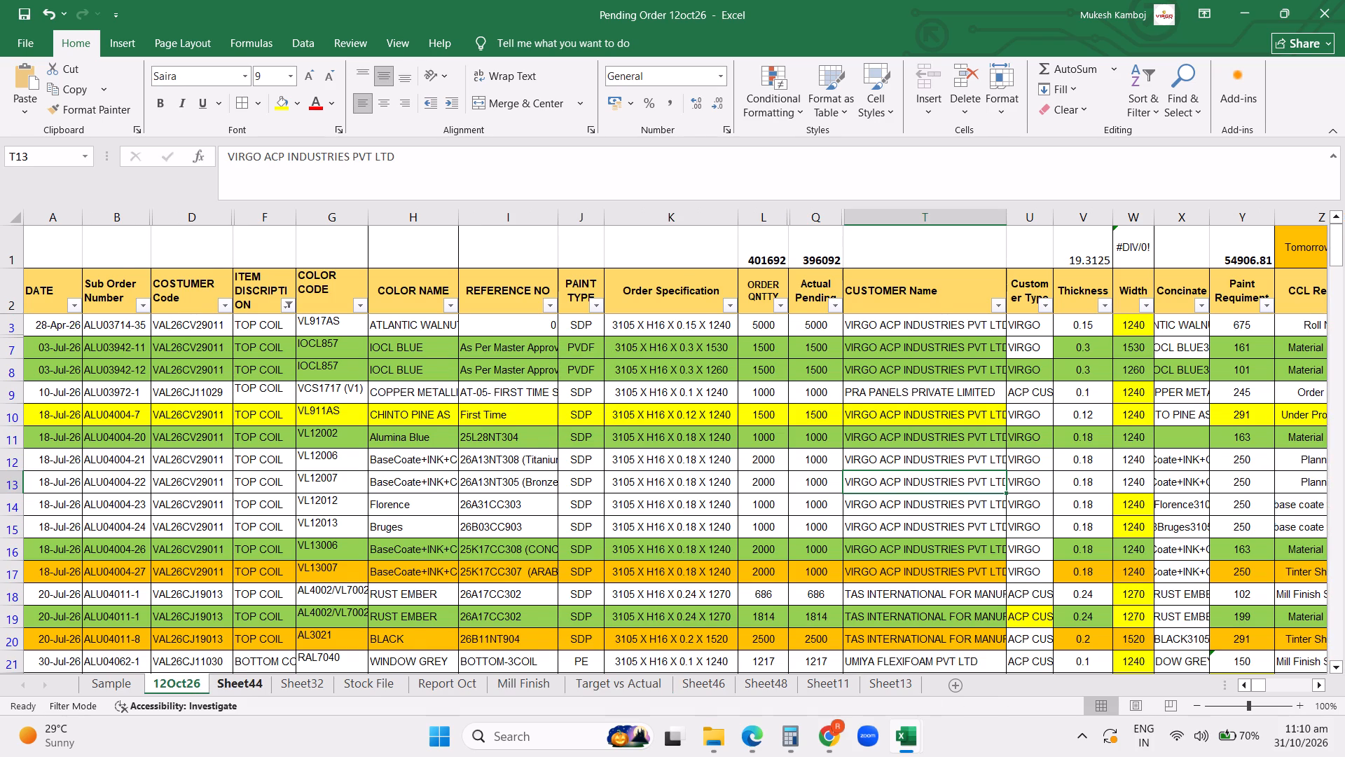
# Return to the Stock File sheet and open the Customer Name column's filter list.
pyautogui.click(364, 684)
pyautogui.click(471, 271)
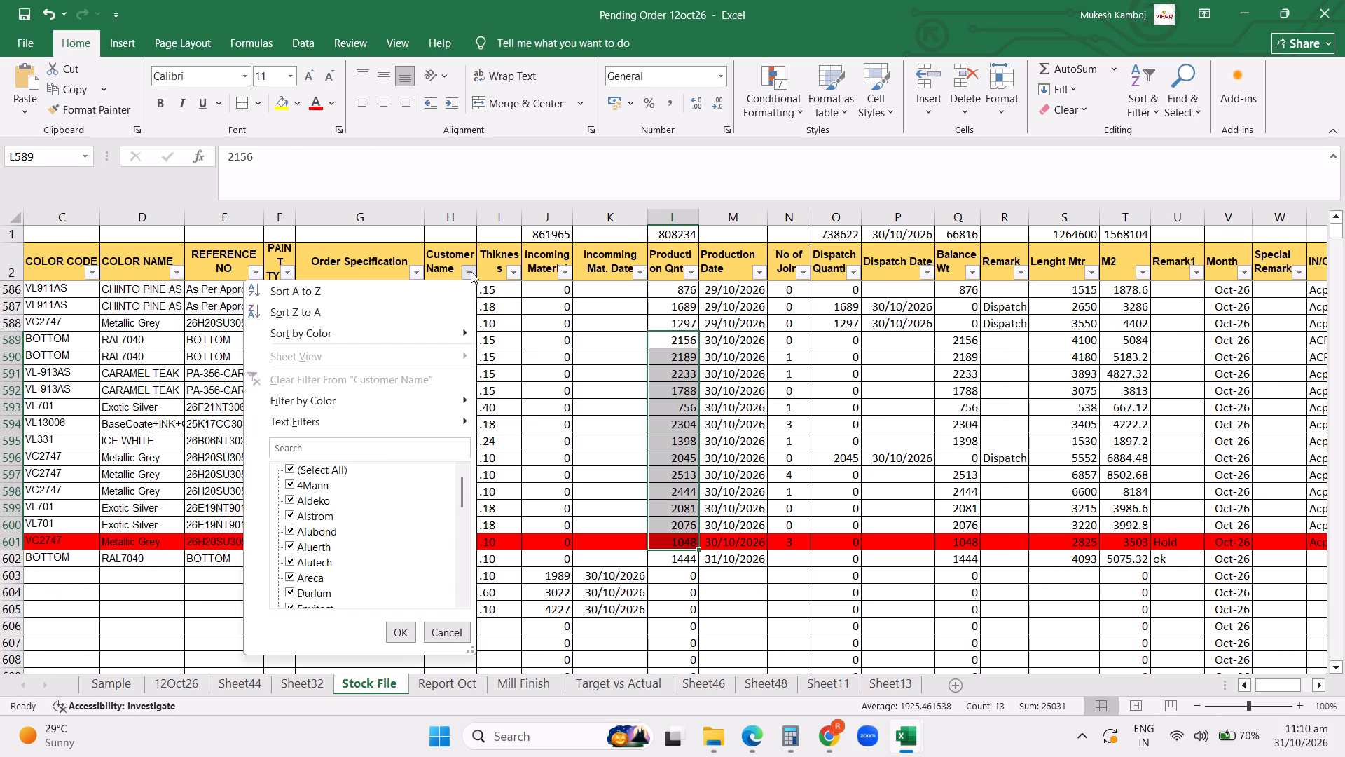
# Filter the Stock File sheet's Customer Name column by the search text "envi" to list the Envitect rows.
pyautogui.click(338, 442)
pyautogui.write('envi')
pyautogui.press('Return')
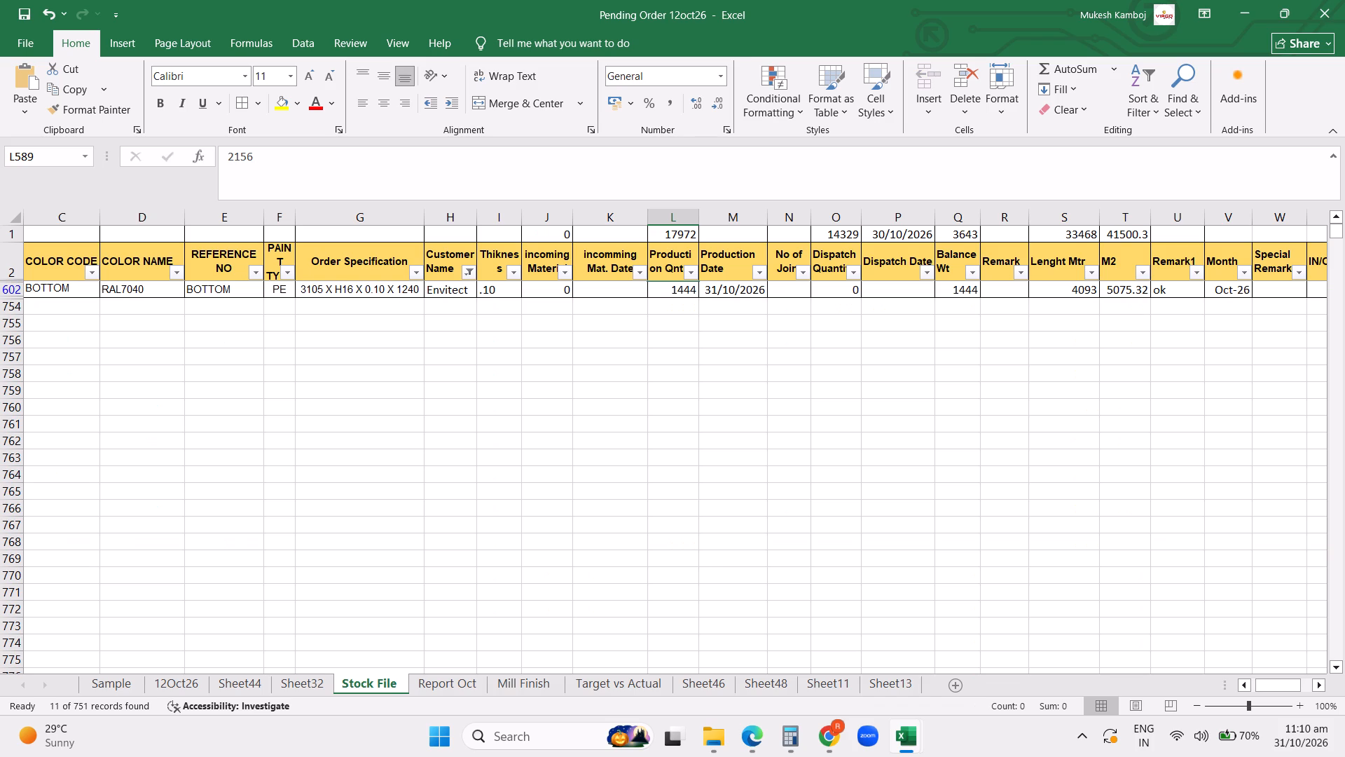
pyautogui.scroll(6, 397, 417)
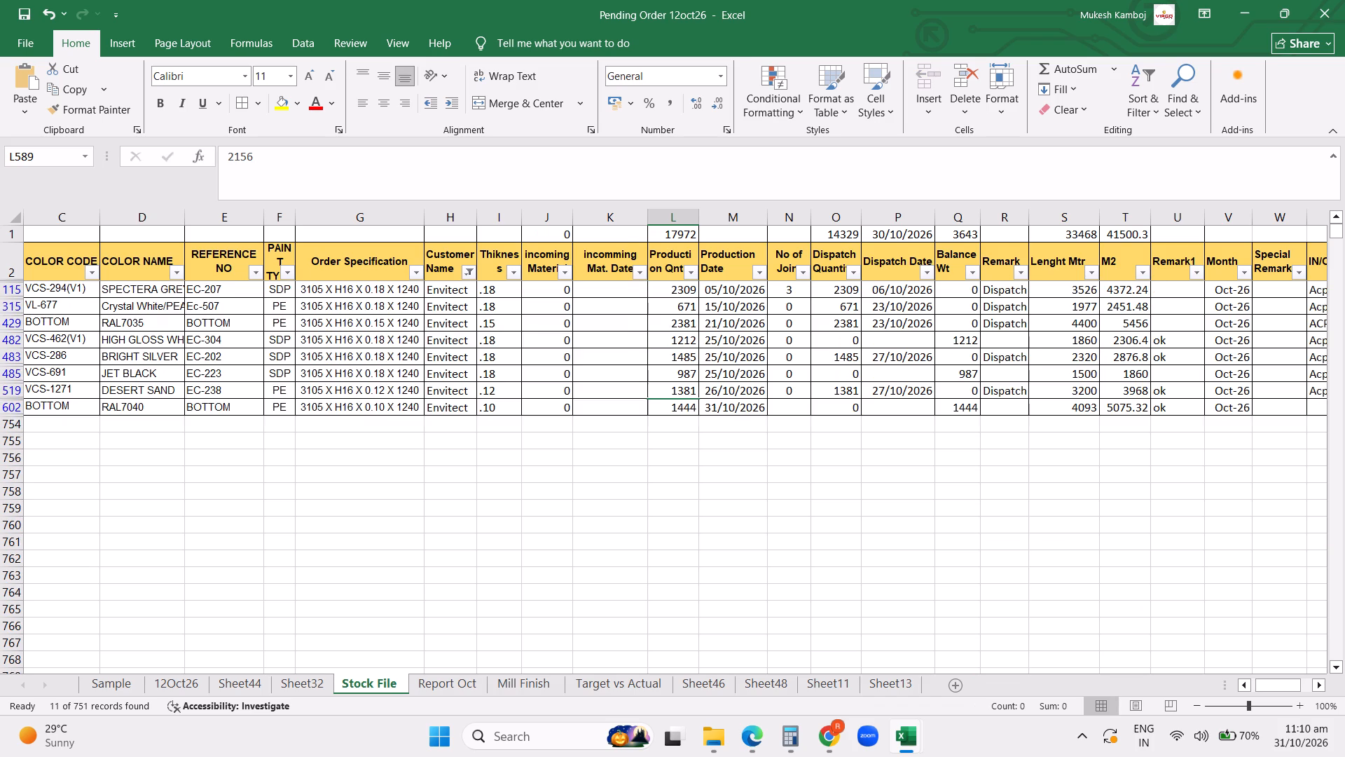
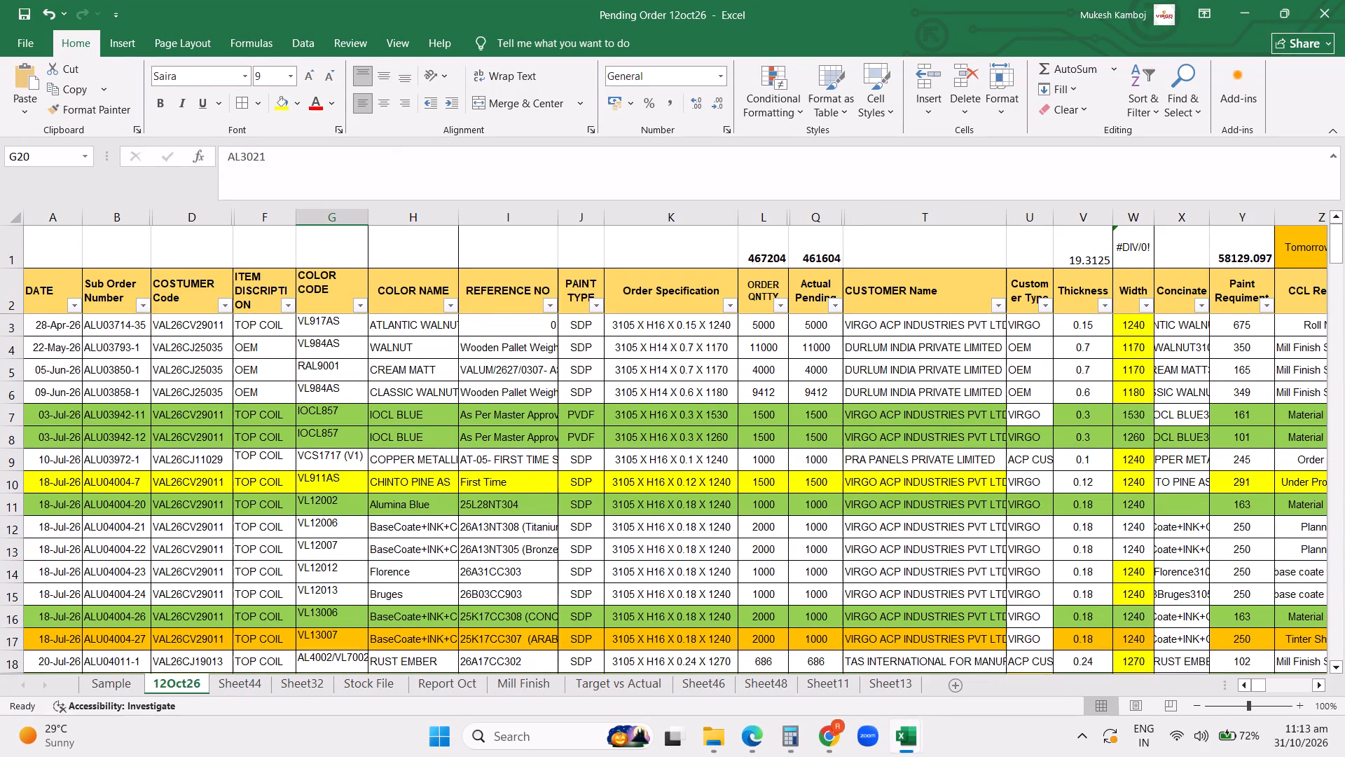
# Filter the 12Oct26 sheet's CUSTOMER Name column to show only the ALUBOND DACS INDIA PRIVATE LIMITED orders.
pyautogui.click(997, 303)
pyautogui.click(827, 503)
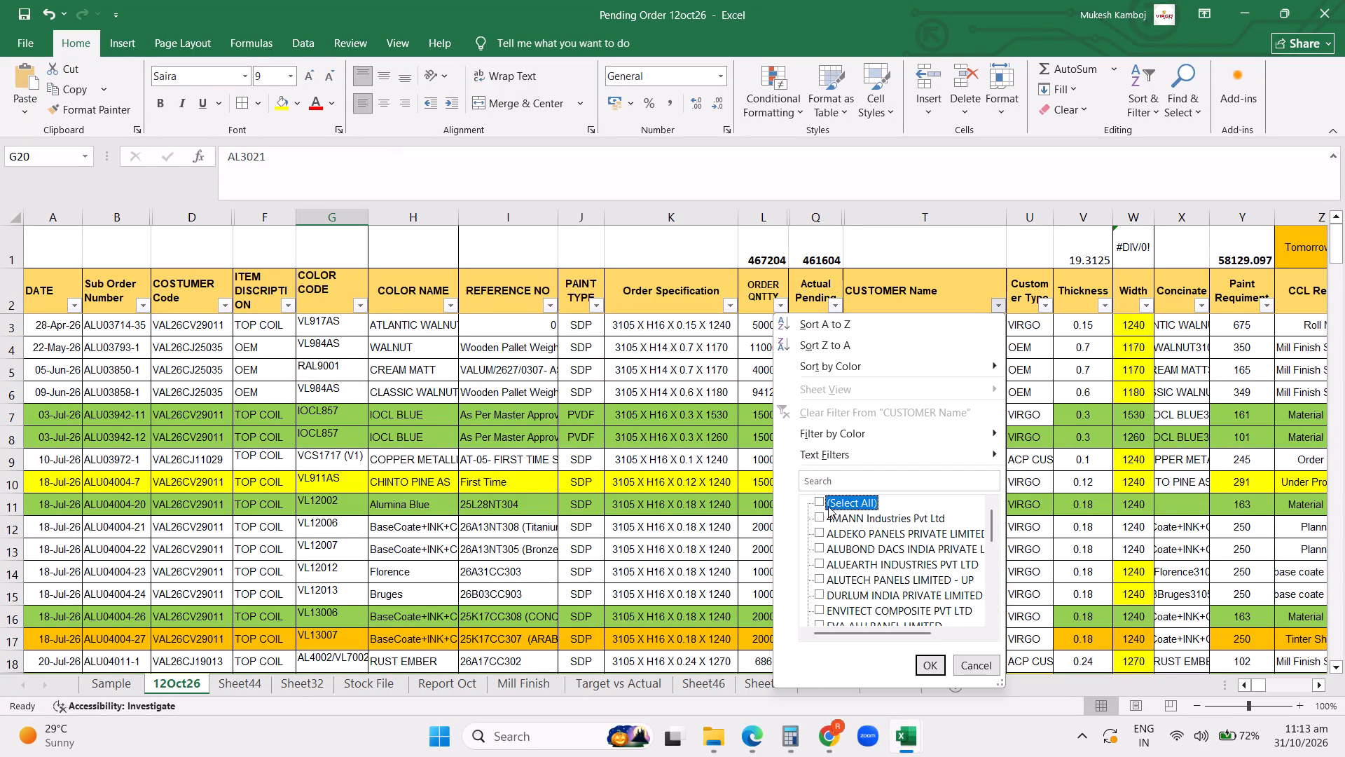
pyautogui.click(853, 550)
pyautogui.click(933, 664)
pyautogui.scroll(4, 480, 444)
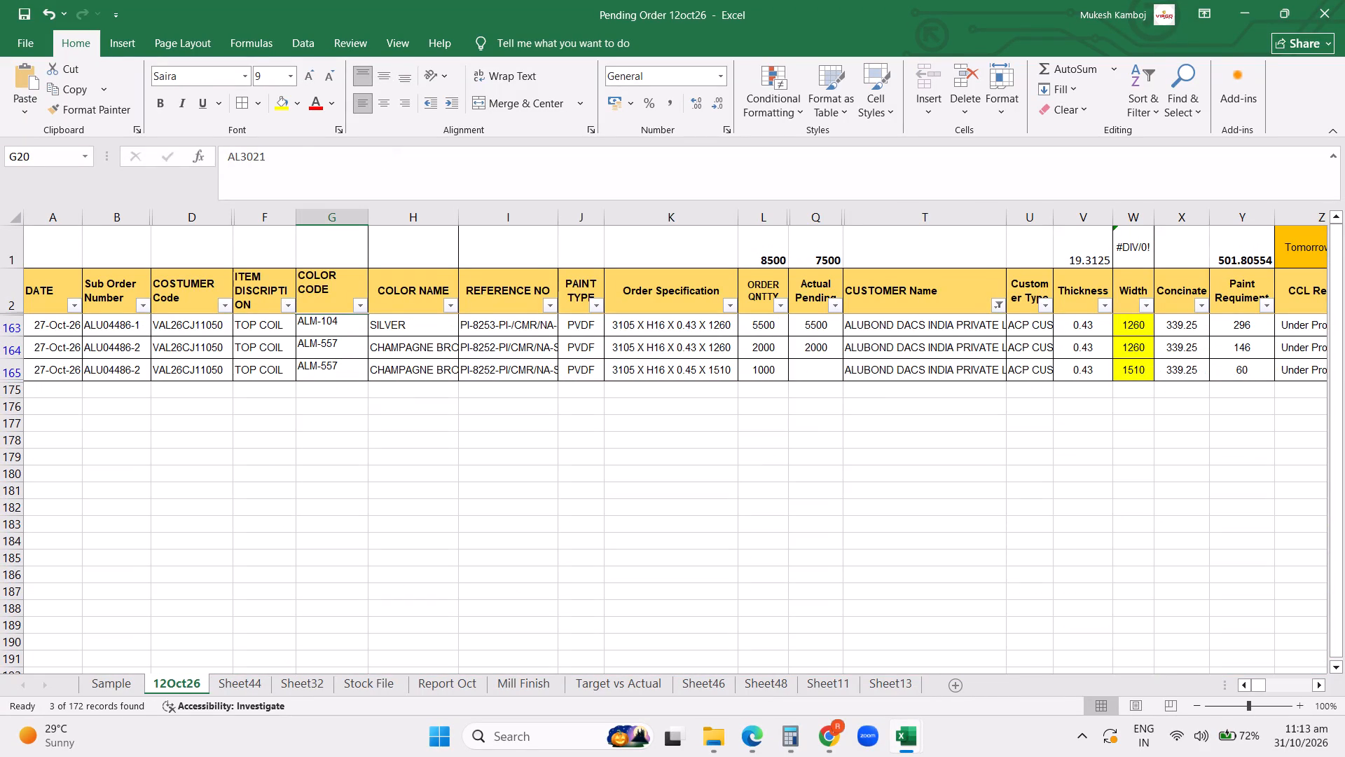
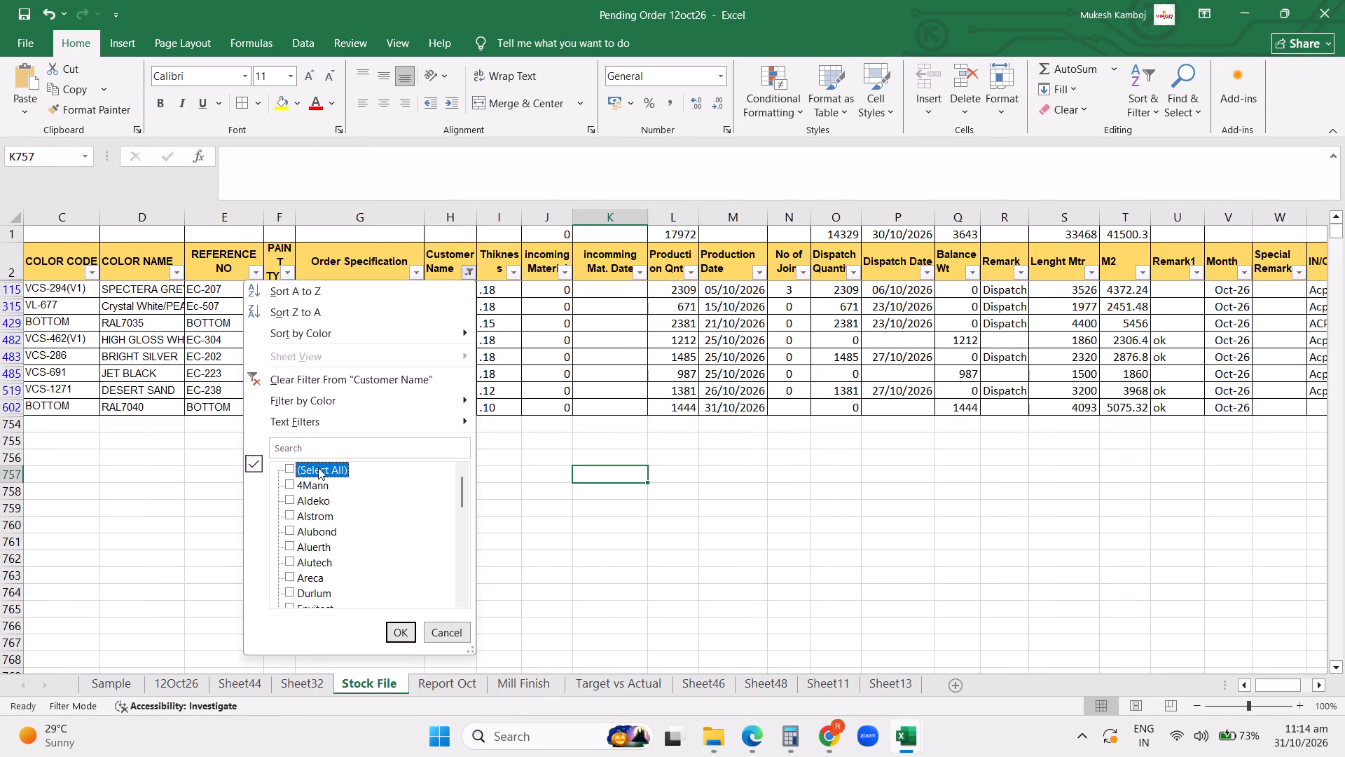
# Filter the Stock File sheet's Customer Name column to show only Pioneer.
pyautogui.scroll(-2, 333, 526)
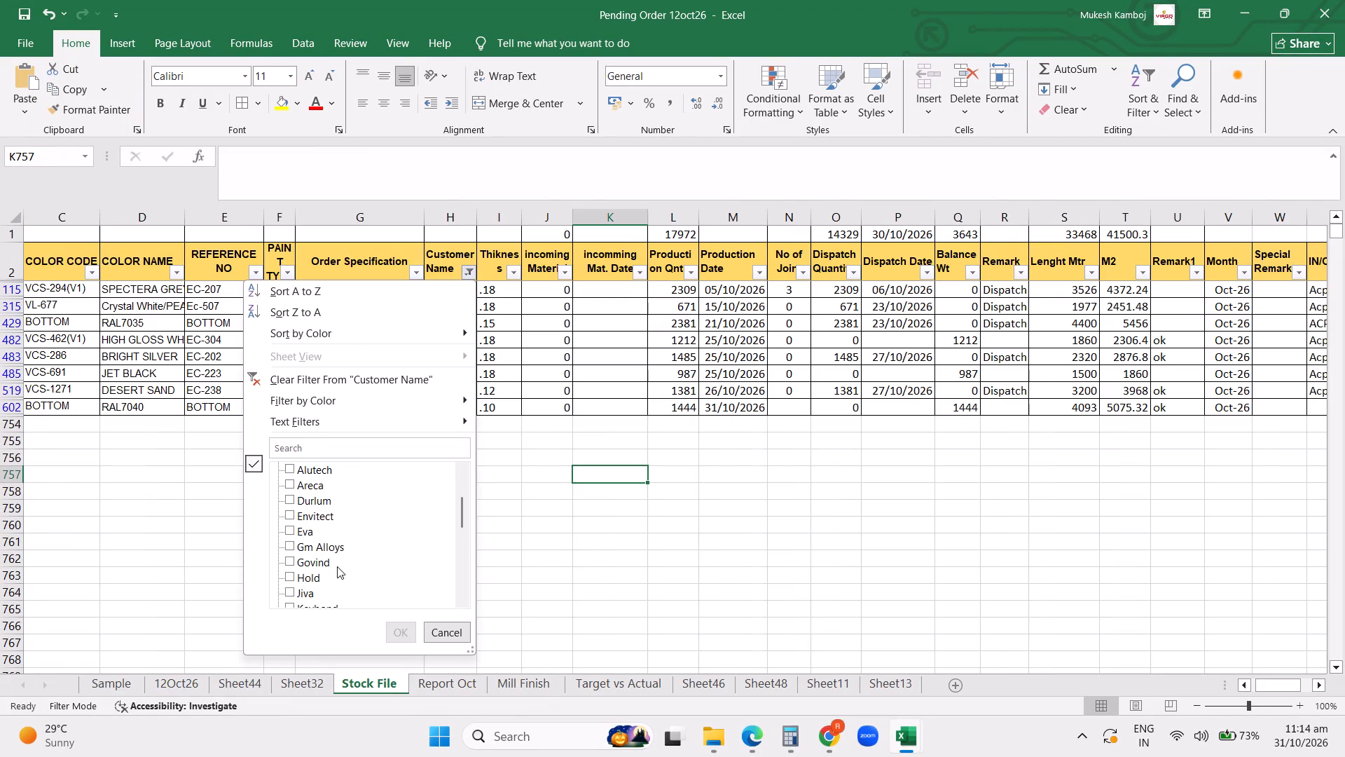
pyautogui.scroll(-1, 343, 540)
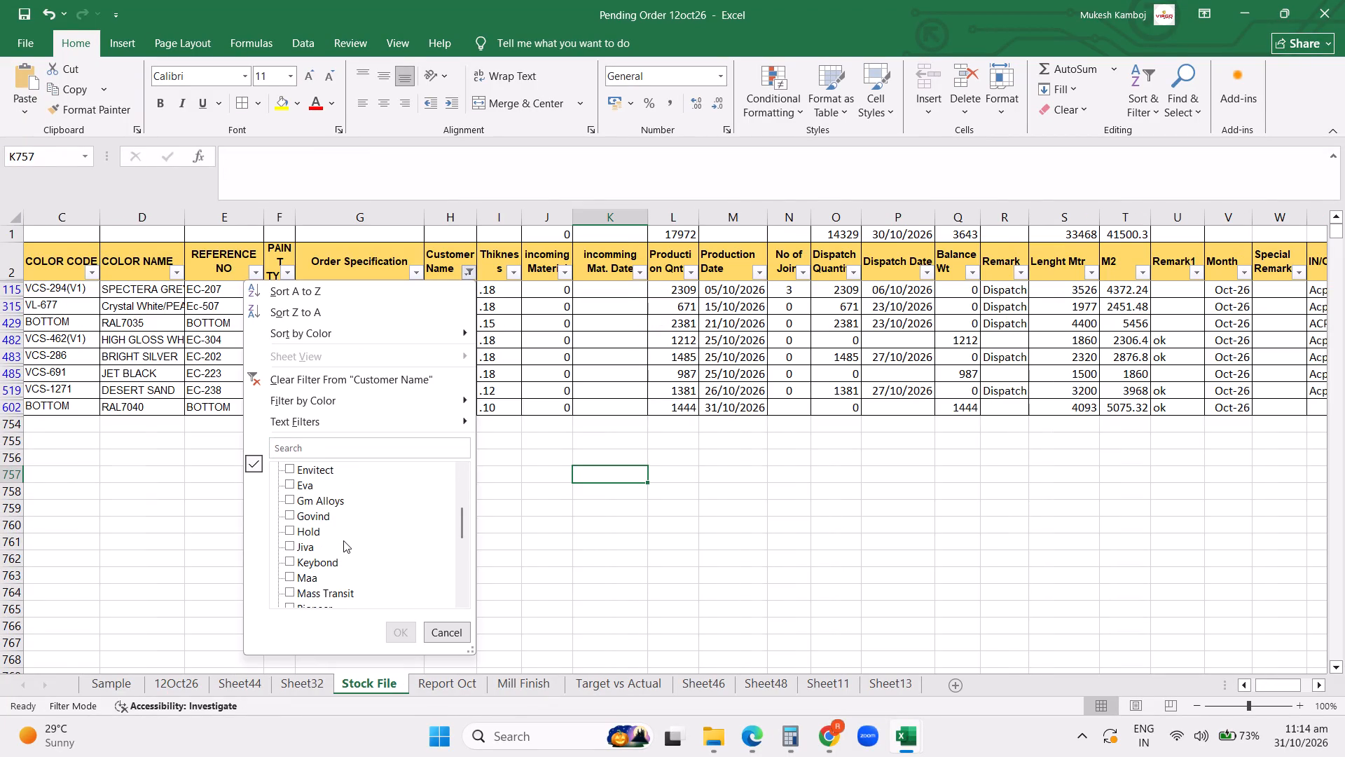
pyautogui.scroll(-5, 343, 541)
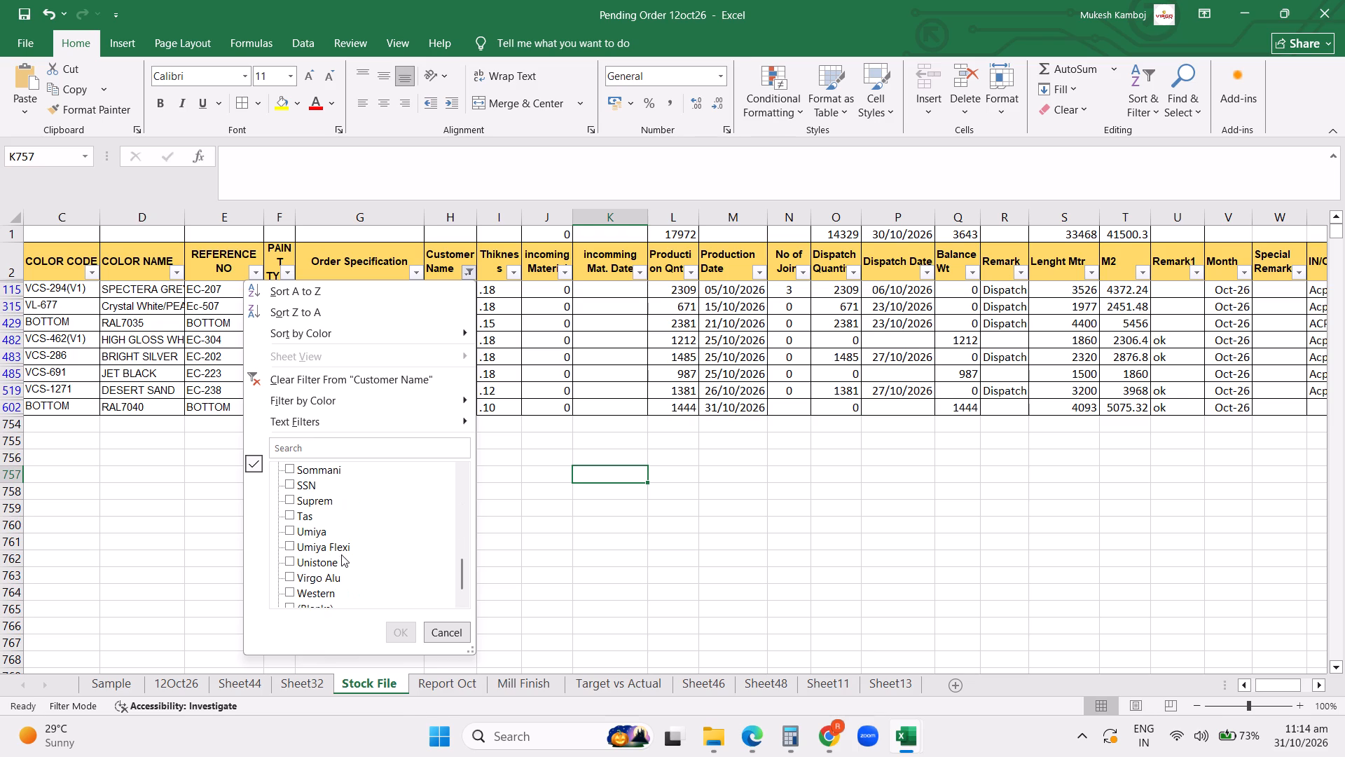
pyautogui.scroll(-3, 345, 559)
pyautogui.scroll(3, 345, 561)
pyautogui.scroll(-1, 345, 561)
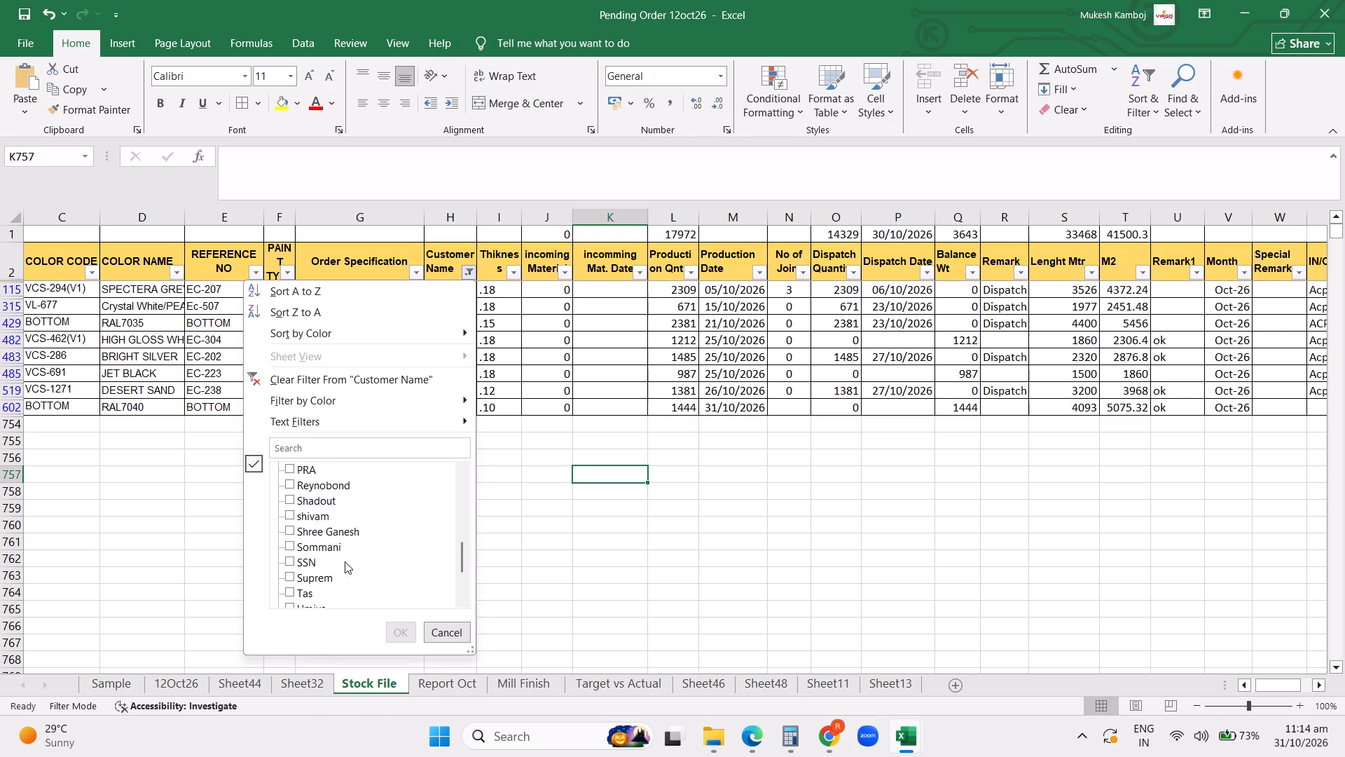
pyautogui.scroll(-1, 345, 561)
pyautogui.scroll(5, 345, 561)
pyautogui.scroll(-4, 345, 561)
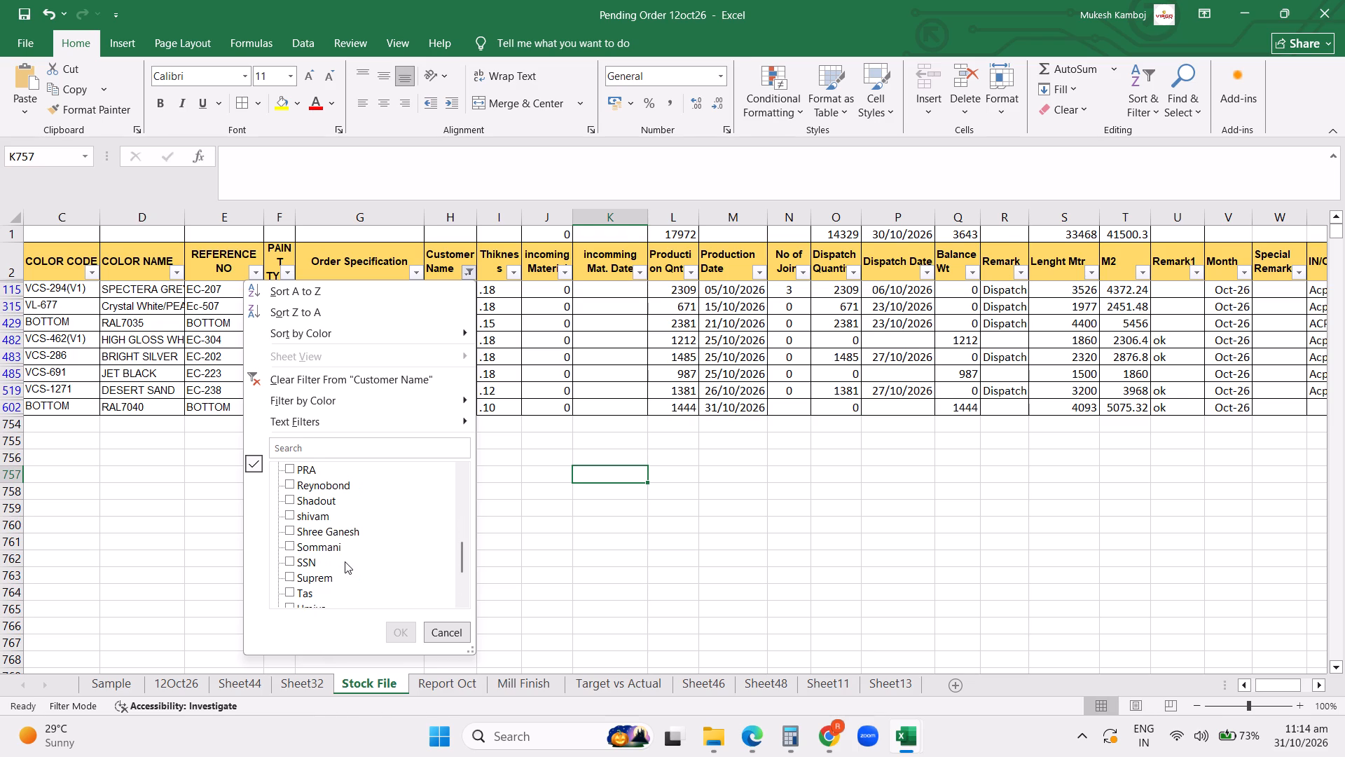
pyautogui.scroll(-2, 345, 561)
pyautogui.scroll(1, 345, 561)
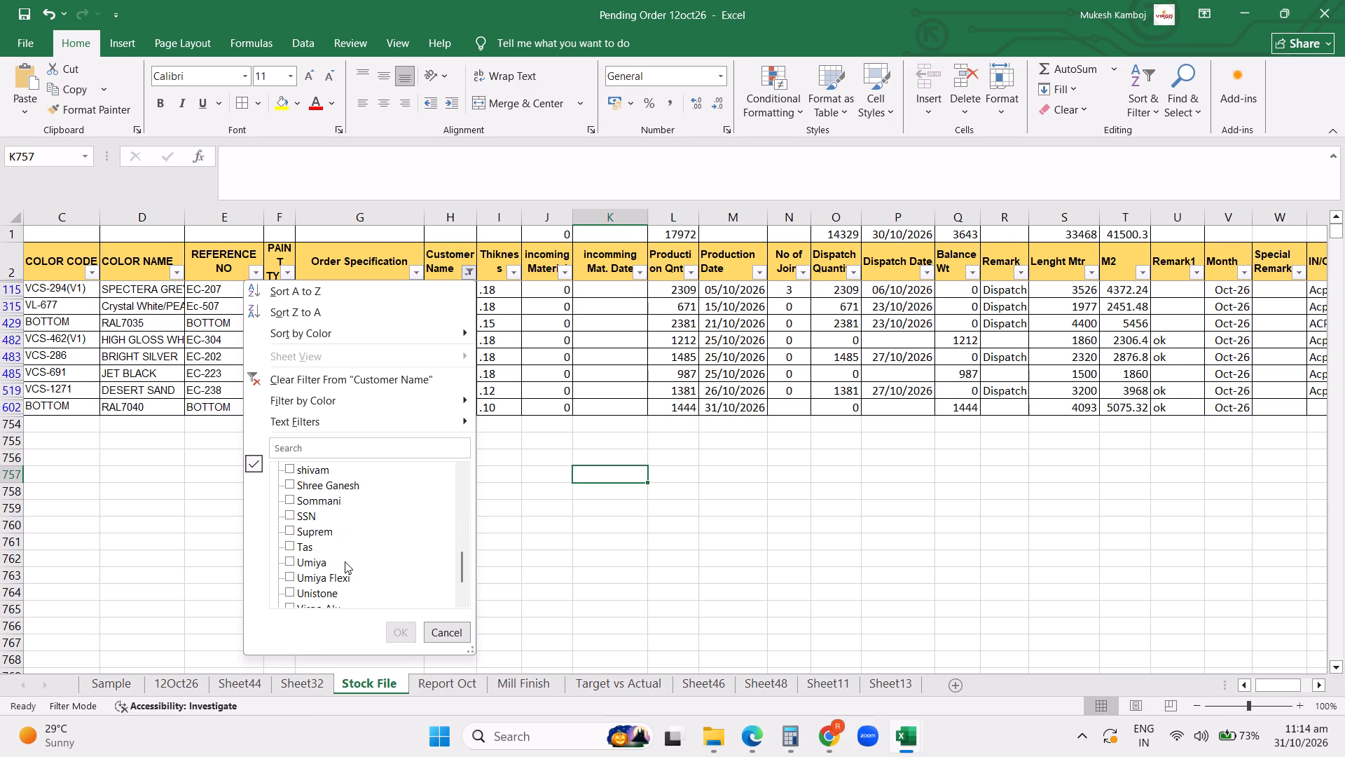
pyautogui.scroll(3, 345, 561)
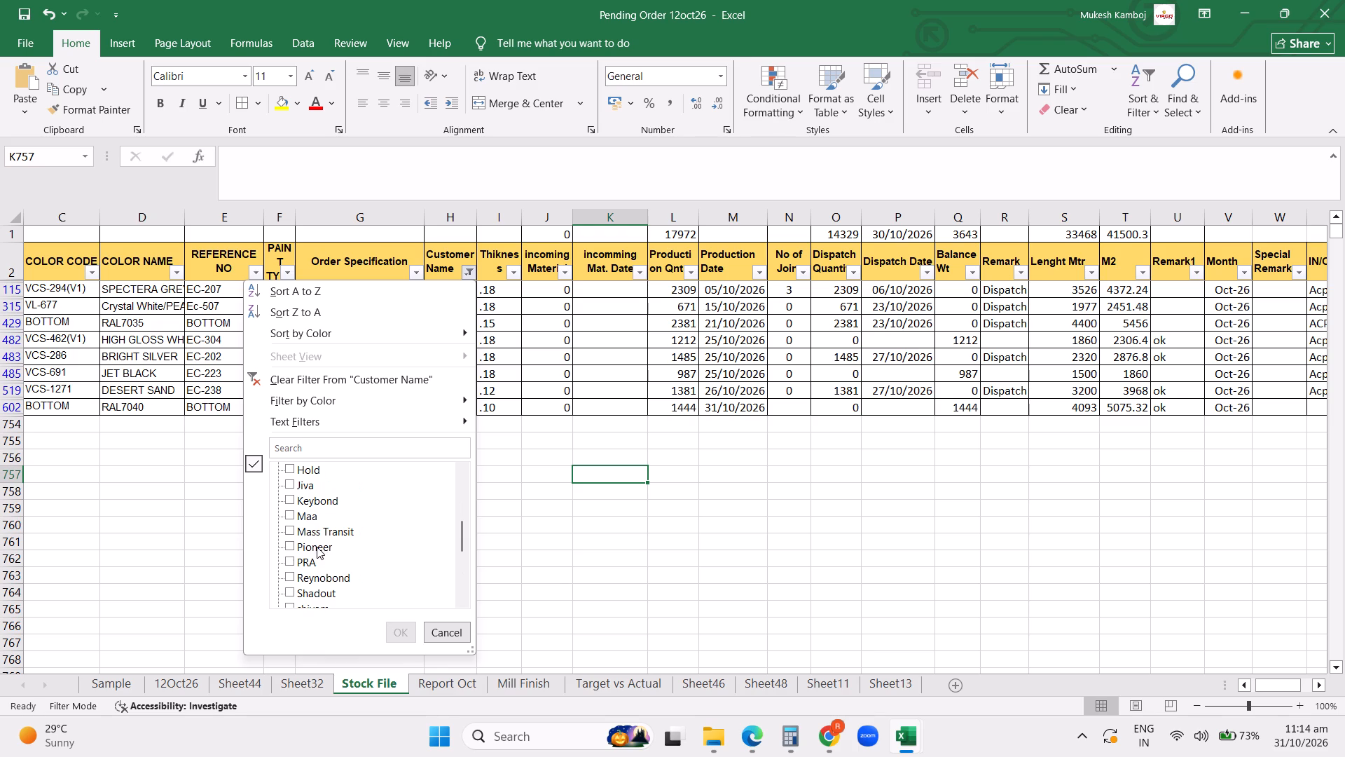
pyautogui.click(317, 547)
pyautogui.click(393, 634)
pyautogui.scroll(8, 630, 546)
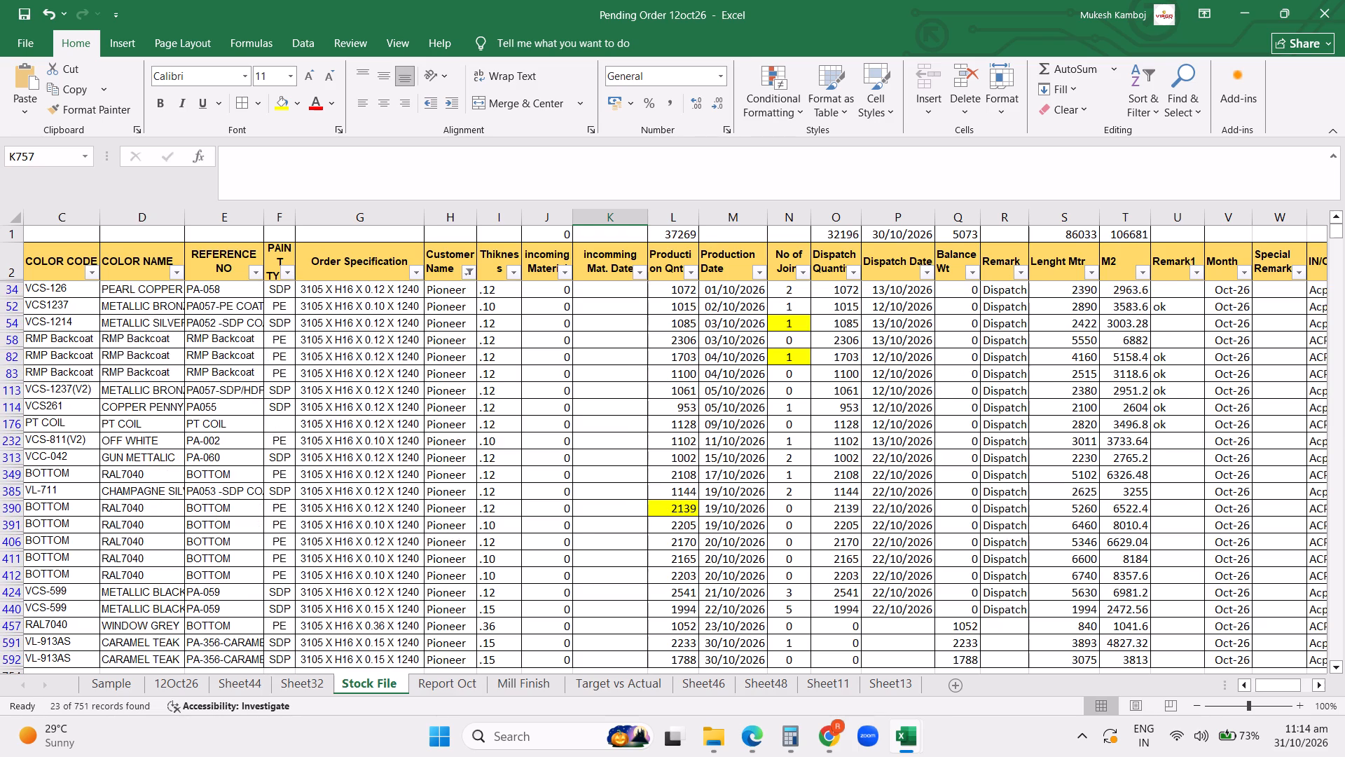
pyautogui.scroll(-4, 719, 472)
pyautogui.scroll(3, 700, 479)
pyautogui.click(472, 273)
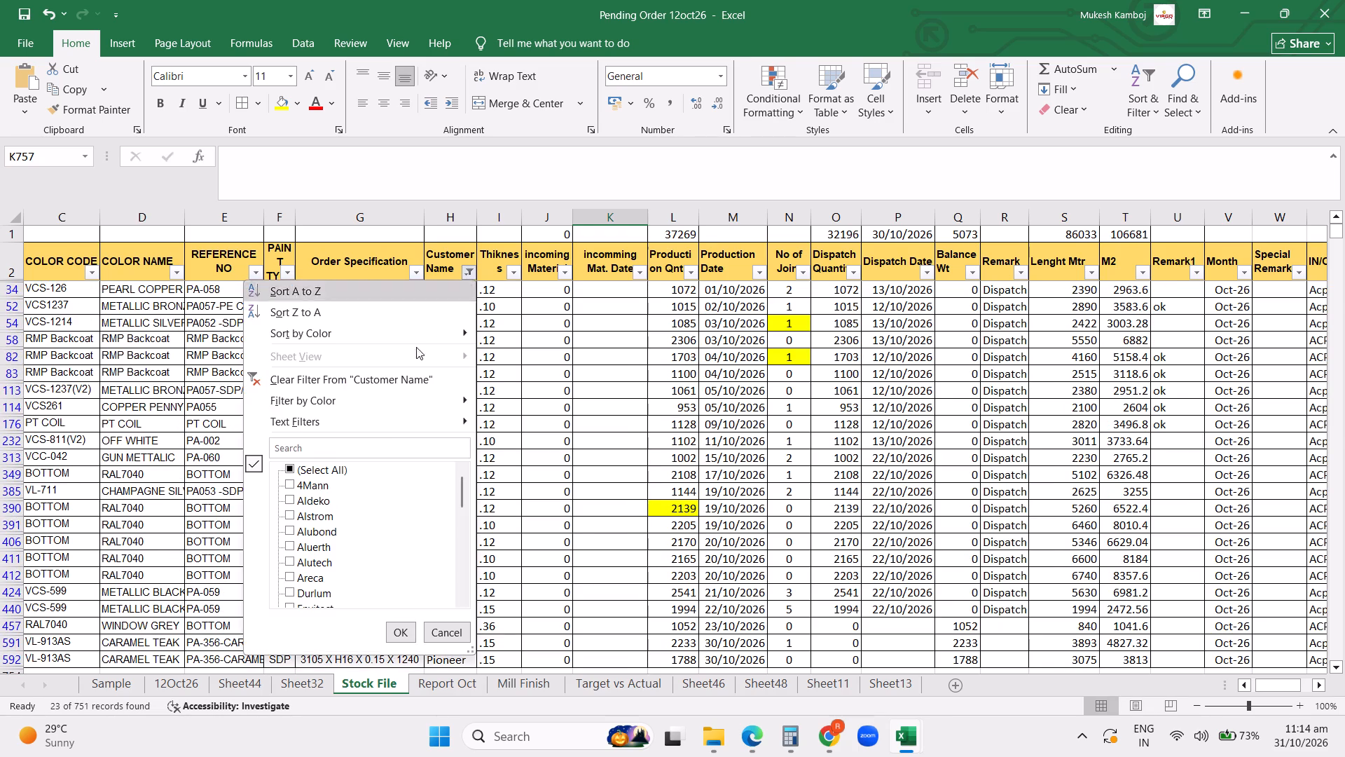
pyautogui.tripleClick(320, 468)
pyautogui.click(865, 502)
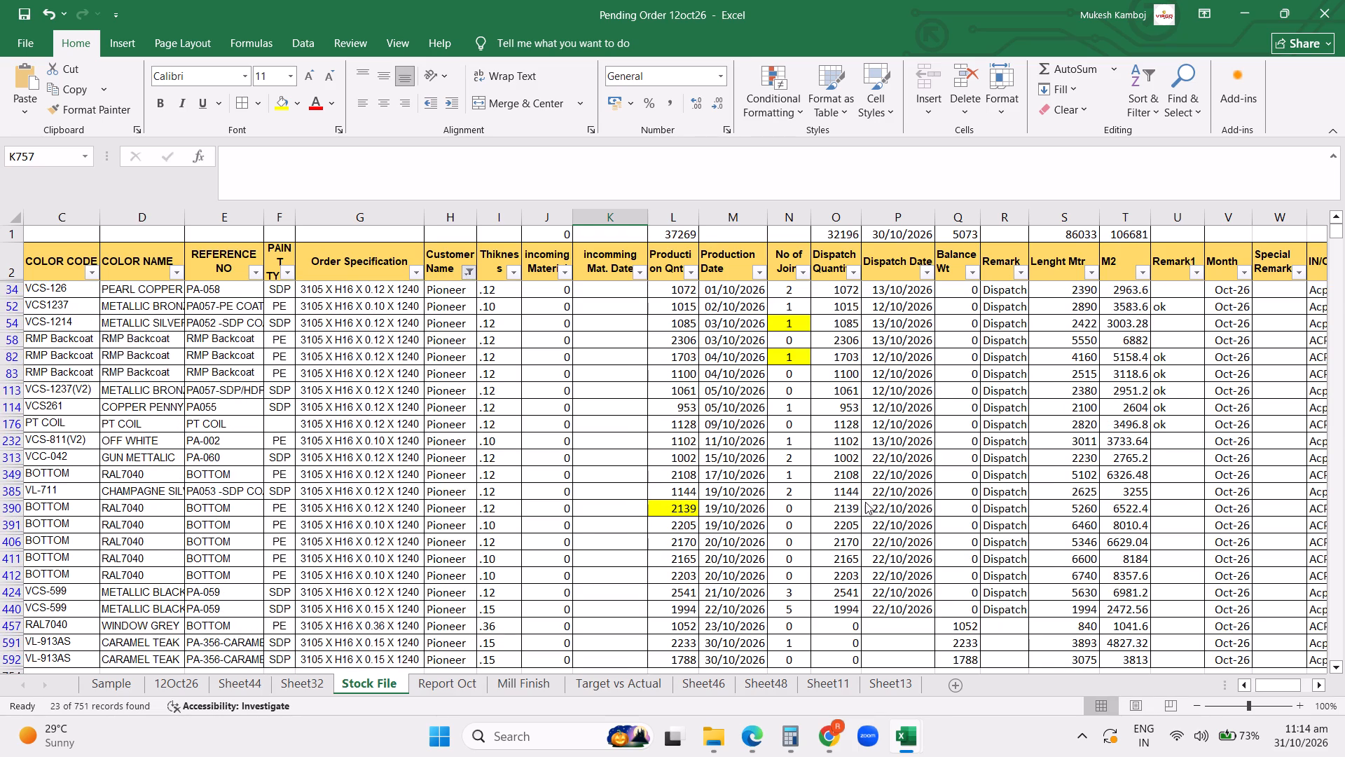
# On the 12Oct26 sheet, replace the CUSTOMER Name filter with a search for "pio" to show only the PIONEER PANELS orders.
pyautogui.click(177, 685)
pyautogui.click(534, 566)
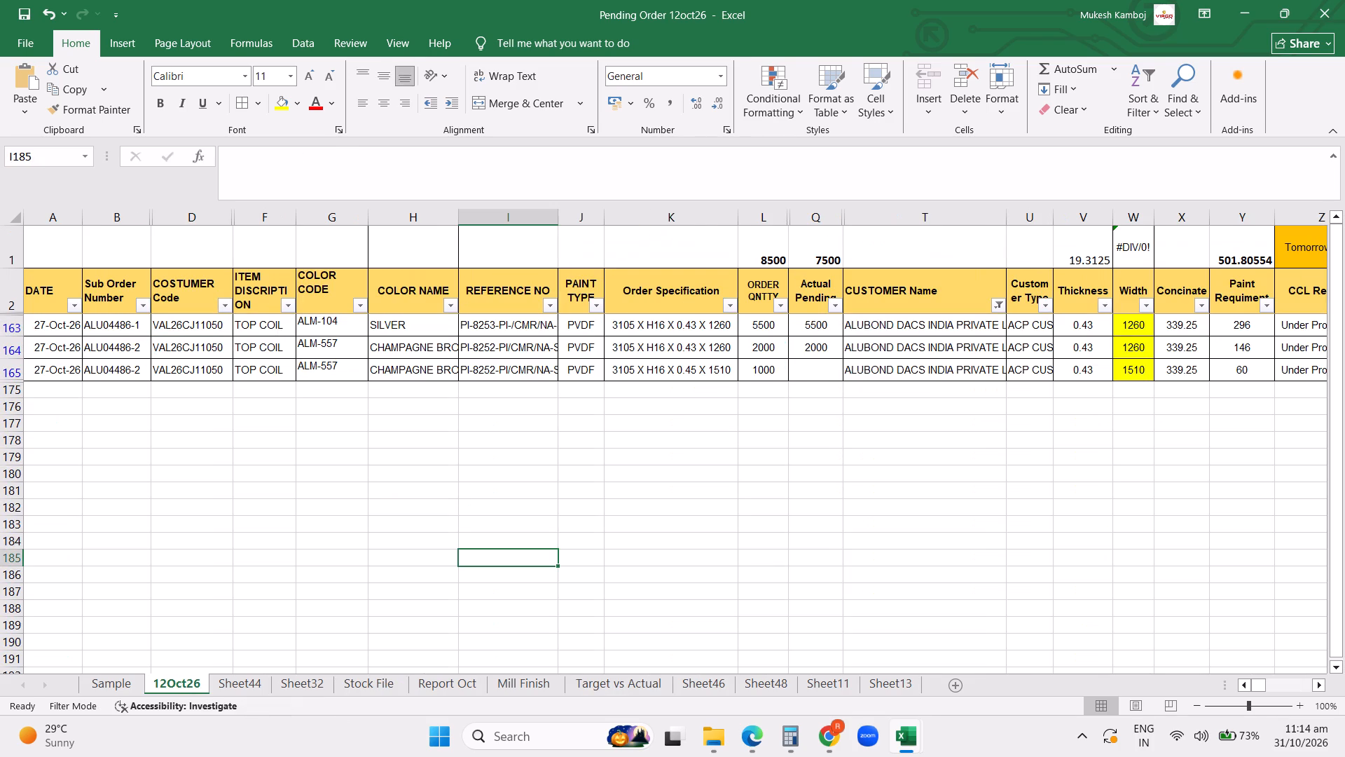
pyautogui.click(1000, 302)
pyautogui.click(891, 408)
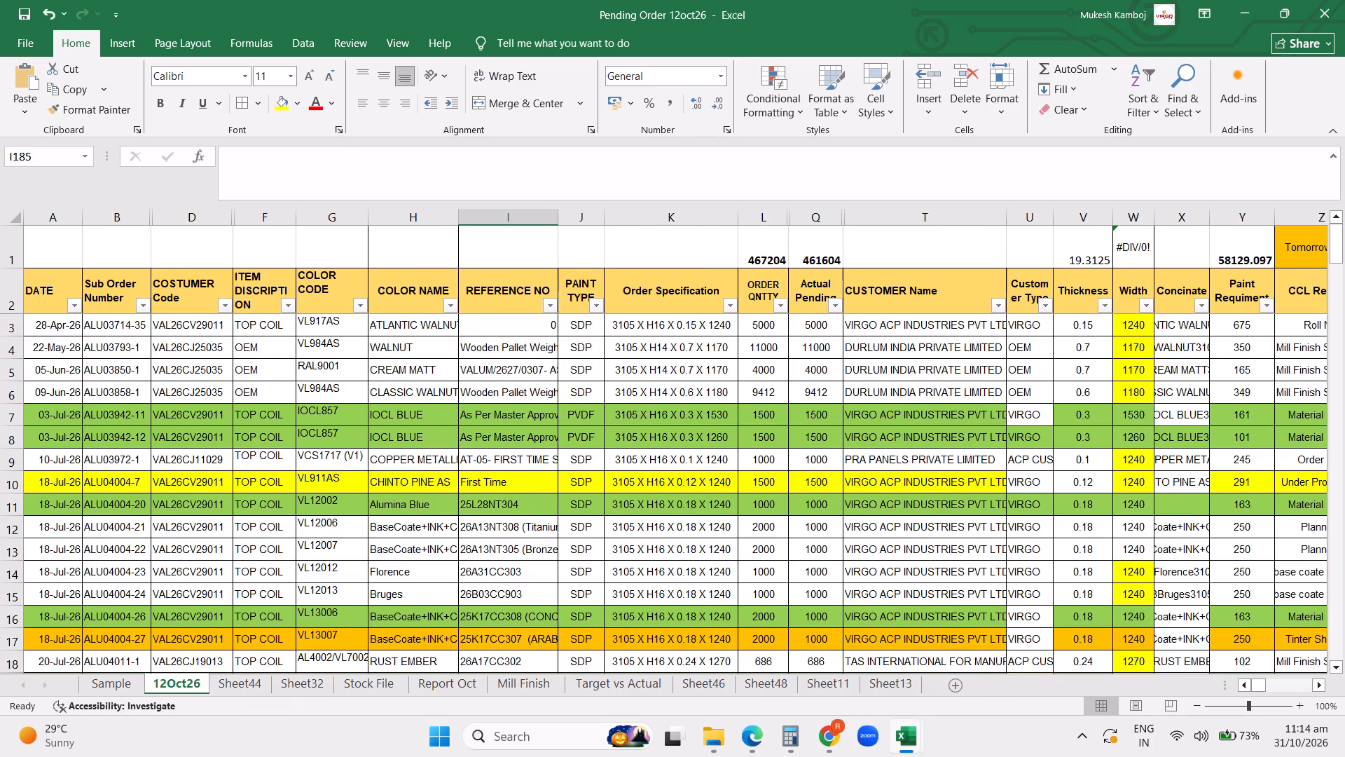
pyautogui.click(1000, 309)
pyautogui.click(838, 481)
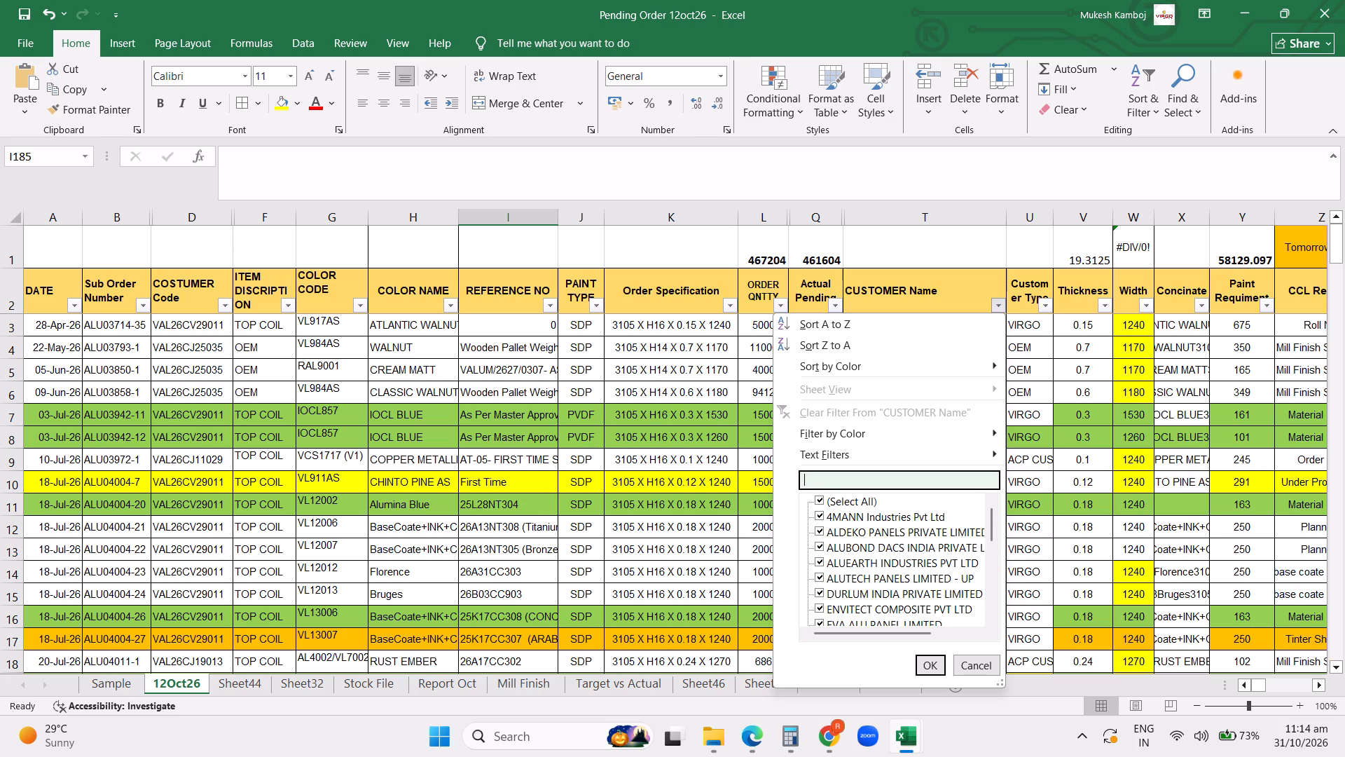
pyautogui.write('pio')
pyautogui.press('Return')
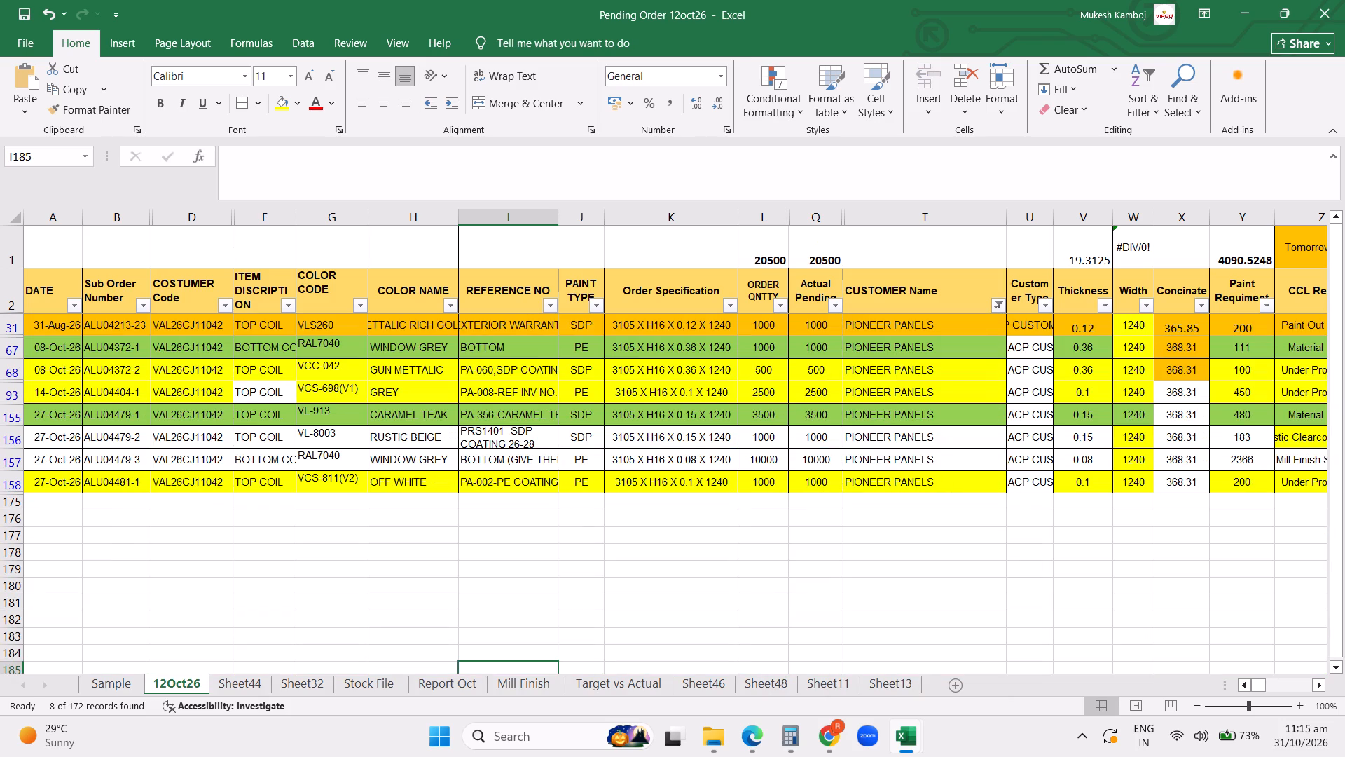
pyautogui.click(155, 436)
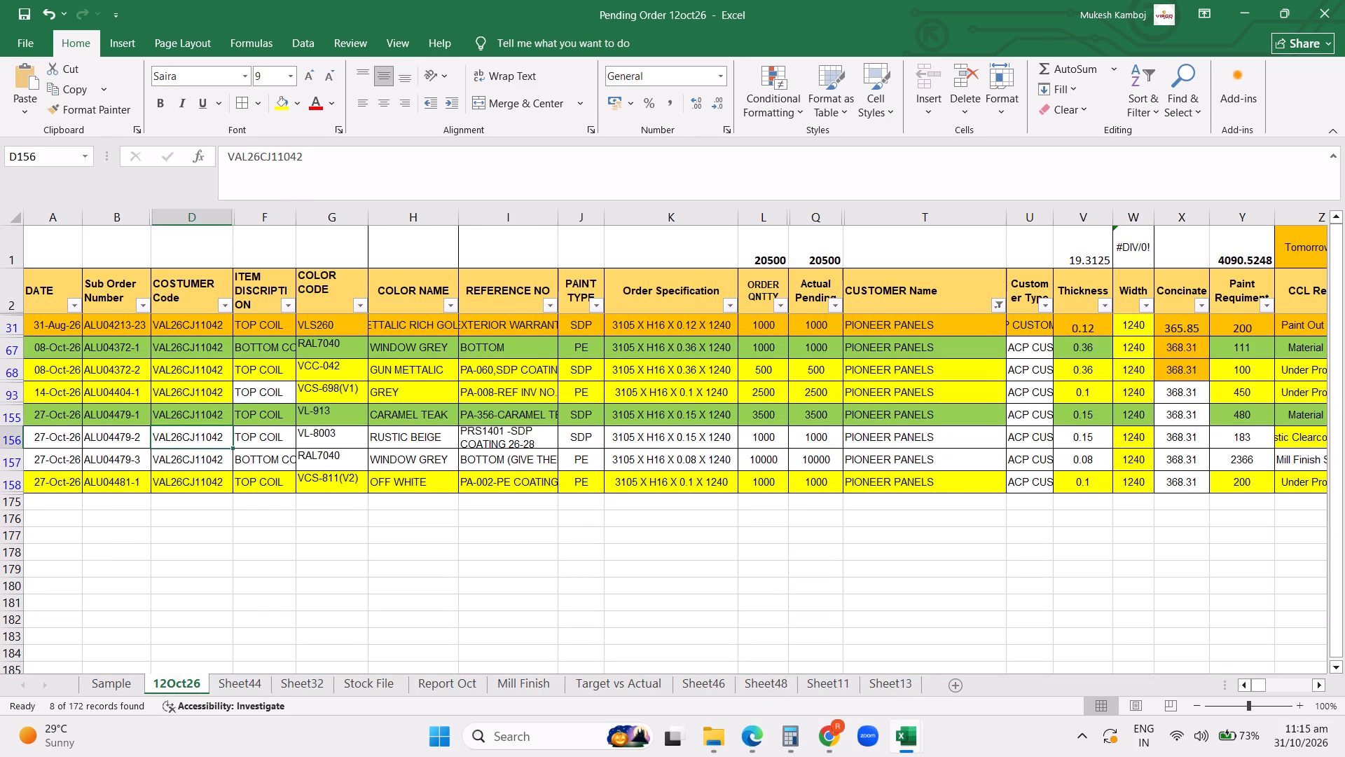
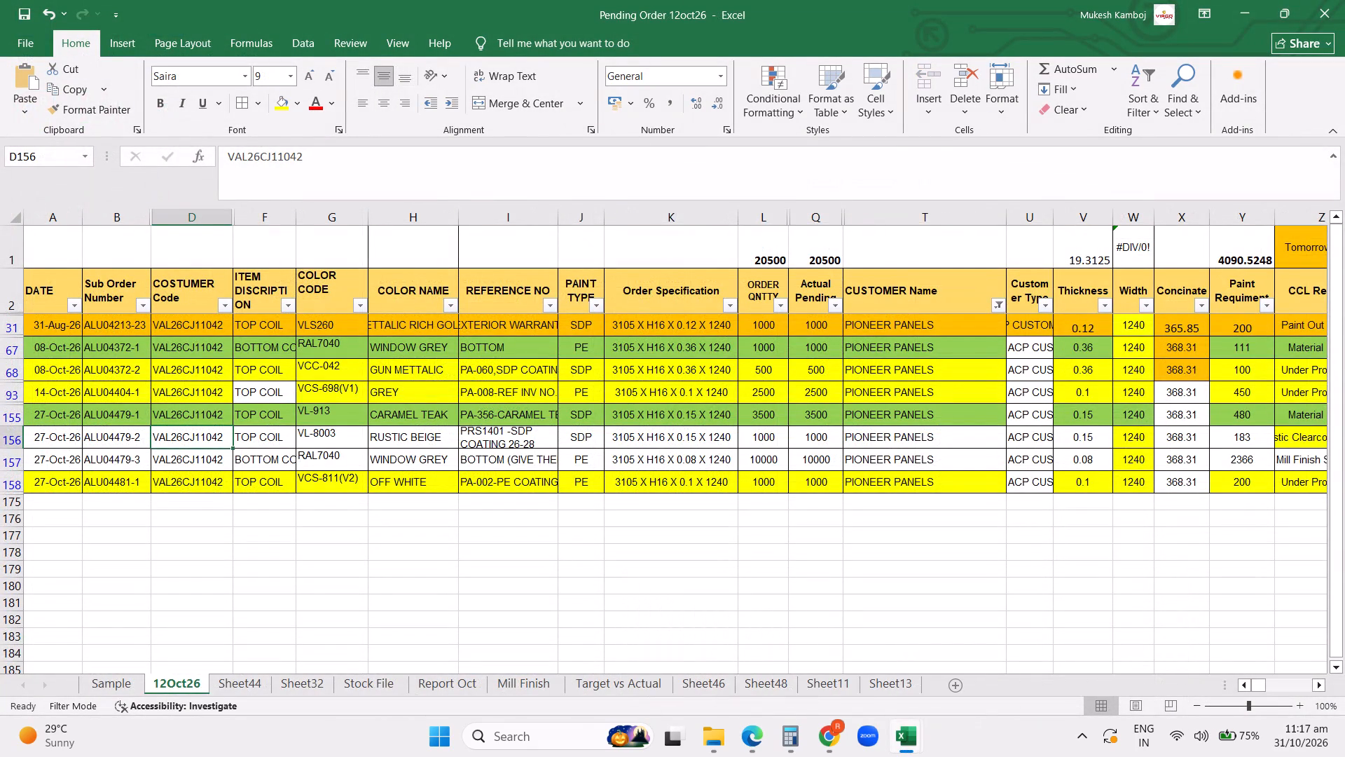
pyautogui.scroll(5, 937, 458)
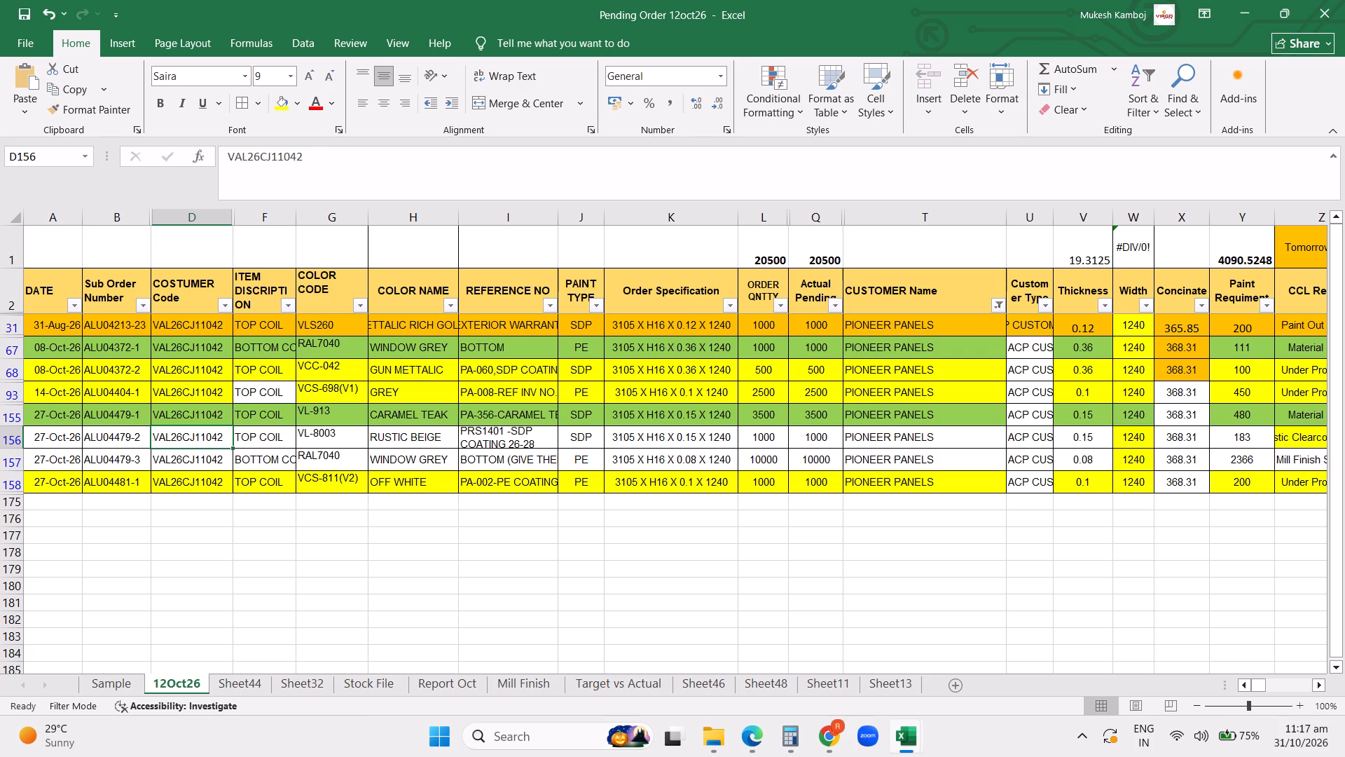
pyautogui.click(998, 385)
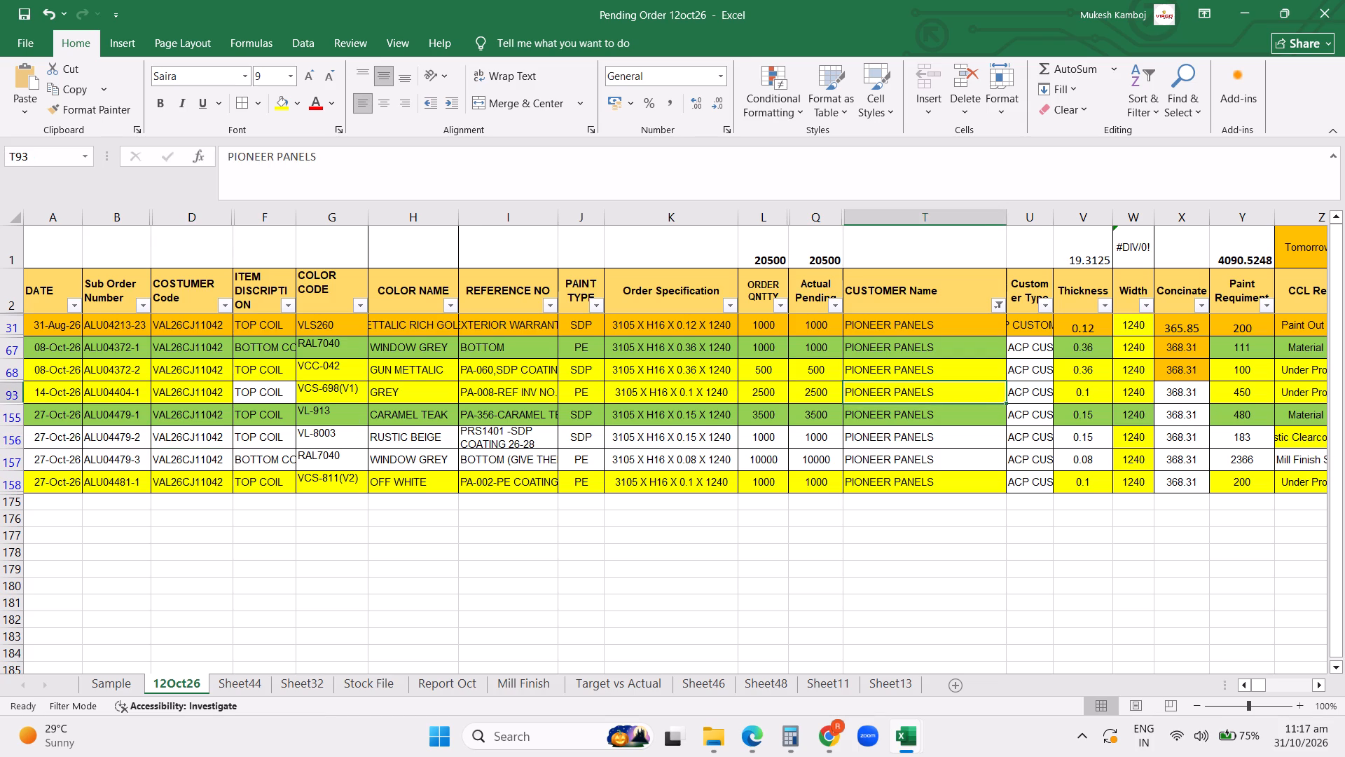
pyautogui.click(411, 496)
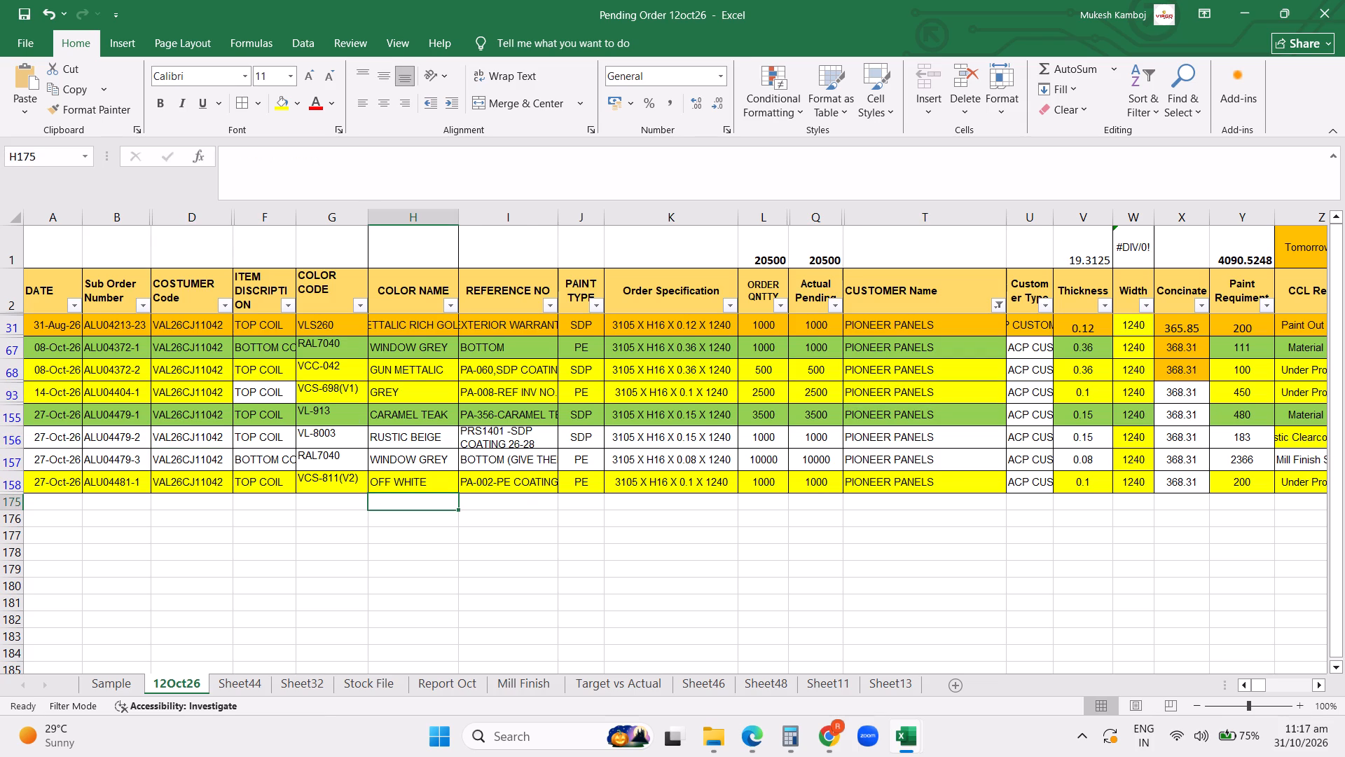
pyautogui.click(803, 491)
# Clear the CUSTOMER Name filter on the 12Oct26 sheet to bring back all customers' orders.
pyautogui.scroll(5, 782, 453)
pyautogui.click(991, 305)
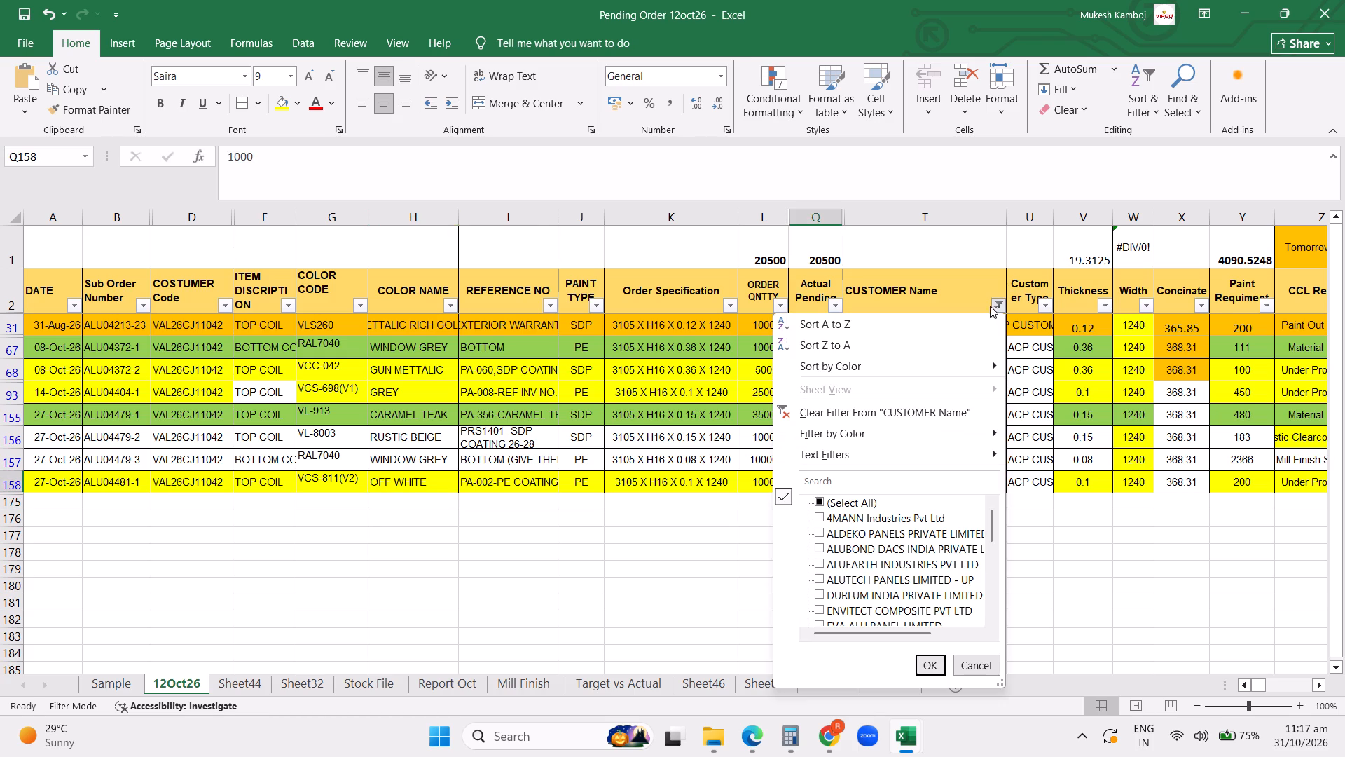
pyautogui.click(885, 407)
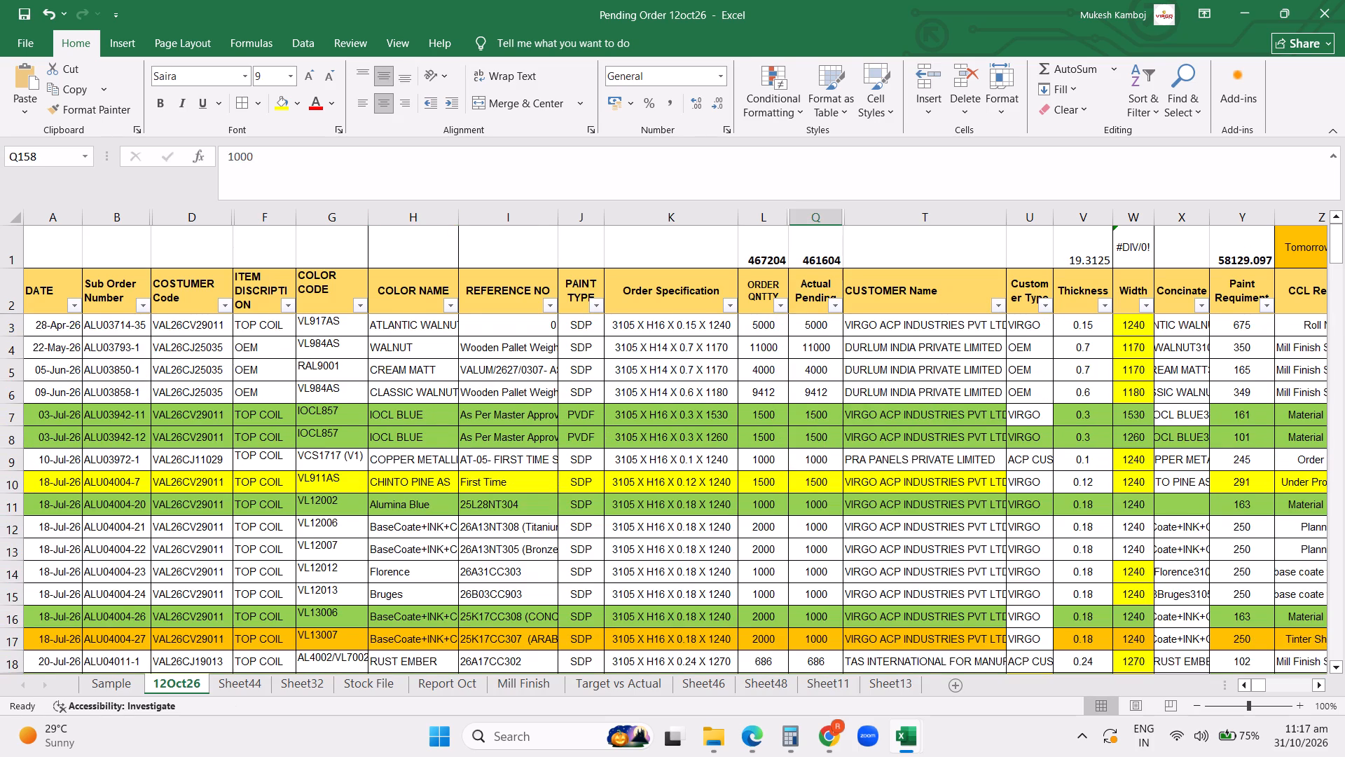
# Look through the unfiltered pending orders on the 12Oct26 sheet, checking customers and their order rows.
pyautogui.scroll(-20, 726, 451)
pyautogui.scroll(-9, 726, 451)
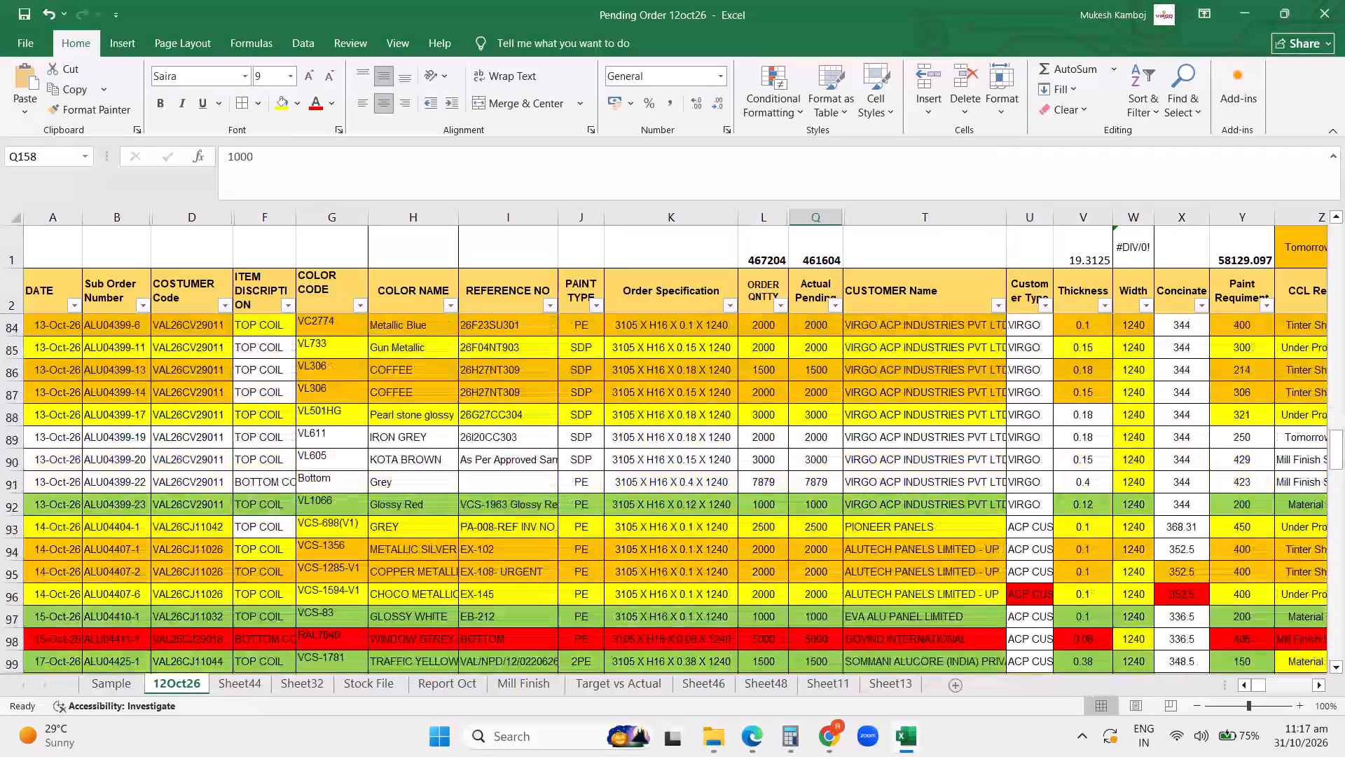
pyautogui.scroll(-11, 731, 457)
pyautogui.scroll(18, 731, 457)
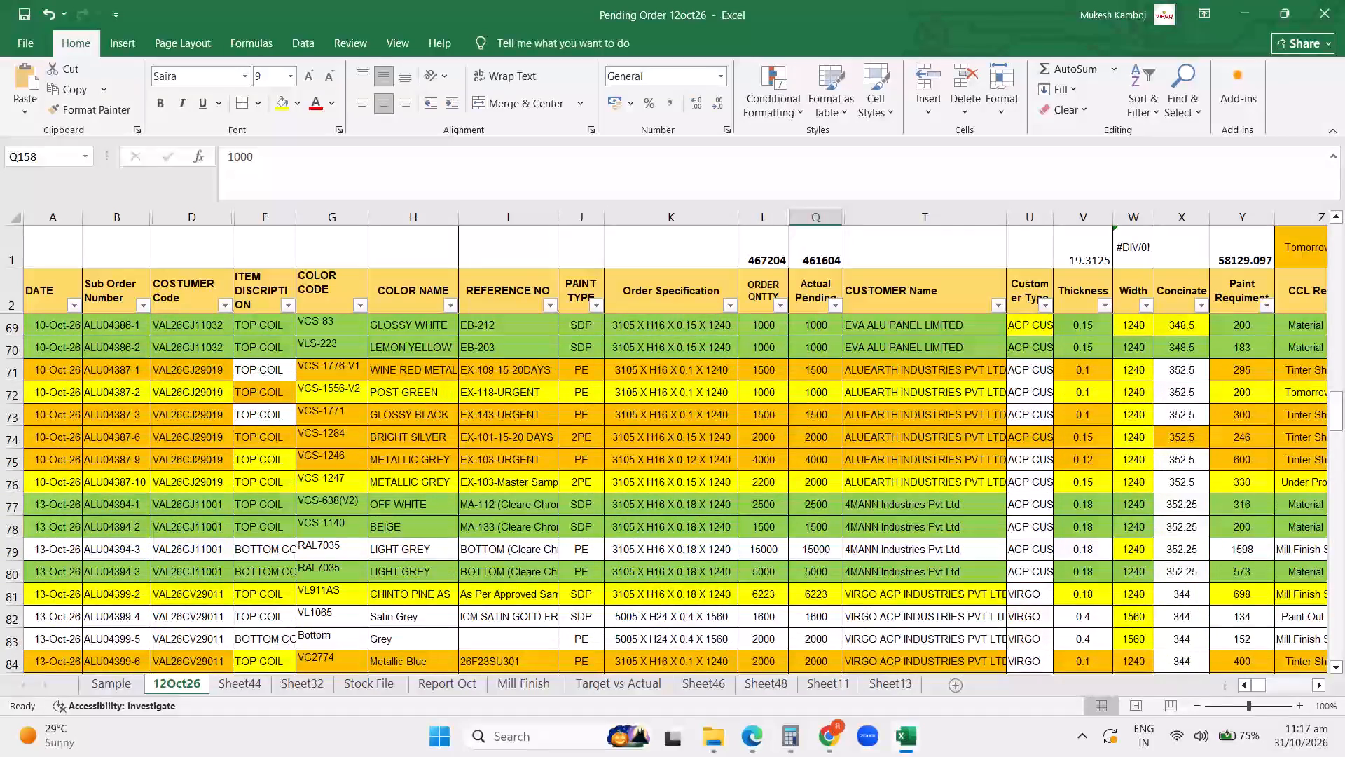
pyautogui.scroll(4, 774, 455)
pyautogui.scroll(-7, 774, 455)
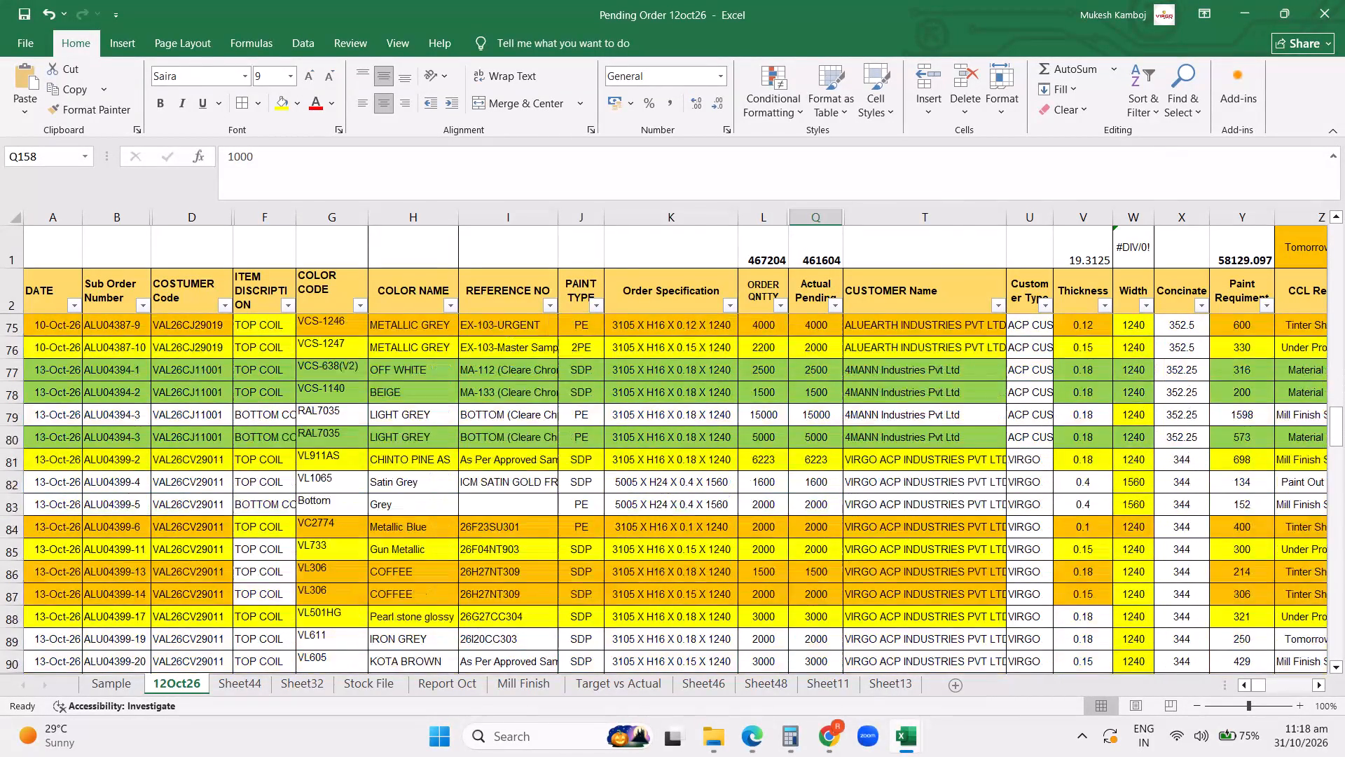
pyautogui.scroll(-3, 774, 455)
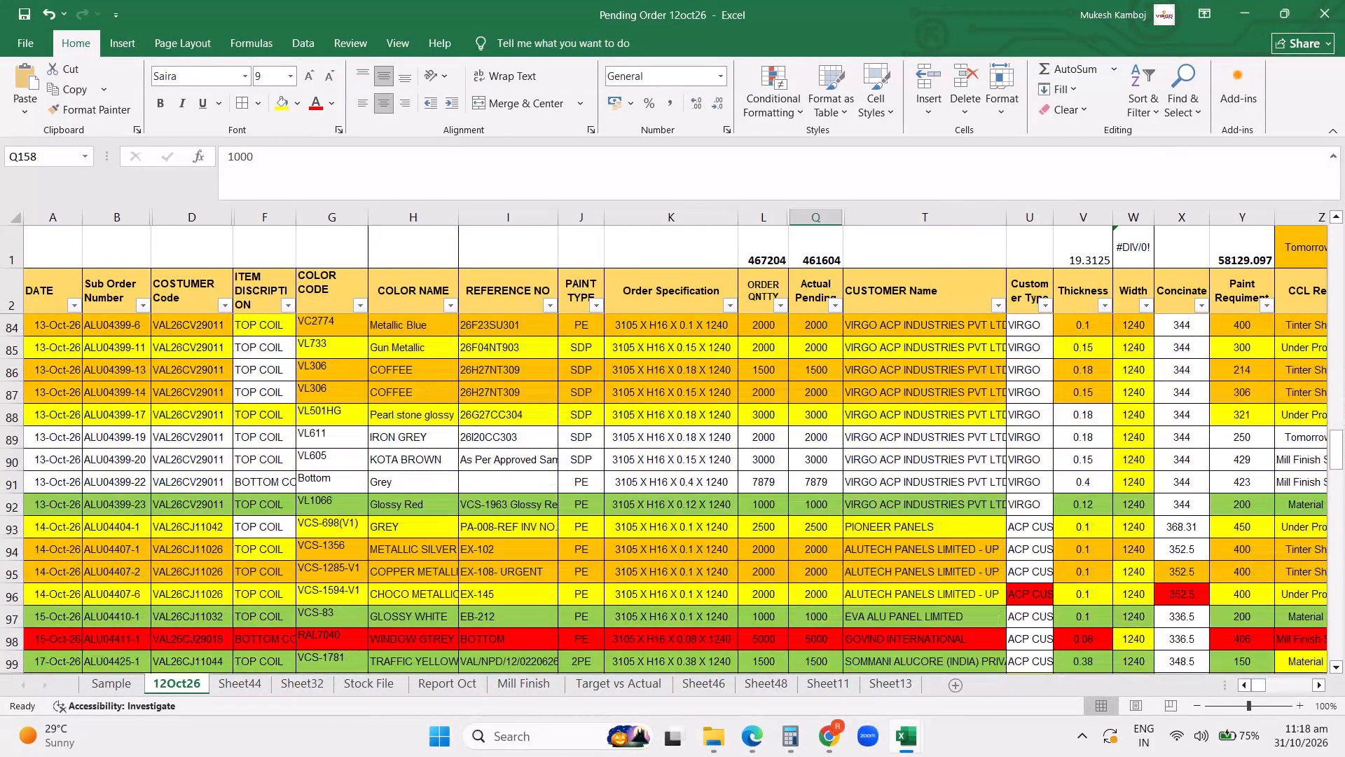
# Filter the CUSTOMER Name column with a search for "ss" to show only the SSN INDUSTRIES orders.
pyautogui.click(999, 306)
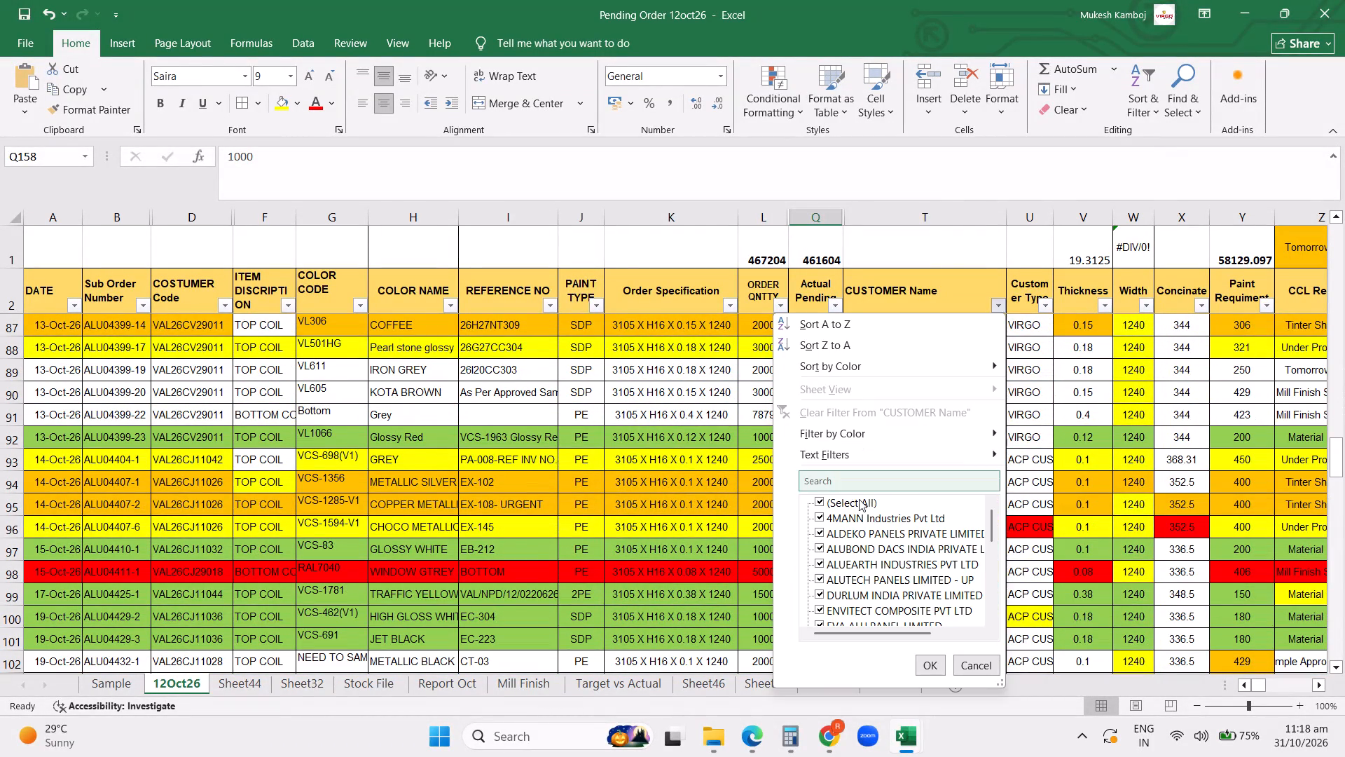
pyautogui.click(842, 486)
pyautogui.write('ss')
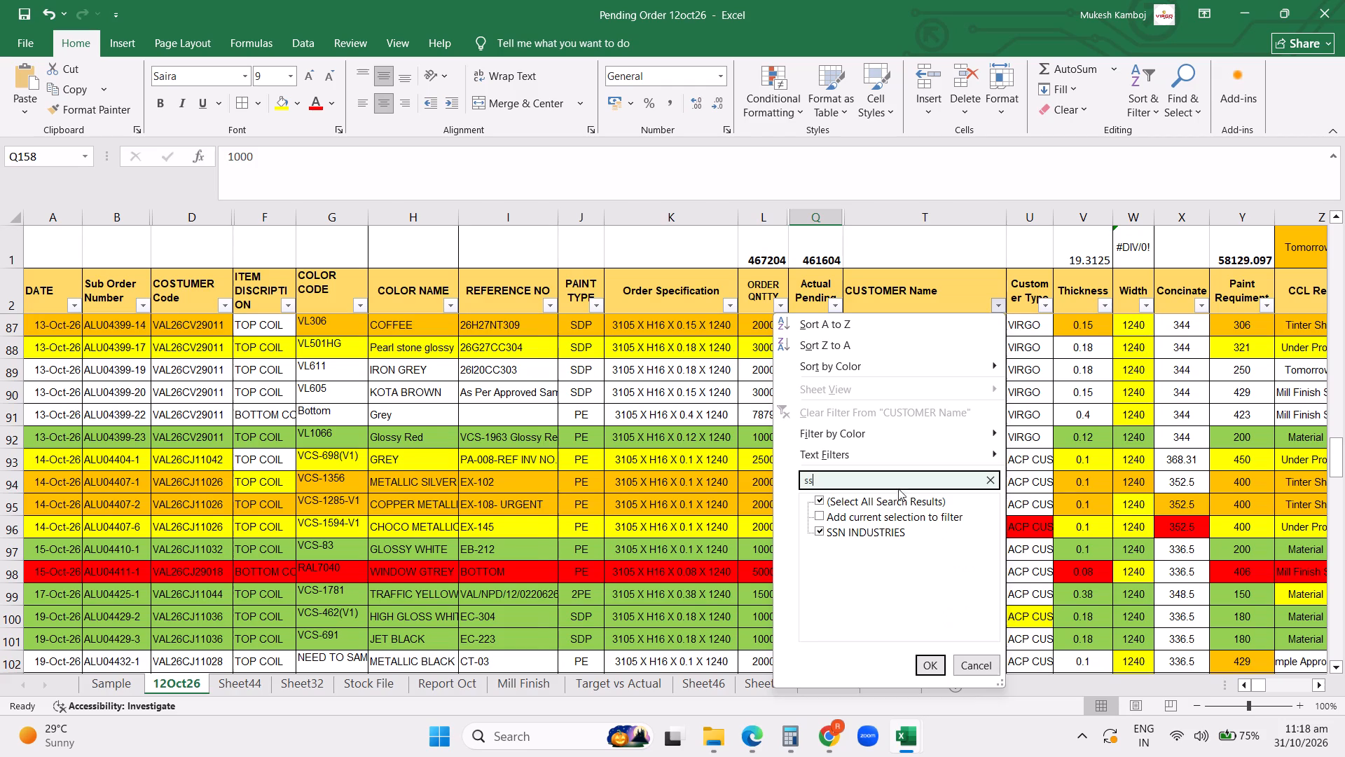
pyautogui.click(938, 668)
pyautogui.scroll(13, 173, 334)
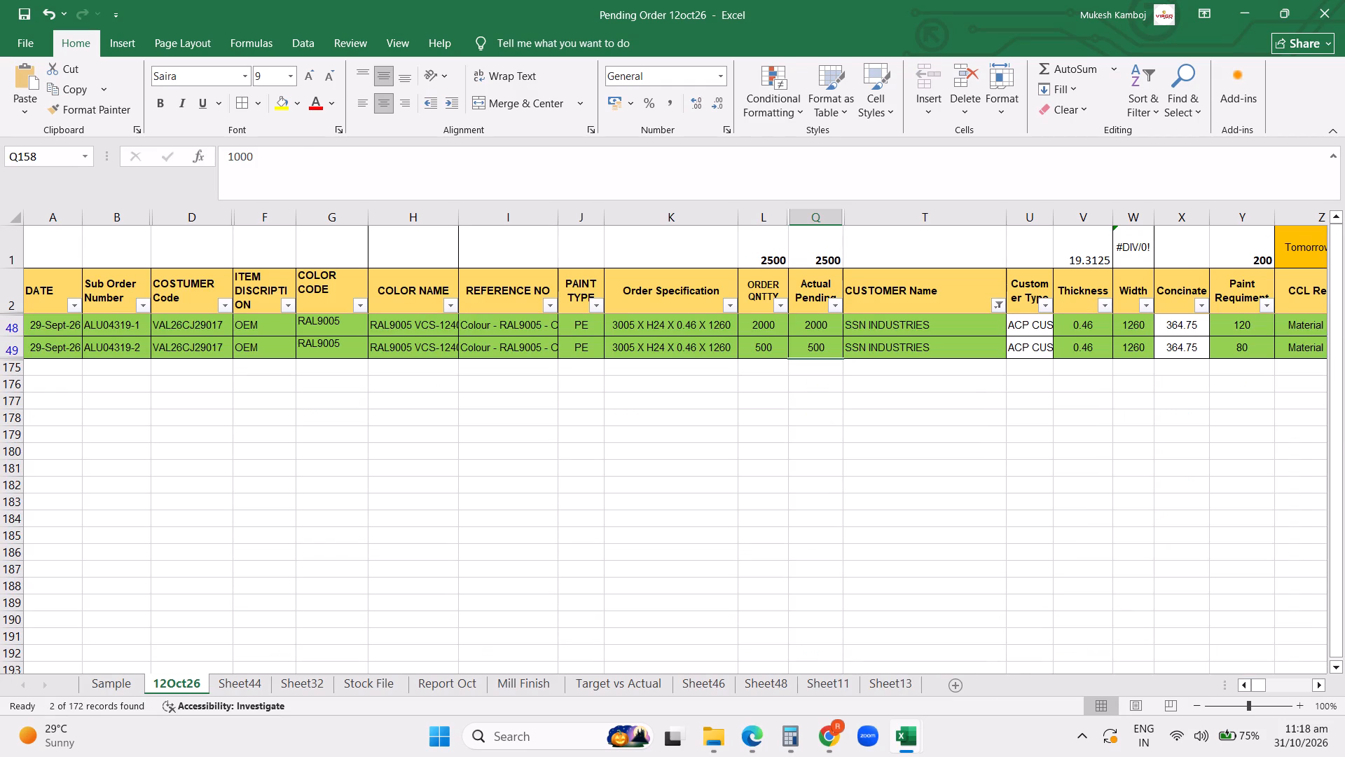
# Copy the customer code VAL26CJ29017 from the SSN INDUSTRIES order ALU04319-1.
pyautogui.click(195, 329)
pyautogui.hotkey('ctrl', 'c')
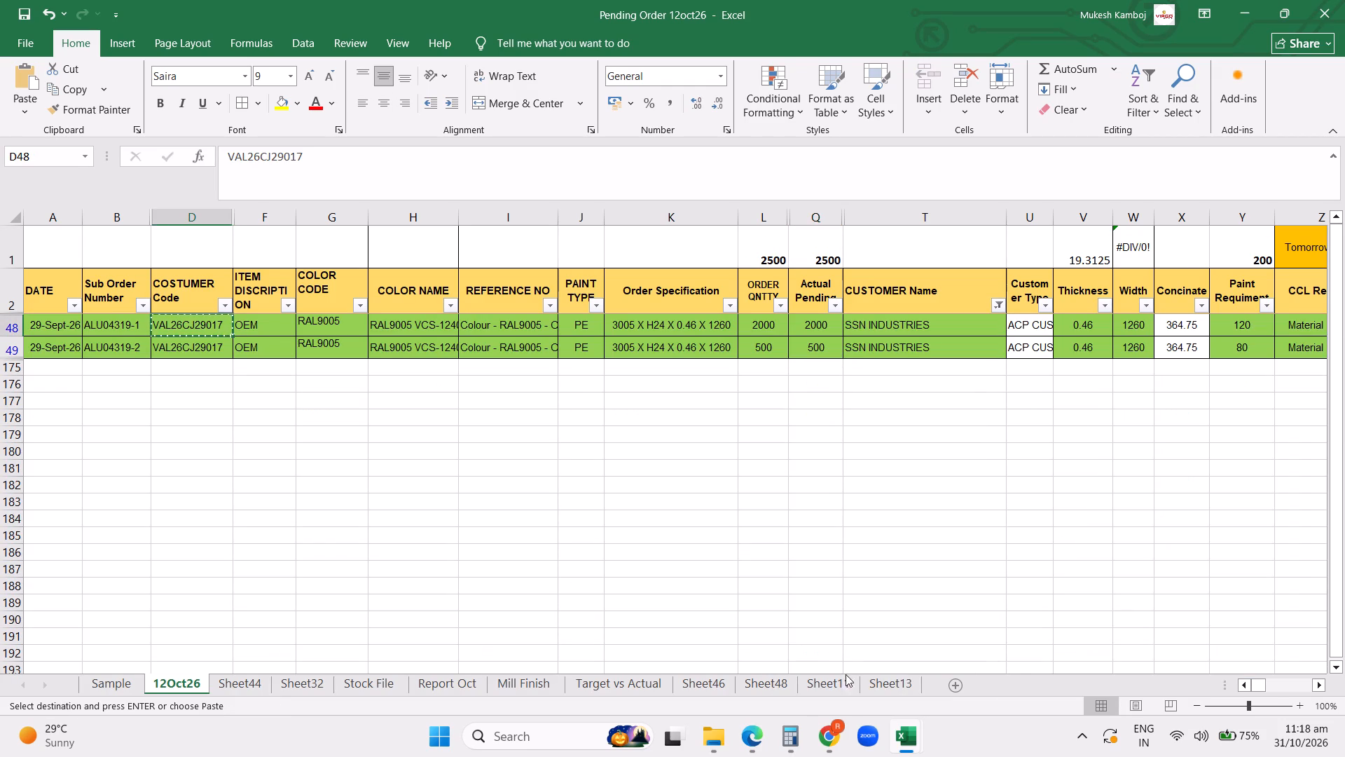
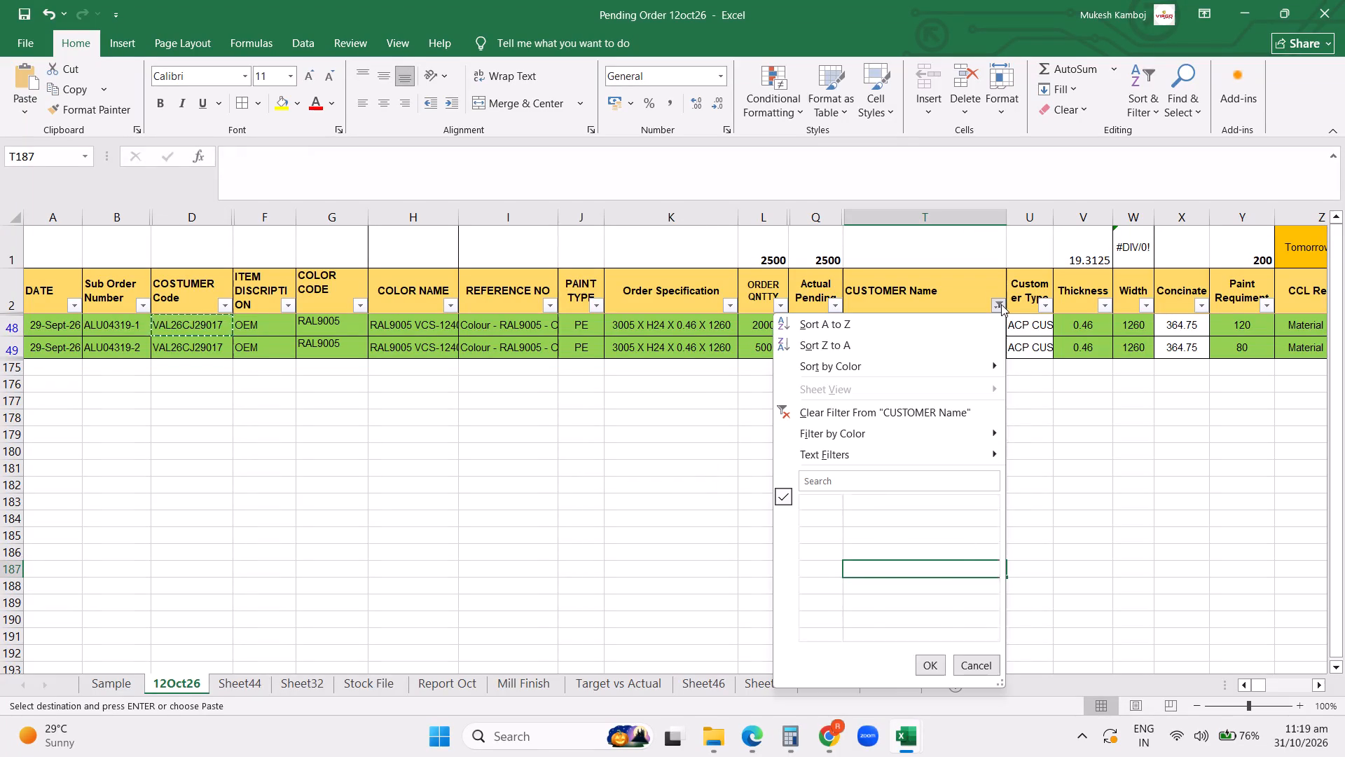
# Clear the CUSTOMER Name filter on the 12Oct26 sheet to bring back every customer's pending orders.
pyautogui.click(860, 417)
pyautogui.click(913, 407)
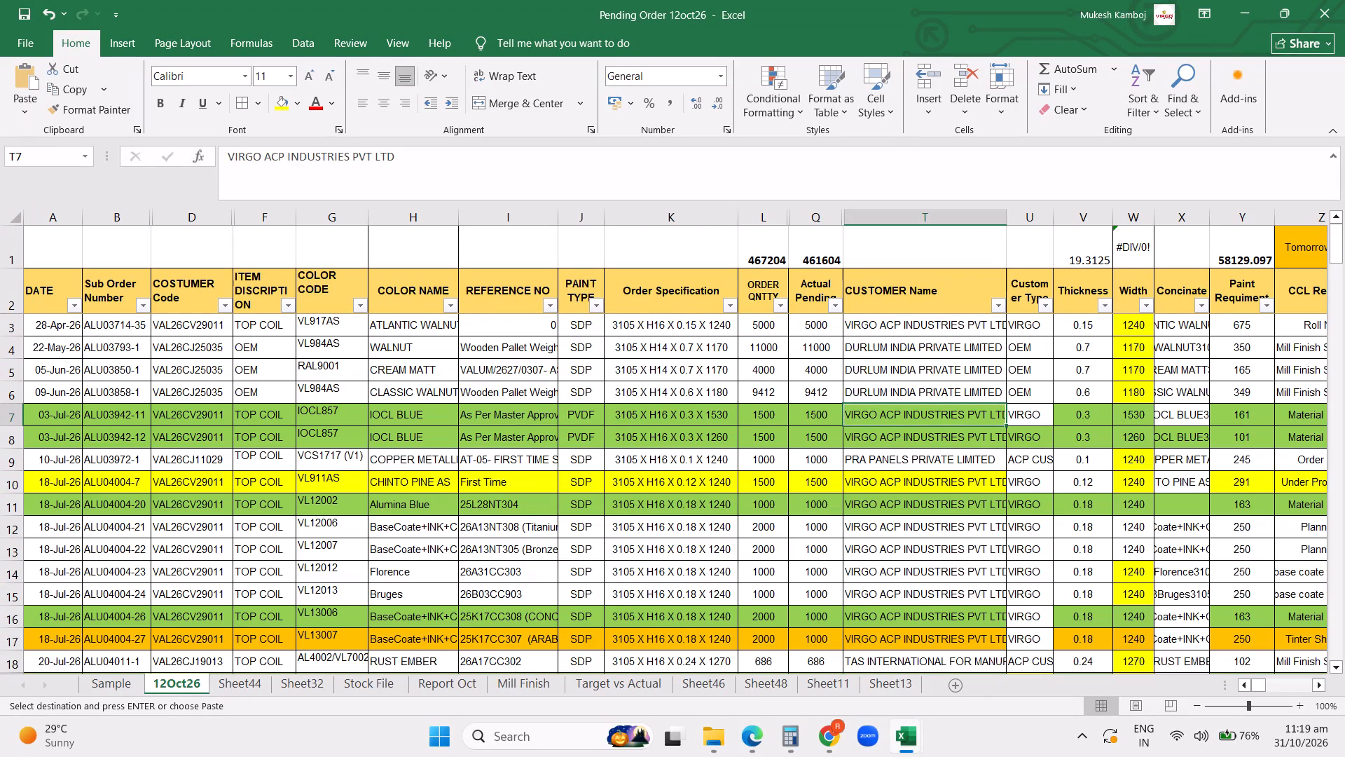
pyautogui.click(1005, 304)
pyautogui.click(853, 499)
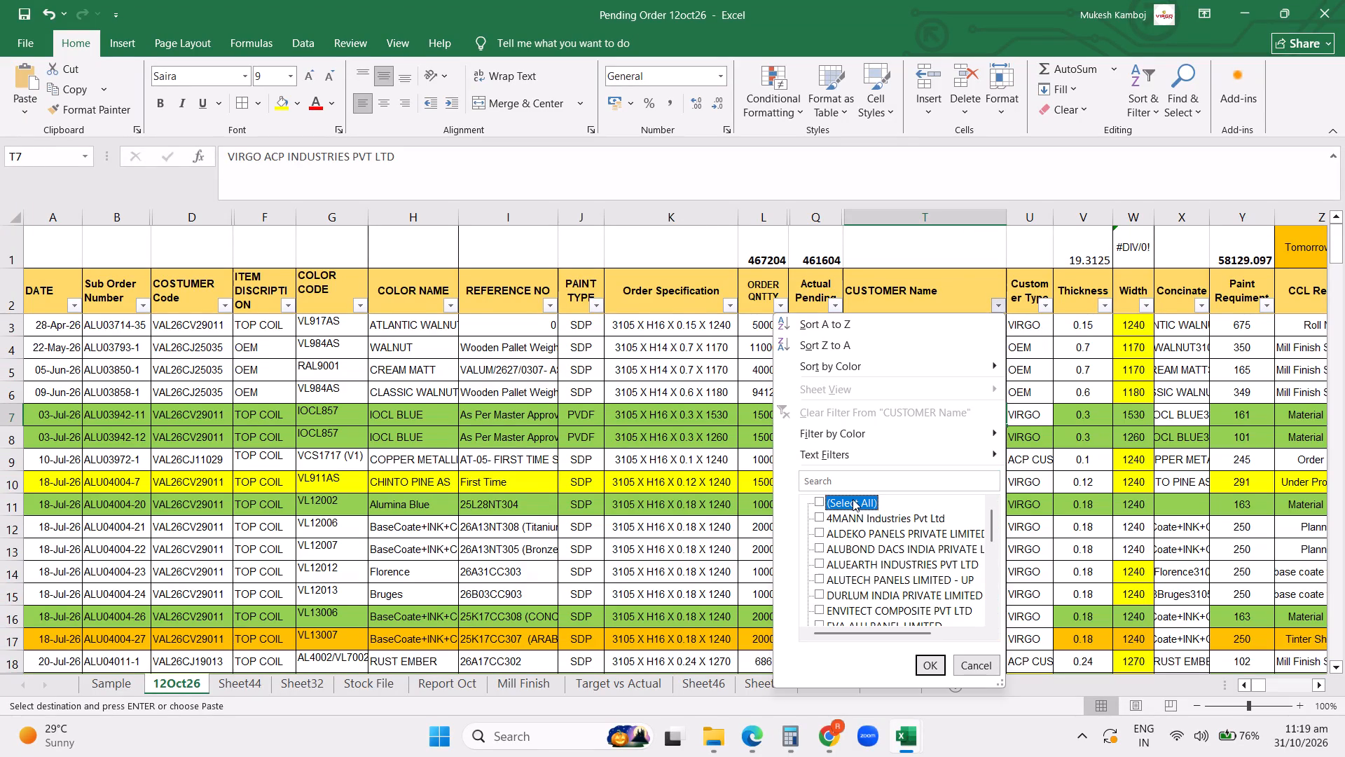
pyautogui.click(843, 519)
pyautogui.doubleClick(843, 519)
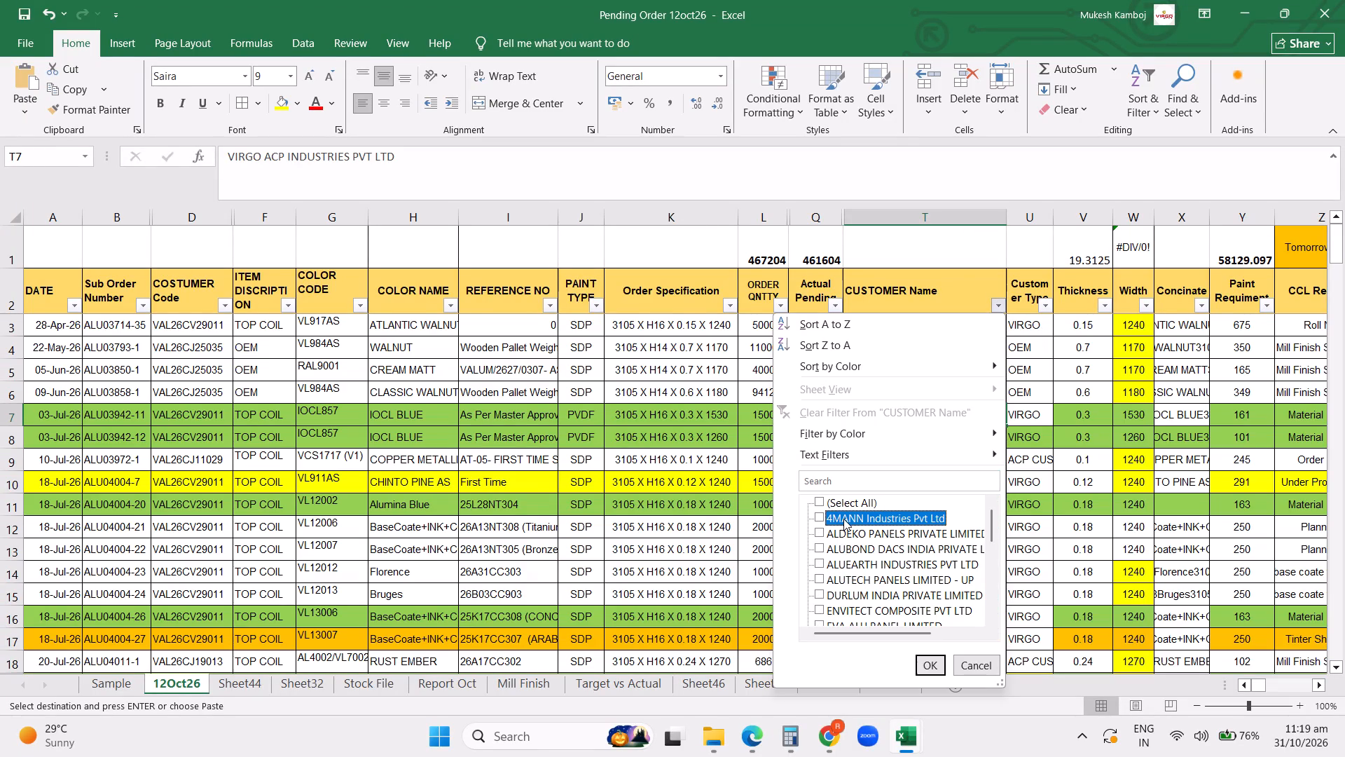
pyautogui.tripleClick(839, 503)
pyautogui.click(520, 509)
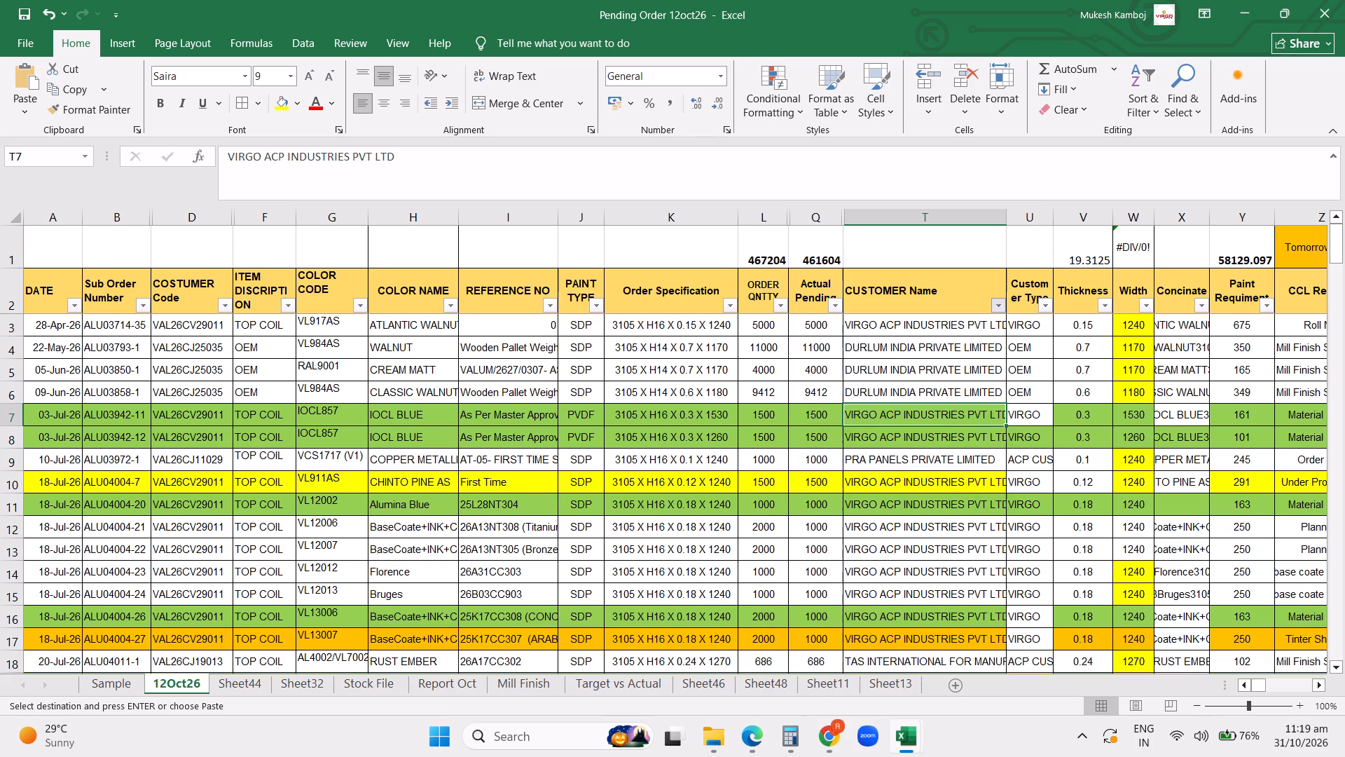
# On the Stock File sheet, clear the Customer Name filter that limits the rows to Pioneer.
pyautogui.click(380, 686)
pyautogui.click(494, 599)
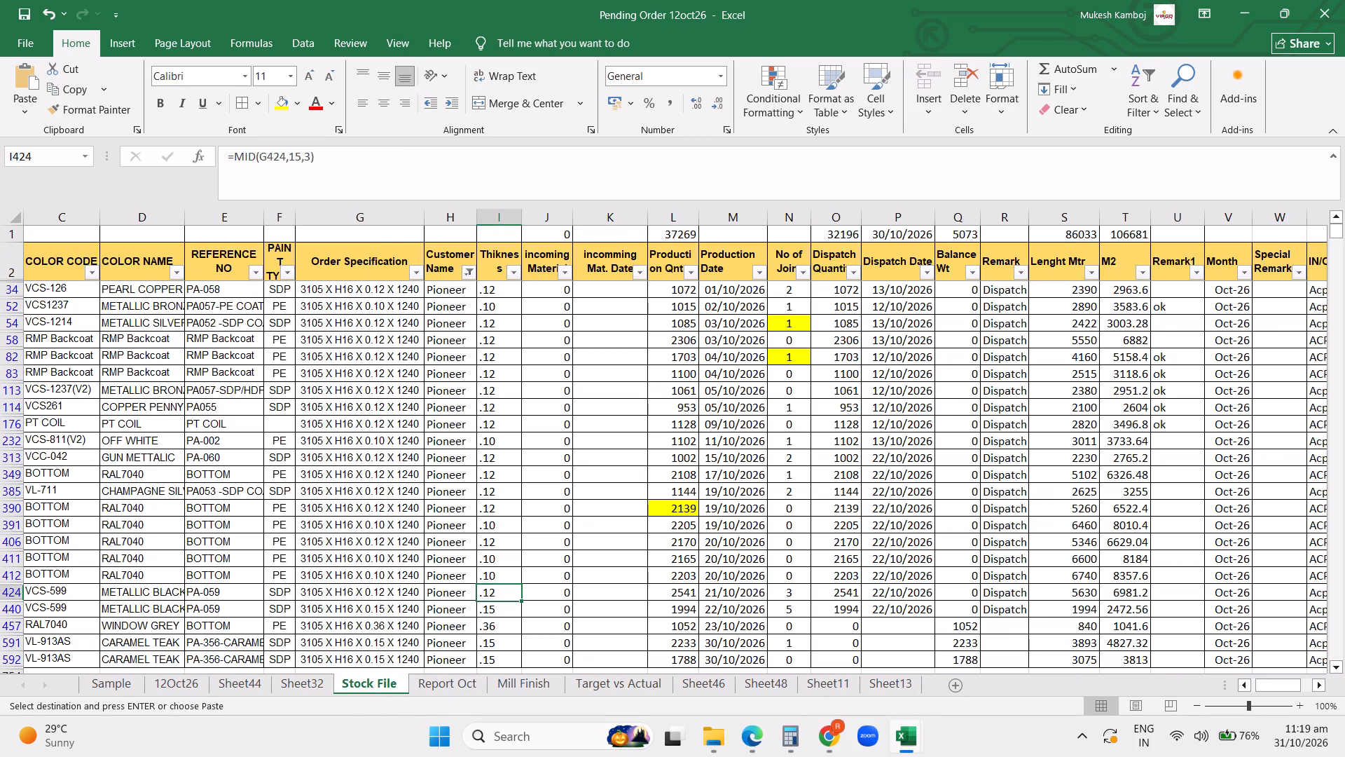
pyautogui.click(464, 271)
pyautogui.click(369, 390)
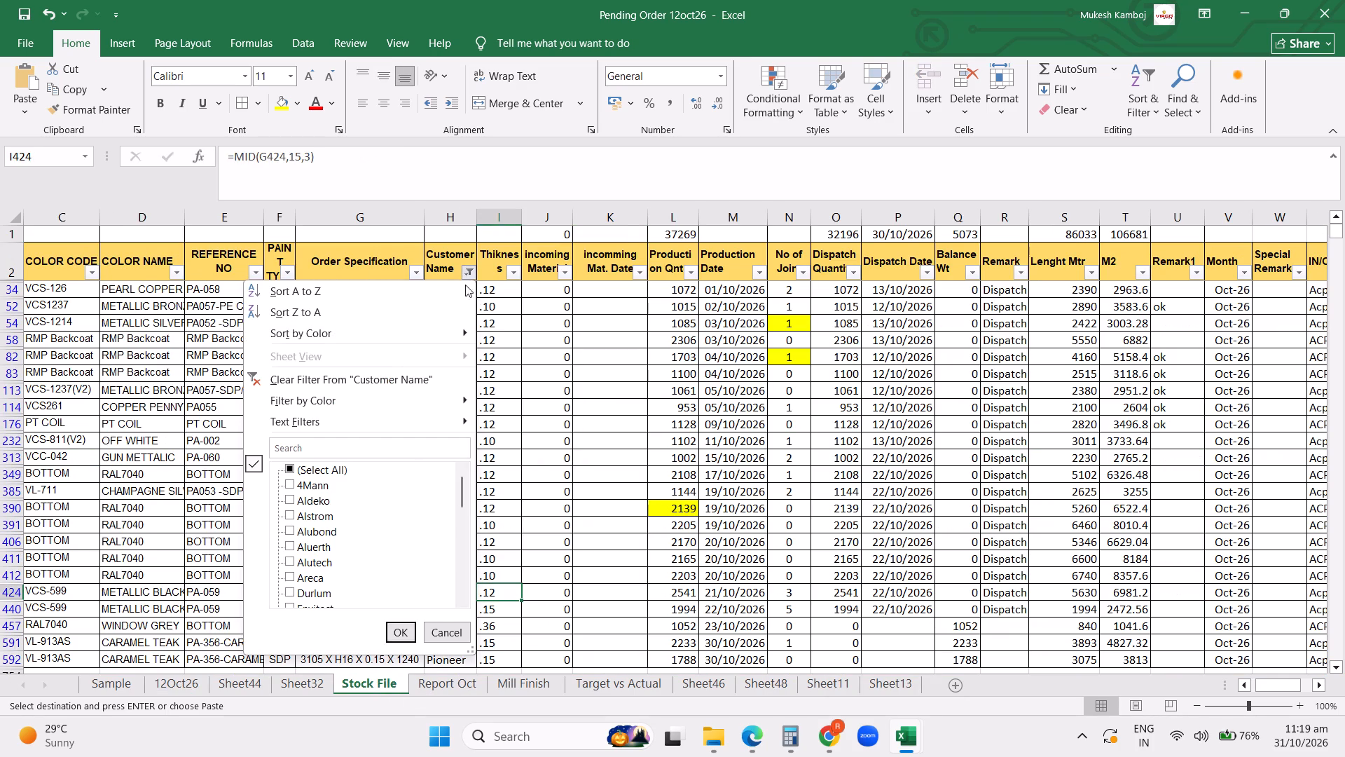
pyautogui.click(383, 381)
# Look through the full list of customer names in the Stock File's Customer Name filter, from 4Mann to the blanks, without applying a selection.
pyautogui.click(470, 271)
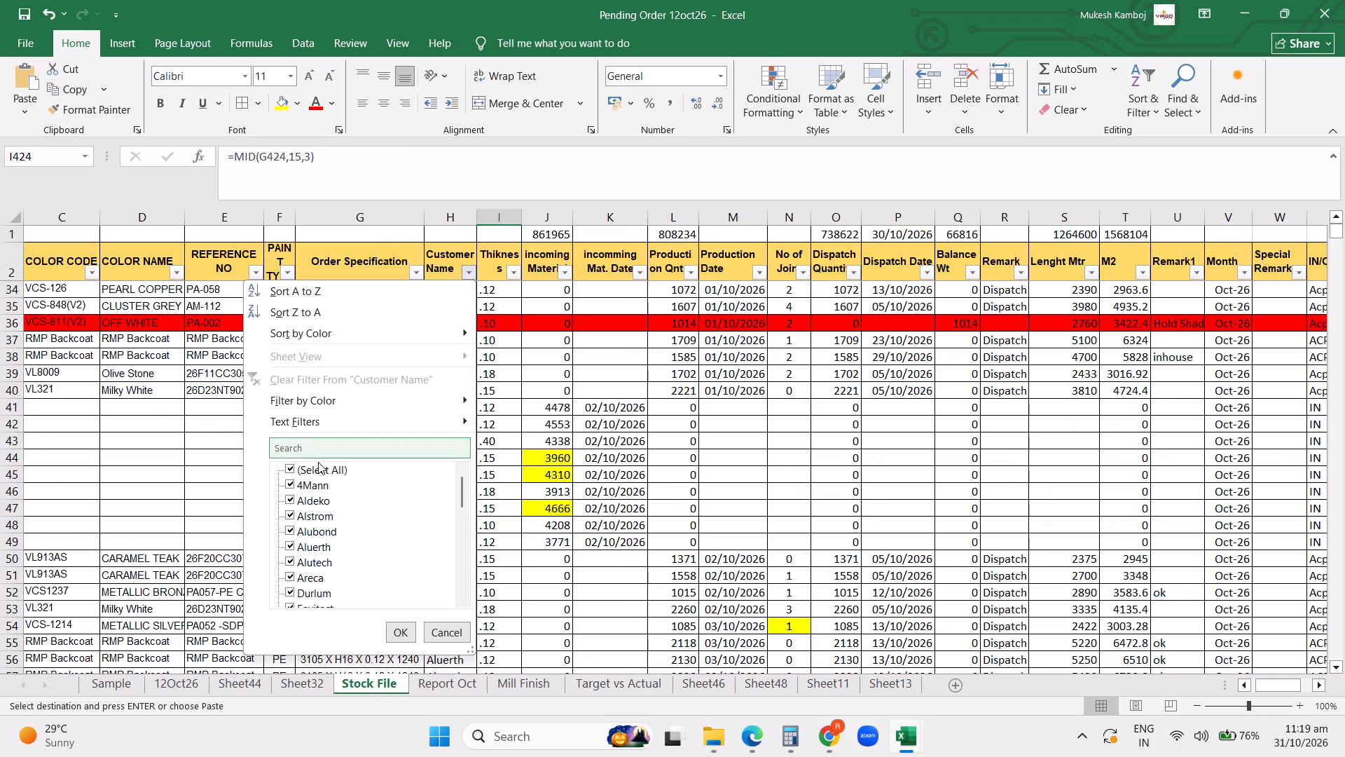
pyautogui.click(312, 468)
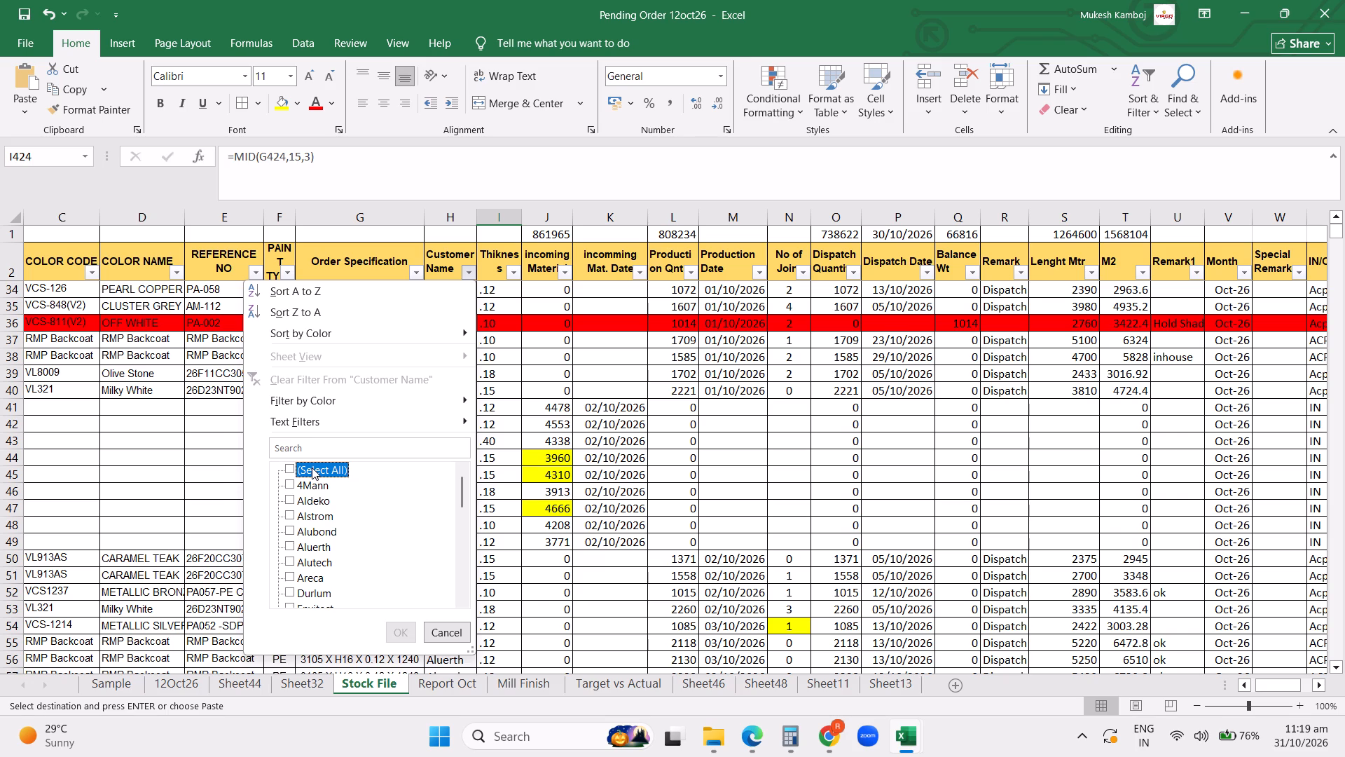
pyautogui.scroll(-14, 305, 510)
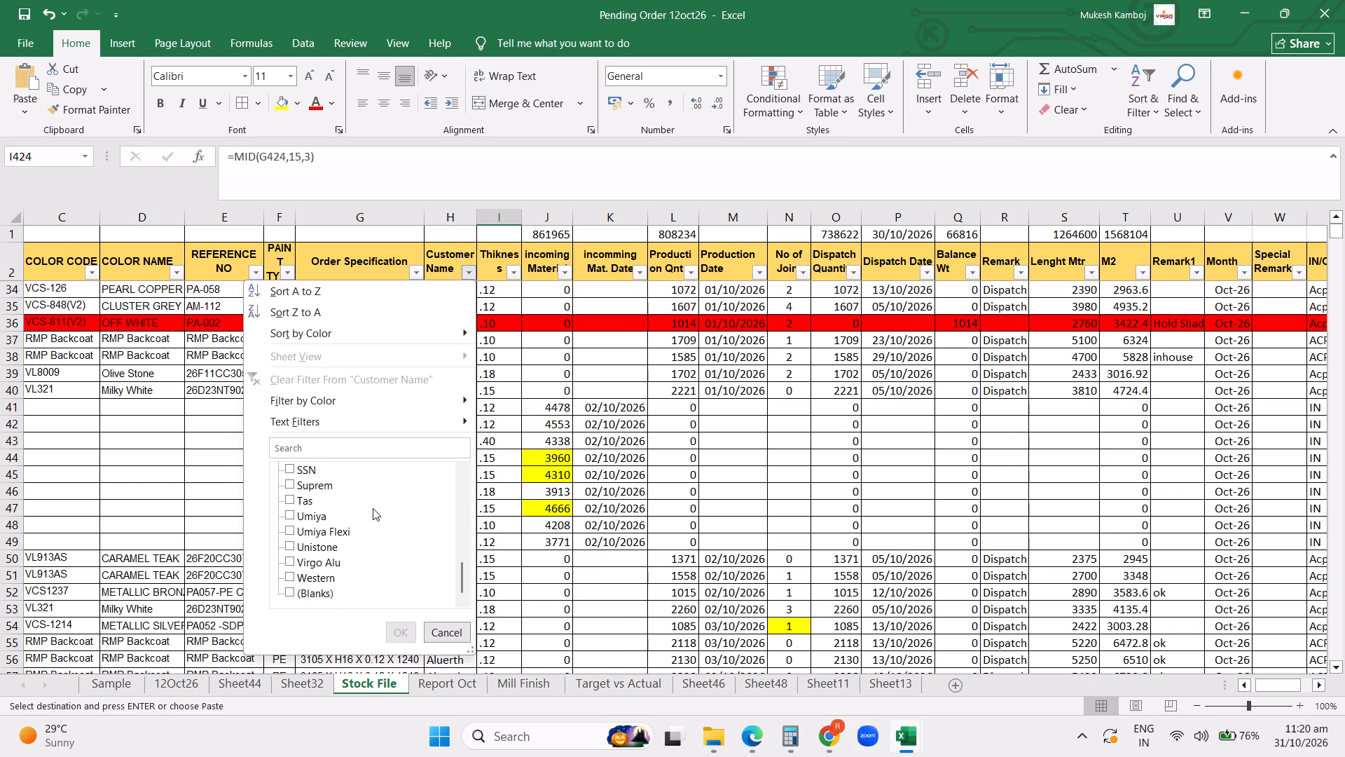
pyautogui.scroll(15, 373, 508)
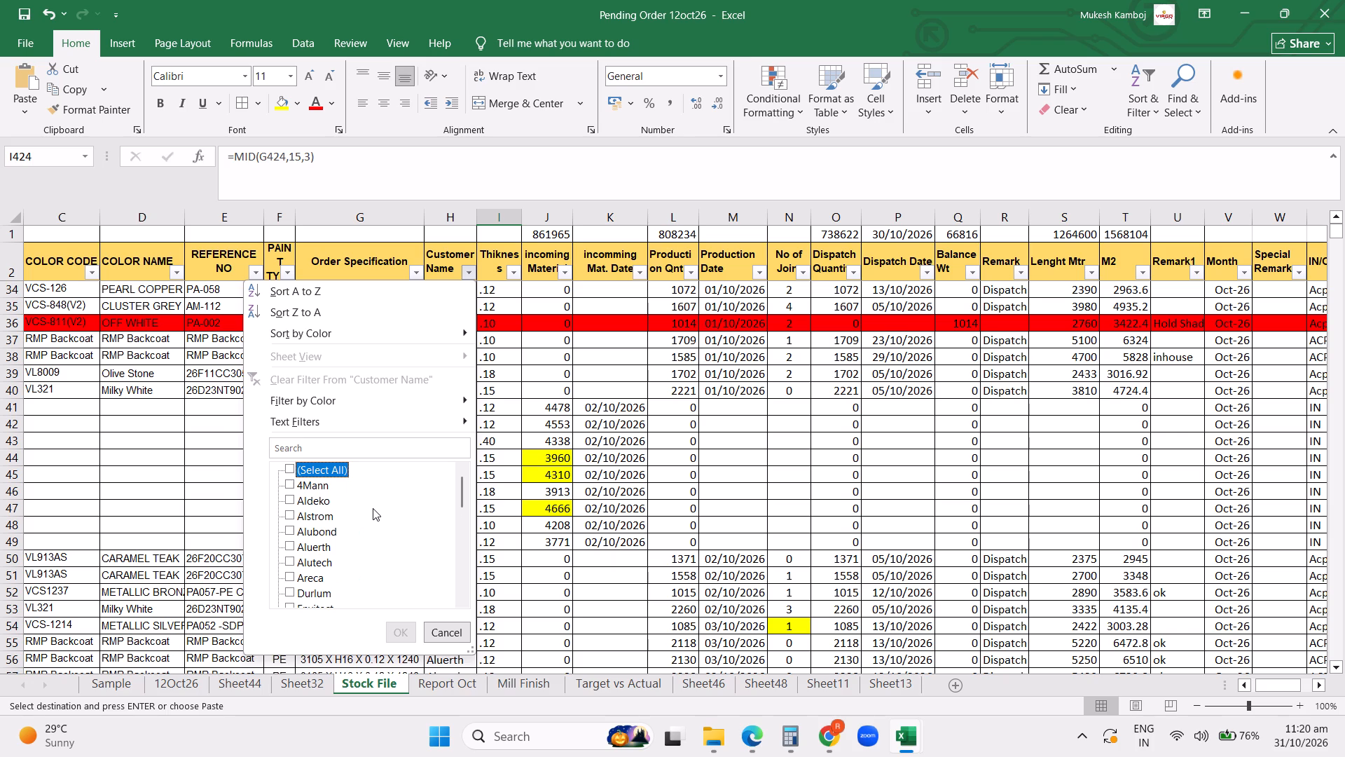
pyautogui.scroll(7, 373, 508)
pyautogui.tripleClick(300, 470)
pyautogui.scroll(-2, 300, 470)
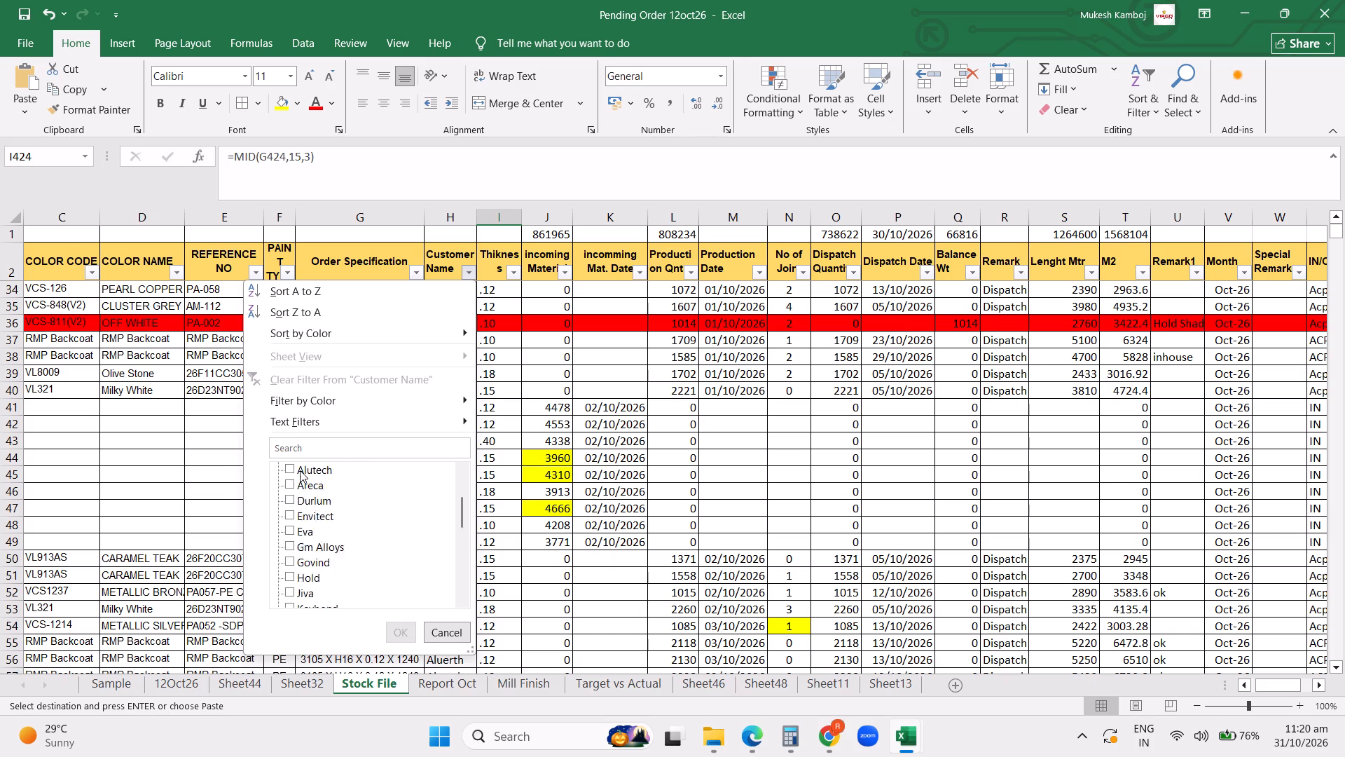
pyautogui.scroll(-13, 300, 470)
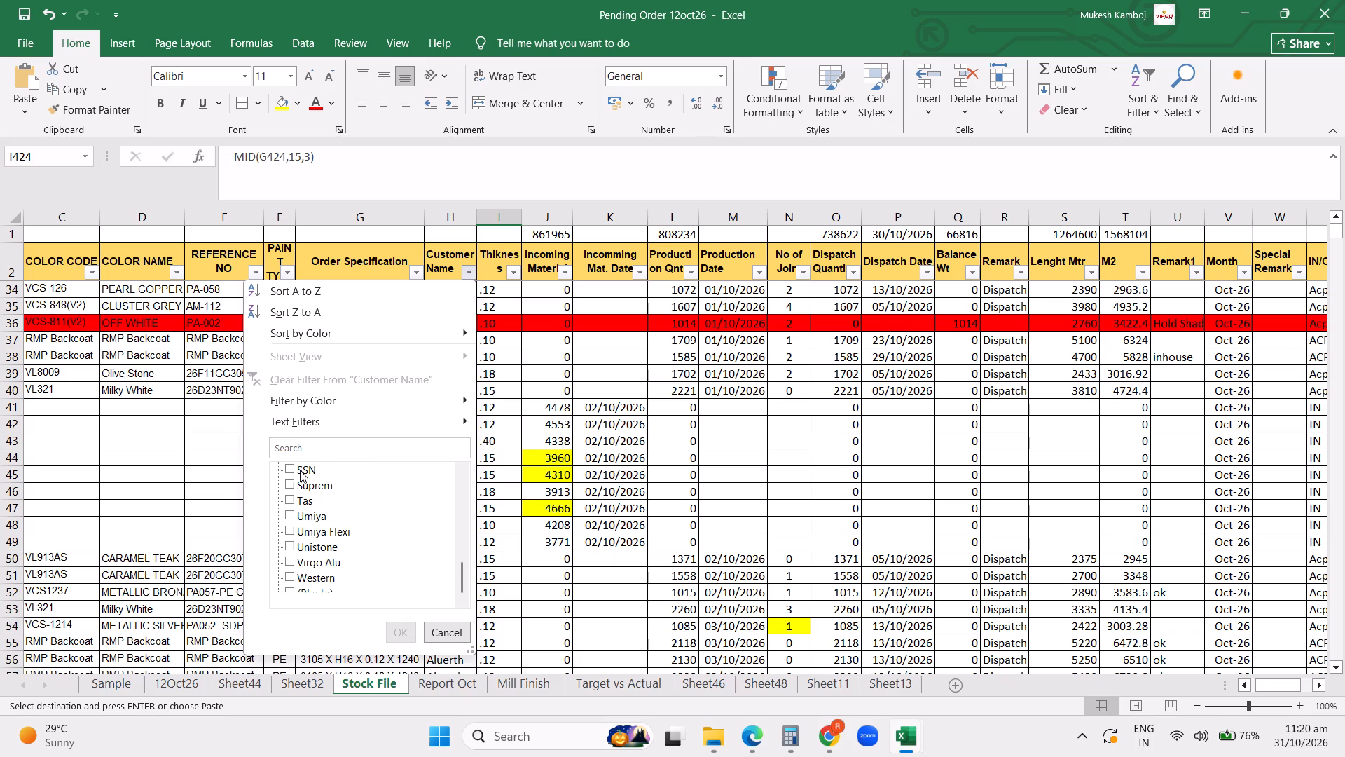
pyautogui.moveTo(460, 577); pyautogui.dragTo(463, 462)
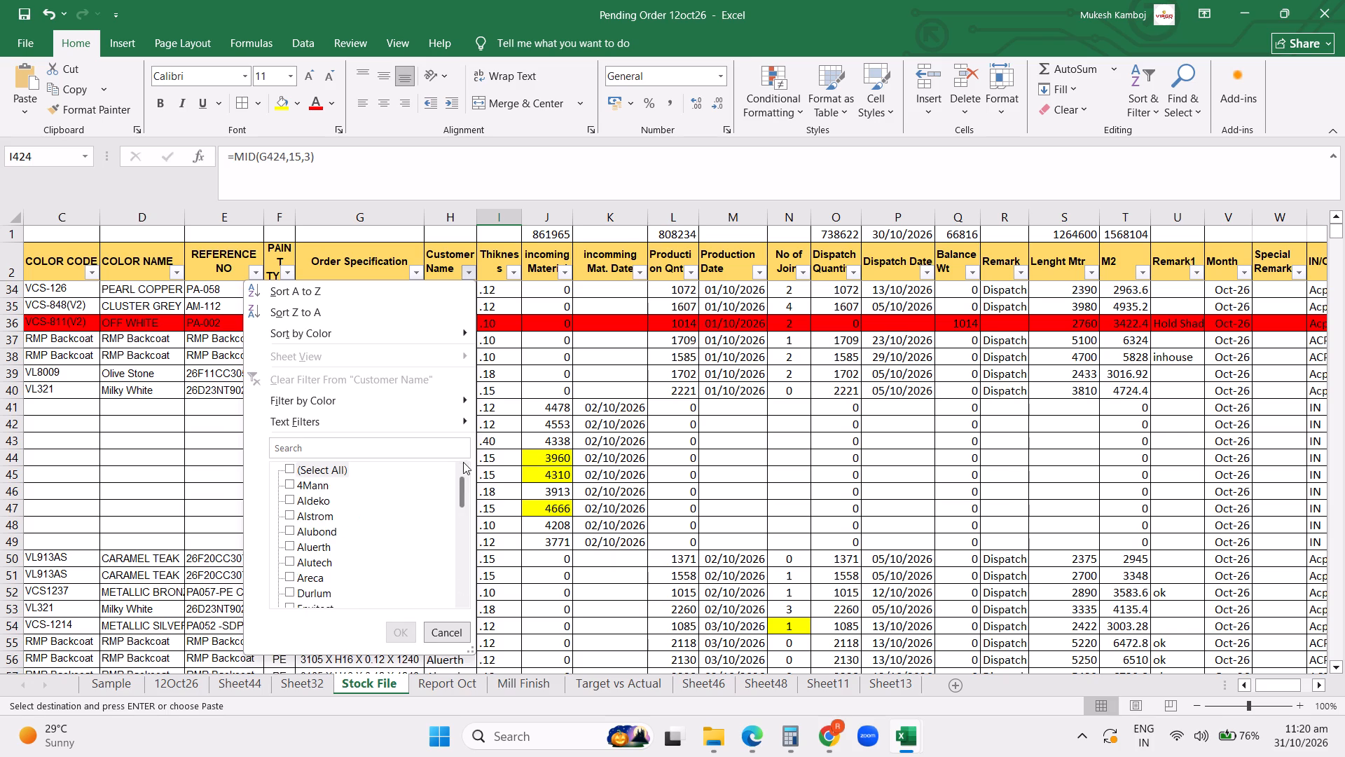
pyautogui.moveTo(463, 462); pyautogui.dragTo(453, 616)
pyautogui.moveTo(462, 584); pyautogui.dragTo(468, 500)
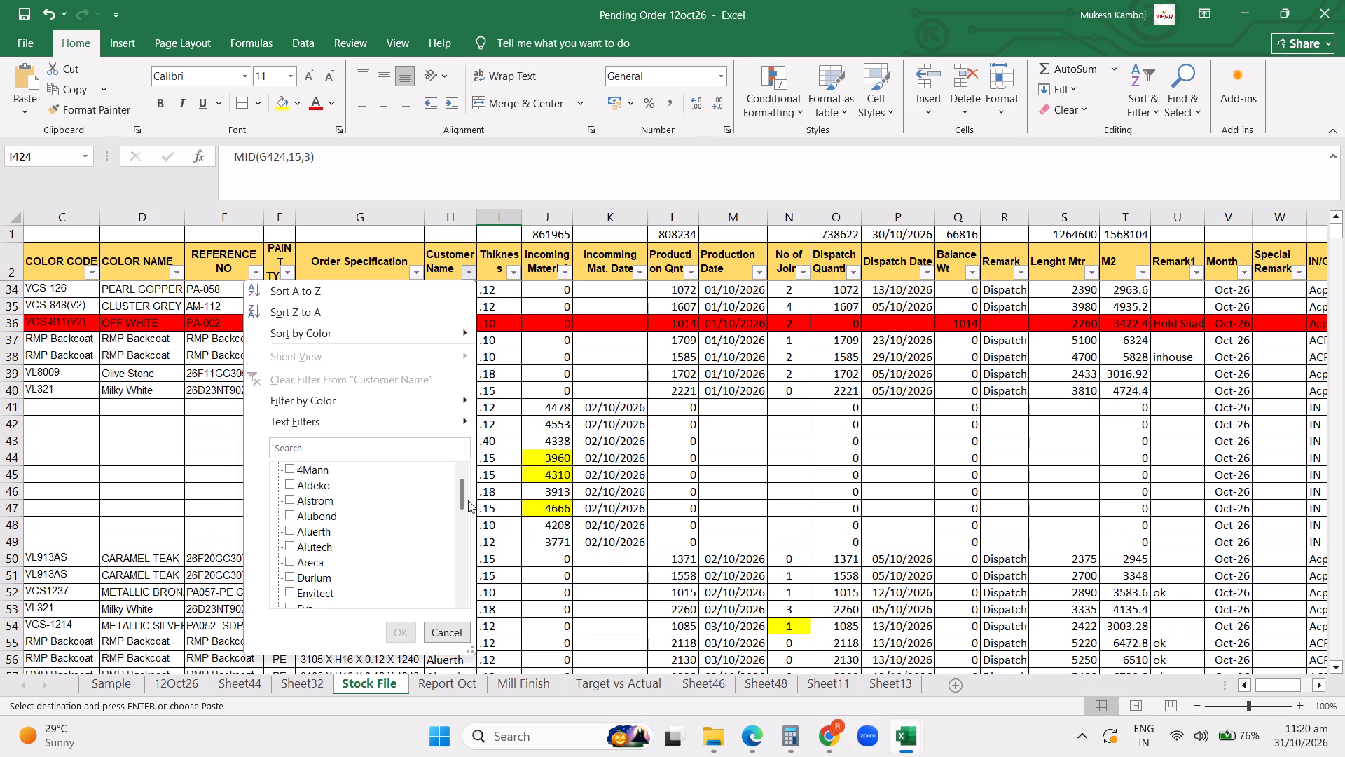
pyautogui.moveTo(468, 500); pyautogui.dragTo(468, 585)
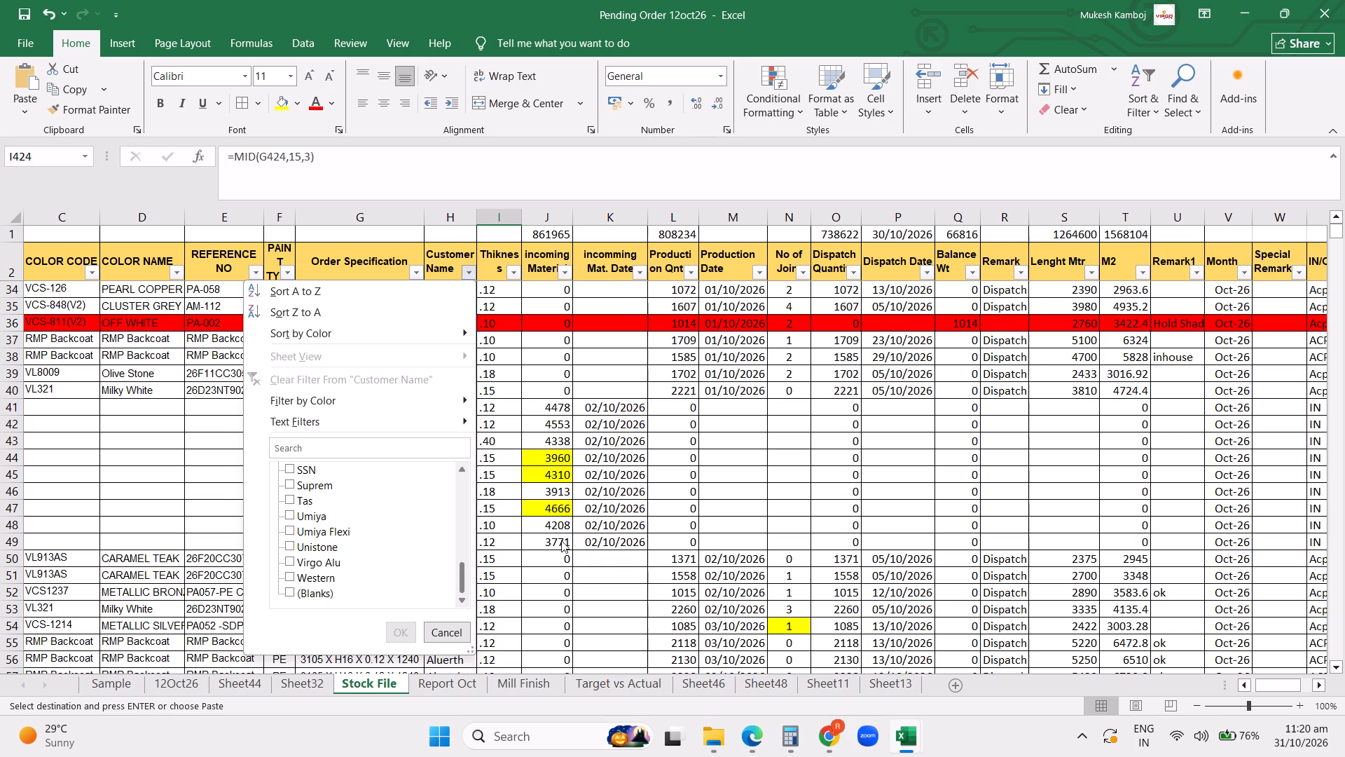
pyautogui.moveTo(464, 573); pyautogui.dragTo(469, 481)
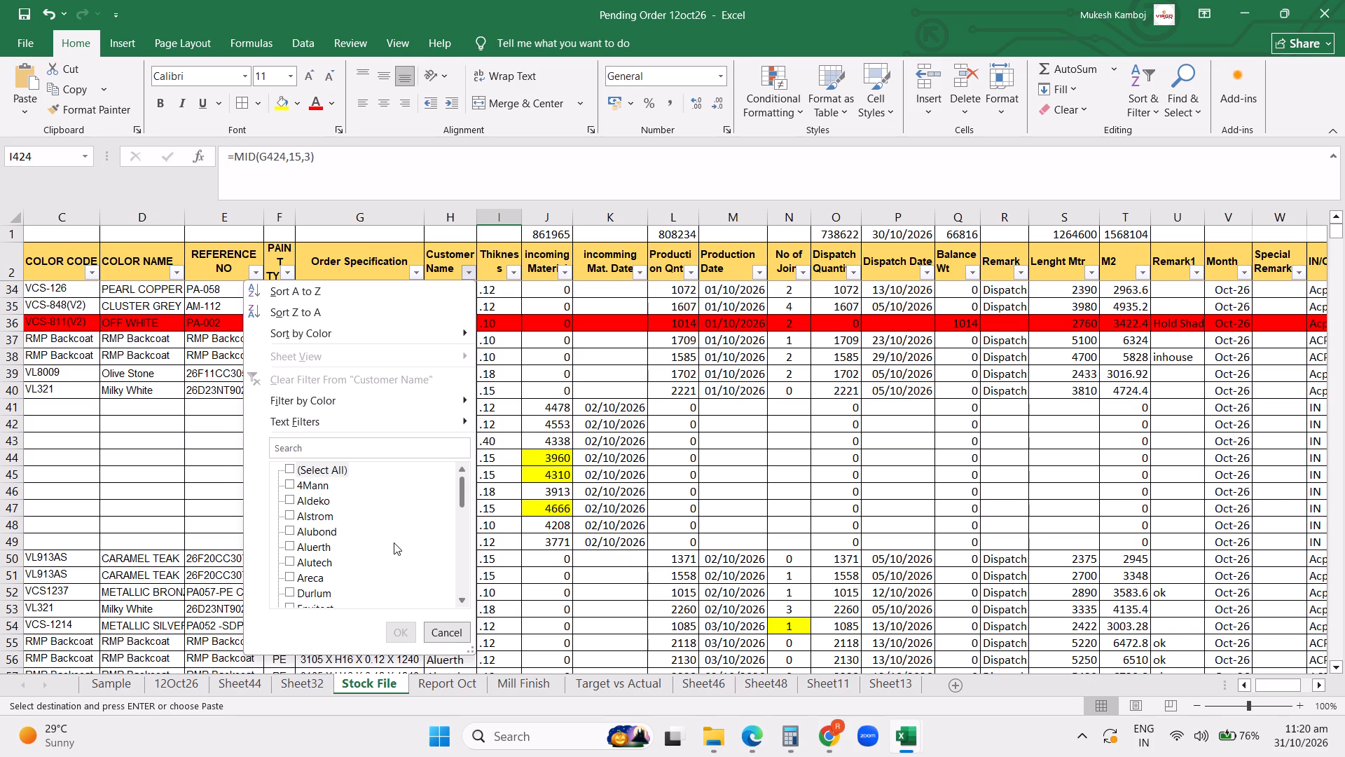
pyautogui.click(586, 498)
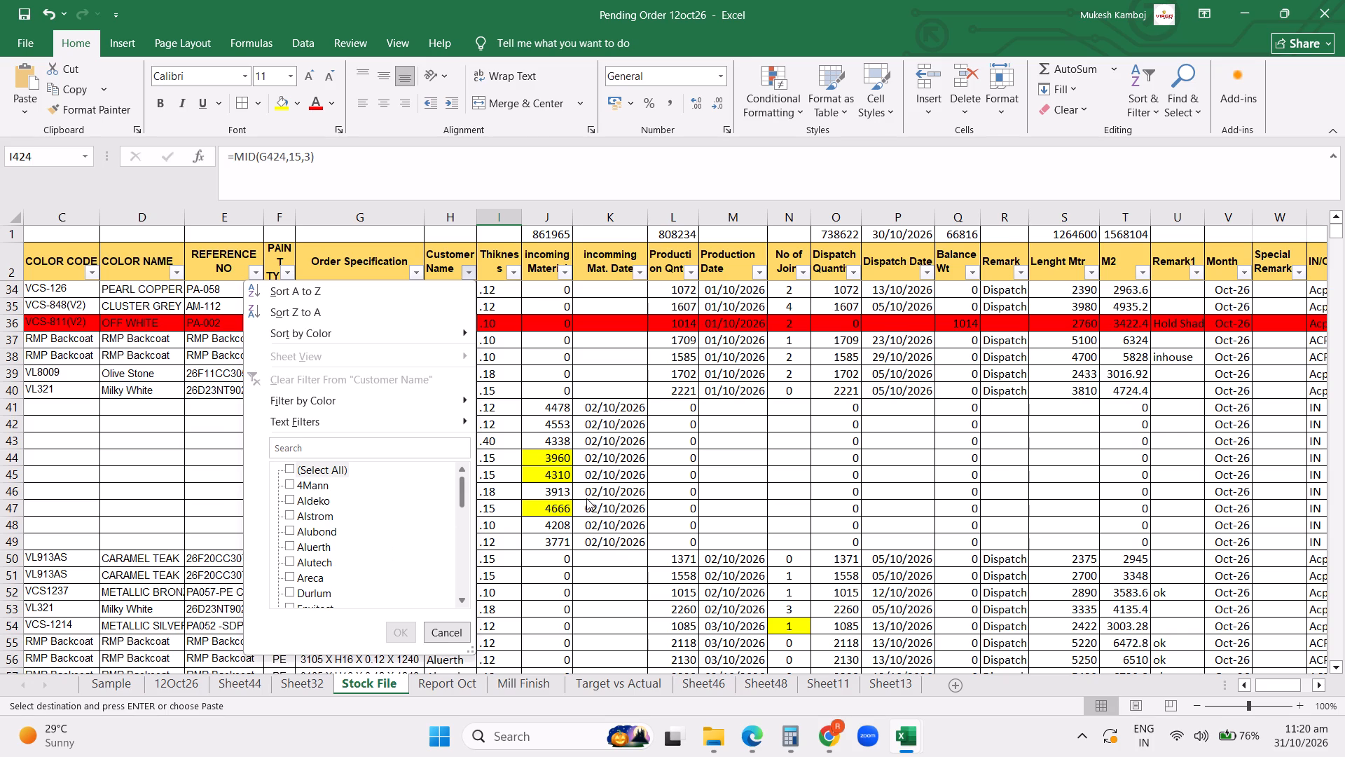
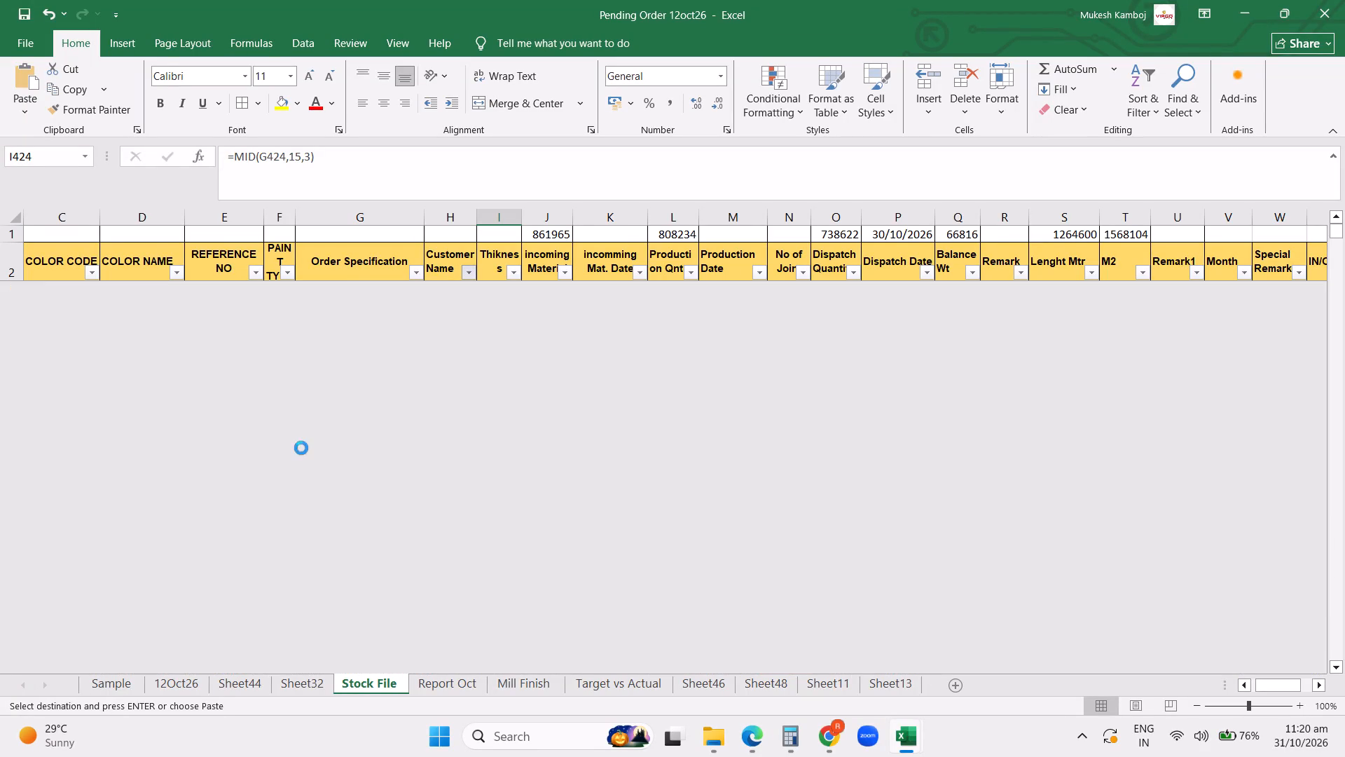
# Filter the Stock File's Customer Name column to show only Virgo Alu.
pyautogui.scroll(10, 315, 450)
pyautogui.click(466, 269)
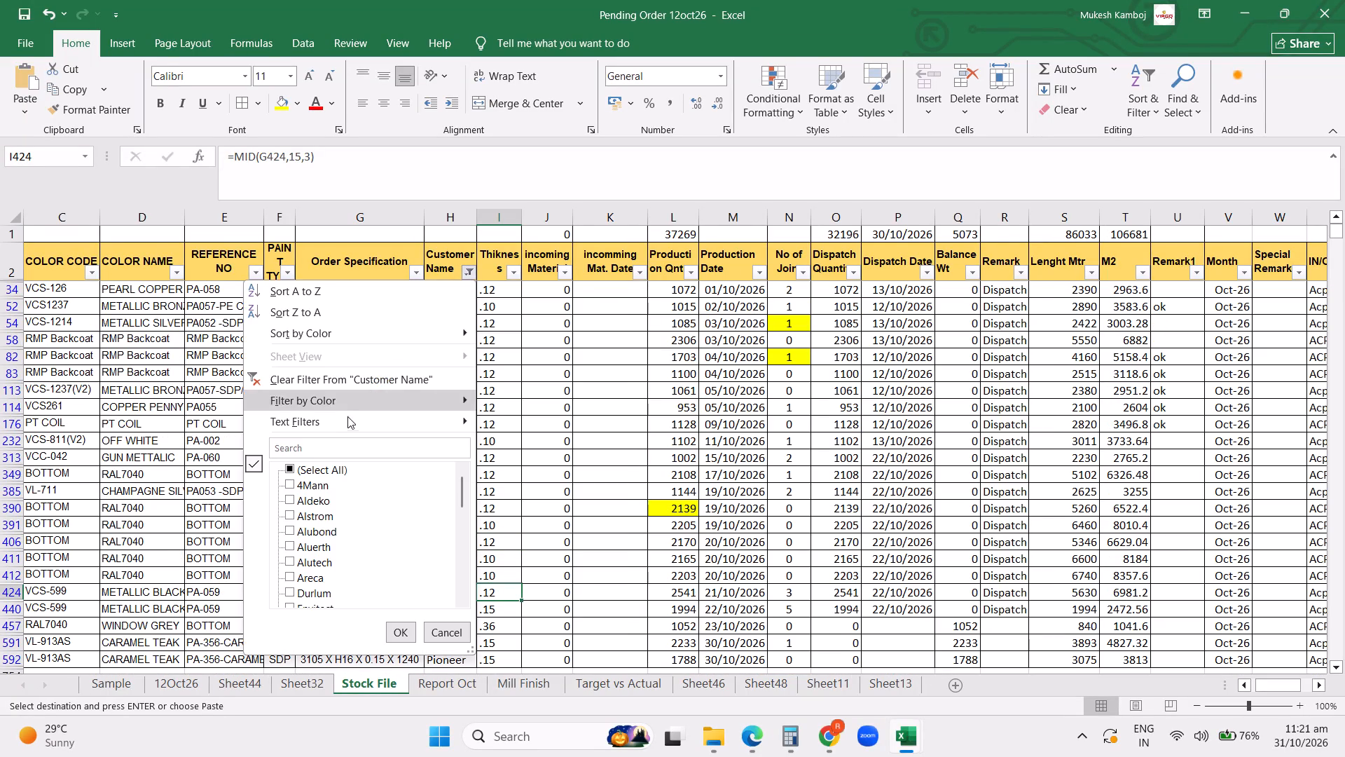
pyautogui.click(341, 379)
pyautogui.click(470, 273)
pyautogui.click(299, 468)
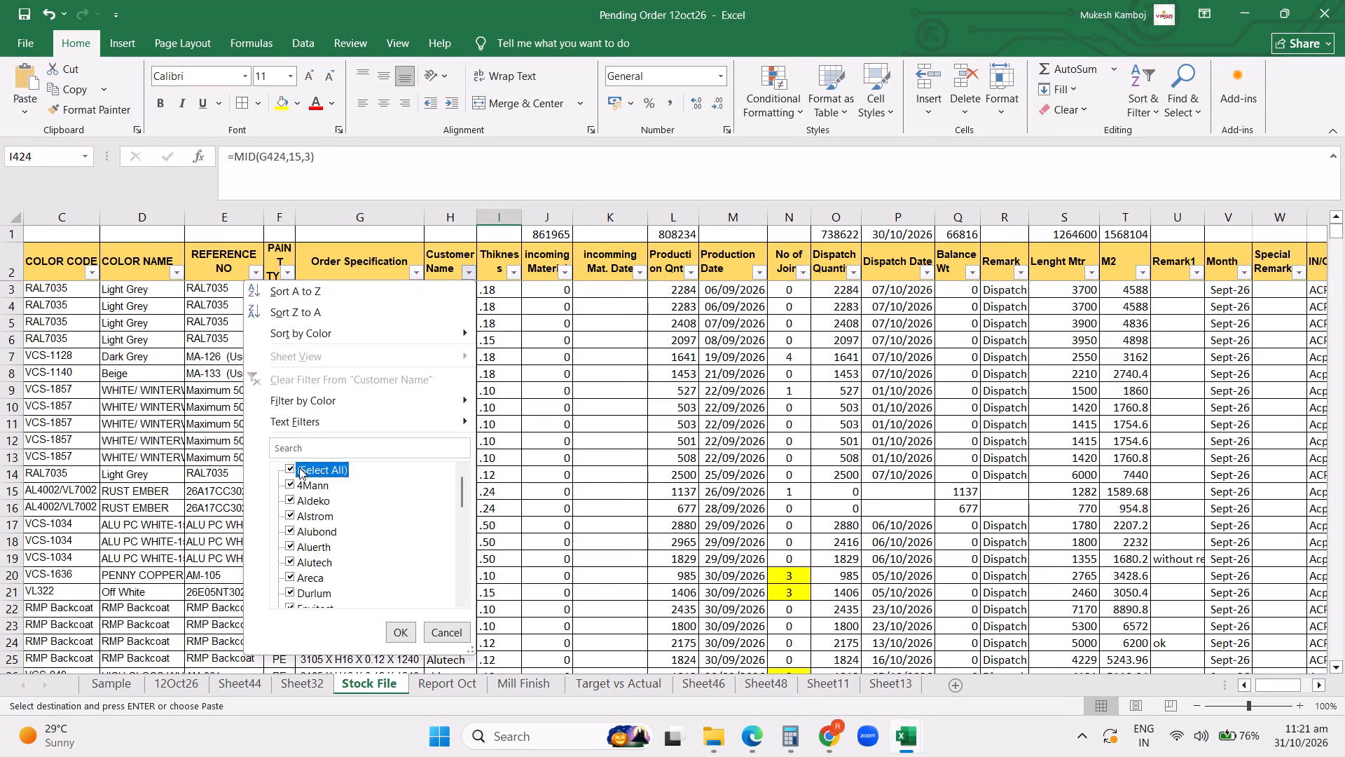
pyautogui.scroll(-20, 337, 587)
pyautogui.scroll(-20, 337, 587)
pyautogui.scroll(-5, 337, 587)
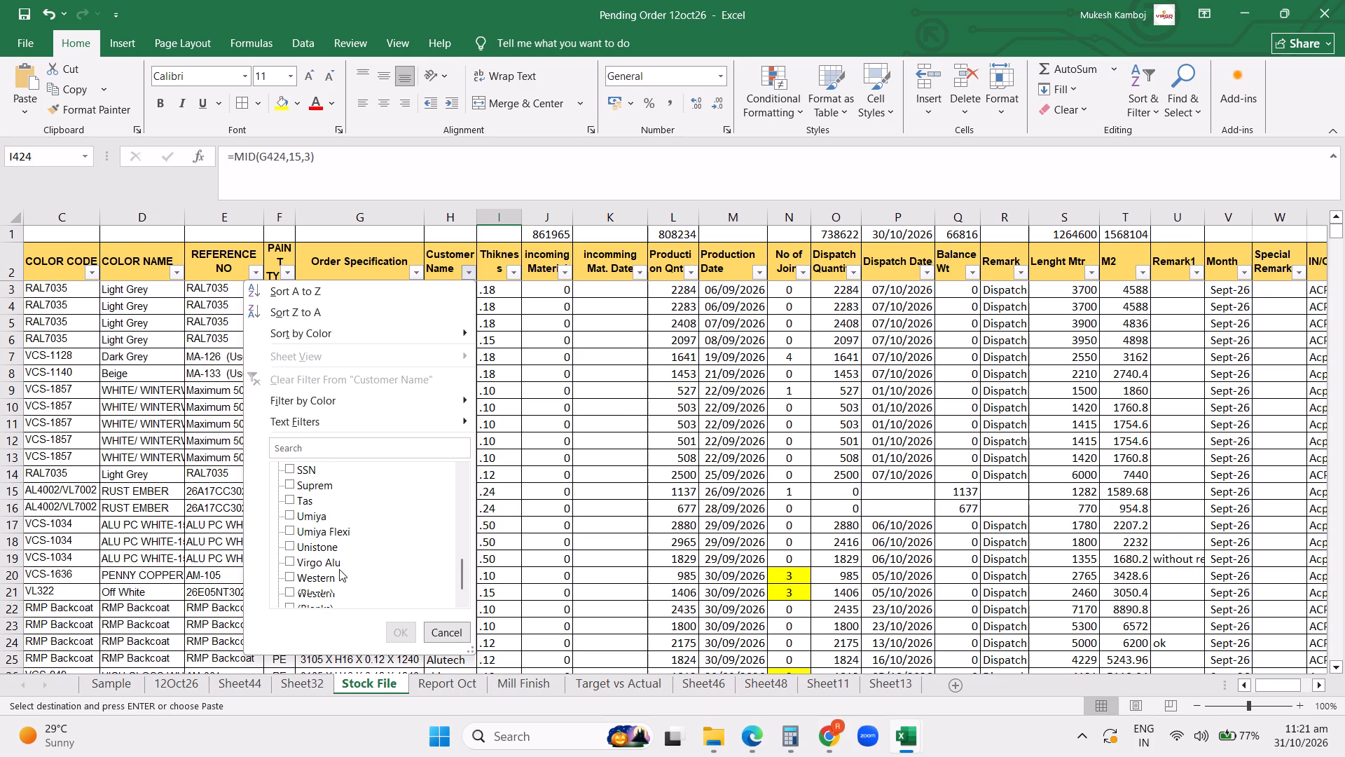
pyautogui.click(318, 561)
pyautogui.click(401, 635)
# Filter the Dispatch Quantity column to 0 so only Virgo Alu's undispatched coils are listed.
pyautogui.scroll(13, 624, 504)
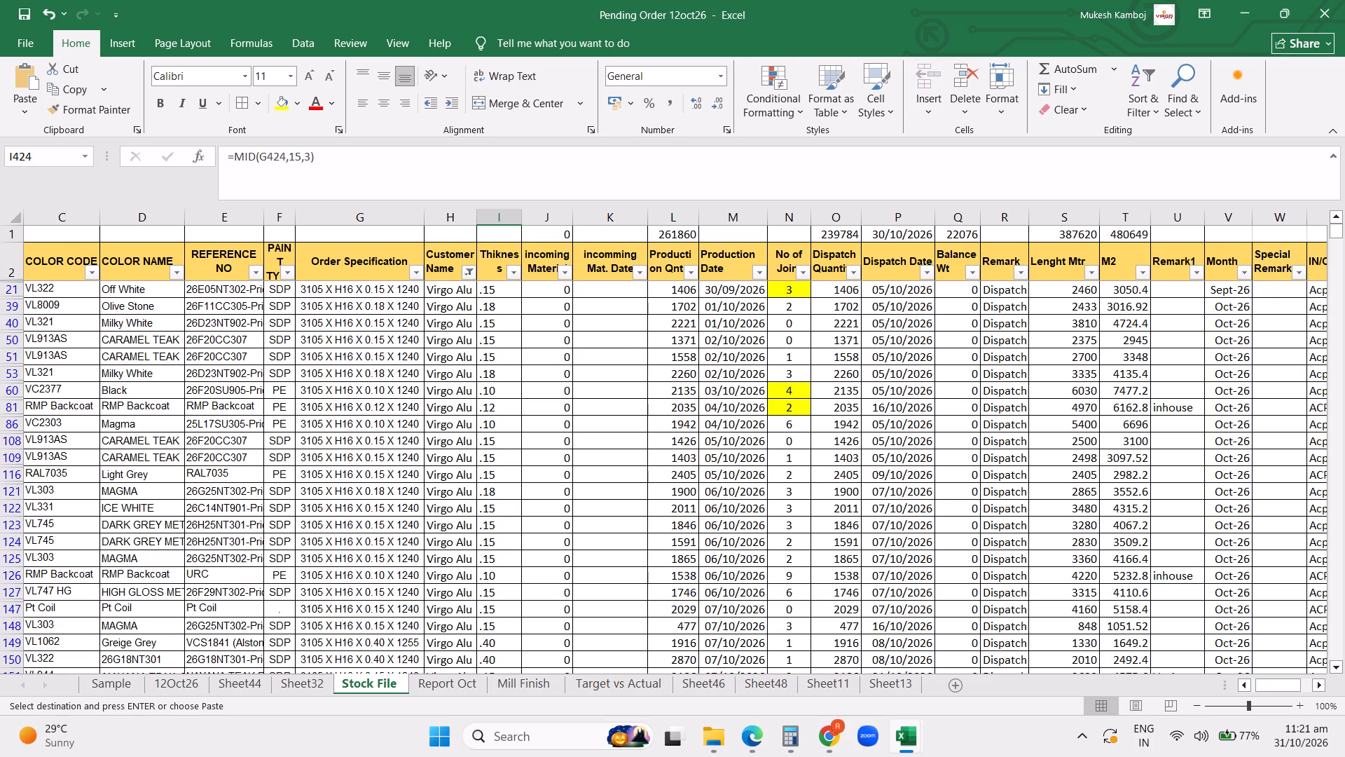
pyautogui.click(856, 273)
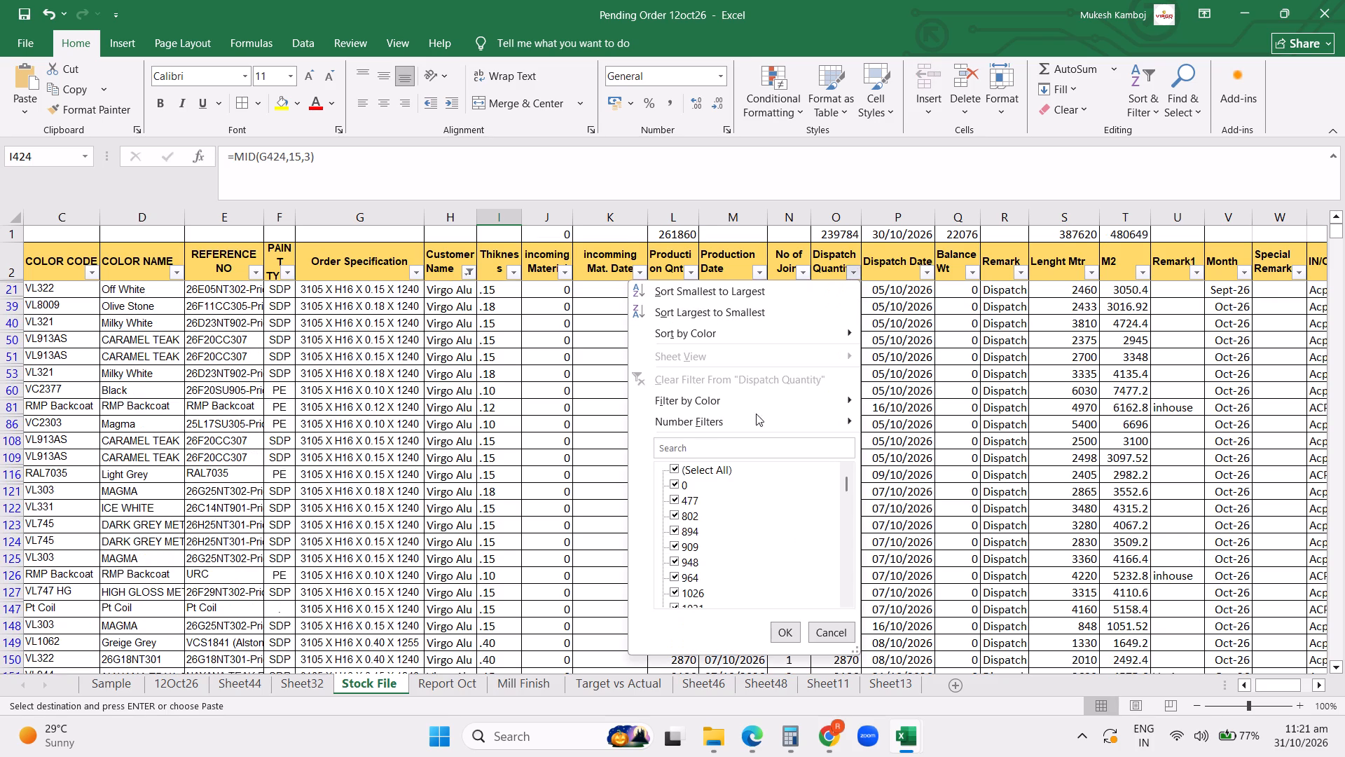
pyautogui.click(679, 471)
pyautogui.click(672, 483)
pyautogui.click(781, 634)
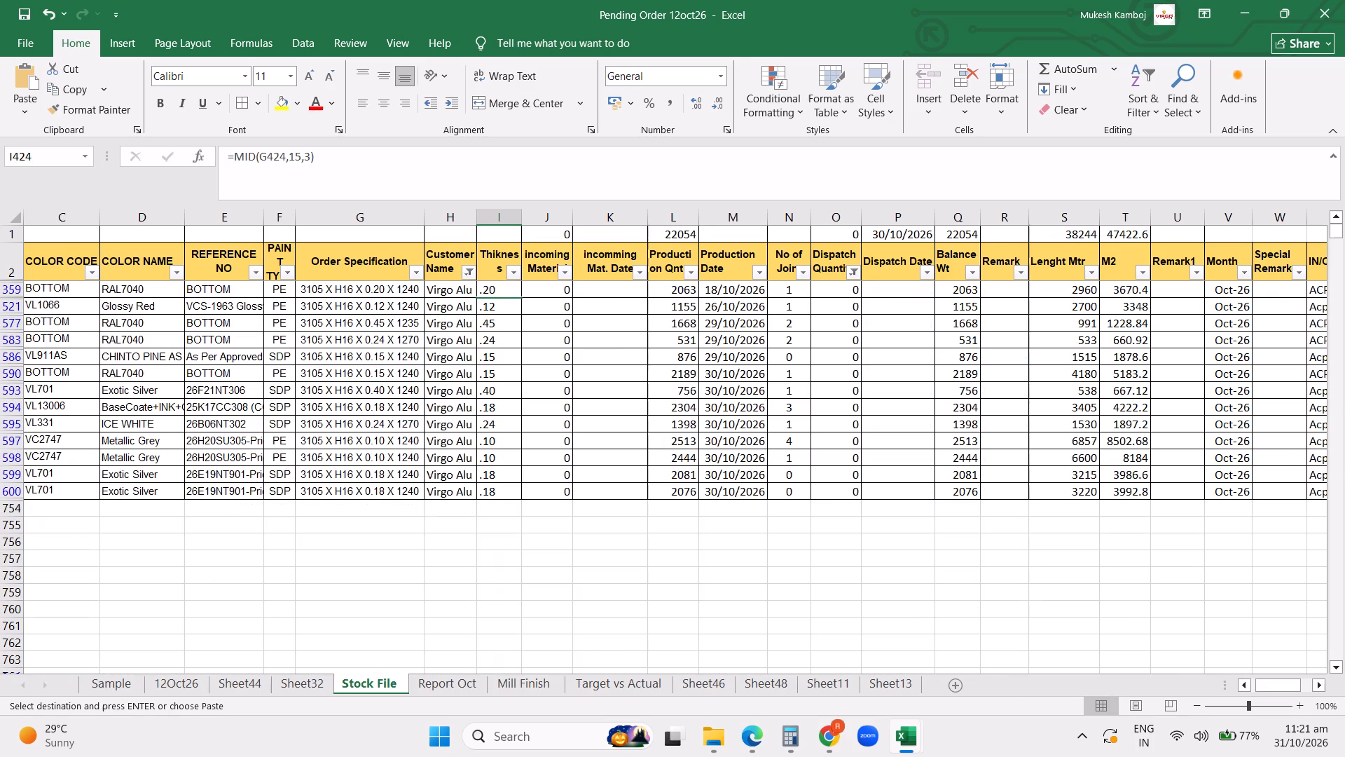
pyautogui.scroll(16, 638, 496)
# Copy the filtered Virgo Alu rows with their headings, from Sr No. through Production Qnt, into a new sheet.
pyautogui.click(429, 420)
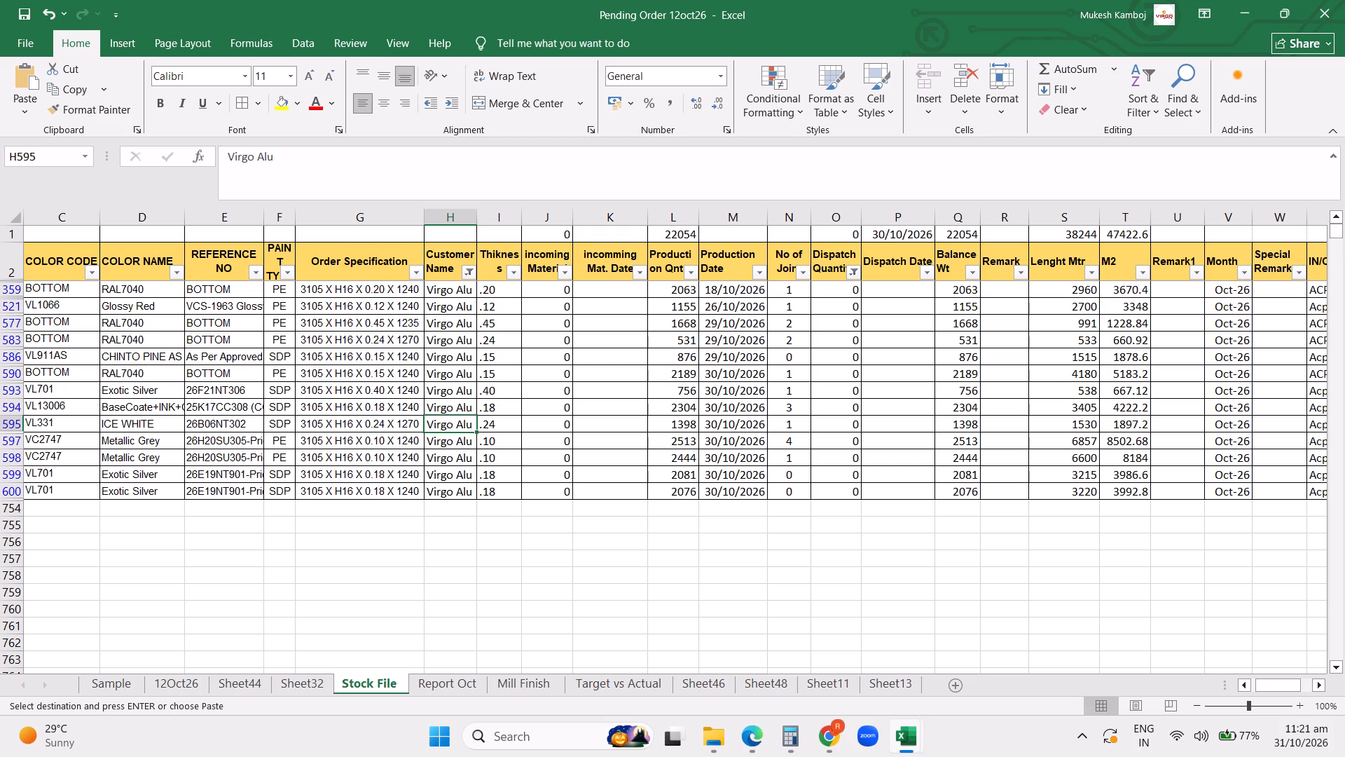
pyautogui.press('Left')
pyautogui.press('Left')
pyautogui.press('Left')
pyautogui.press('Left')
pyautogui.press('Left')
pyautogui.press('Left')
pyautogui.press('Left')
pyautogui.press('Left')
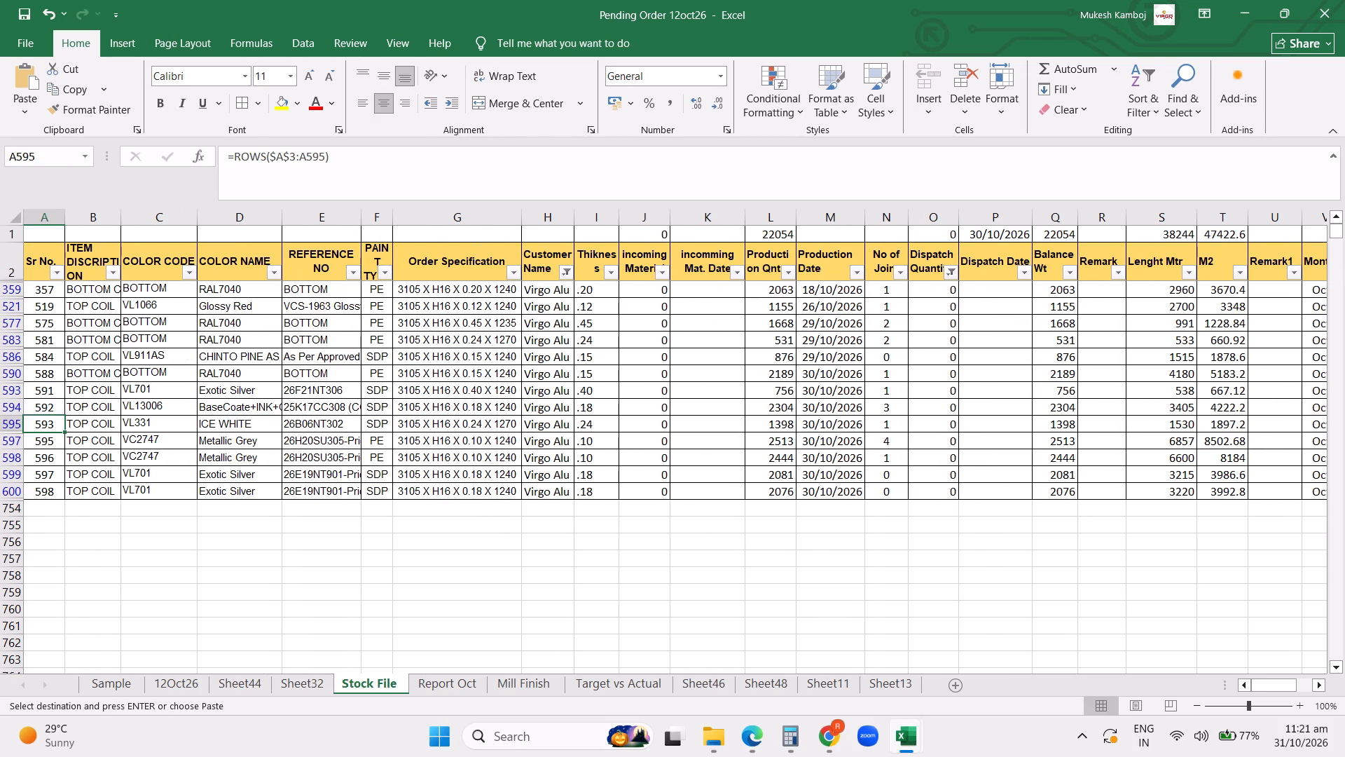
pyautogui.moveTo(36, 232); pyautogui.dragTo(813, 289)
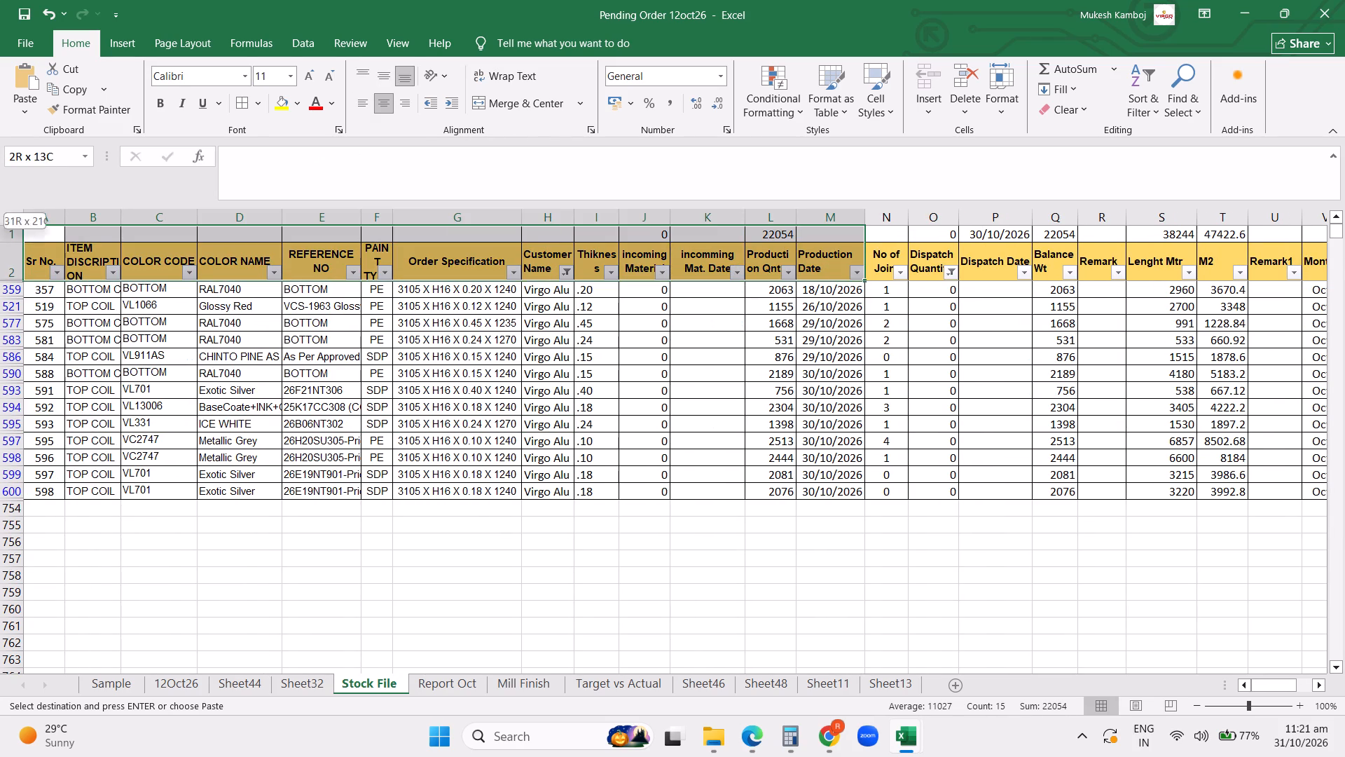
pyautogui.moveTo(813, 289); pyautogui.dragTo(762, 493)
pyautogui.hotkey('ctrl', 'c')
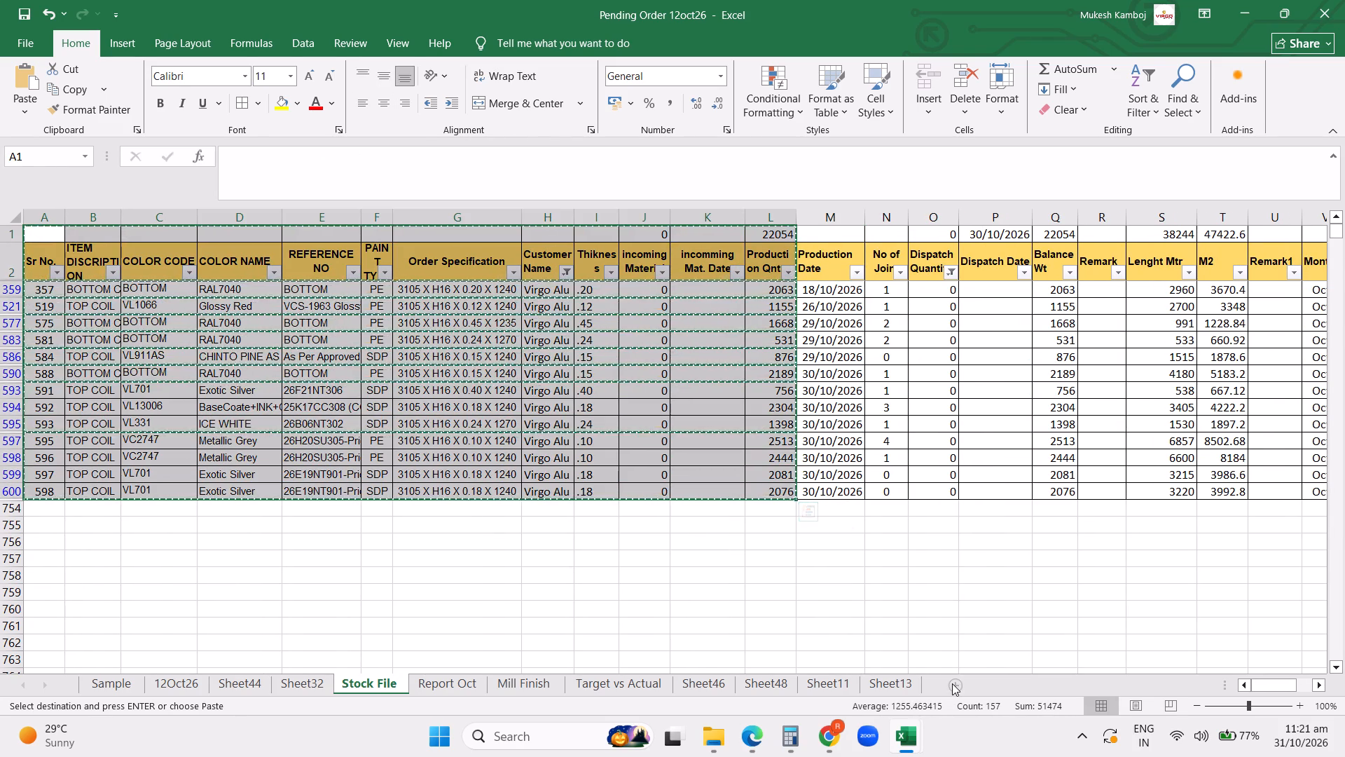
pyautogui.click(952, 683)
pyautogui.hotkey('ctrl', 'v')
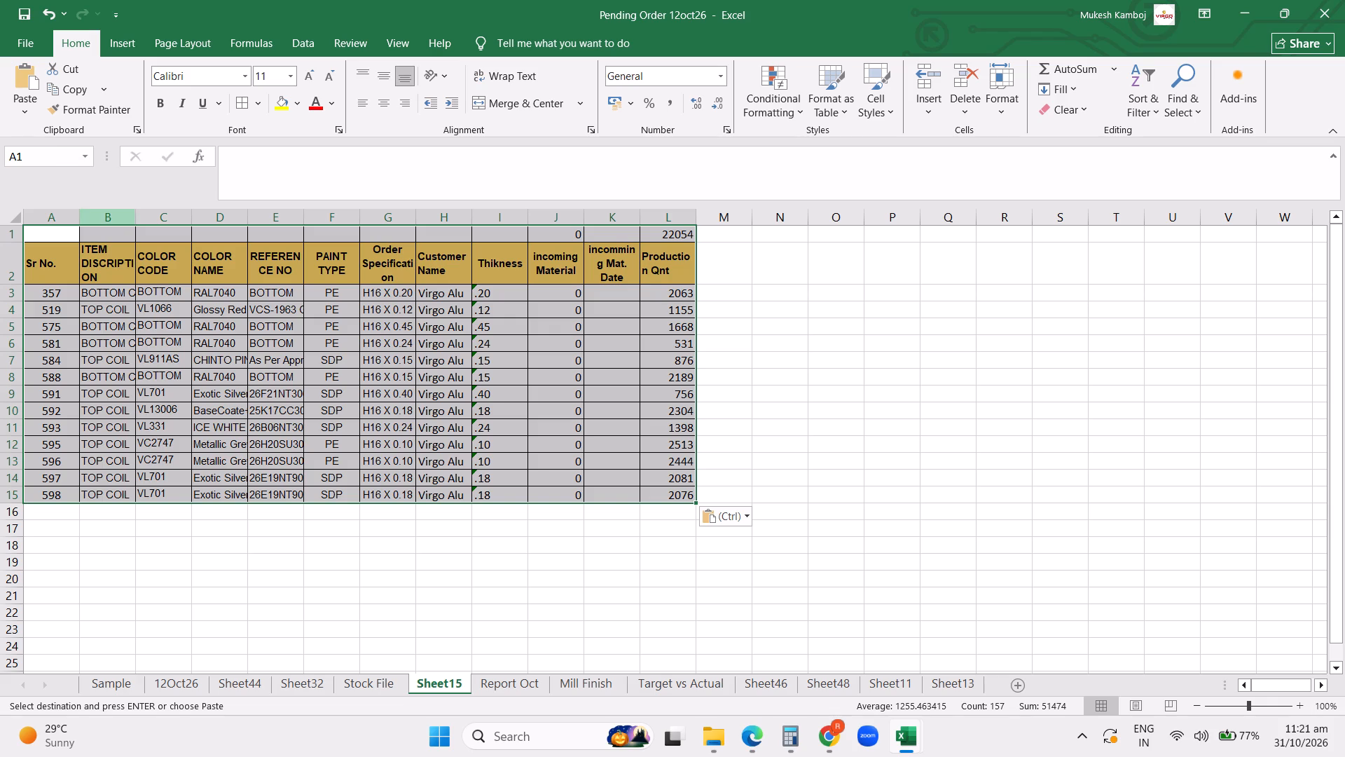
# Auto-fit all column widths of the copied table to their contents.
pyautogui.click(17, 215)
pyautogui.doubleClick(80, 218)
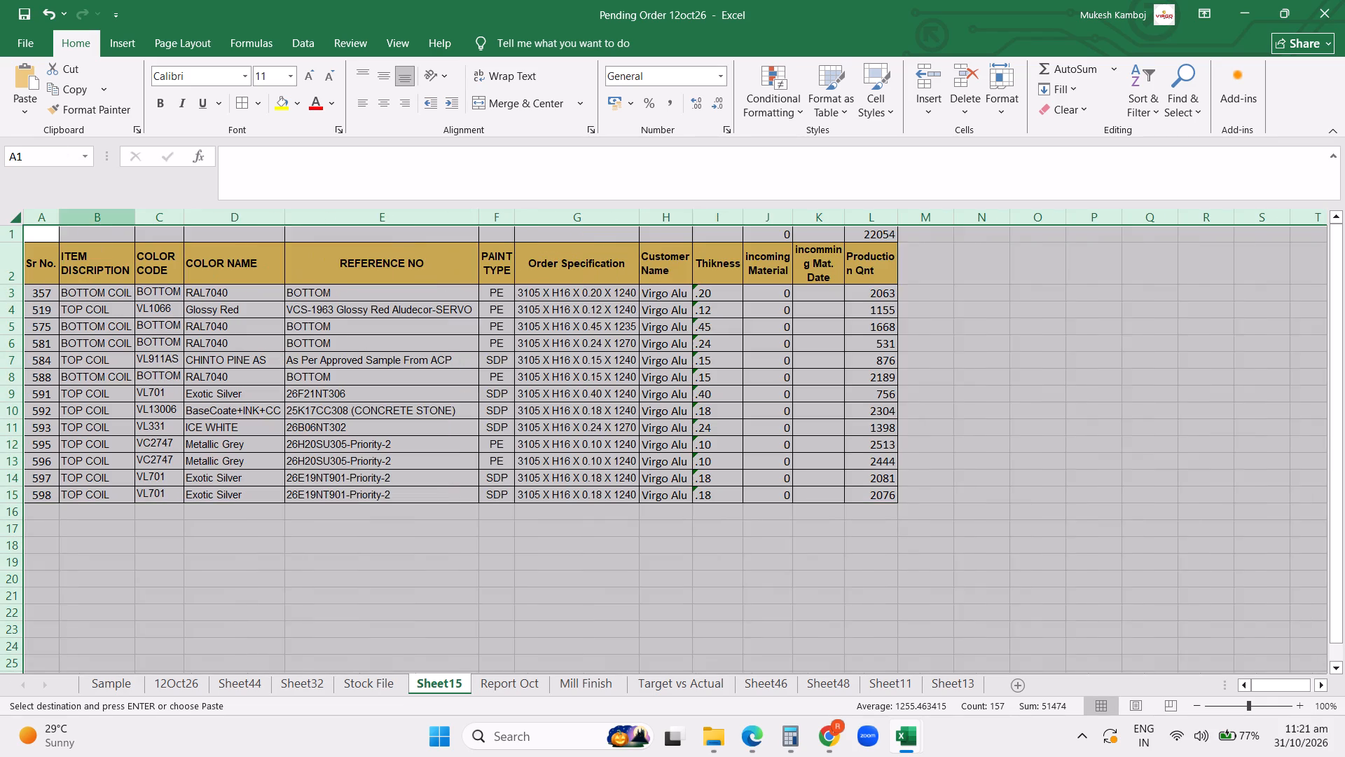
pyautogui.click(577, 432)
# Delete the Thikness, incoming Material and incomming Mat. Date columns from the copied table.
pyautogui.doubleClick(717, 211)
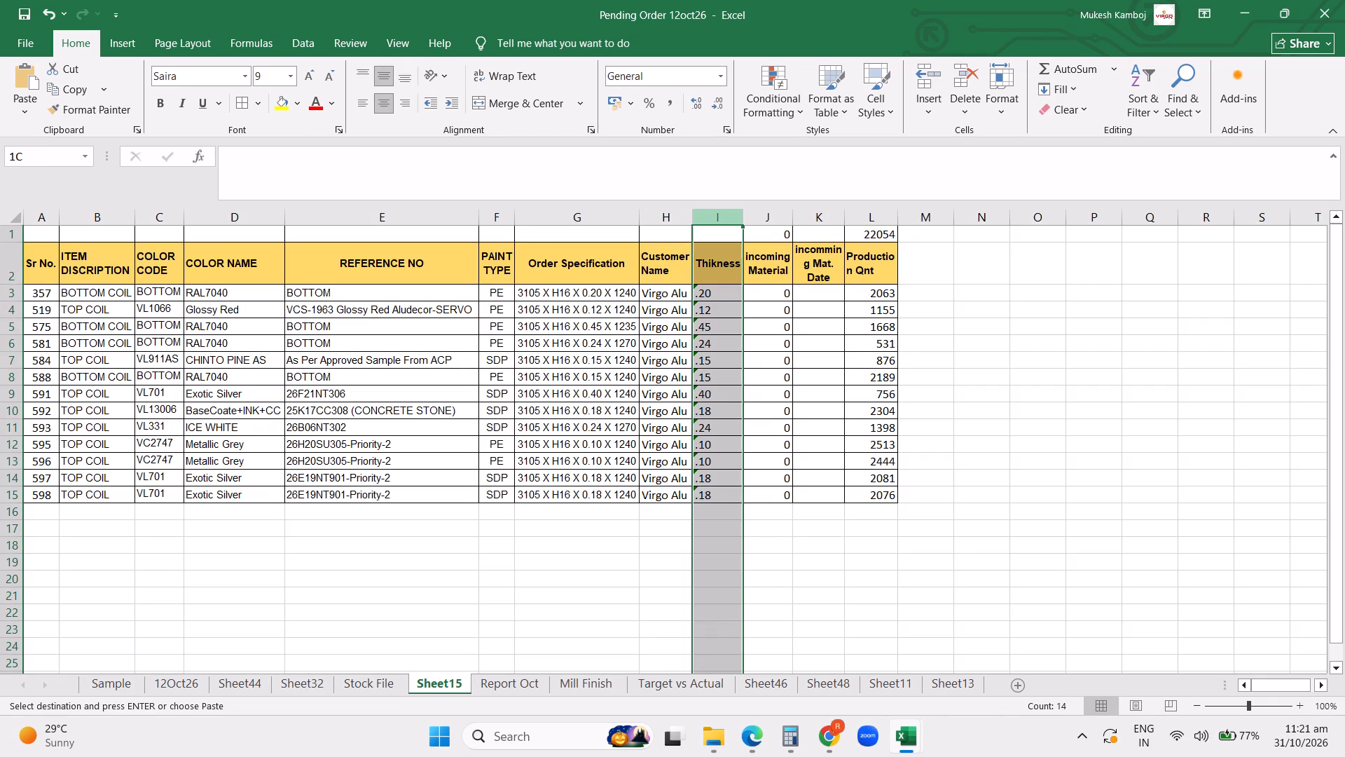
pyautogui.hotkey('ctrl', '-')
pyautogui.hotkey('ctrl', '-')
pyautogui.hotkey('ctrl', '-')
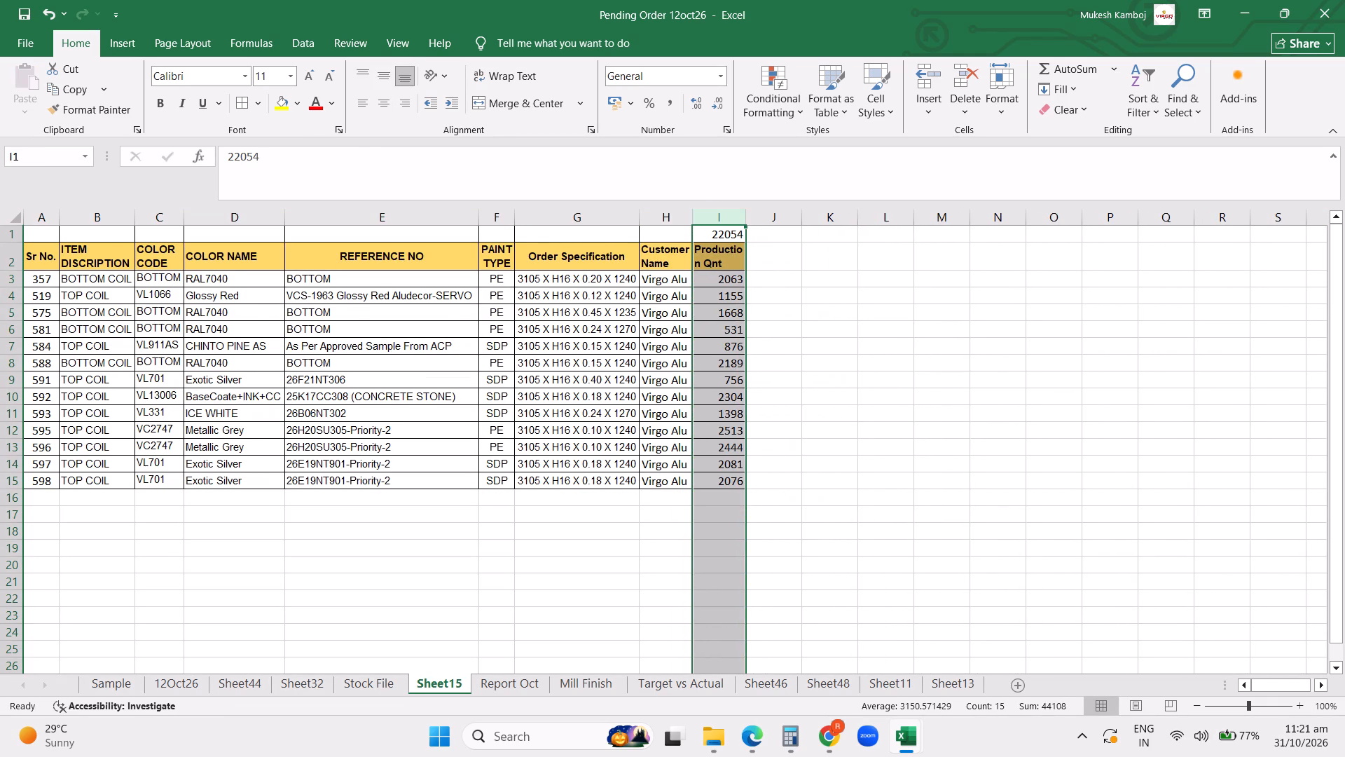
# Delete the first data row, the 0.20 mm RAL7040 bottom coil with Sr No. 357.
pyautogui.click(29, 280)
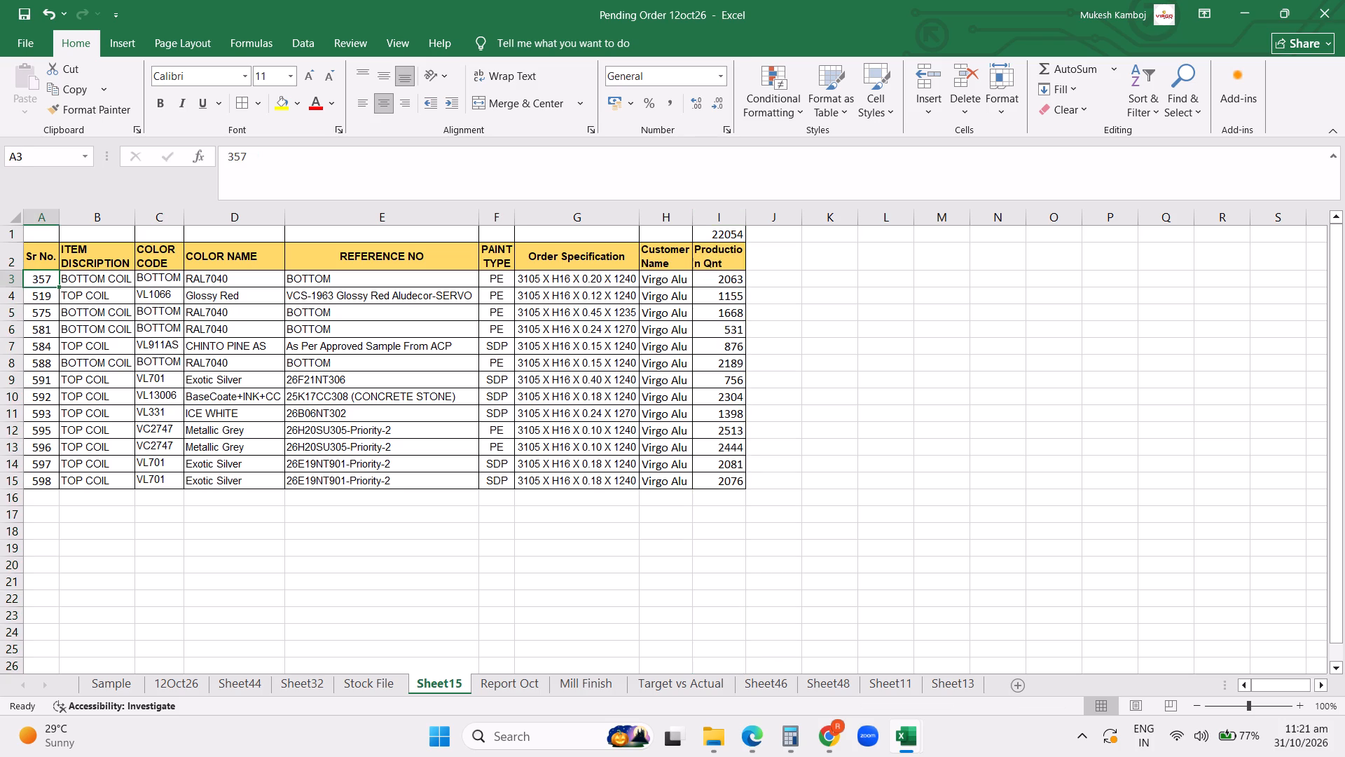
pyautogui.click(6, 281)
pyautogui.hotkey('ctrl', '-')
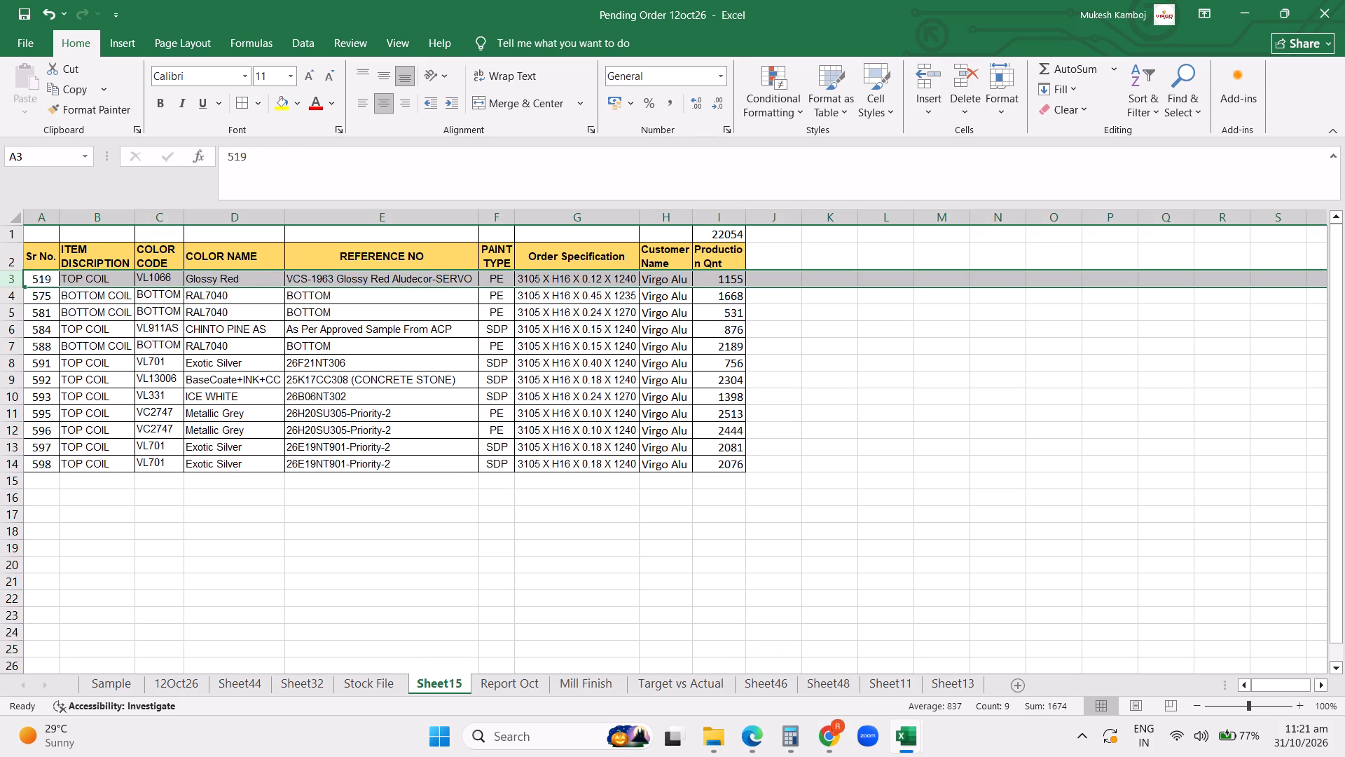
pyautogui.click(452, 367)
# Renumber the Sr No. column as a series from 1 to 12, starting in A3.
pyautogui.click(43, 279)
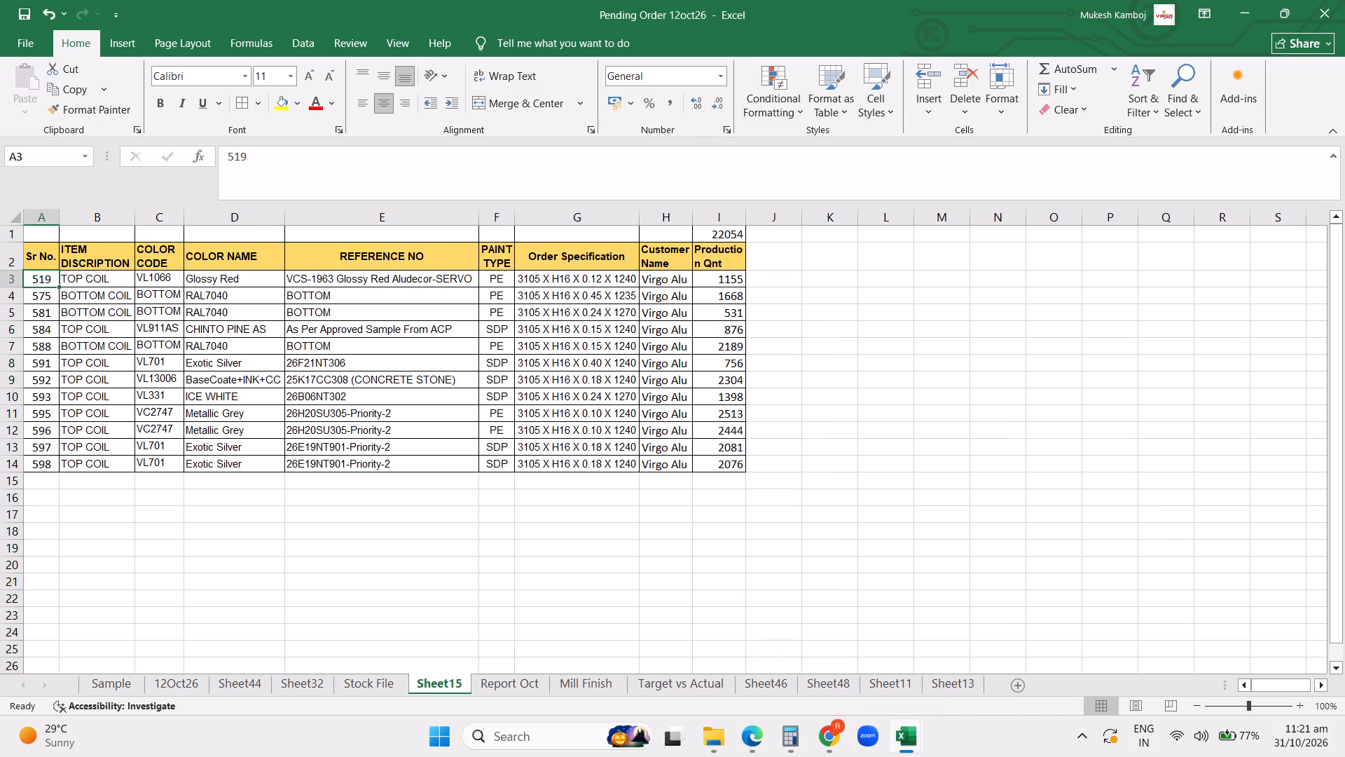
pyautogui.moveTo(259, 158); pyautogui.dragTo(186, 151)
pyautogui.press('1')
pyautogui.press('Return')
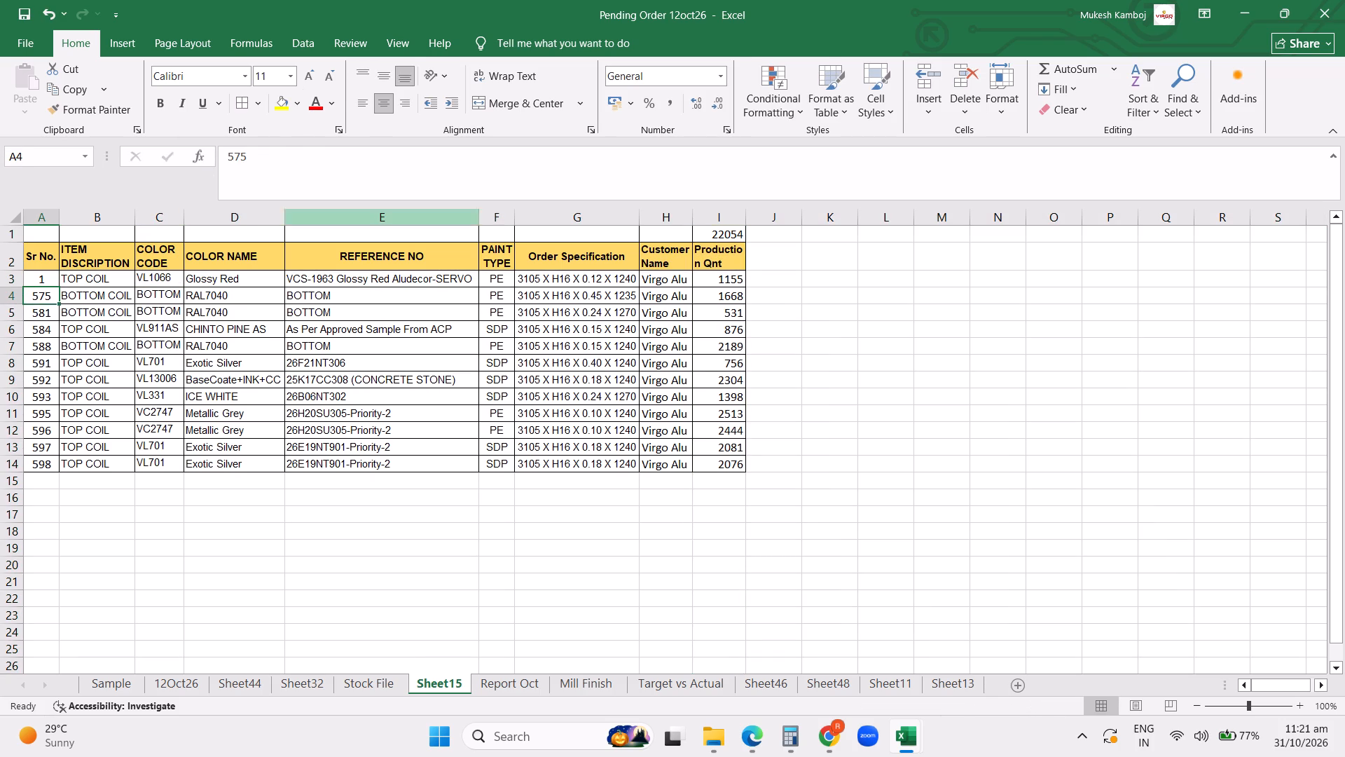
pyautogui.click(49, 278)
pyautogui.moveTo(59, 284); pyautogui.dragTo(31, 453)
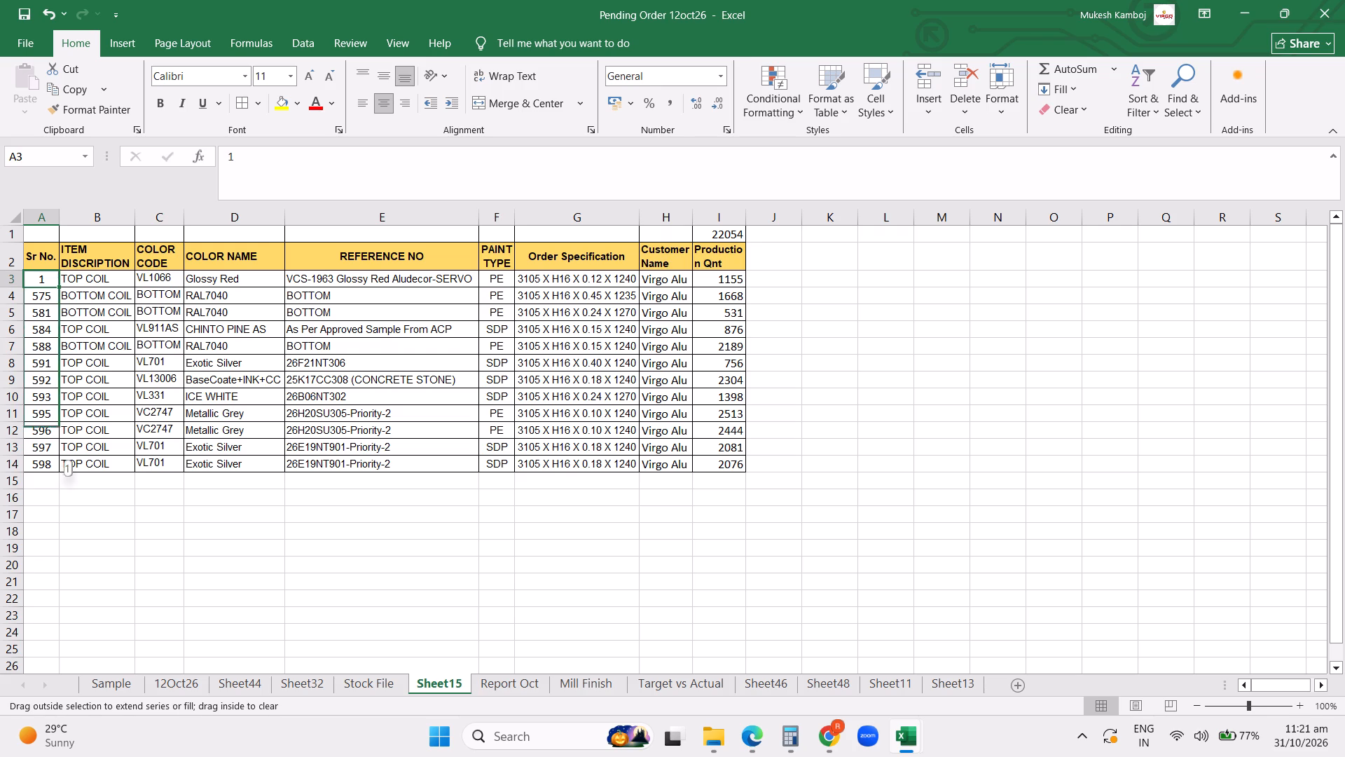
pyautogui.moveTo(31, 453); pyautogui.dragTo(30, 469)
pyautogui.click(343, 530)
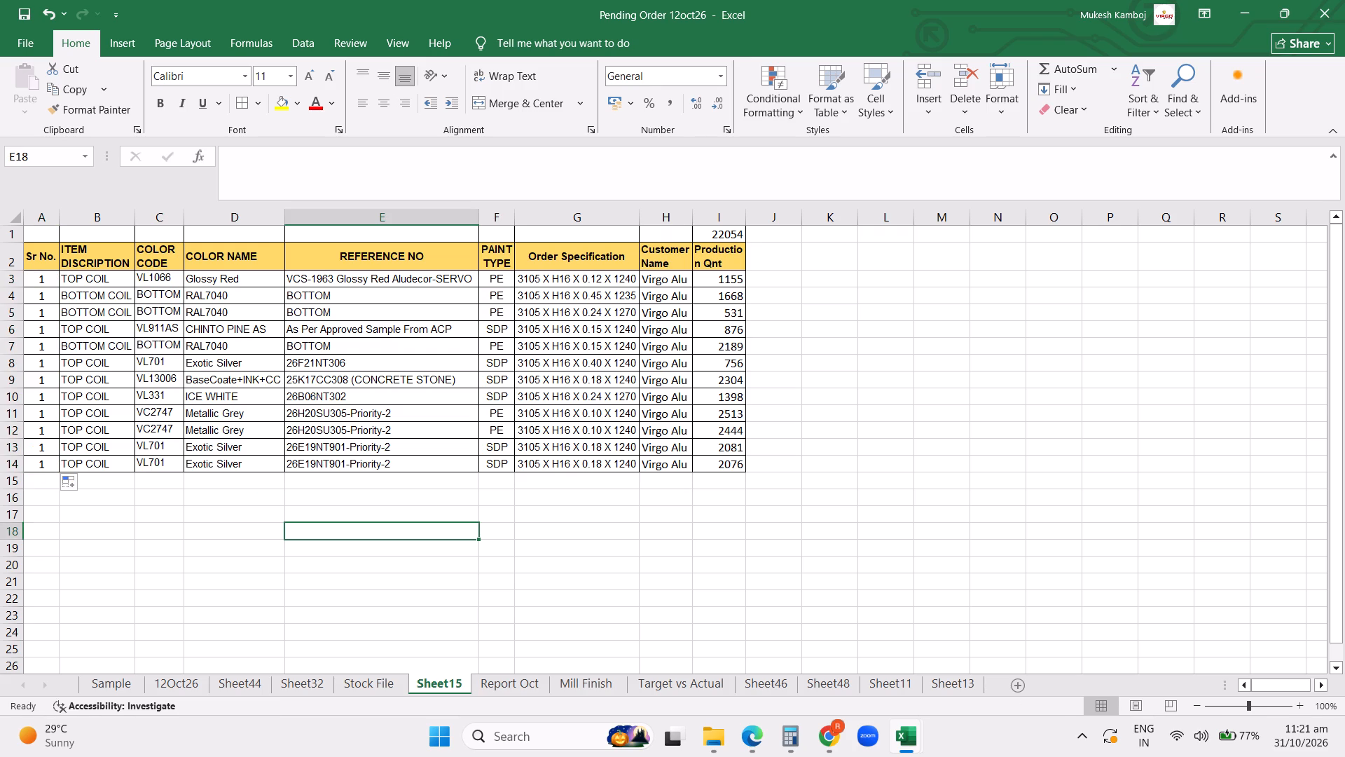
pyautogui.click(65, 482)
pyautogui.click(98, 526)
pyautogui.click(684, 571)
pyautogui.click(879, 499)
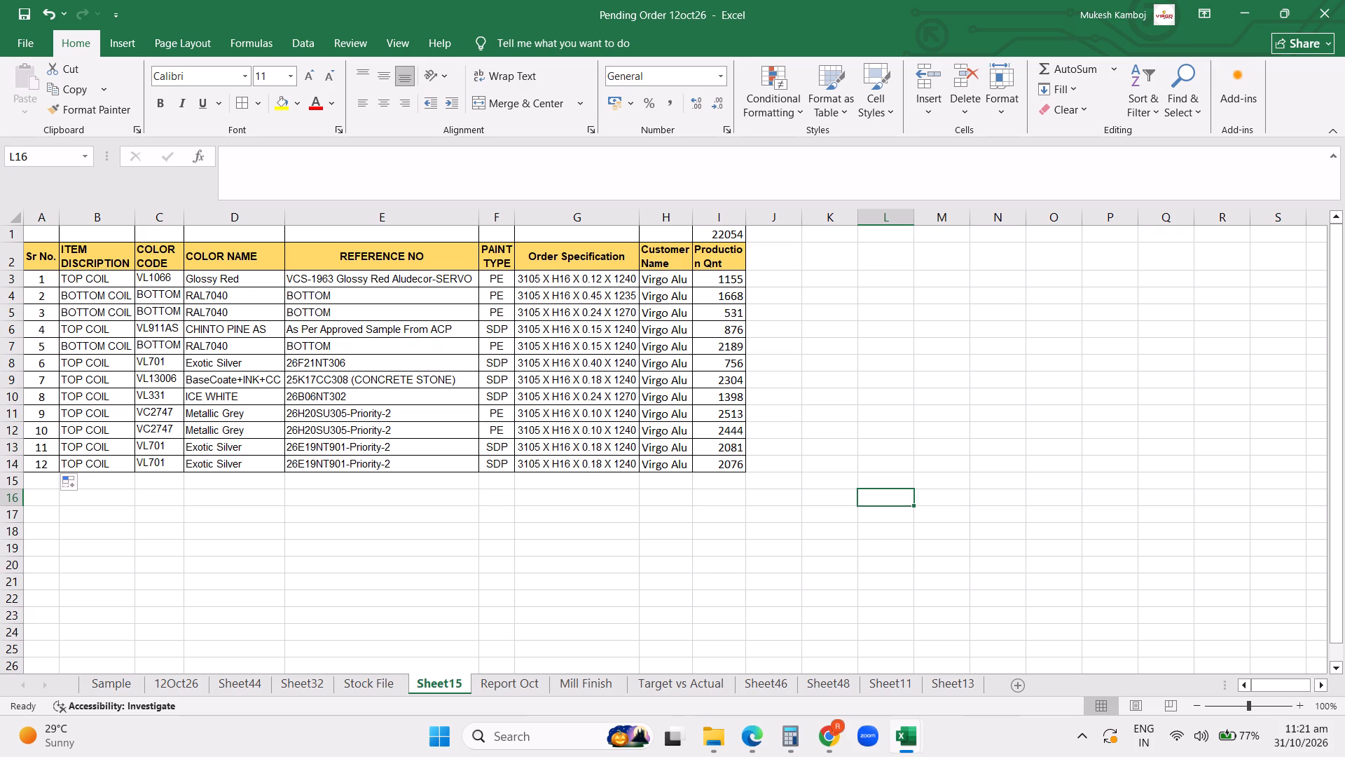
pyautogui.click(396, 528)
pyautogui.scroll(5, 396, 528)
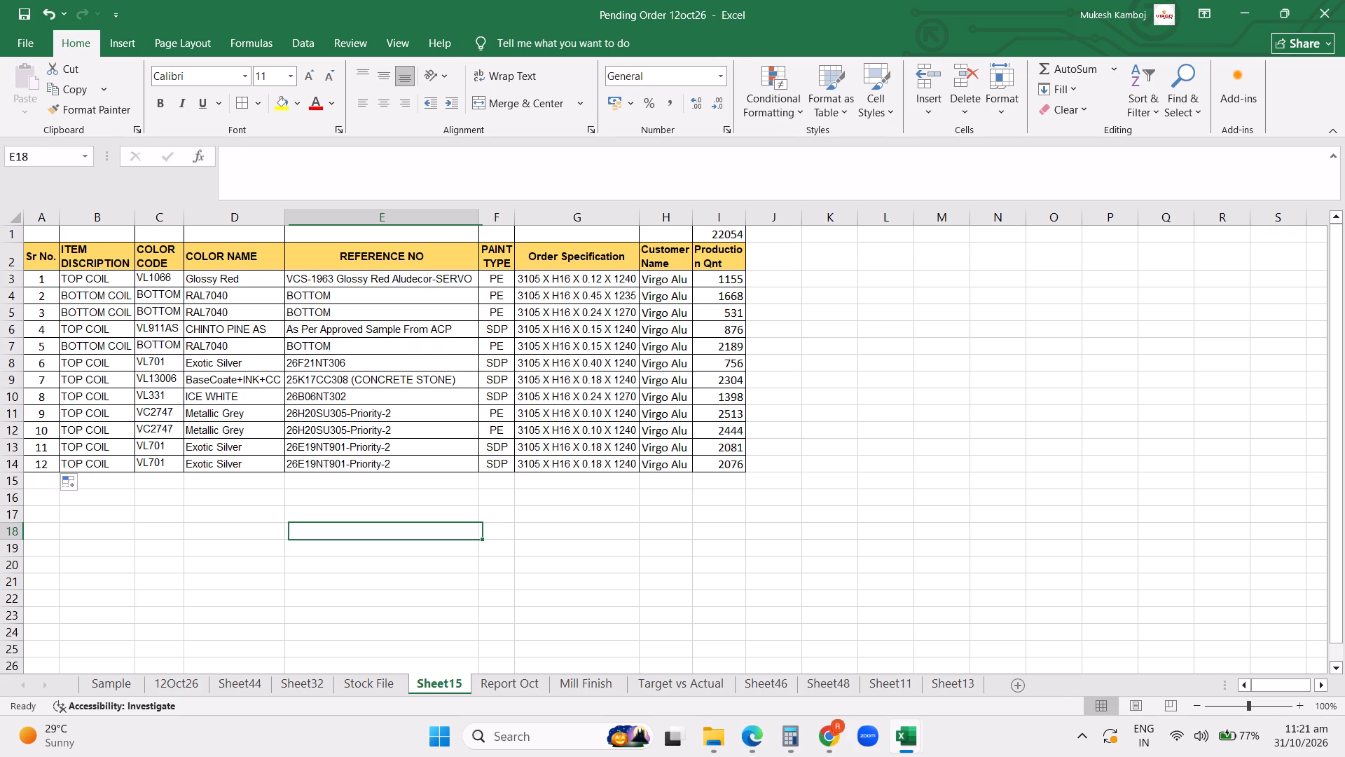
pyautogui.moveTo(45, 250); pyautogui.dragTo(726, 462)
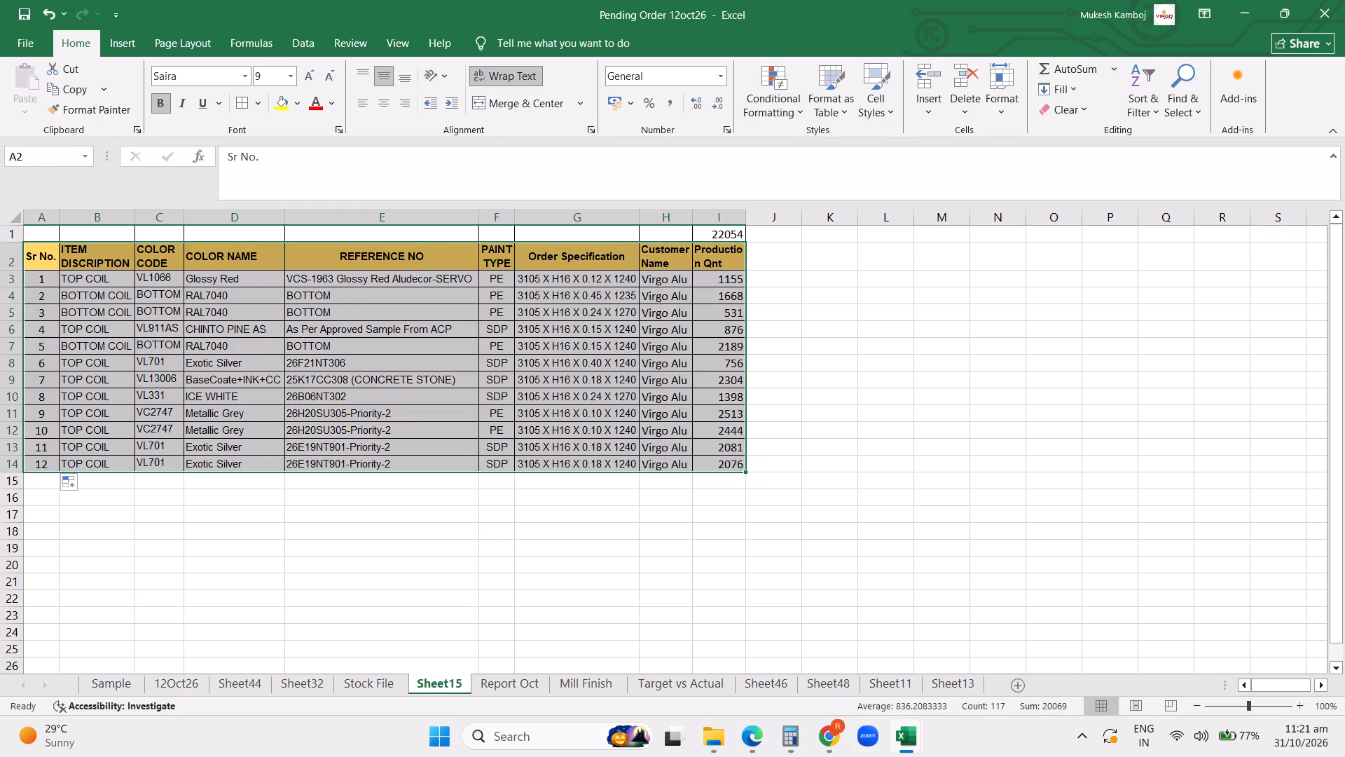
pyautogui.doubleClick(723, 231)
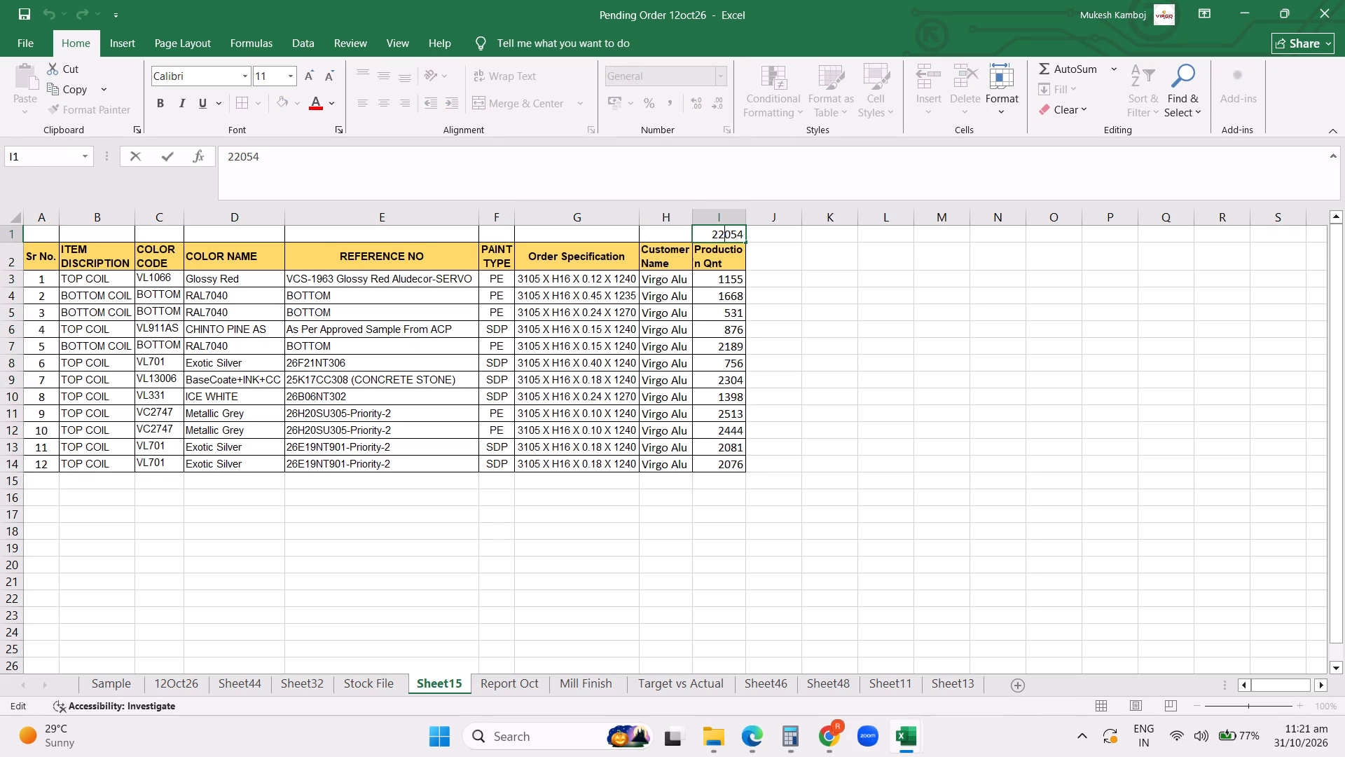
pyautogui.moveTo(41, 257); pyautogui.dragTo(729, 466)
# Enter the label Total in H15 and sum the Production Qnt column in I15.
pyautogui.click(658, 474)
pyautogui.click(658, 475)
pyautogui.click(665, 482)
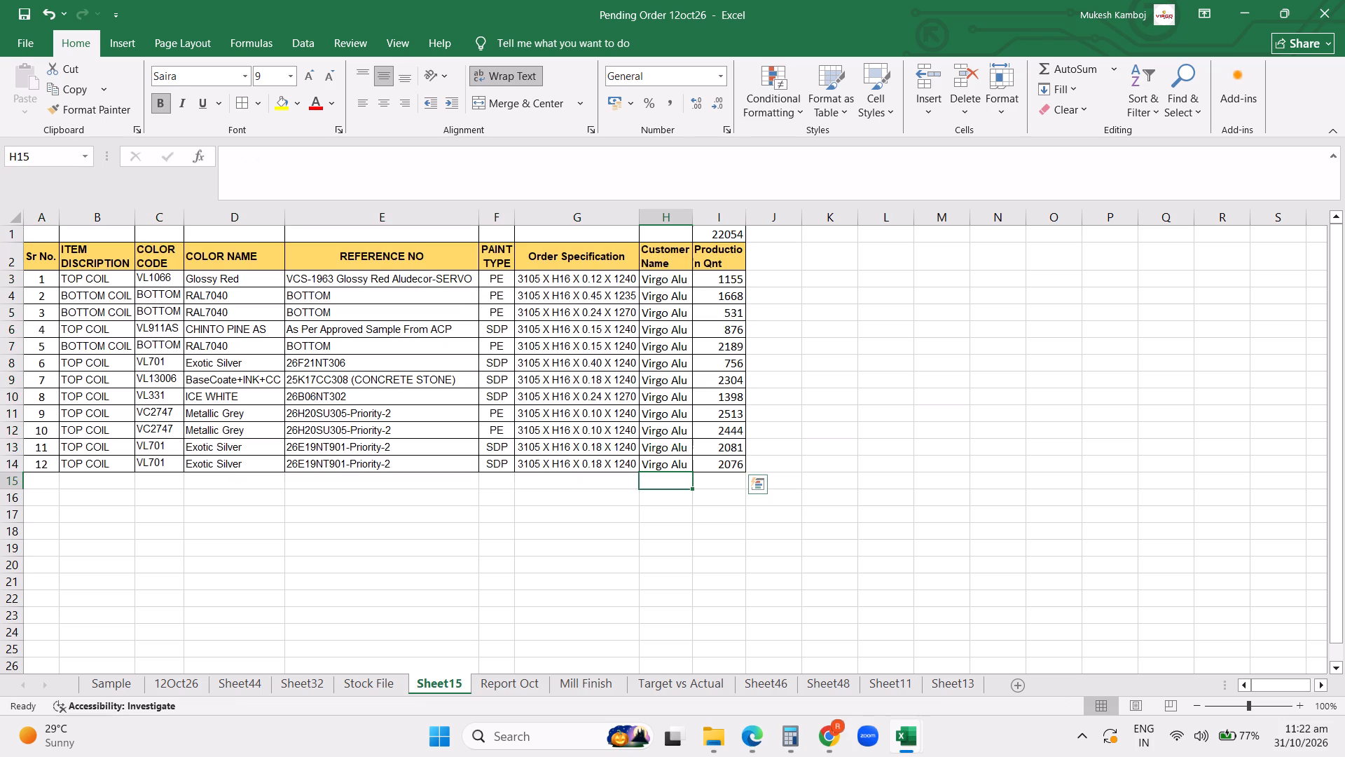
pyautogui.write('Total')
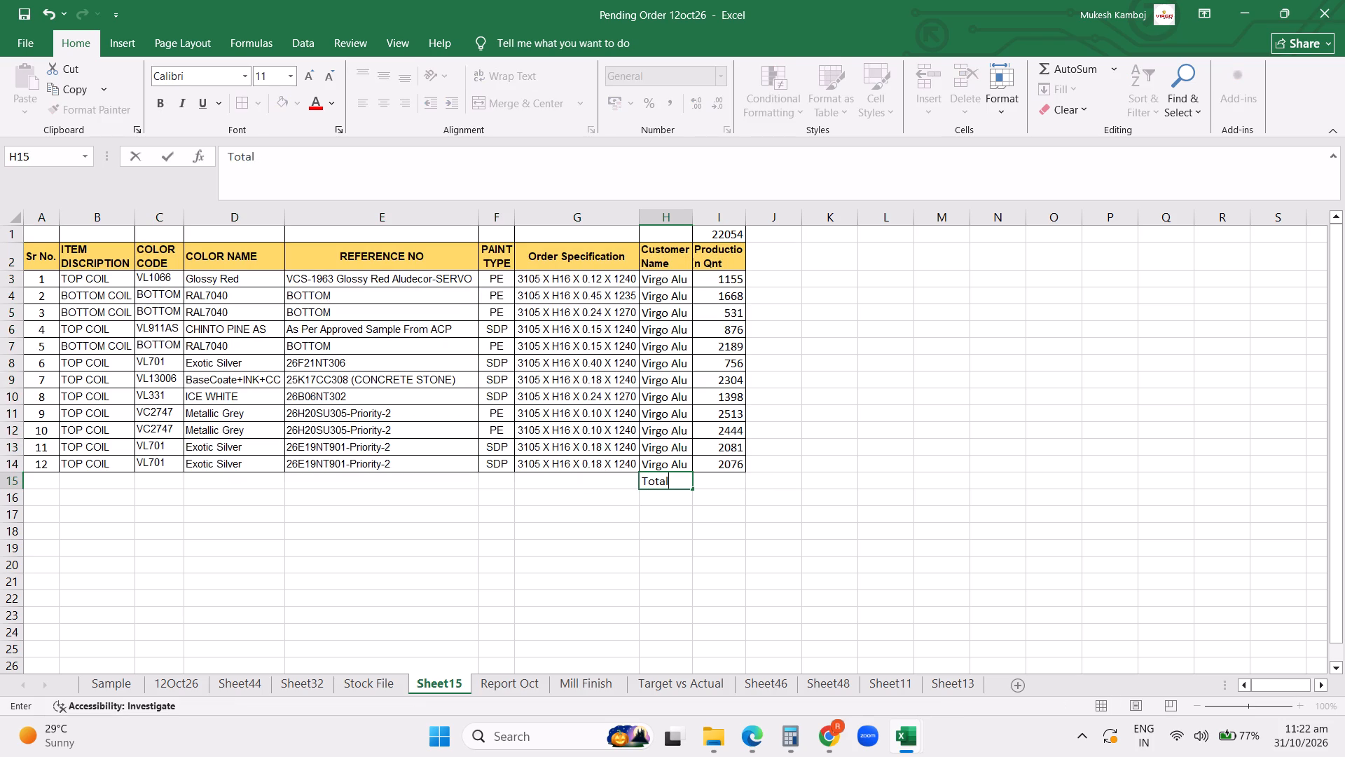
pyautogui.press('Return')
pyautogui.click(665, 482)
pyautogui.click(700, 486)
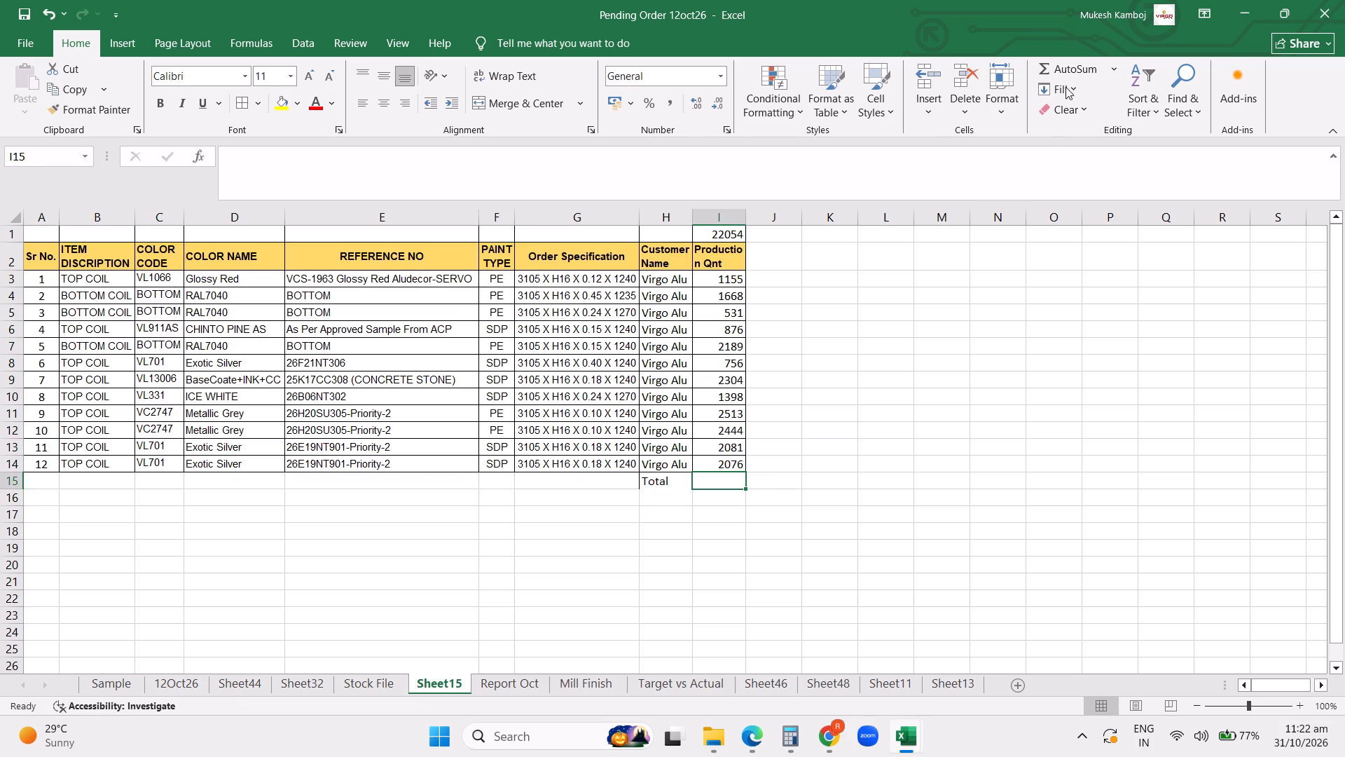
pyautogui.click(1055, 63)
pyautogui.press('Return')
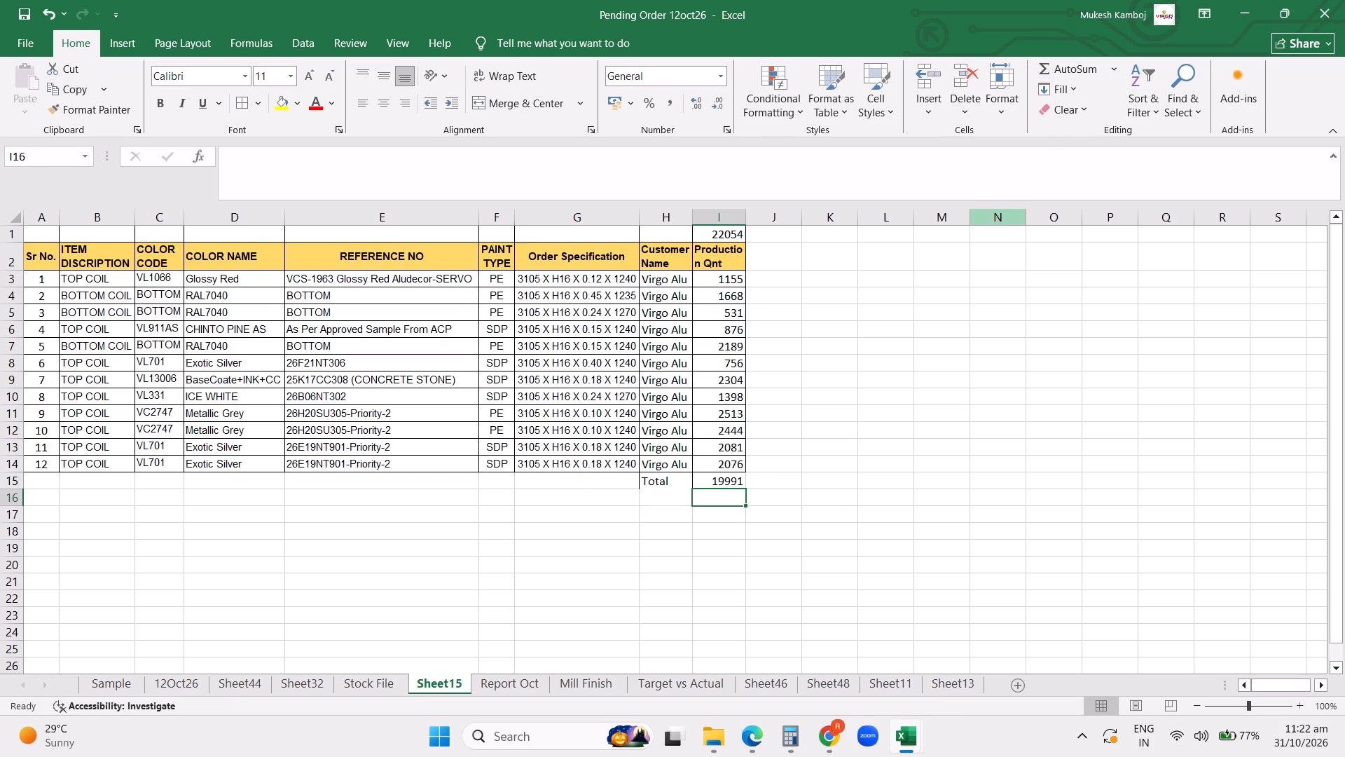
# Apply borders and bold to the Total label and its sum in row 15.
pyautogui.moveTo(677, 482); pyautogui.dragTo(708, 484)
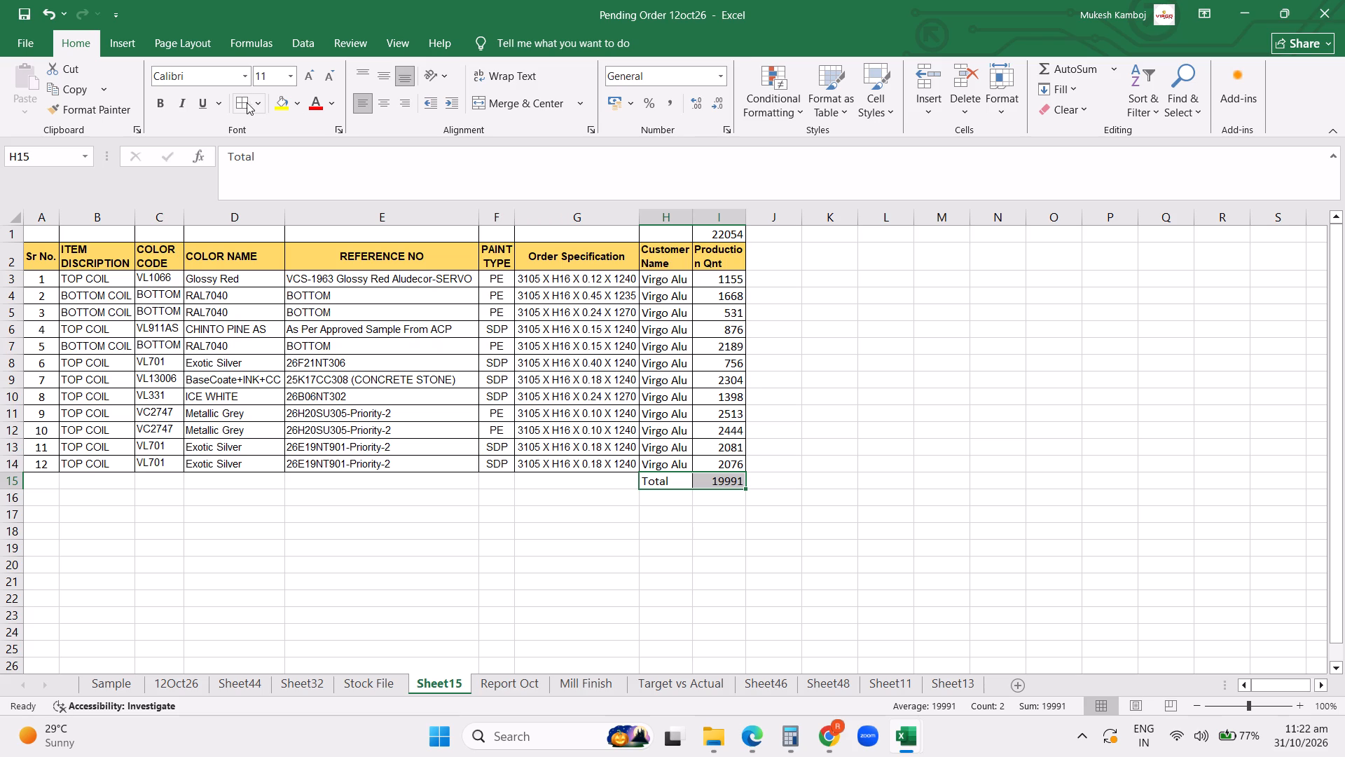
pyautogui.click(242, 105)
pyautogui.click(160, 107)
pyautogui.click(903, 611)
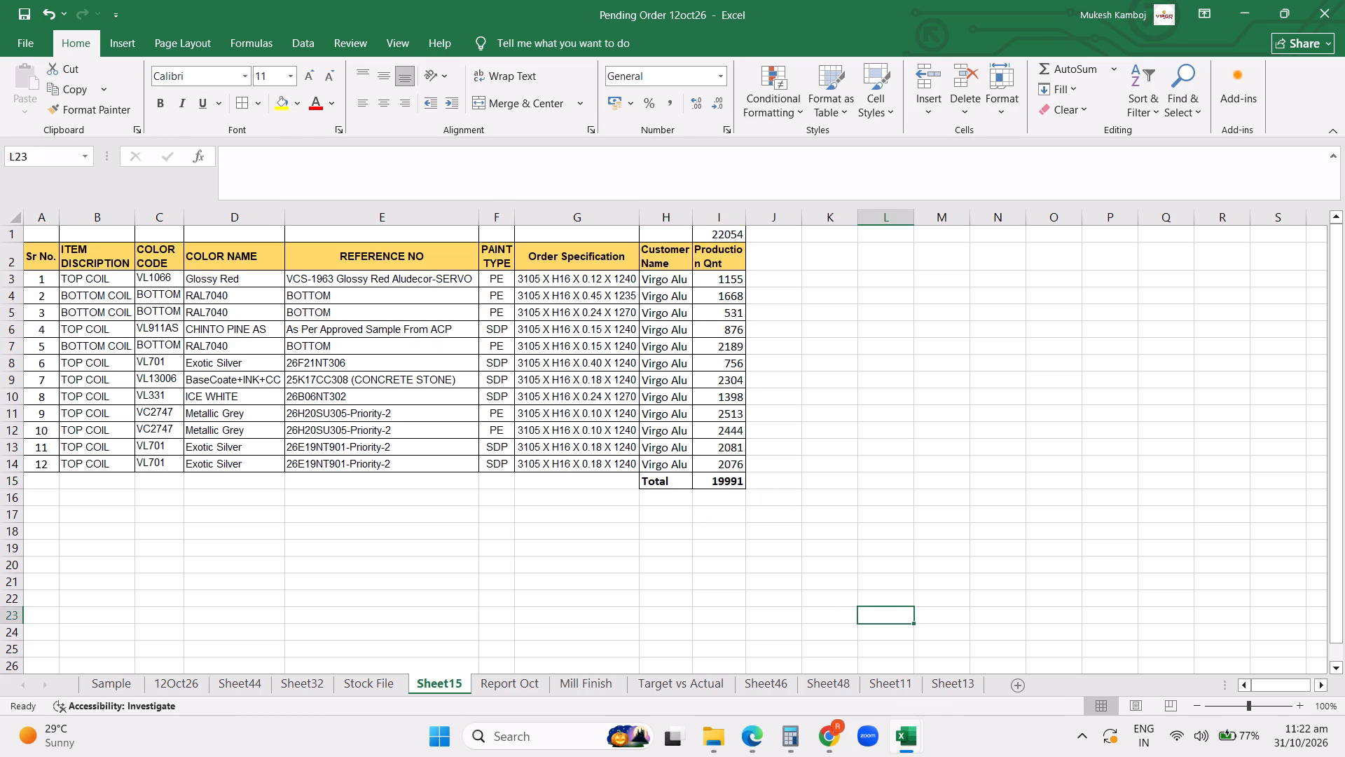
# Select the Virgo Alu table from the Sr No. heading through the Total row, A2:I15.
pyautogui.click(43, 255)
pyautogui.moveTo(694, 477); pyautogui.dragTo(726, 489)
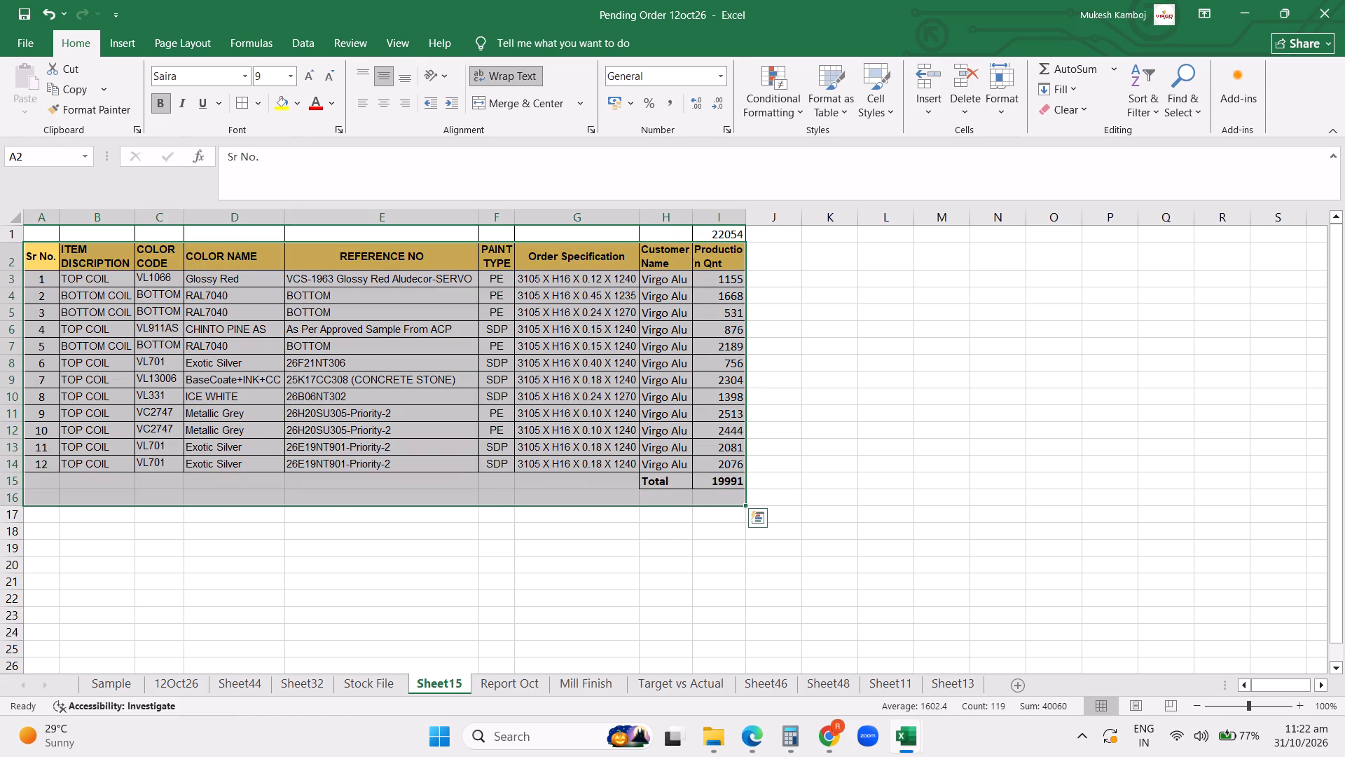
pyautogui.click(737, 503)
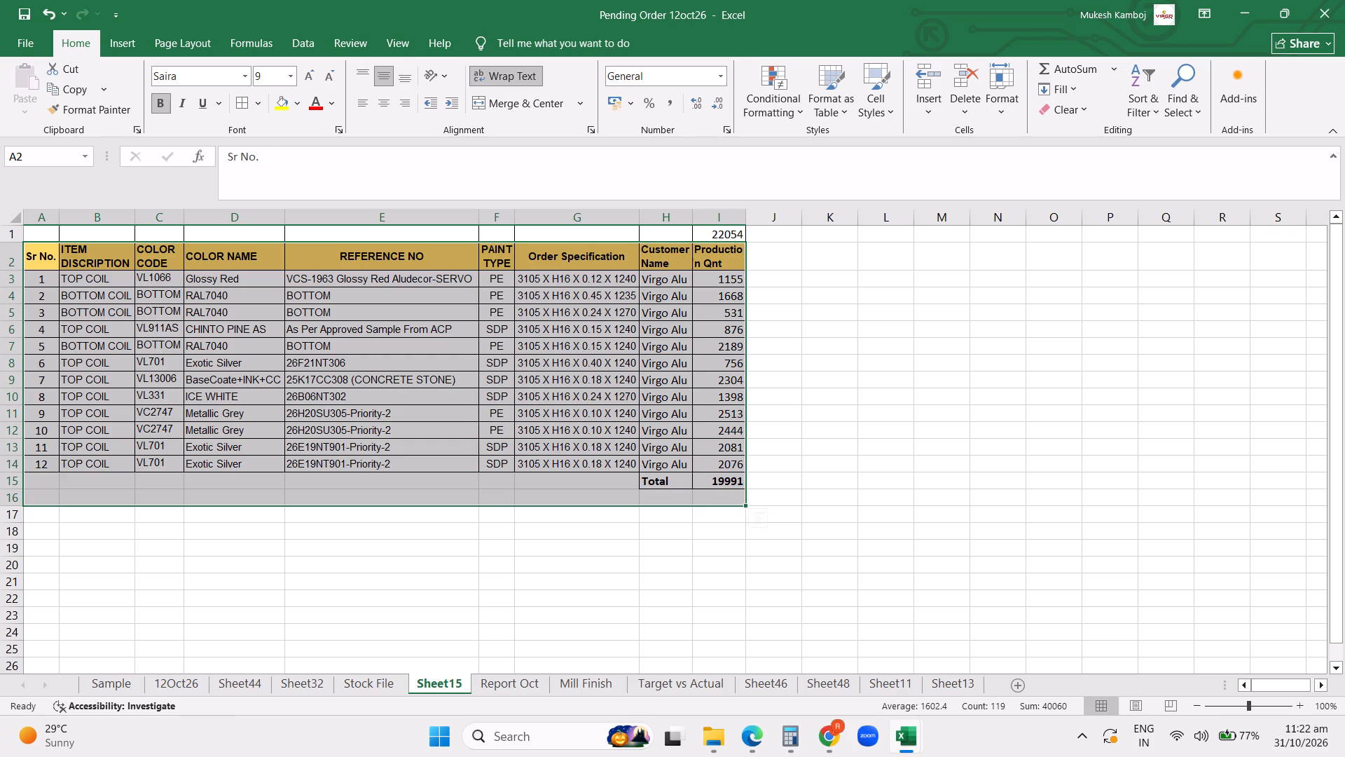
pyautogui.click(237, 306)
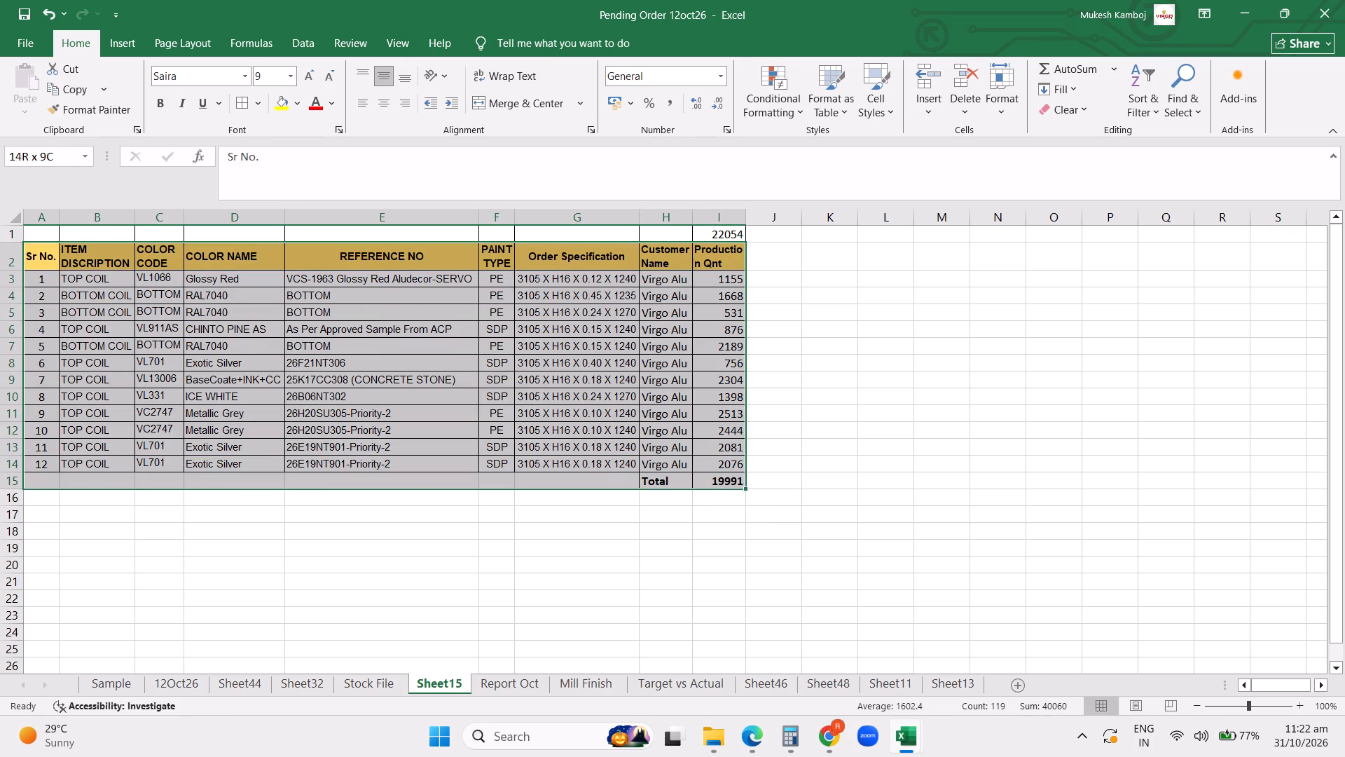
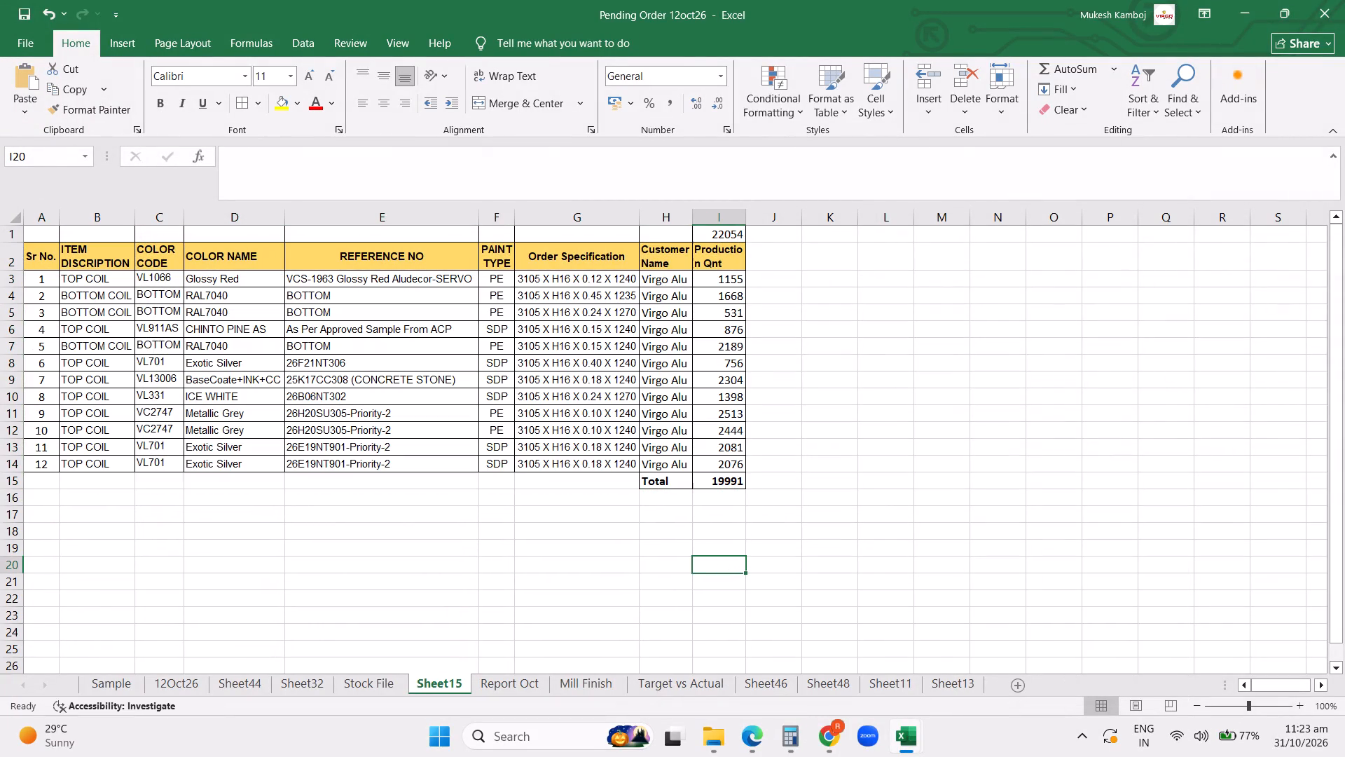
# Filter the Stock File sheet's Customer Name column to Pioneer only.
pyautogui.click(176, 685)
pyautogui.click(575, 521)
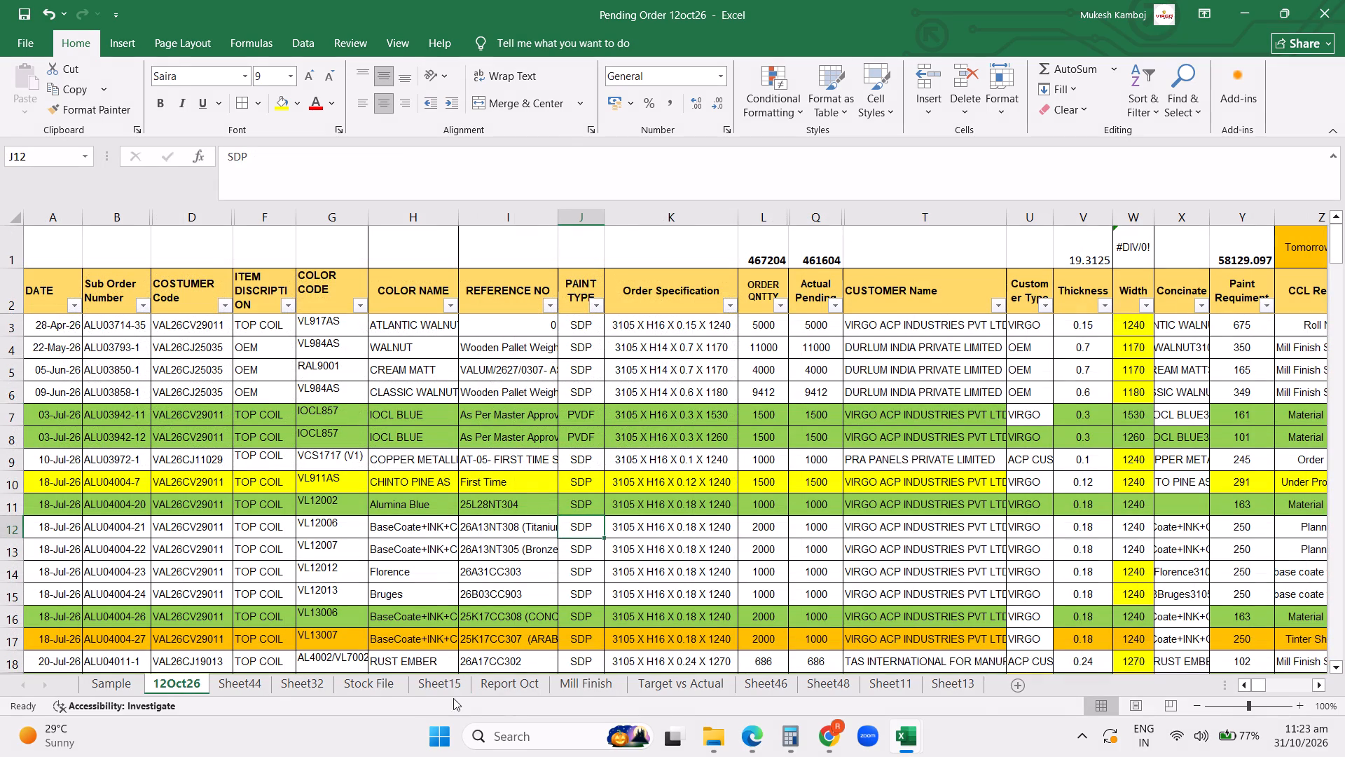
pyautogui.click(376, 685)
pyautogui.click(572, 536)
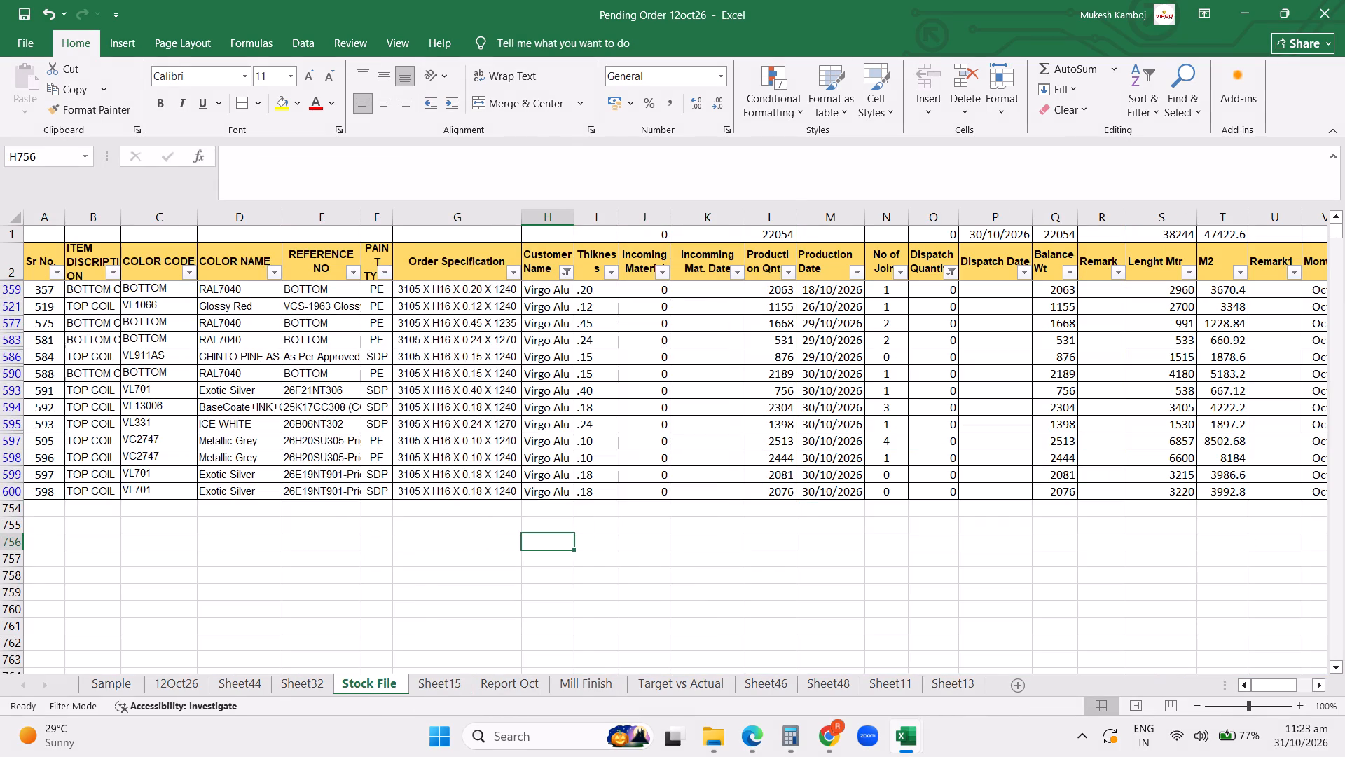
pyautogui.click(565, 268)
pyautogui.tripleClick(406, 467)
pyautogui.scroll(-6, 437, 509)
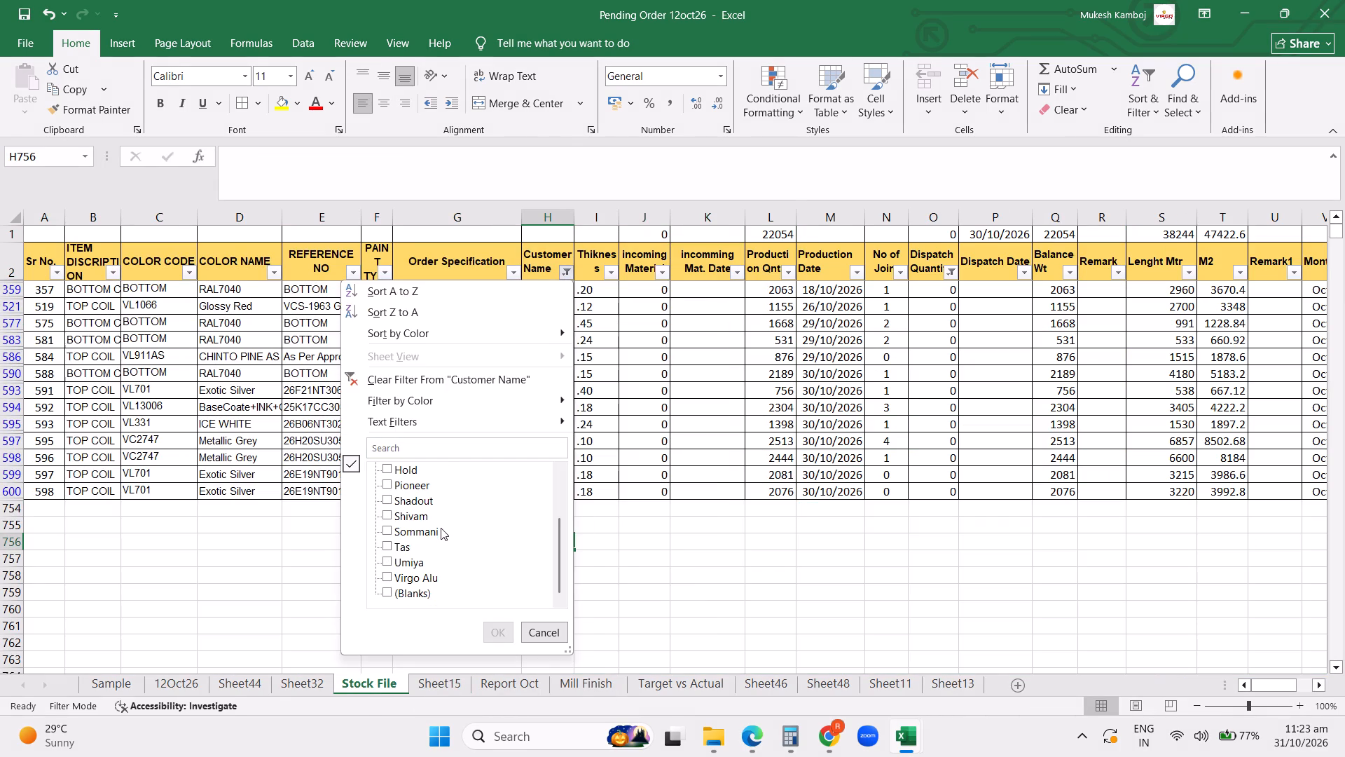
pyautogui.click(415, 486)
pyautogui.click(496, 636)
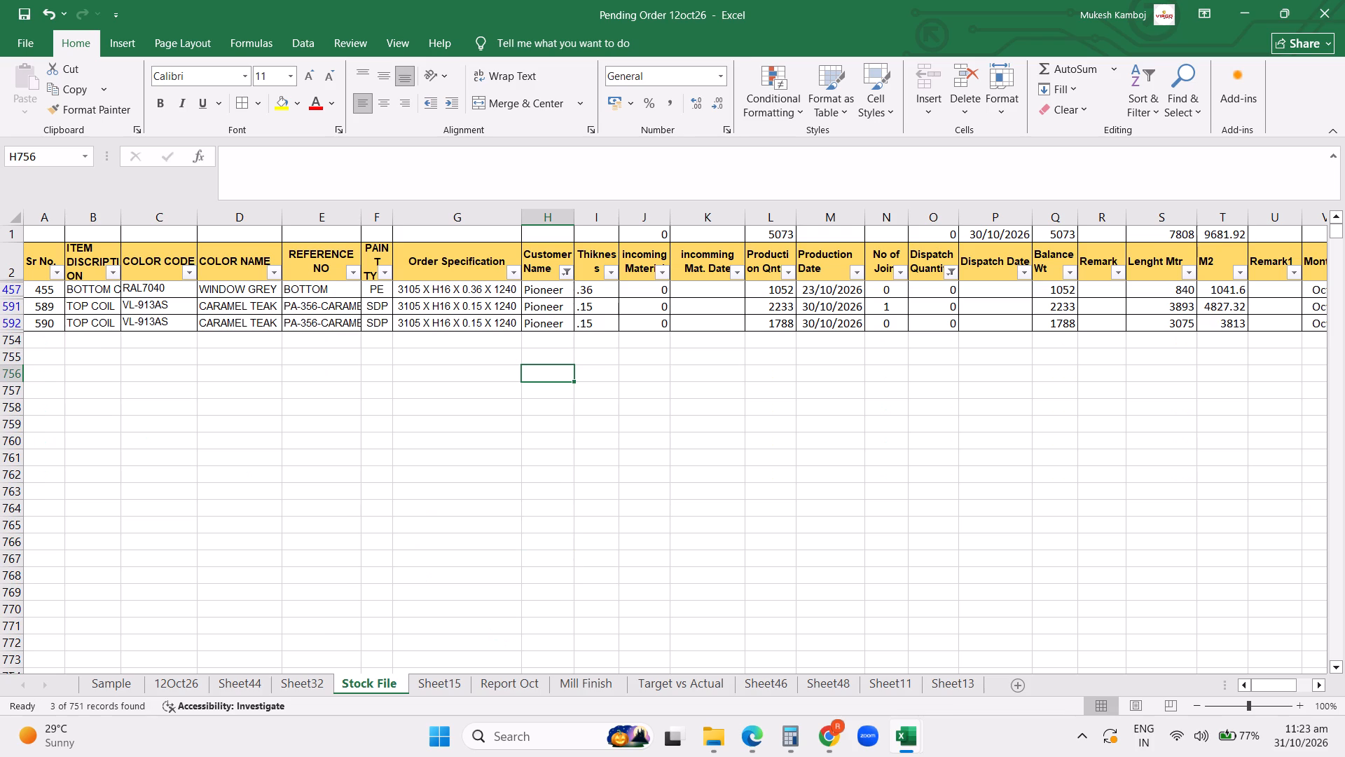
# Copy the filtered Pioneer rows with headings, from ITEM DISCRIPTION through Production Qnt, into Sheet13 starting at A11.
pyautogui.scroll(5, 556, 519)
pyautogui.click(186, 344)
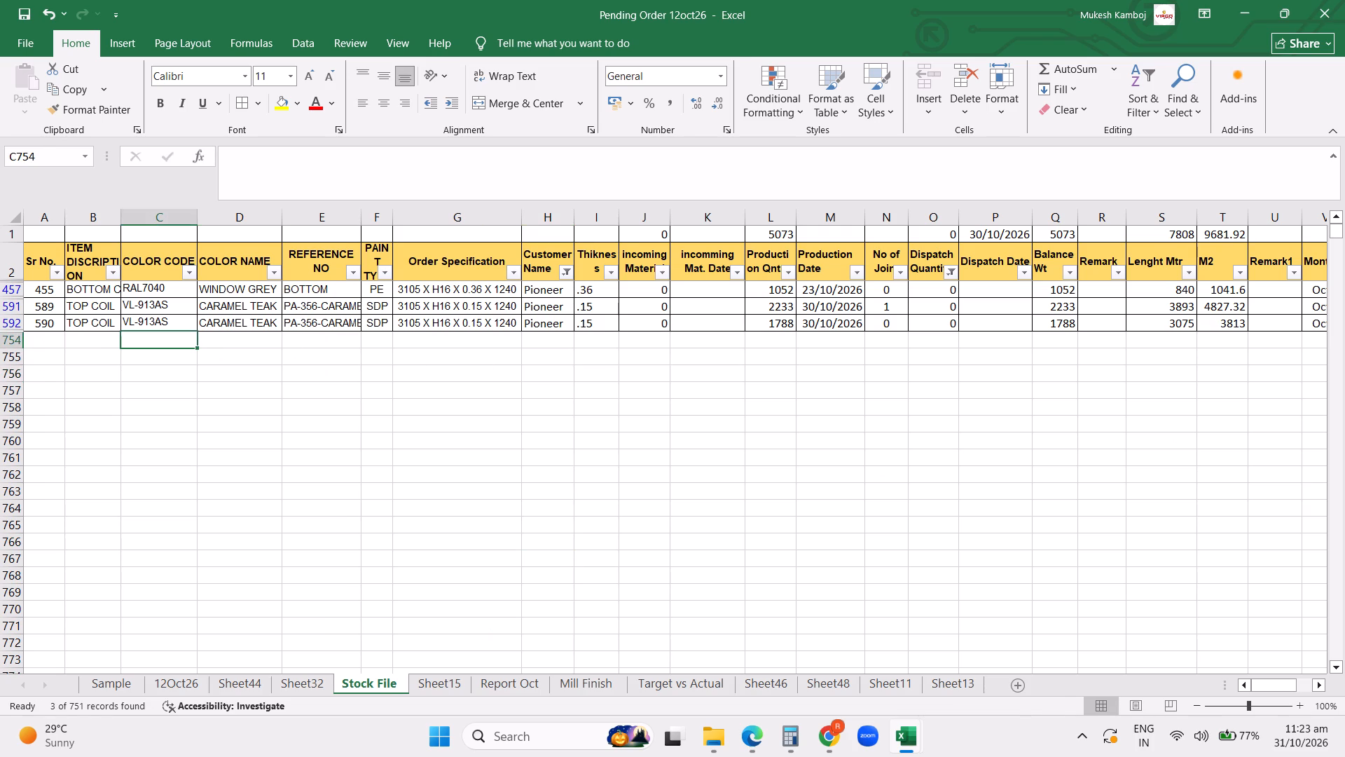
pyautogui.moveTo(93, 257); pyautogui.dragTo(776, 329)
pyautogui.hotkey('ctrl', 'c')
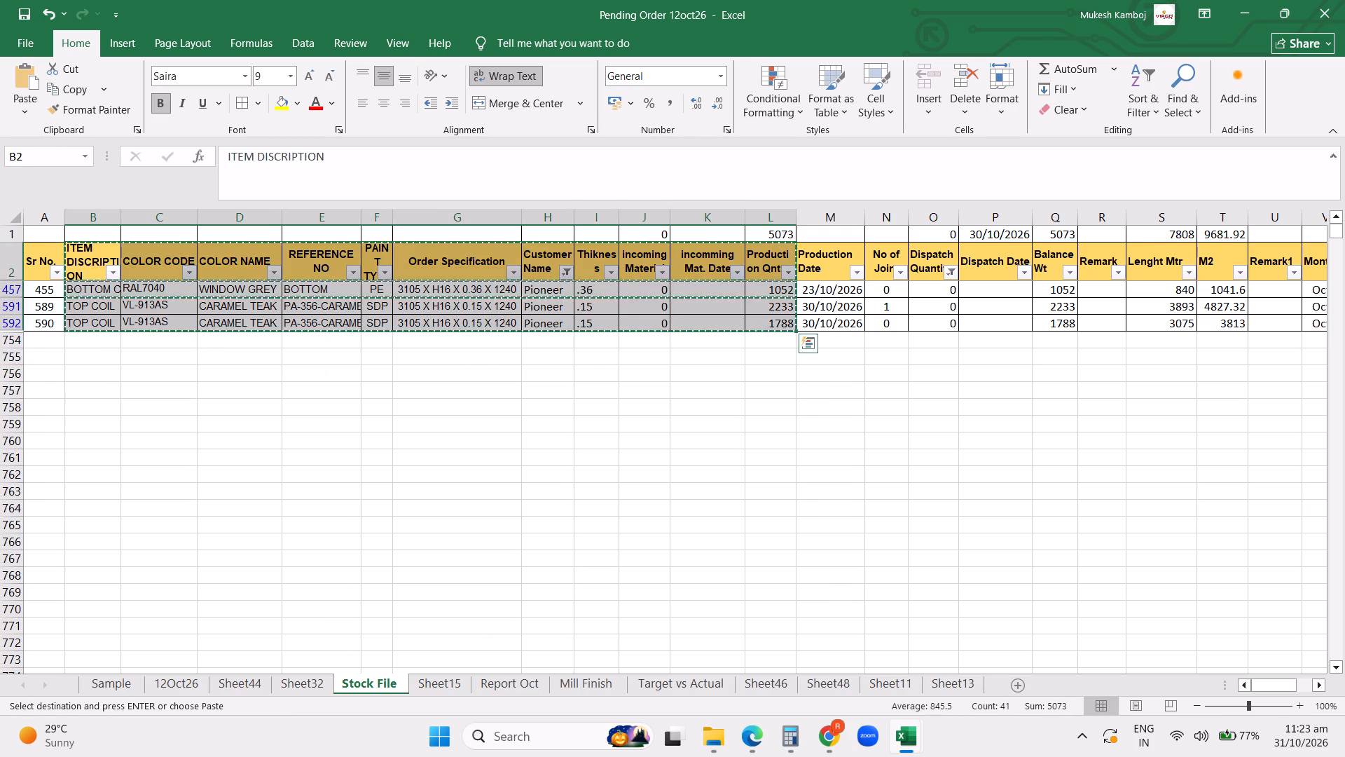
pyautogui.click(946, 693)
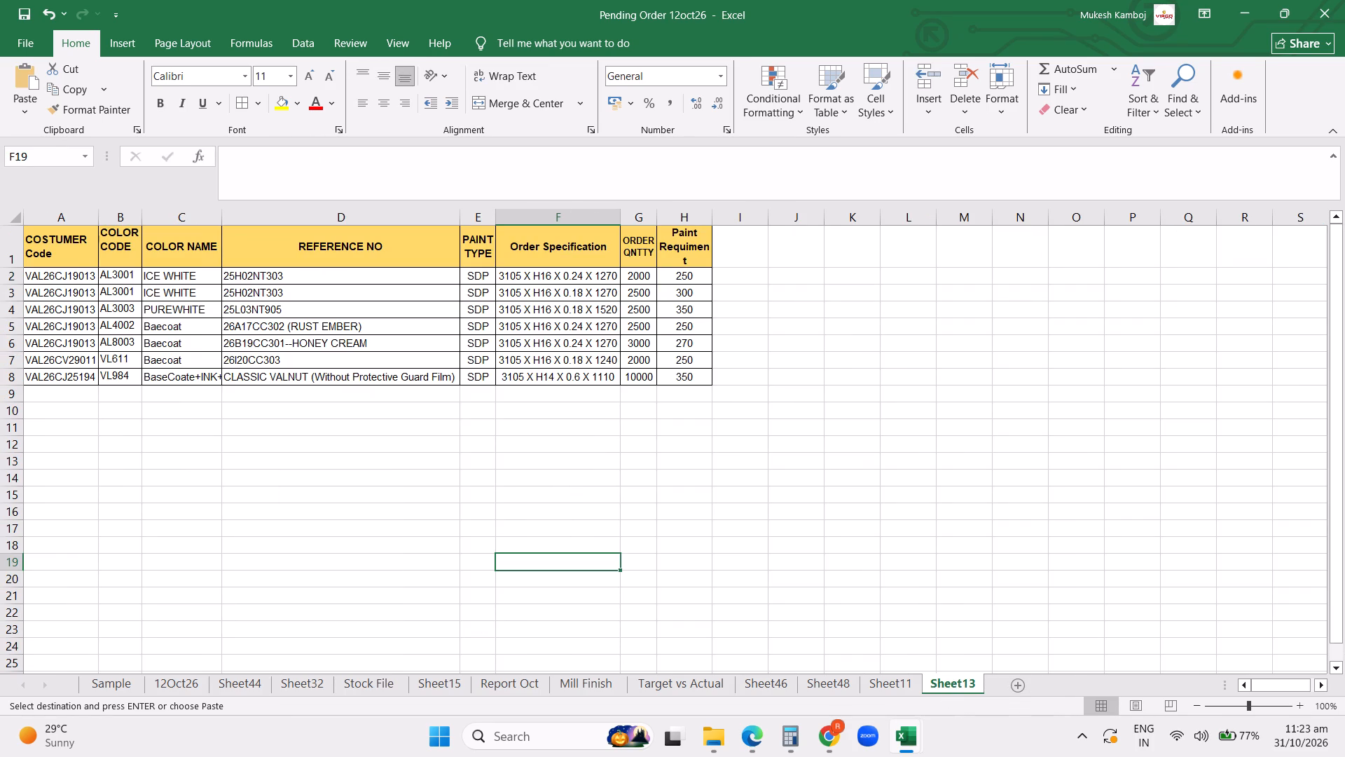
pyautogui.click(79, 423)
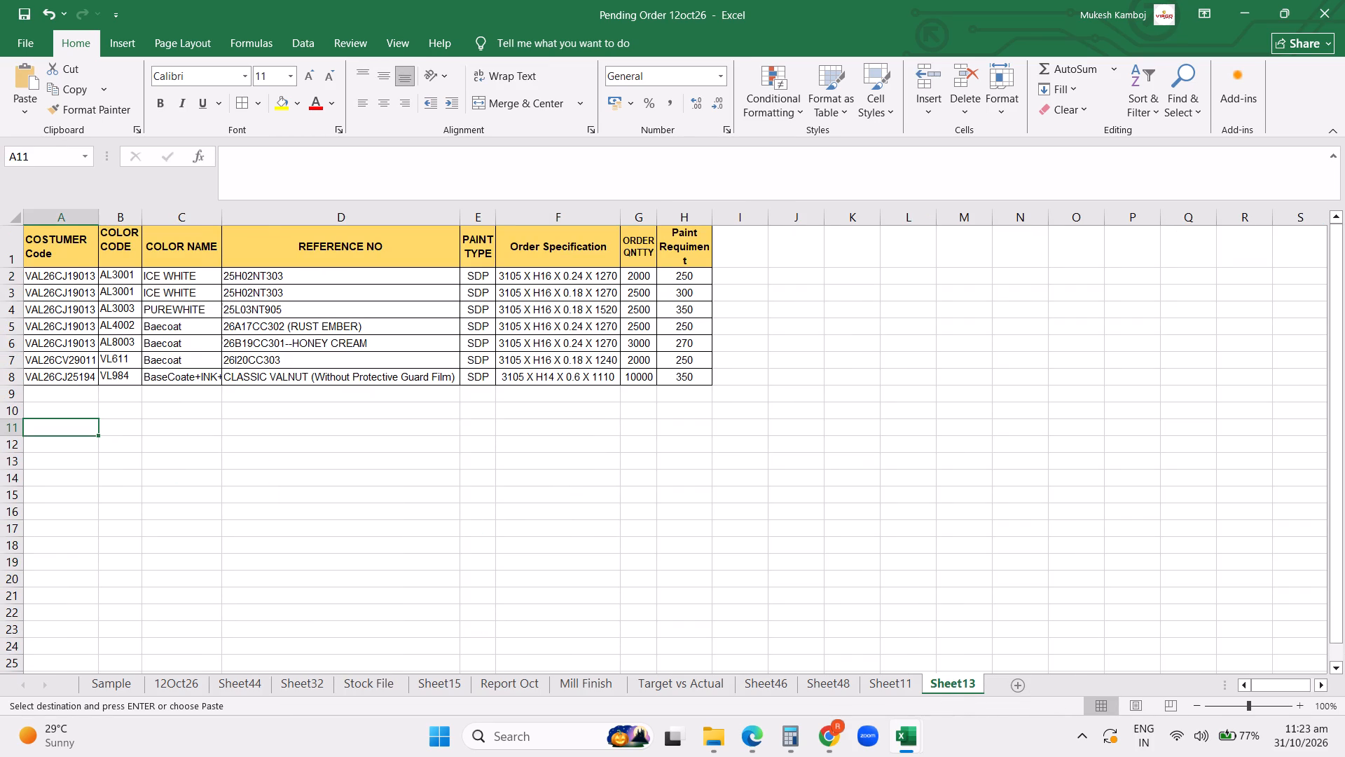
pyautogui.hotkey('ctrl', 'v')
pyautogui.click(435, 478)
# Delete the Thikness, incoming Material and incomming Mat. Date cells, H11:J14, from the Pioneer table, shifting cells left.
pyautogui.moveTo(692, 438); pyautogui.dragTo(691, 456)
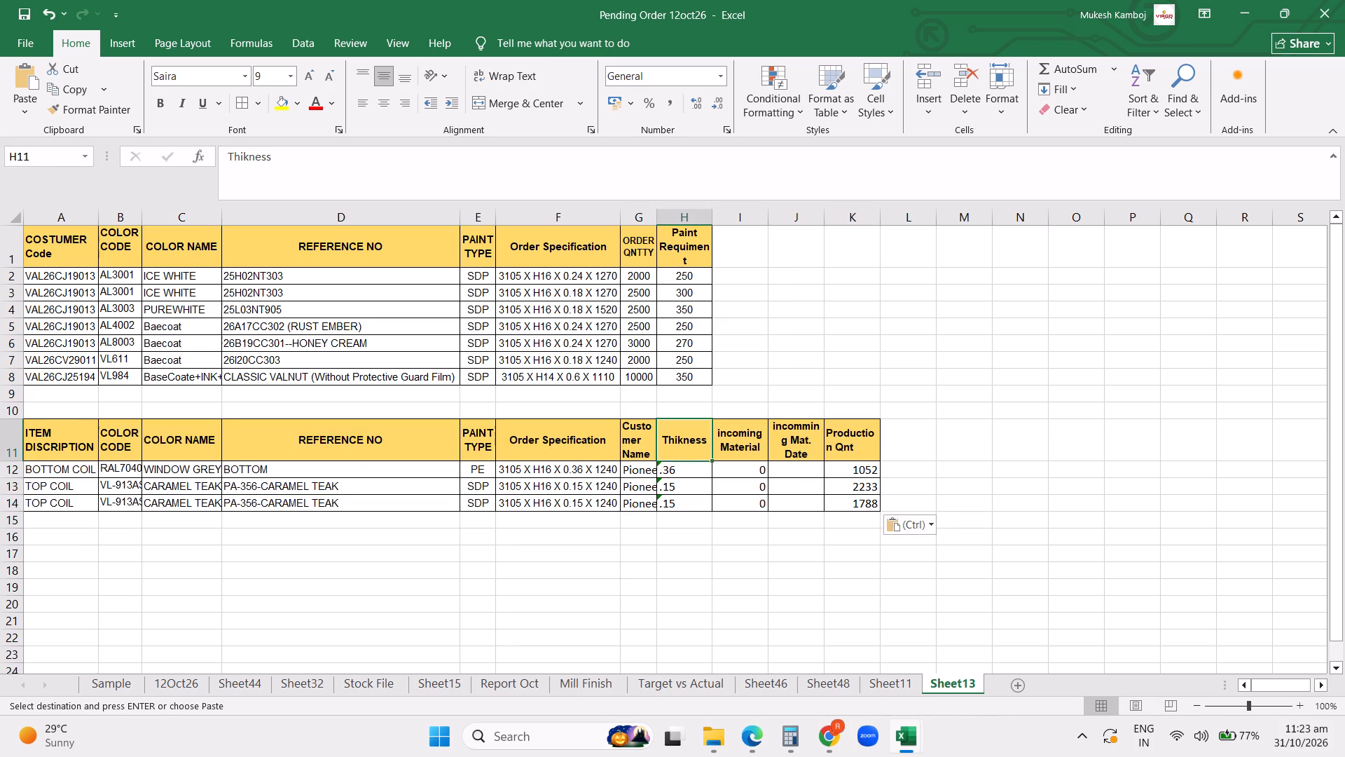
pyautogui.moveTo(691, 456); pyautogui.dragTo(802, 499)
pyautogui.hotkey('ctrl', '-')
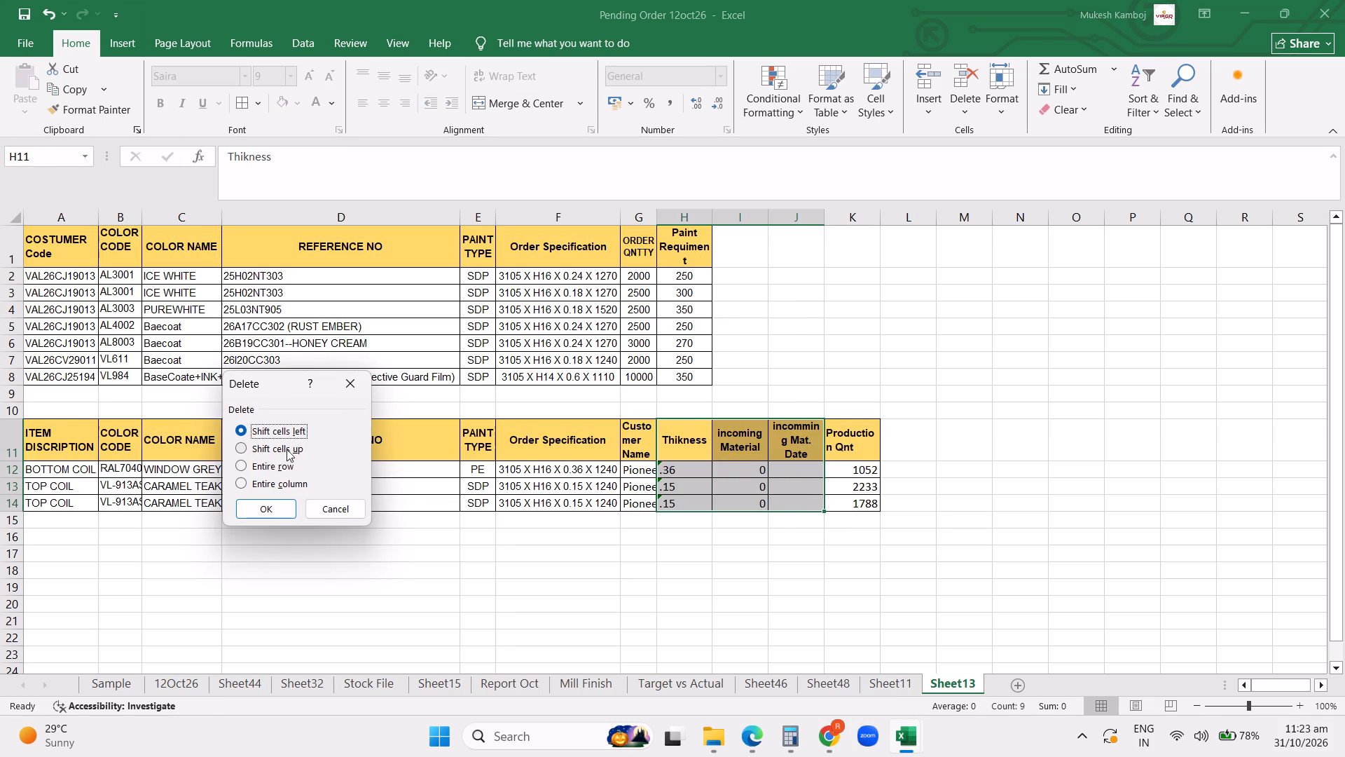
pyautogui.click(283, 511)
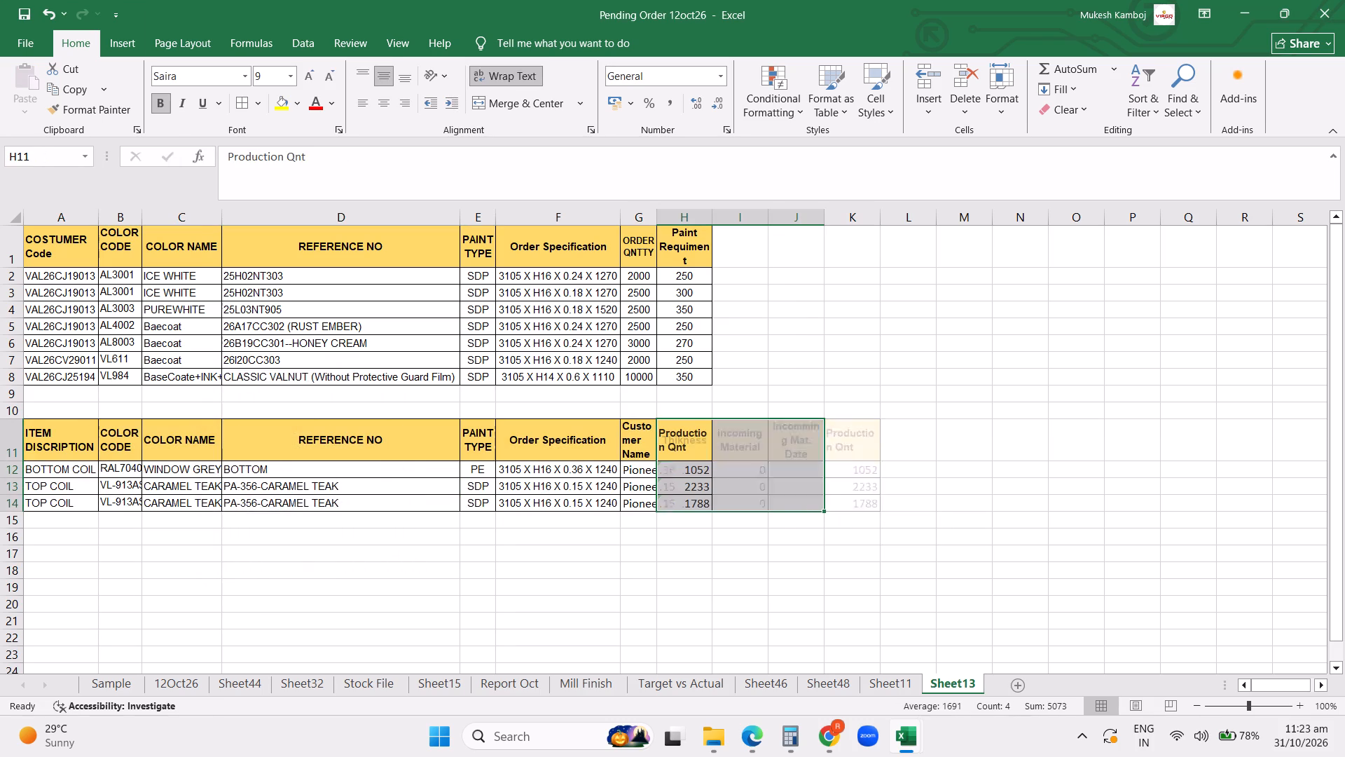
pyautogui.click(609, 565)
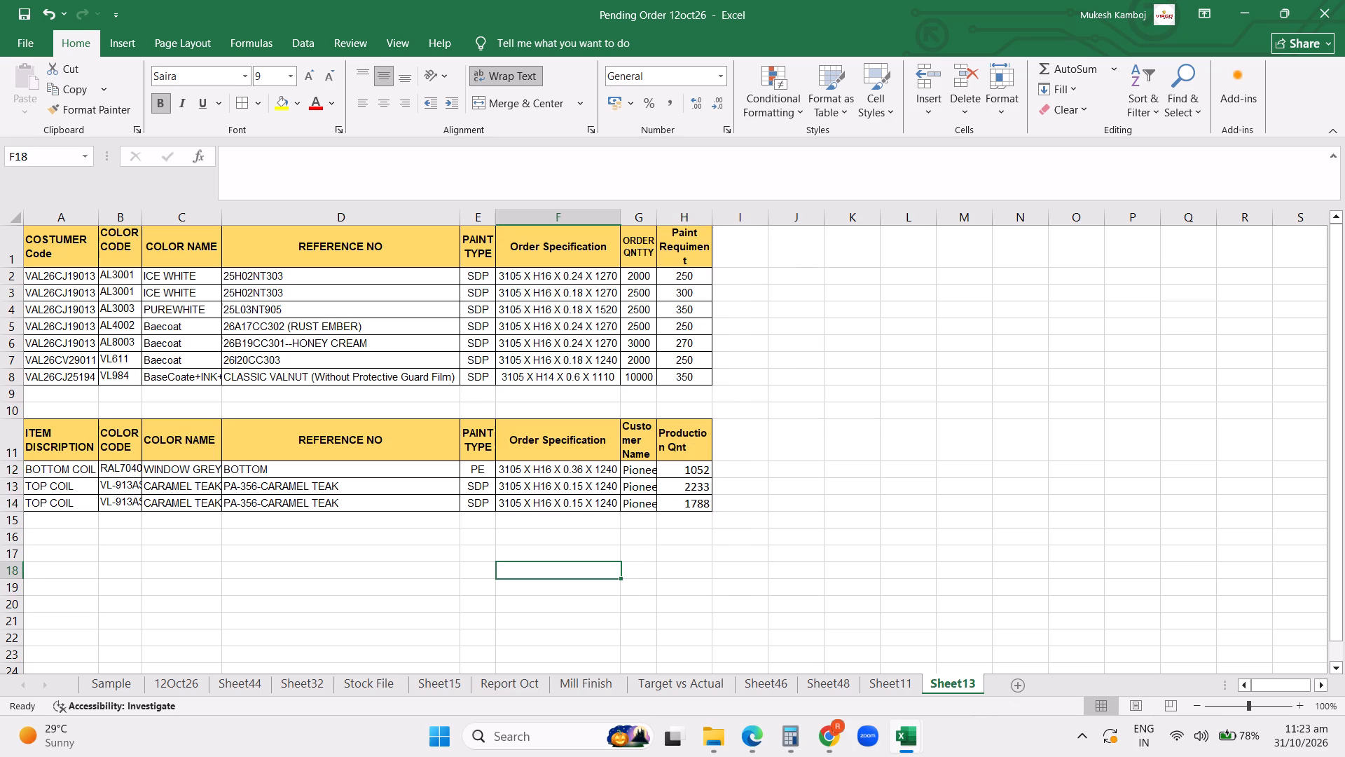
# Filter the CUSTOMER Name column on the 12Oct26 sheet by "pio" to list the Pioneer Panels orders.
pyautogui.click(171, 685)
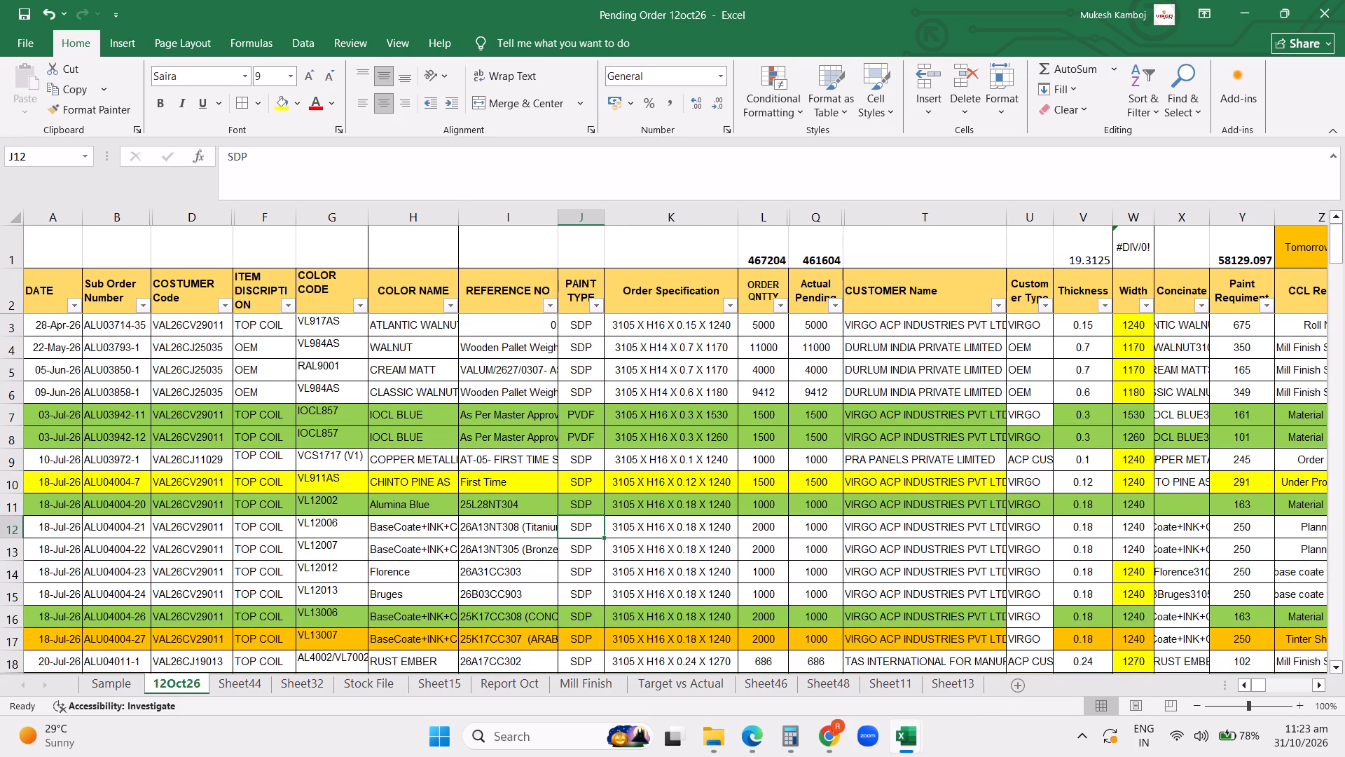
pyautogui.click(991, 306)
pyautogui.click(842, 476)
pyautogui.write('pio')
pyautogui.press('Return')
pyautogui.scroll(6, 737, 484)
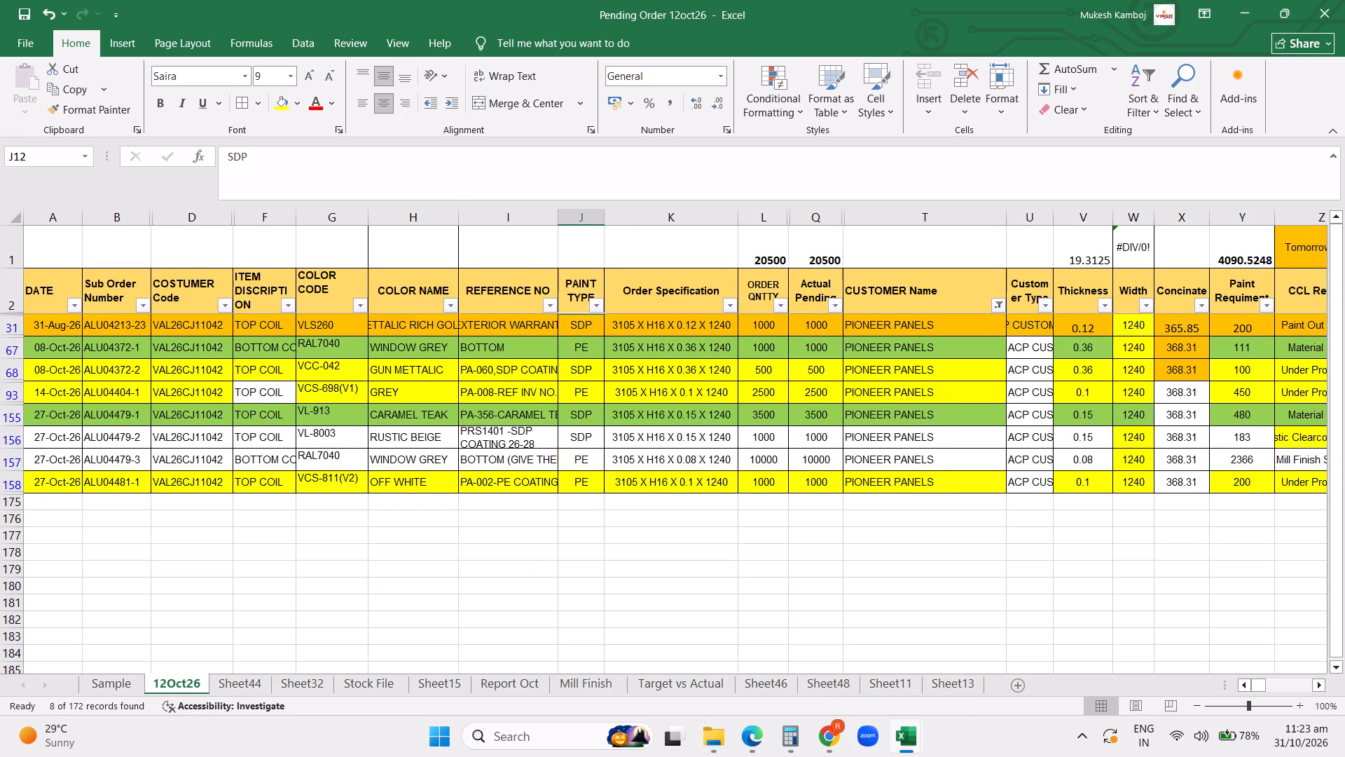
# Copy the VCC-042 GUN METTALIC order, item description through specification, into Sheet13 at A15, and fill Pioneer down into G15.
pyautogui.moveTo(275, 369); pyautogui.dragTo(667, 368)
pyautogui.hotkey('ctrl', 'c')
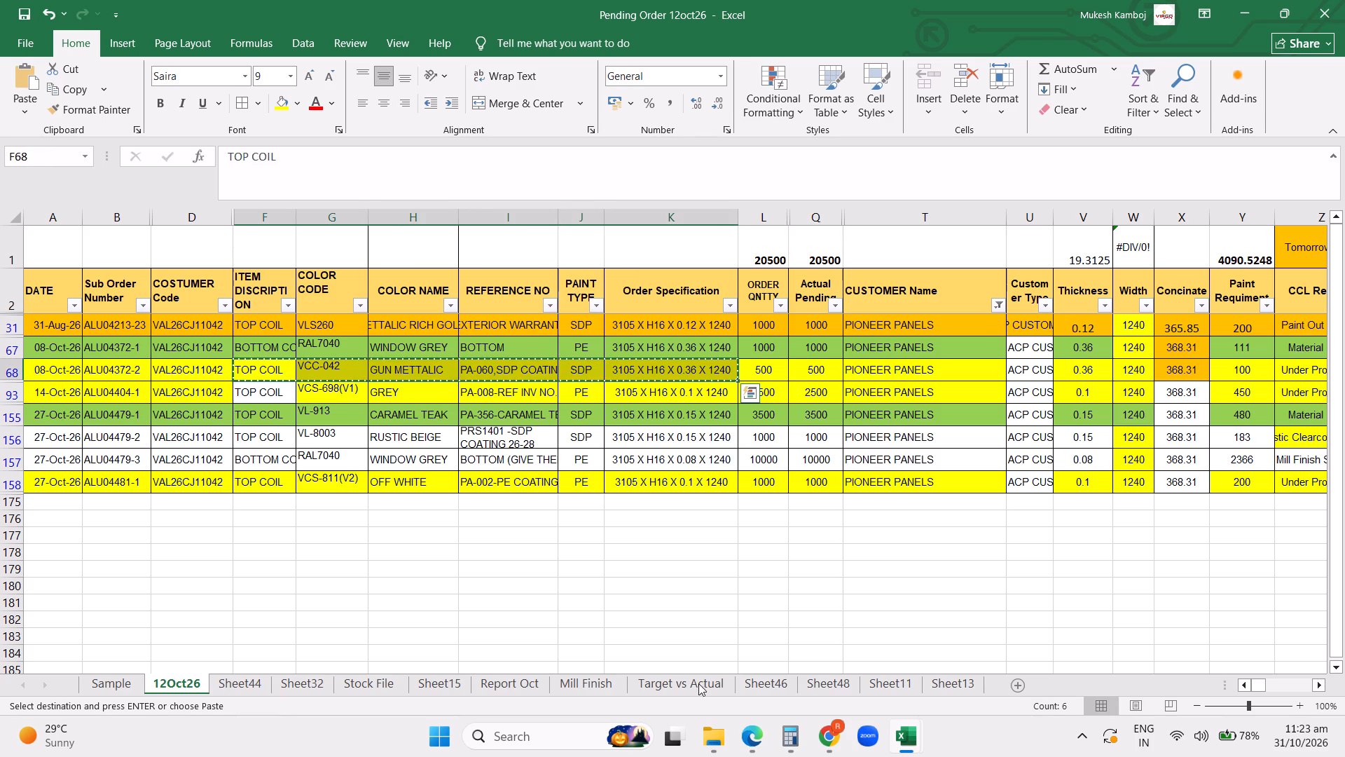
pyautogui.click(949, 686)
pyautogui.click(66, 523)
pyautogui.hotkey('ctrl', 'v')
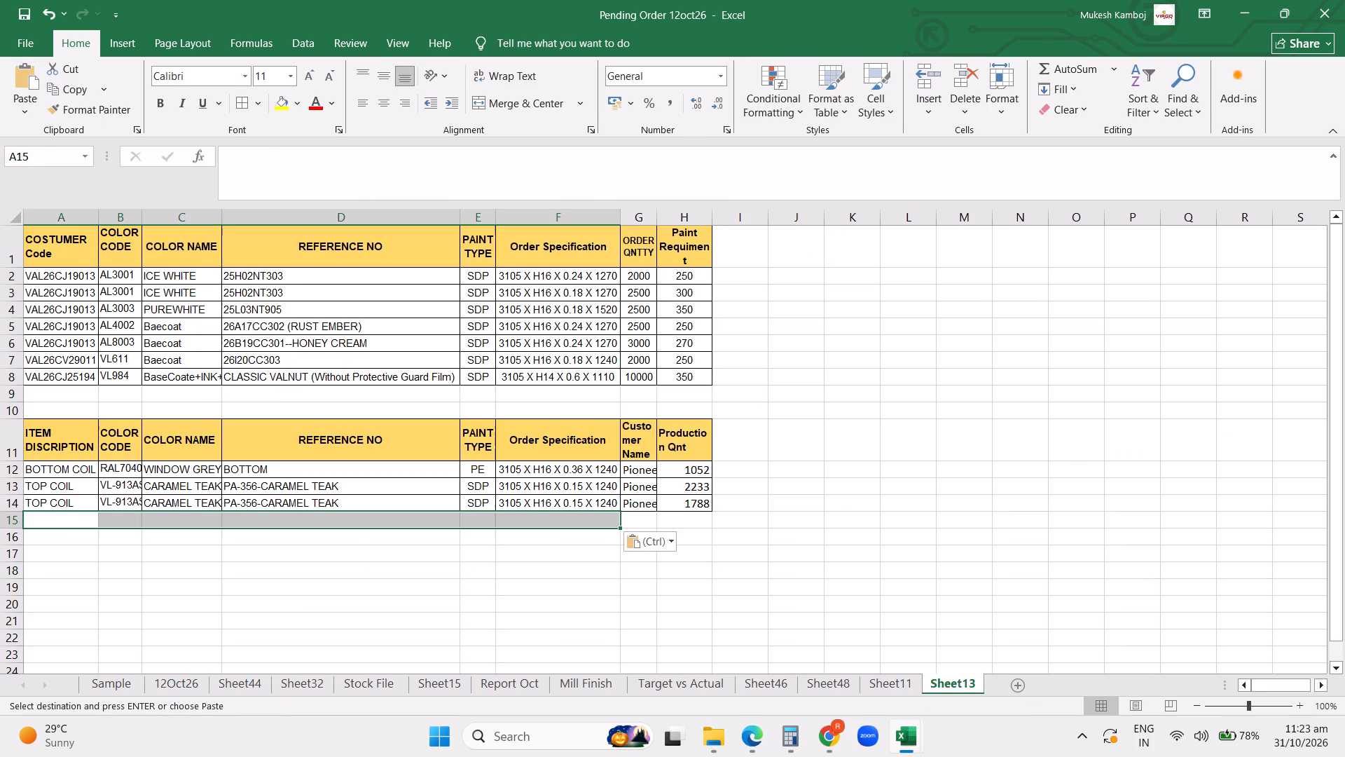
pyautogui.click(637, 524)
pyautogui.hotkey('ctrl', 'd')
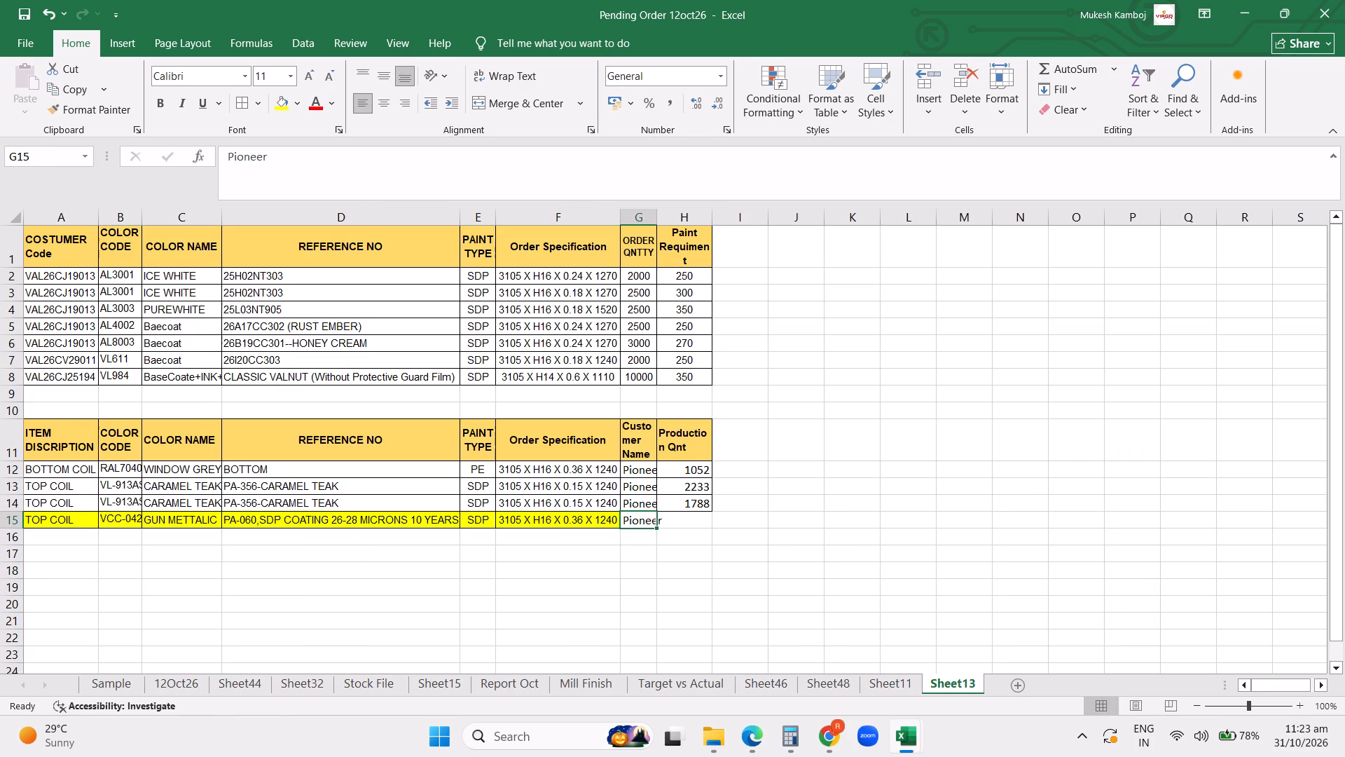
# Enter the label Total in G16 and sum the Production Qnt range H12:H15 in H16.
pyautogui.click(789, 537)
pyautogui.click(644, 538)
pyautogui.write('Total')
pyautogui.press('Return')
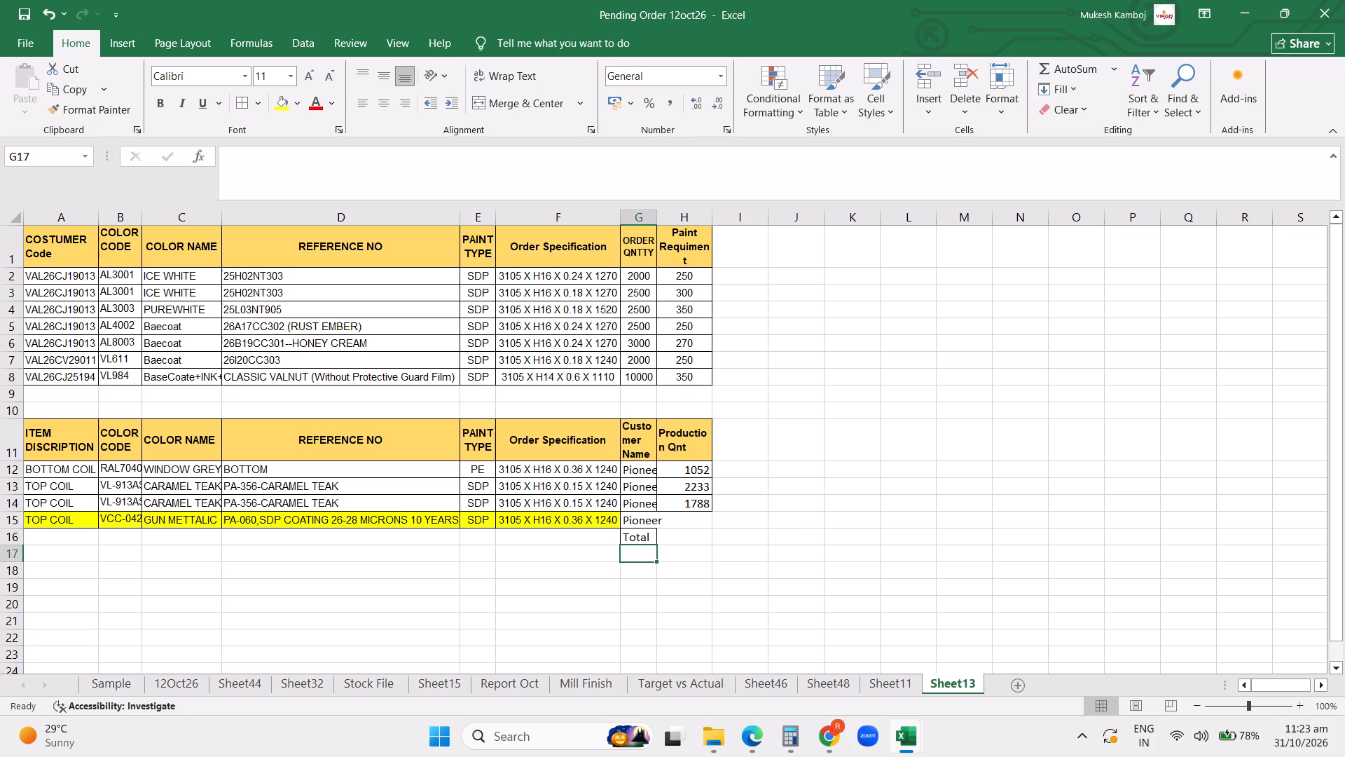
pyautogui.click(651, 538)
pyautogui.click(691, 534)
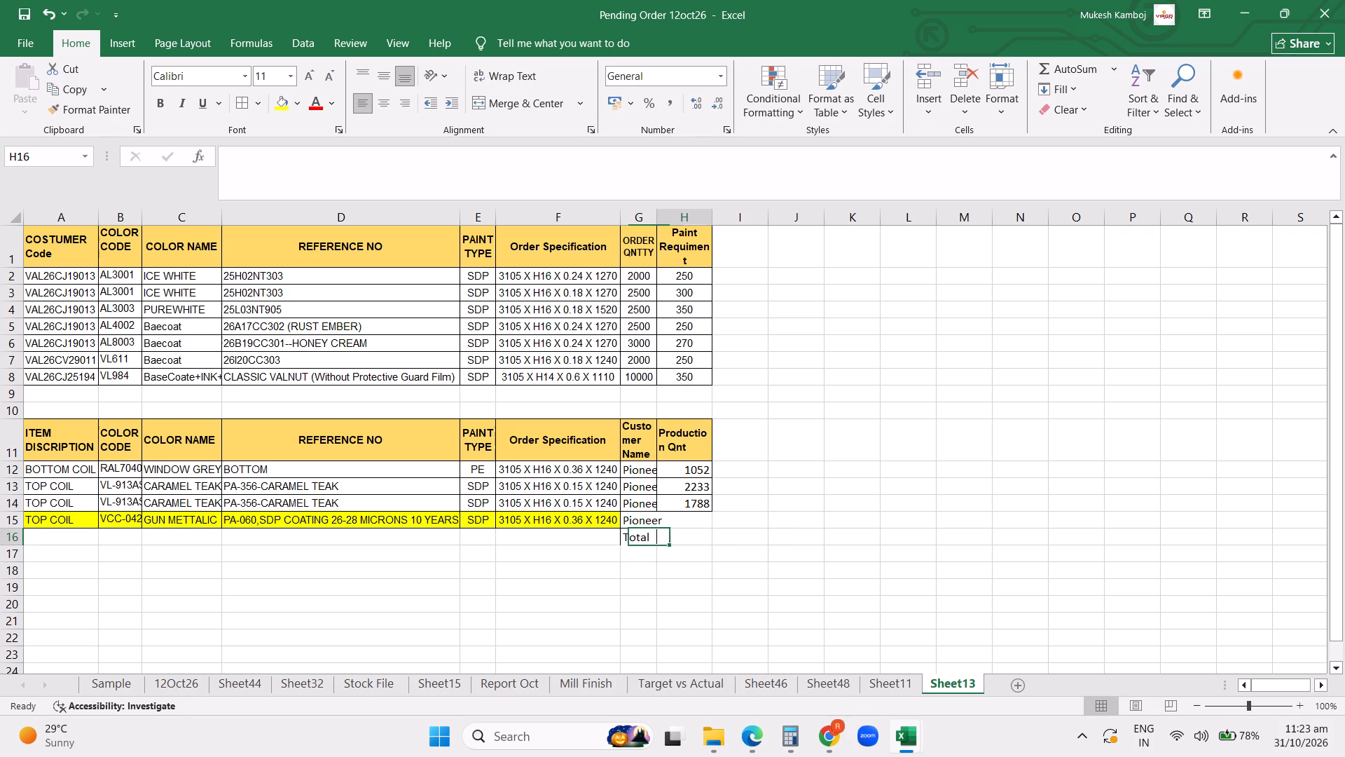
pyautogui.click(1044, 71)
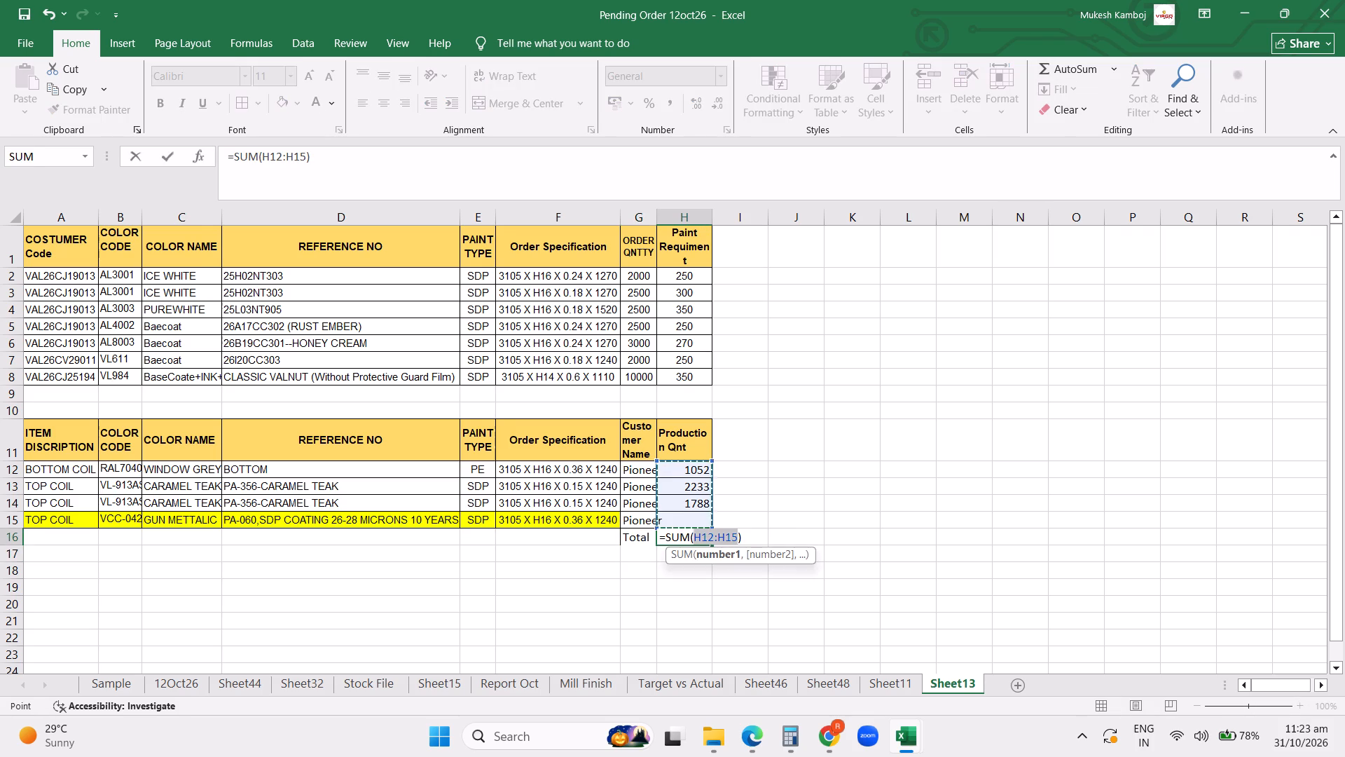
pyautogui.press('Return')
# Bold the Total label and its sum in G16:H16.
pyautogui.moveTo(647, 542); pyautogui.dragTo(670, 540)
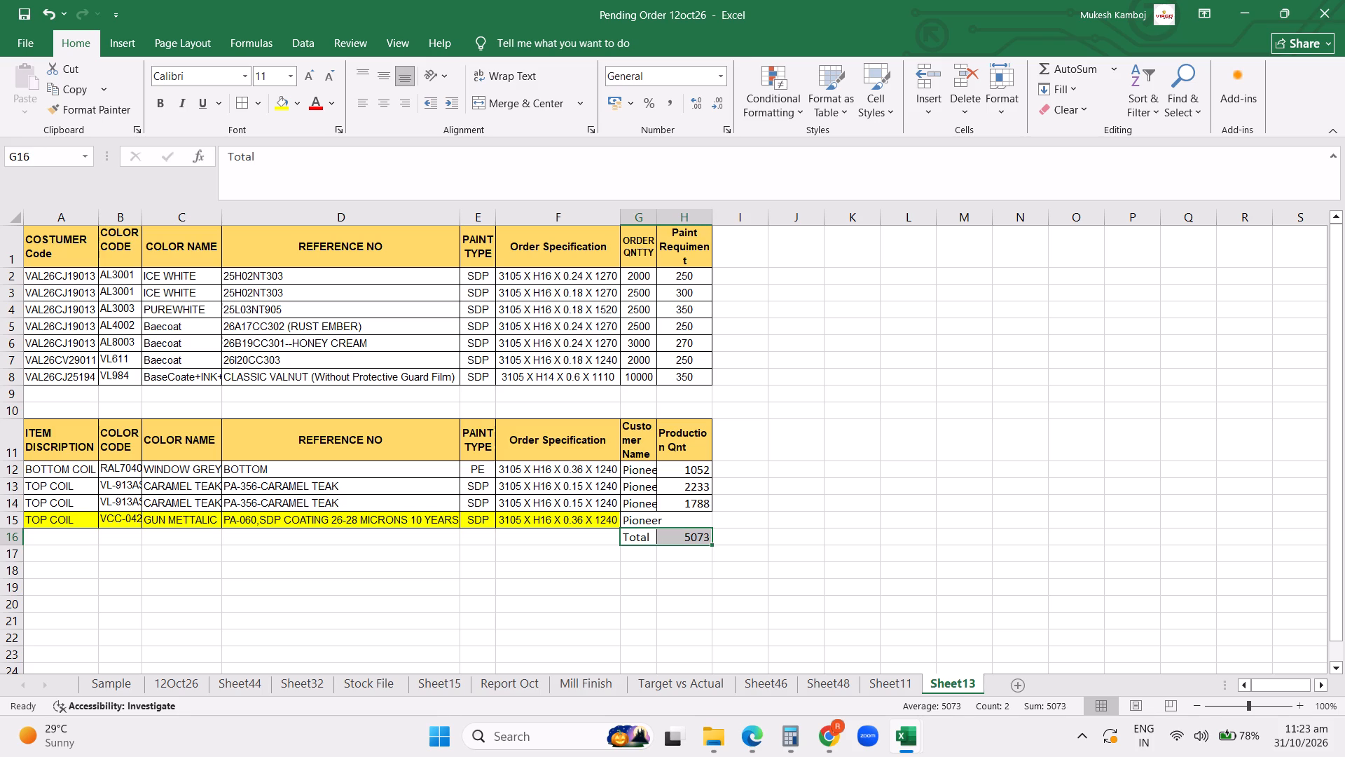
pyautogui.click(164, 100)
pyautogui.click(1018, 564)
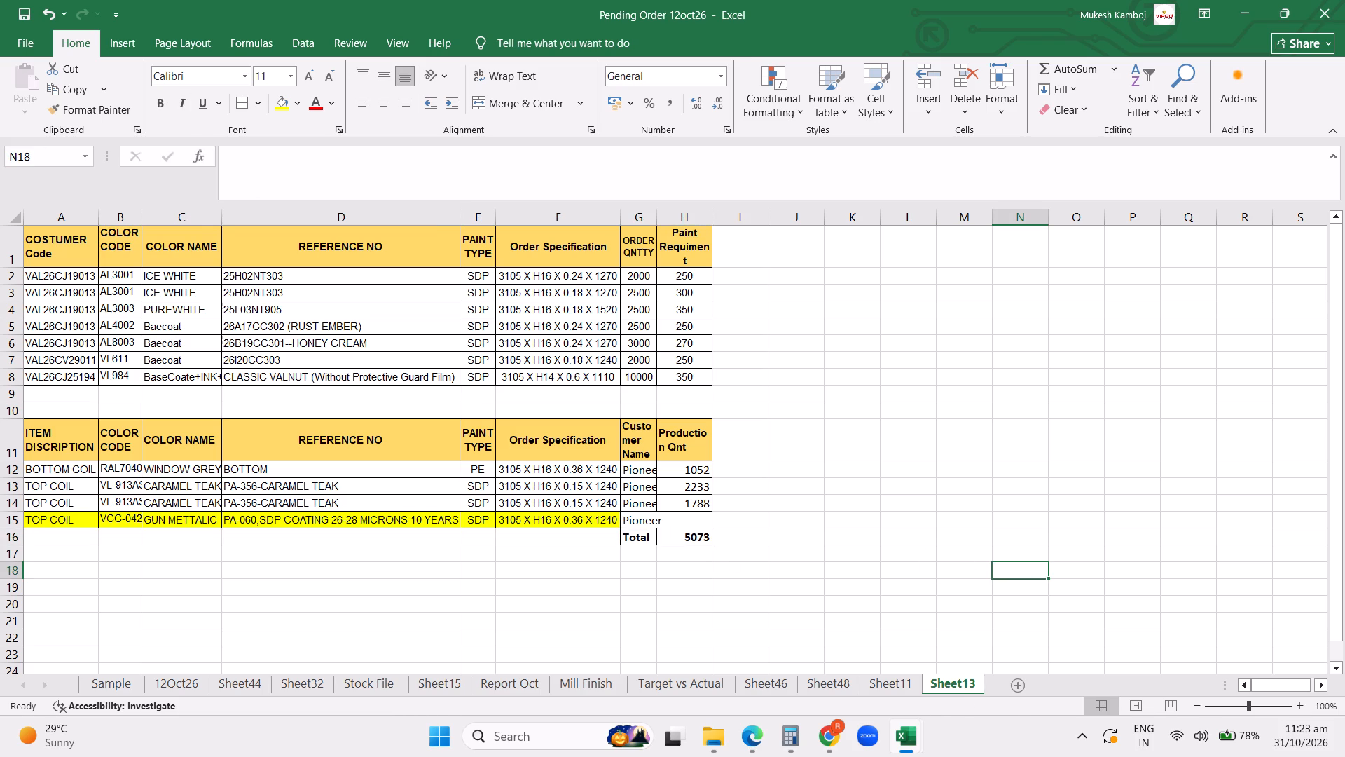
# Widen column G so that the Pioneer customer names fit.
pyautogui.moveTo(654, 212); pyautogui.dragTo(671, 212)
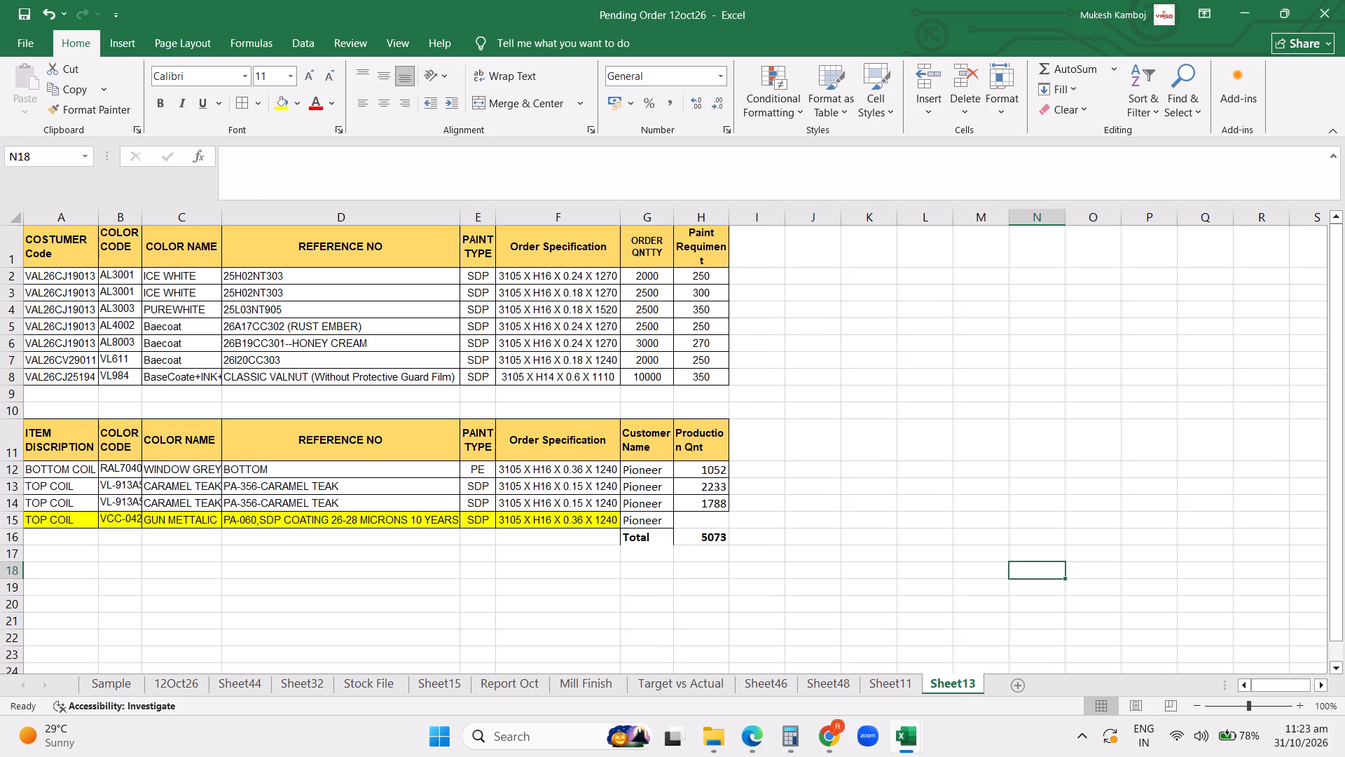
pyautogui.click(908, 569)
# Apply borders to the bold Total cells G16:H16 and to the GUN METTALIC row, A15:H15.
pyautogui.moveTo(657, 536); pyautogui.dragTo(684, 536)
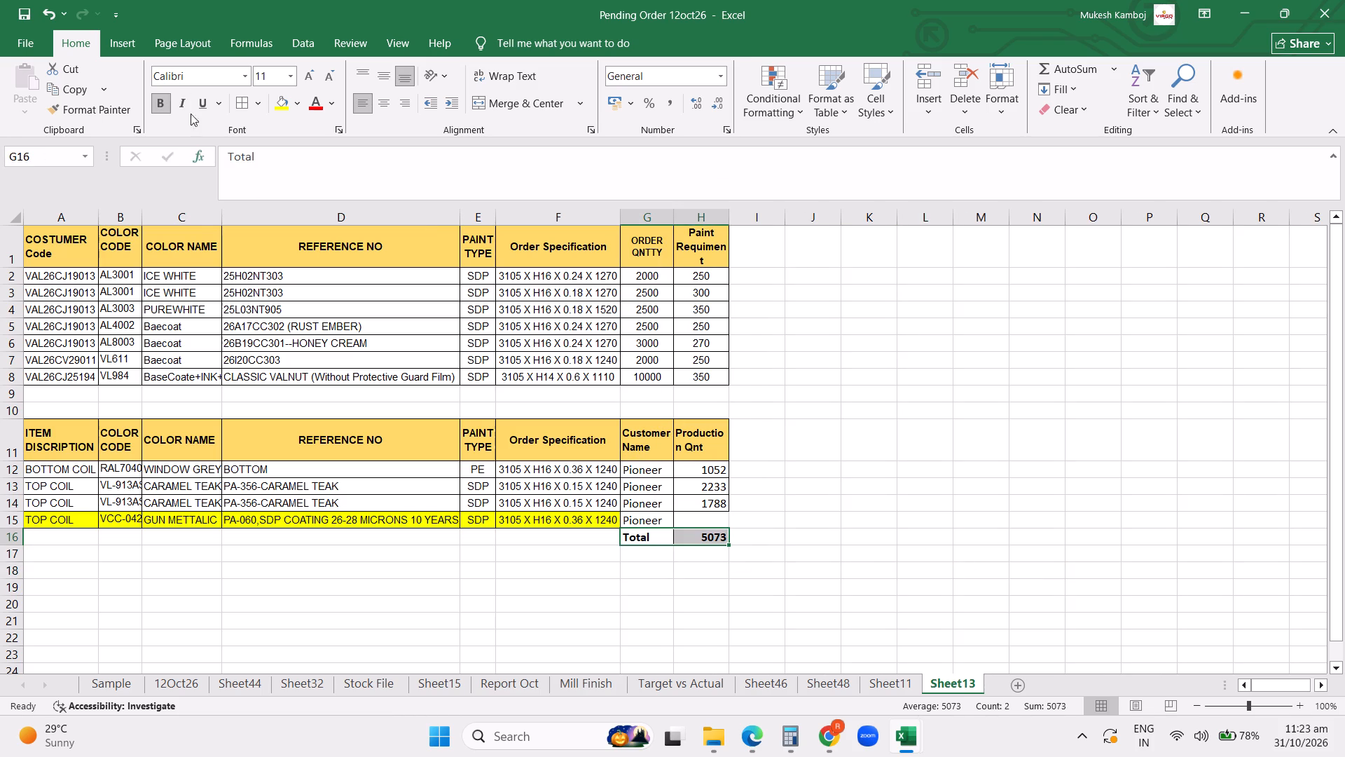
pyautogui.click(234, 97)
pyautogui.click(162, 104)
pyautogui.click(162, 104)
pyautogui.click(782, 507)
pyautogui.moveTo(651, 519); pyautogui.dragTo(672, 520)
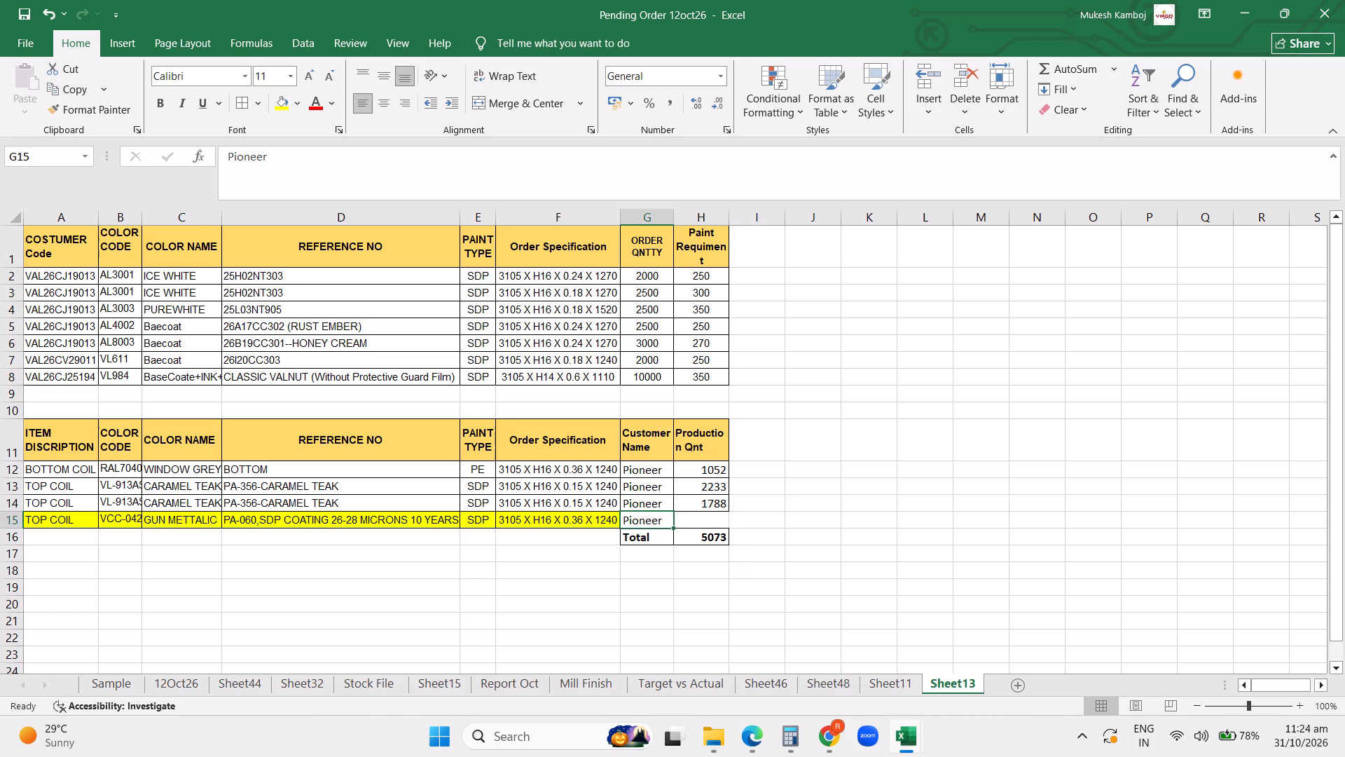
pyautogui.moveTo(69, 518); pyautogui.dragTo(682, 520)
pyautogui.click(239, 102)
pyautogui.click(758, 514)
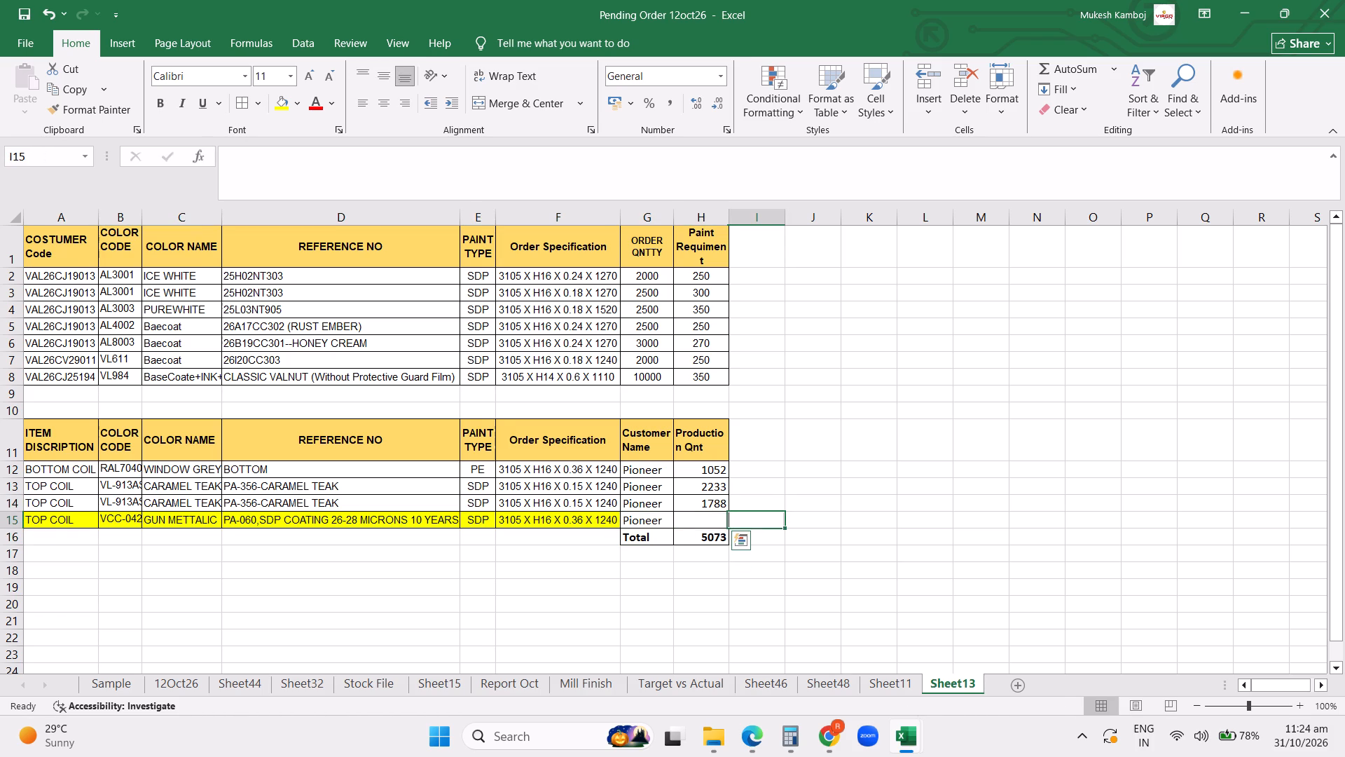
# Remove the yellow fill from the GUN METTALIC row, A15:F15.
pyautogui.moveTo(74, 518); pyautogui.dragTo(525, 515)
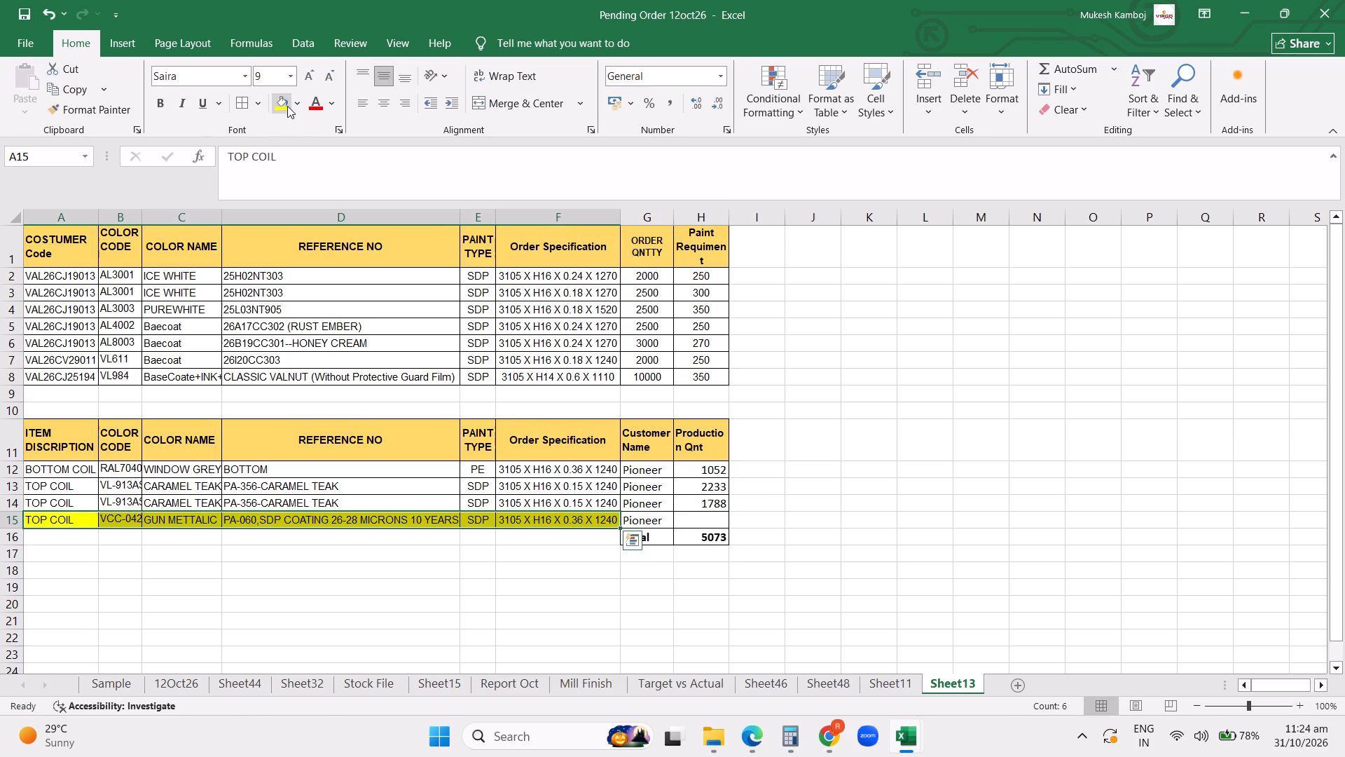
pyautogui.click(291, 102)
pyautogui.click(298, 105)
pyautogui.click(284, 186)
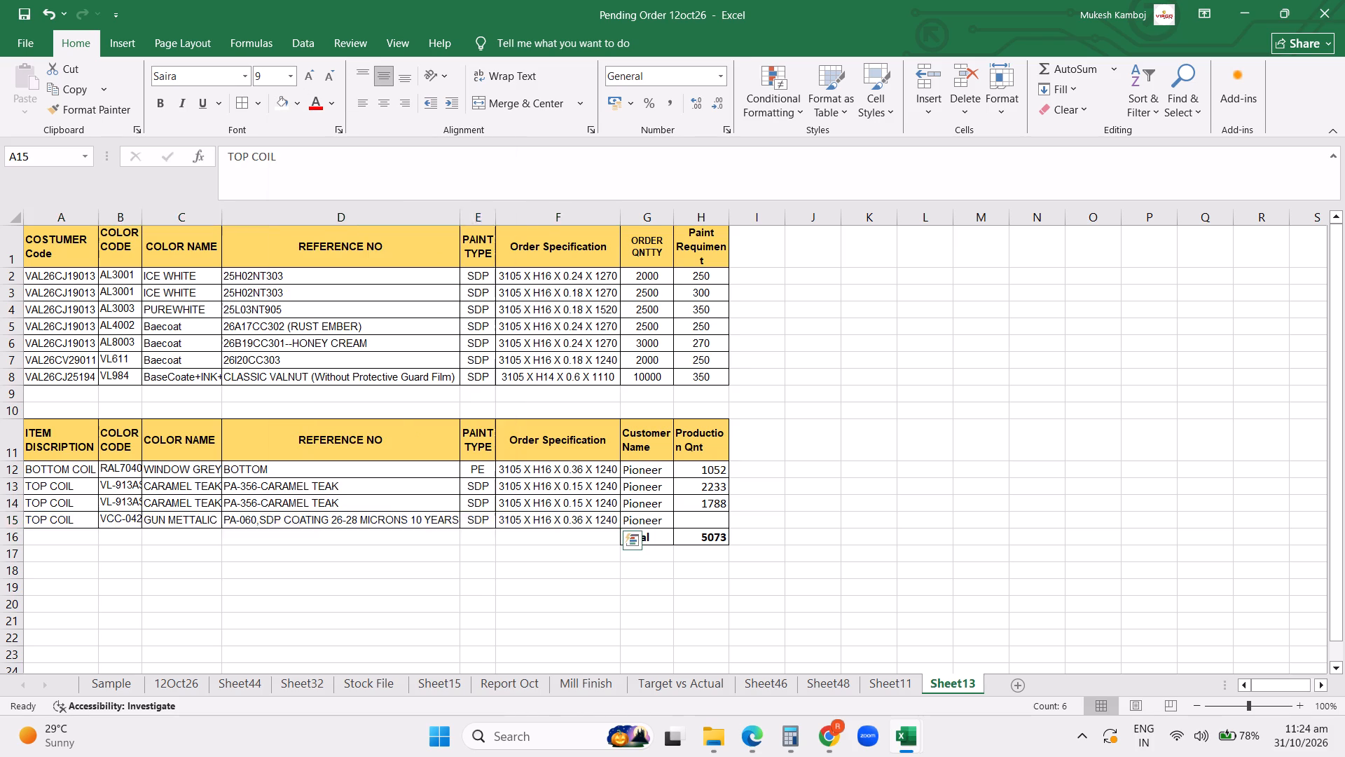
# Widen column B so that the full color codes fit.
pyautogui.moveTo(140, 217); pyautogui.dragTo(156, 216)
pyautogui.click(156, 214)
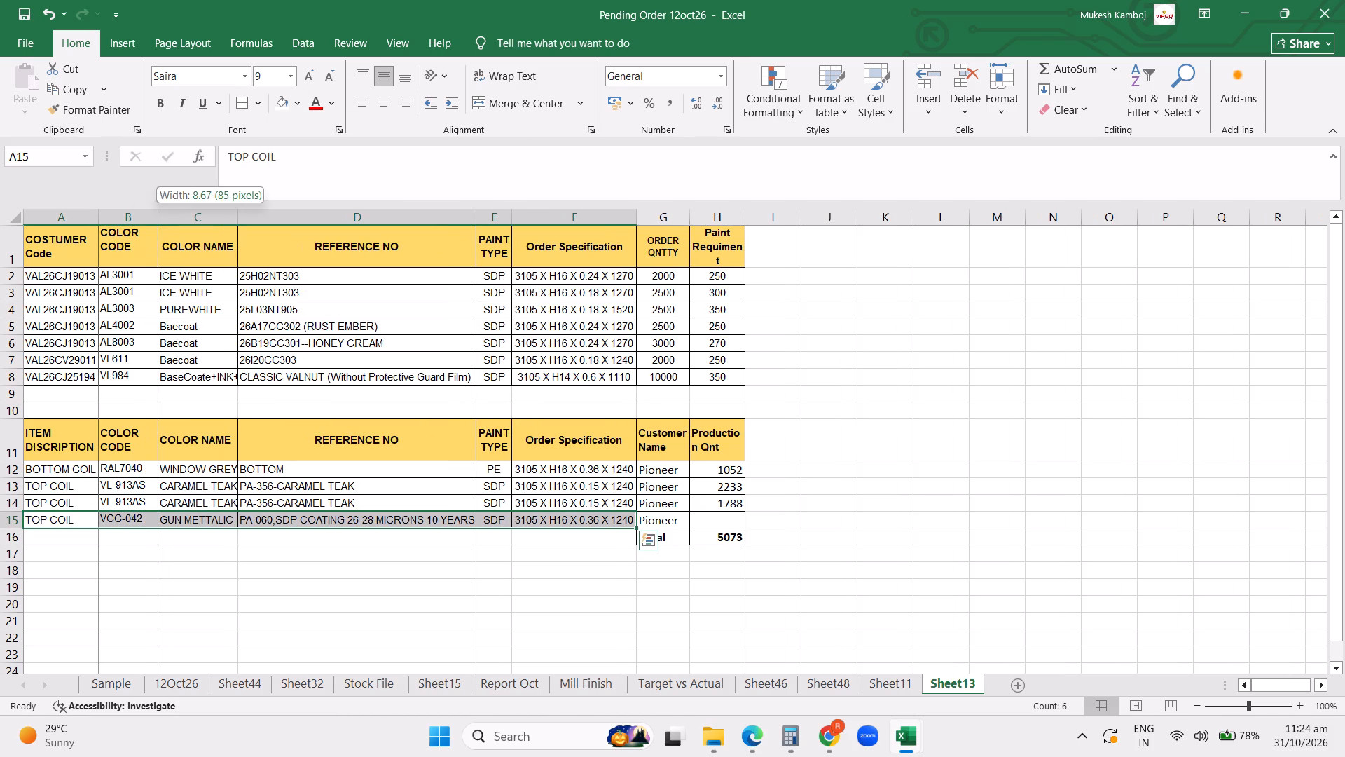
pyautogui.click(415, 648)
pyautogui.click(679, 572)
# Enter 500 as the GUN METTALIC coil's Production Qnt in H15 and the note Approx beside it in I15.
pyautogui.click(718, 516)
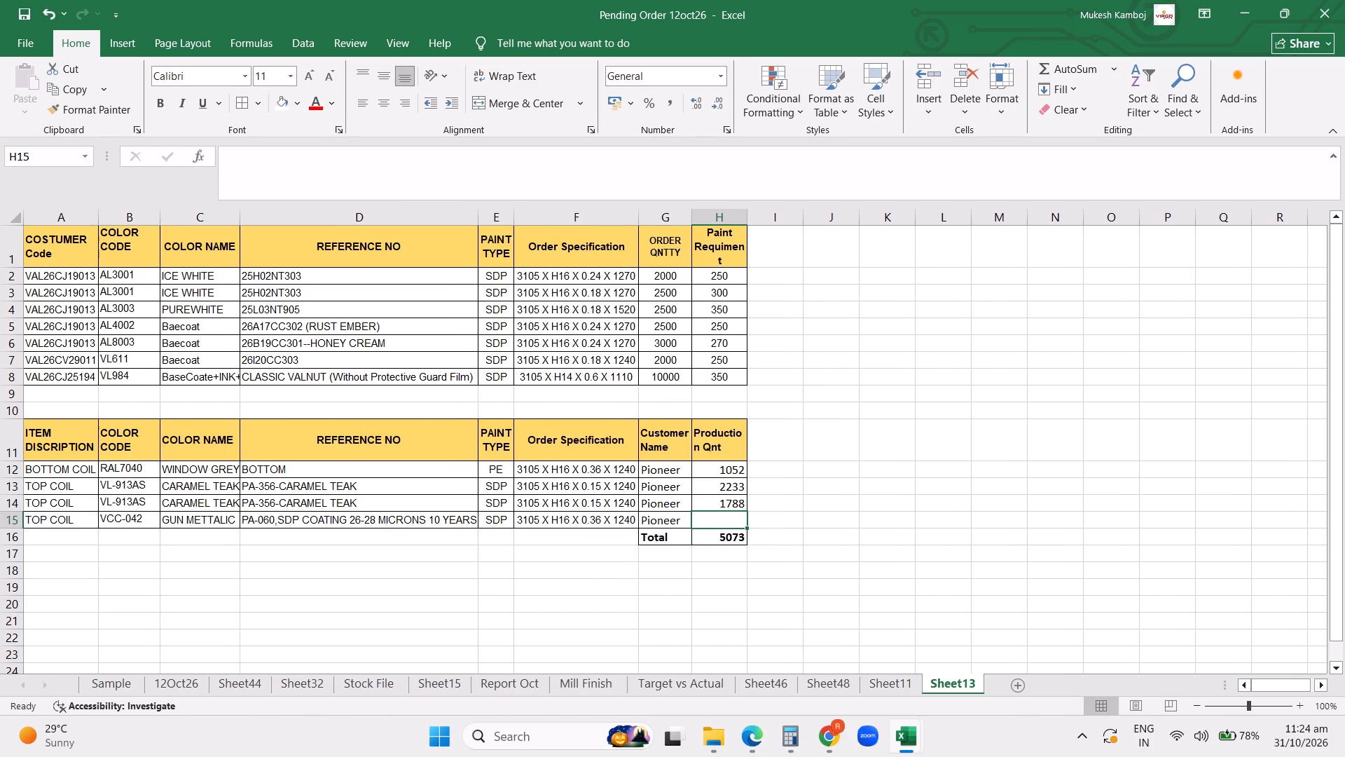
pyautogui.write('500')
pyautogui.press('Right')
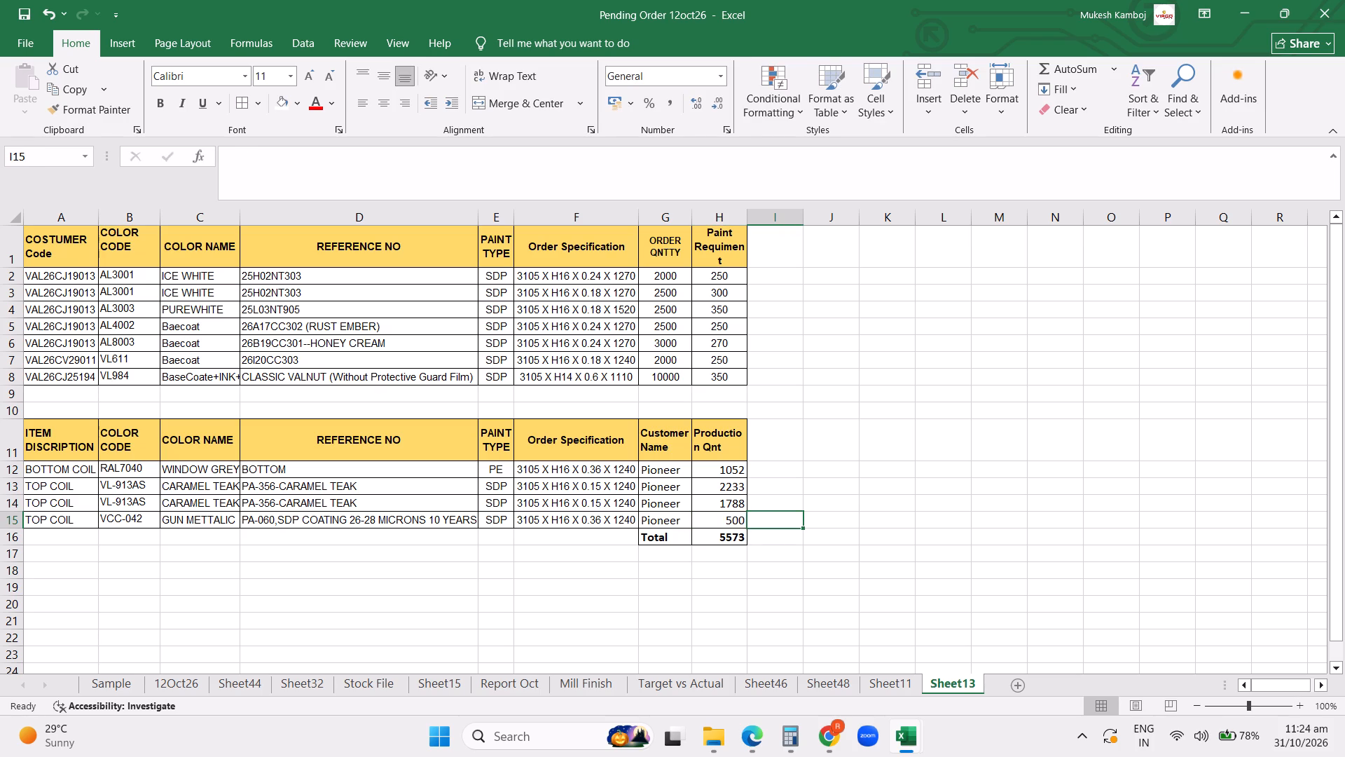
pyautogui.write('Approx')
pyautogui.press('Return')
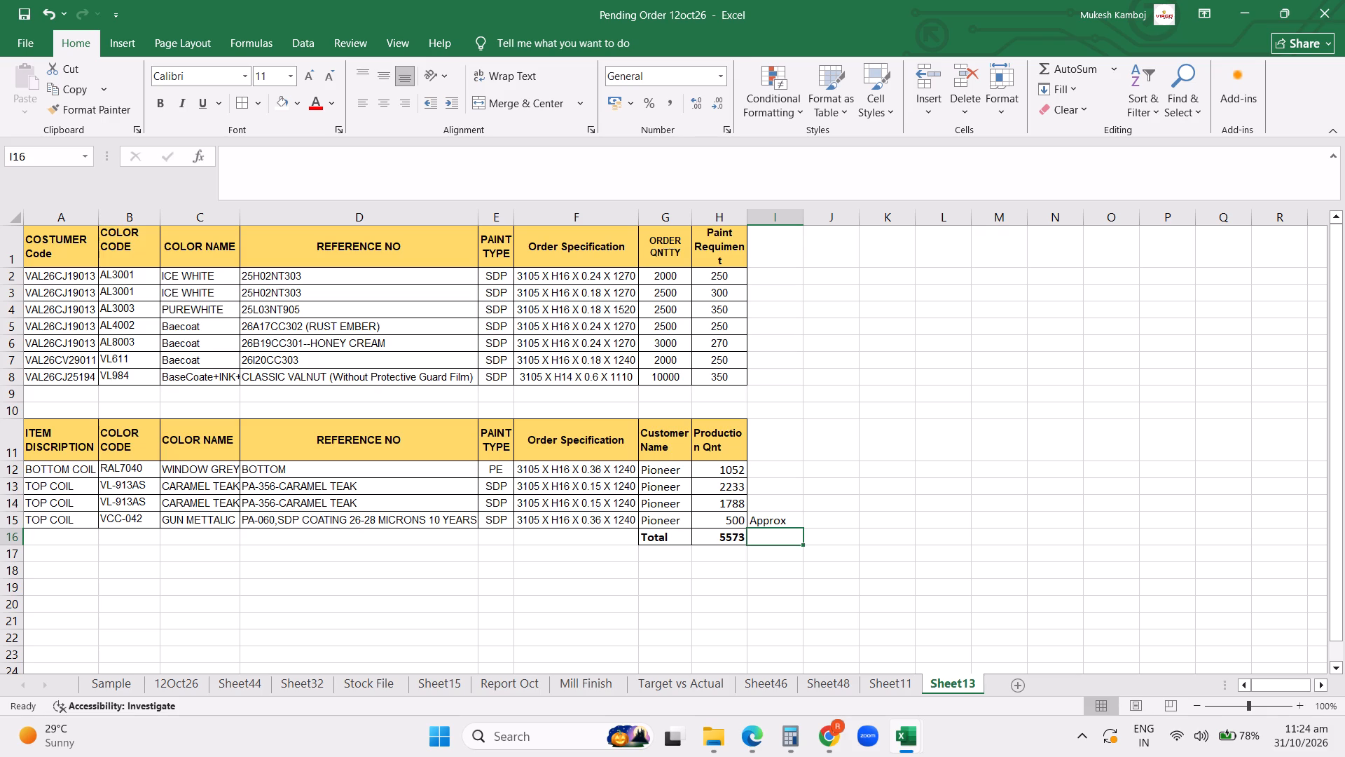
# Select the Pioneer table from the ITEM DISCRIPTION heading through the Total row, A11:I16.
pyautogui.moveTo(65, 439); pyautogui.dragTo(764, 538)
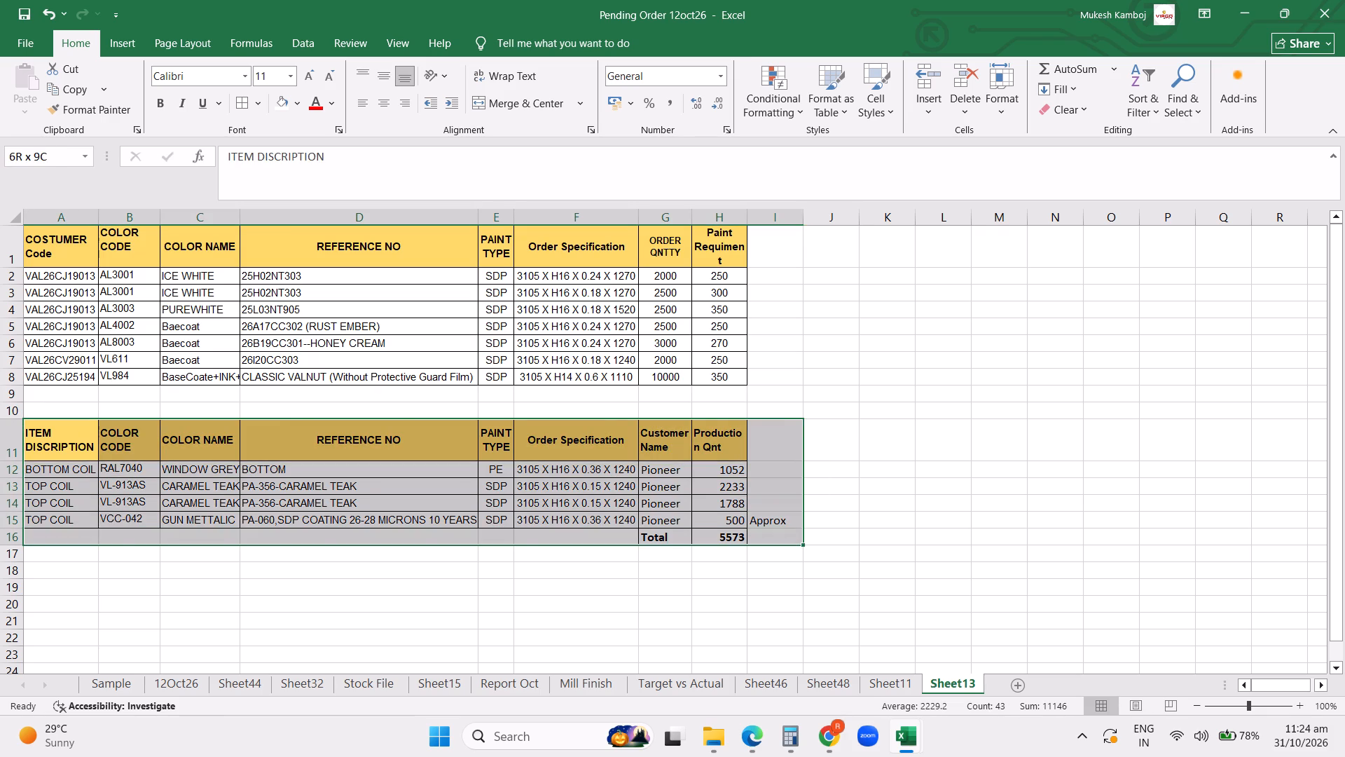
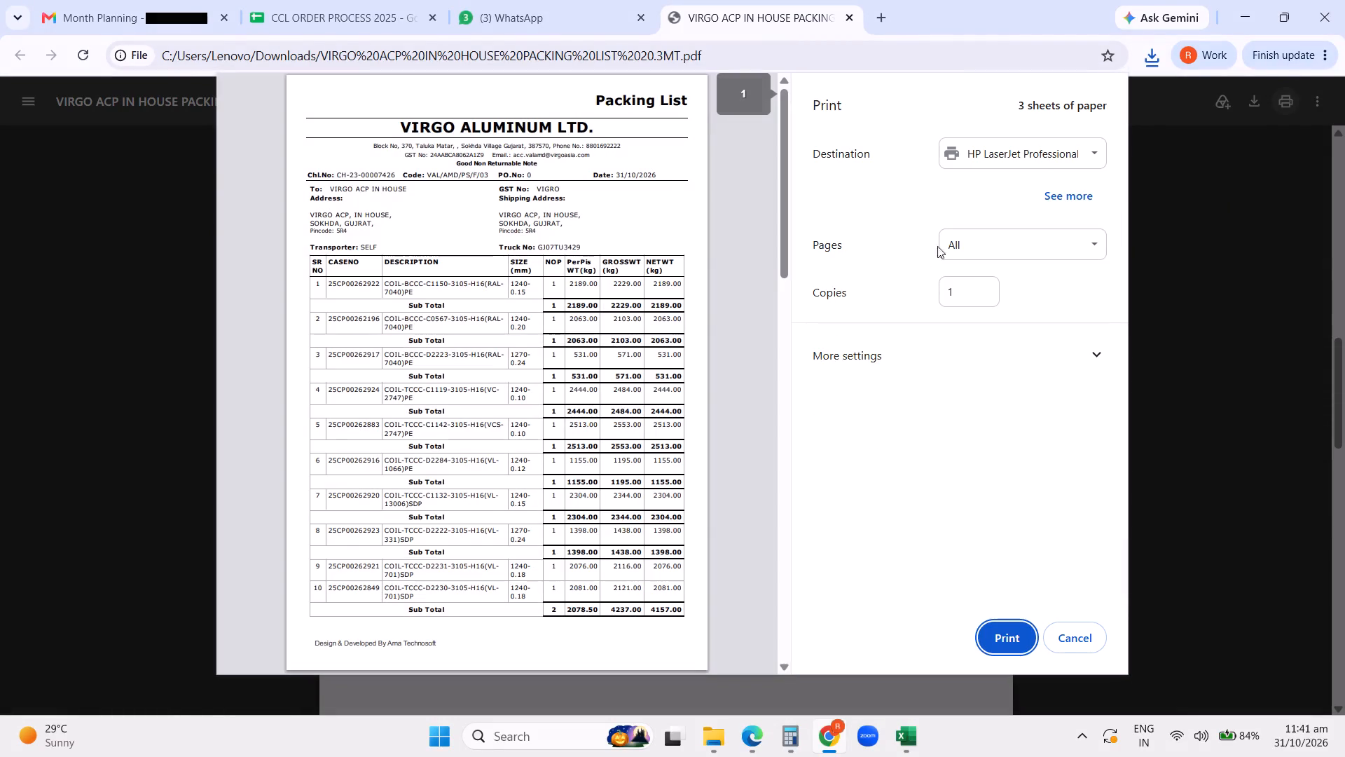
# Print only pages 1-2 of the Virgo ACP In House packing list PDF, one copy, on the HP LaserJet Professional printer.
pyautogui.click(954, 243)
pyautogui.click(965, 332)
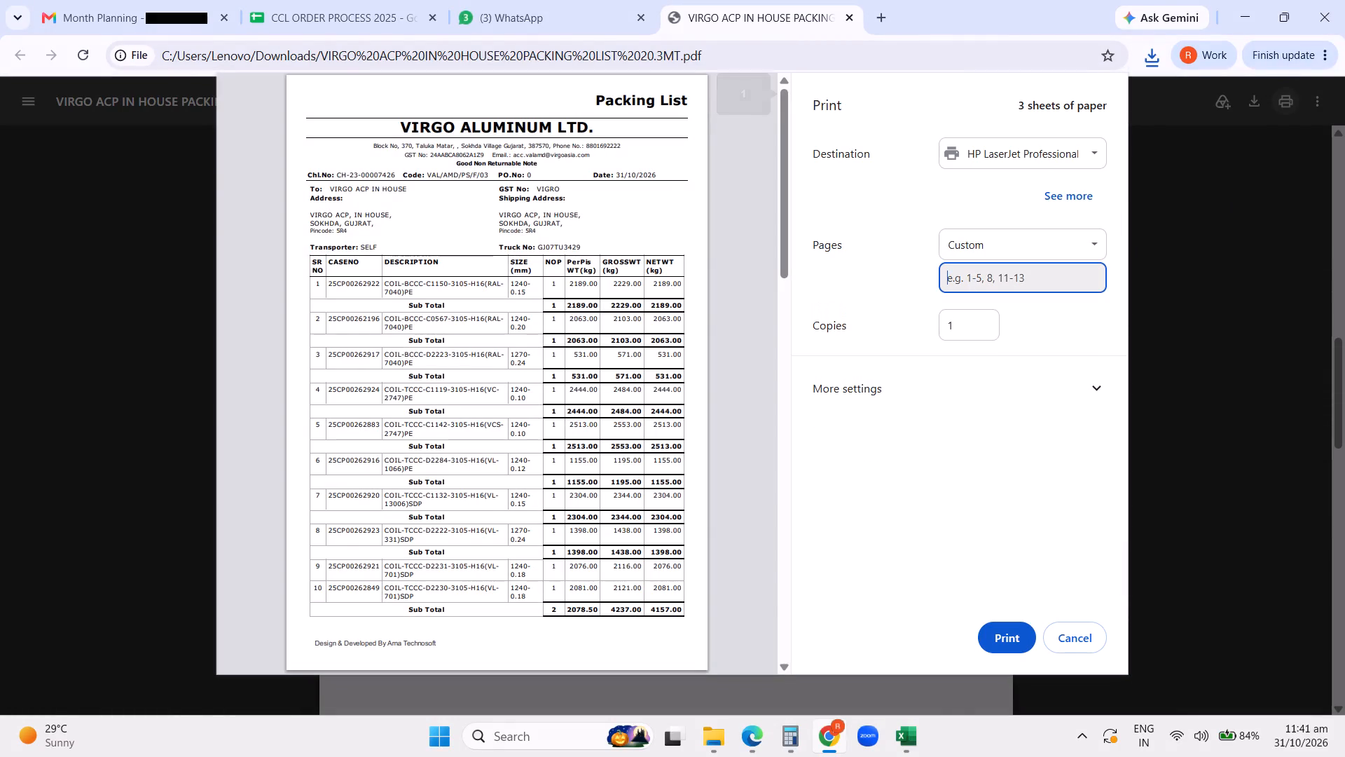
pyautogui.click(970, 283)
pyautogui.press('1')
pyautogui.write('-2')
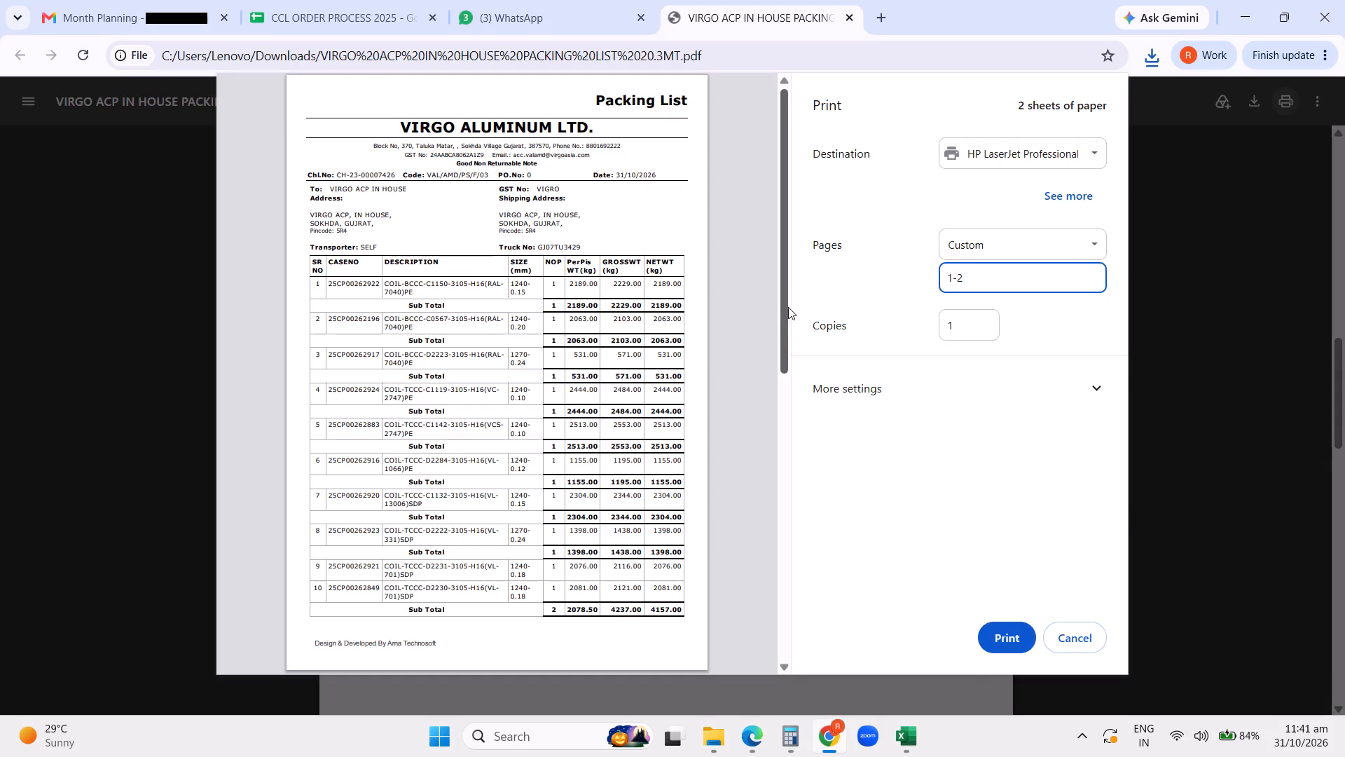
pyautogui.moveTo(784, 306); pyautogui.dragTo(780, 442)
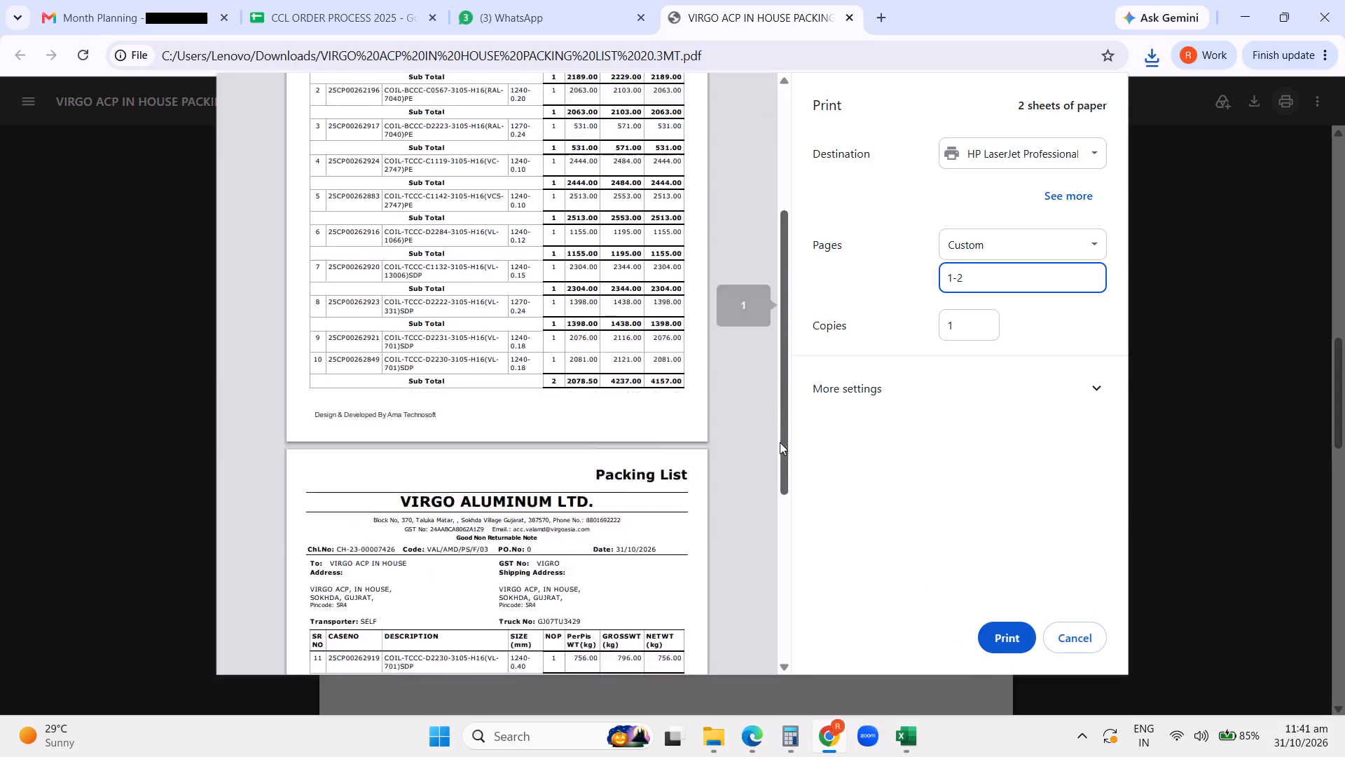
pyautogui.moveTo(780, 442); pyautogui.dragTo(780, 517)
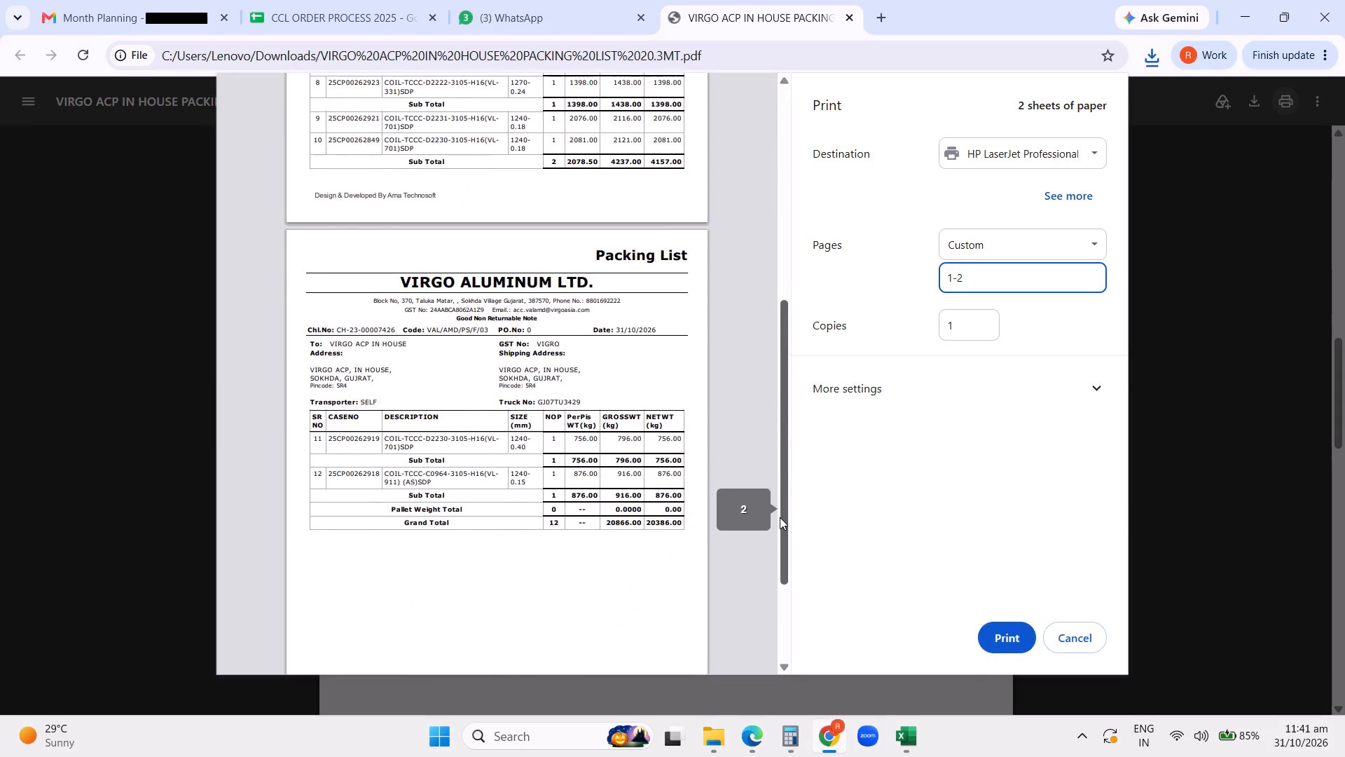
pyautogui.moveTo(780, 517); pyautogui.dragTo(780, 566)
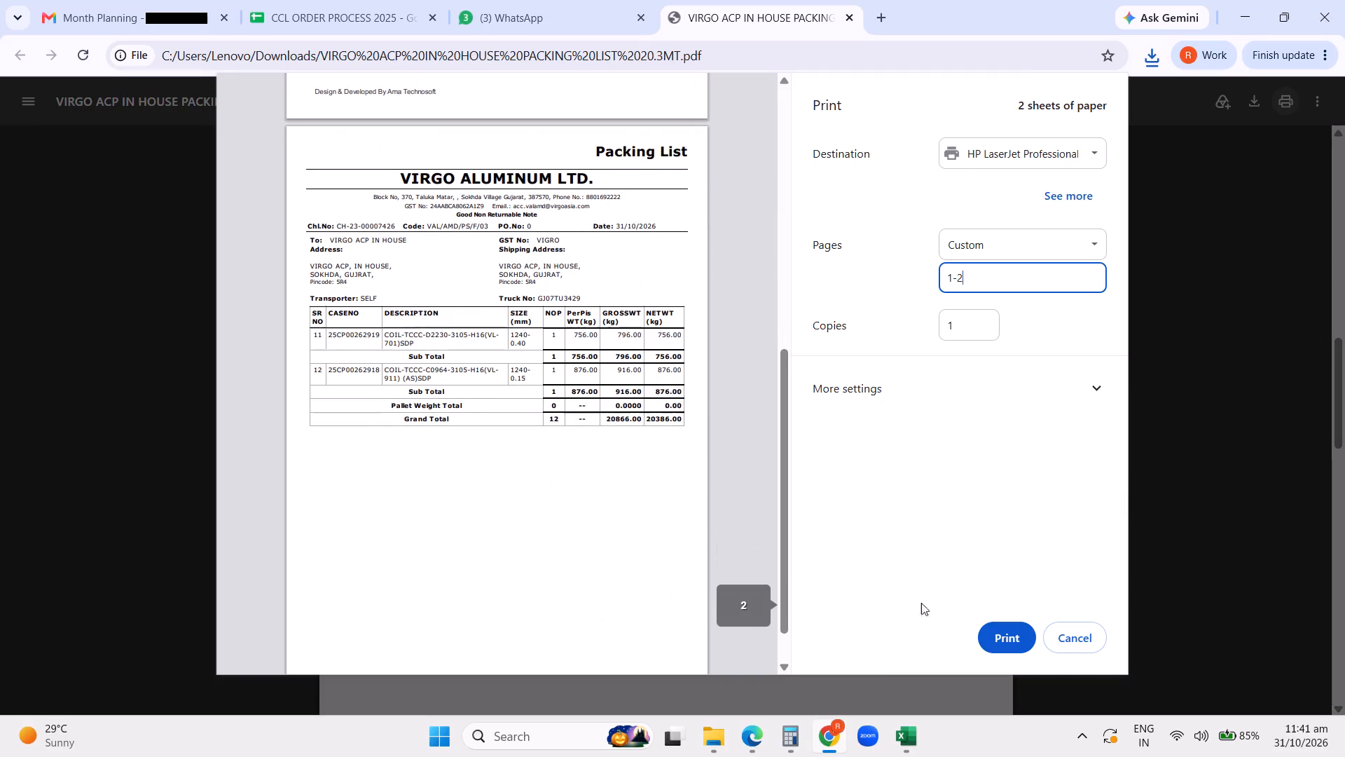
pyautogui.click(995, 632)
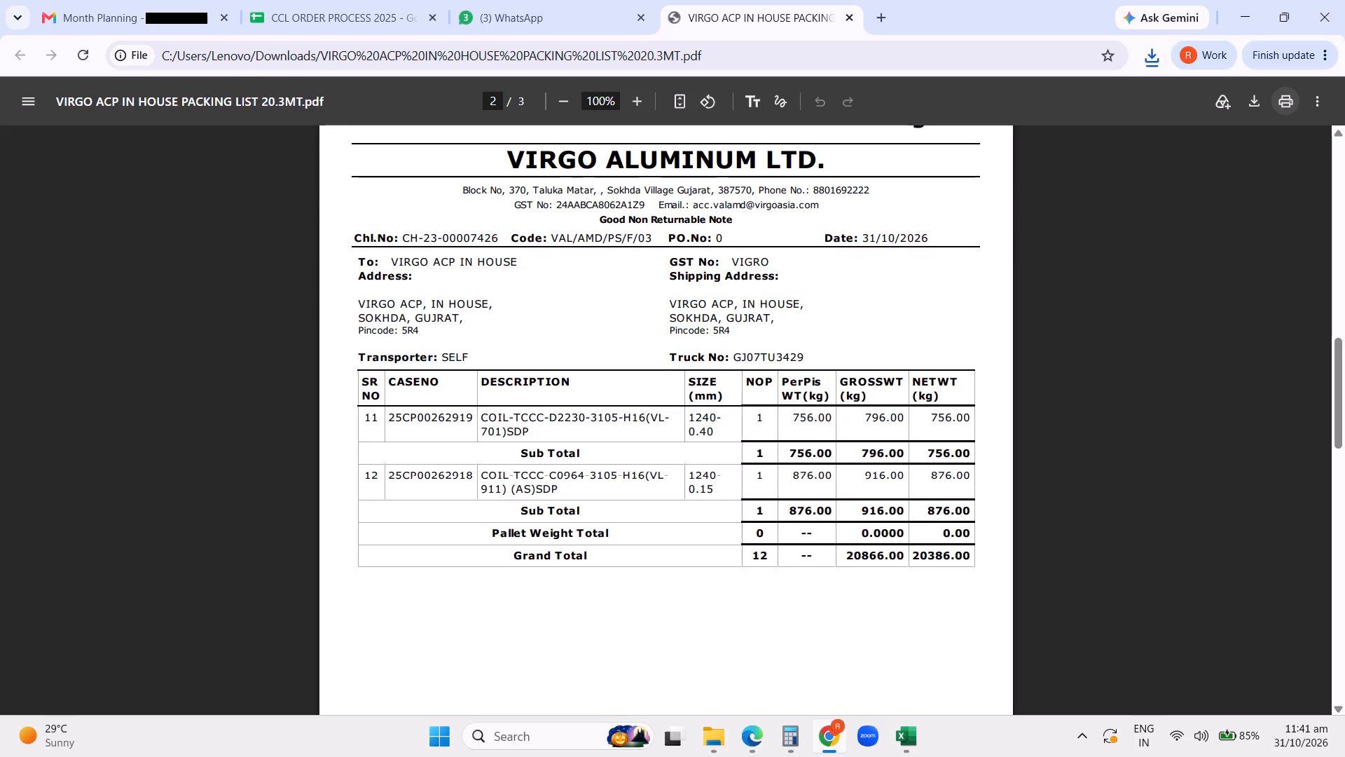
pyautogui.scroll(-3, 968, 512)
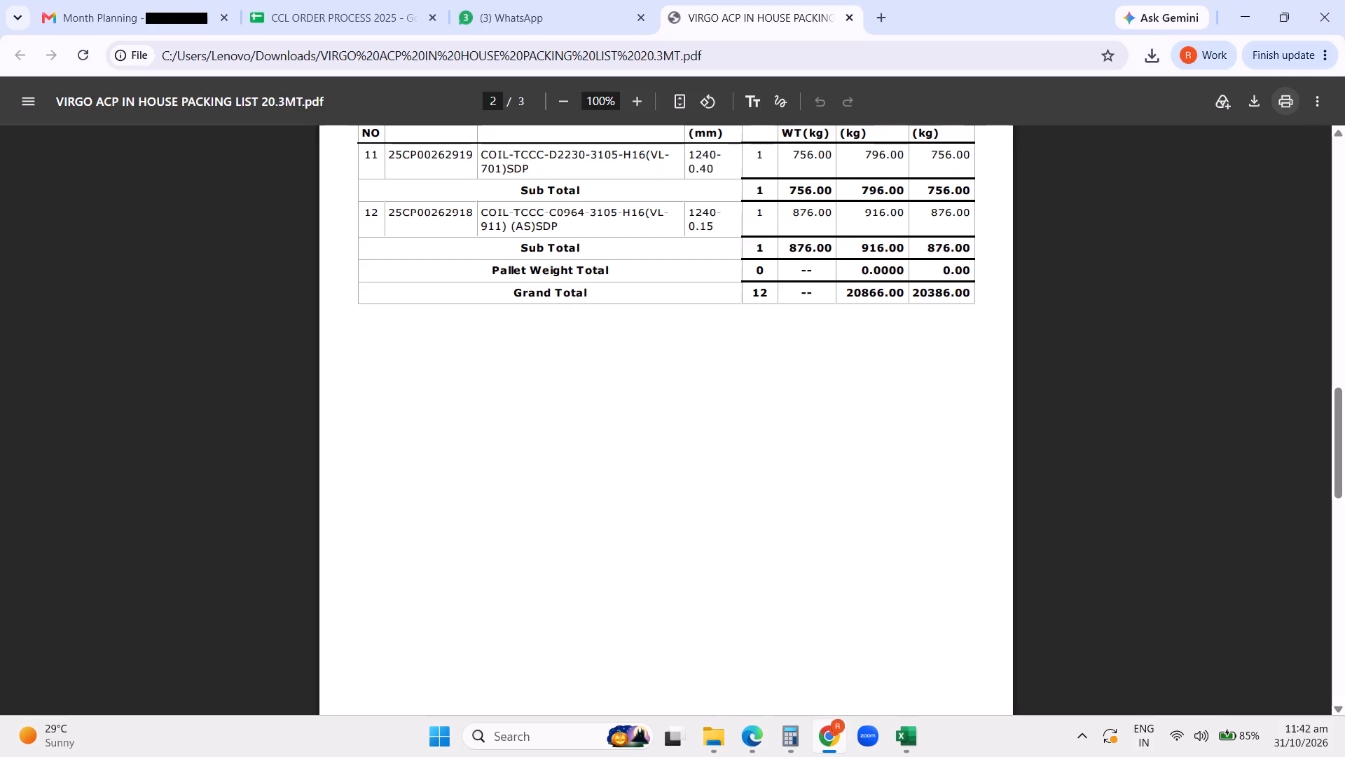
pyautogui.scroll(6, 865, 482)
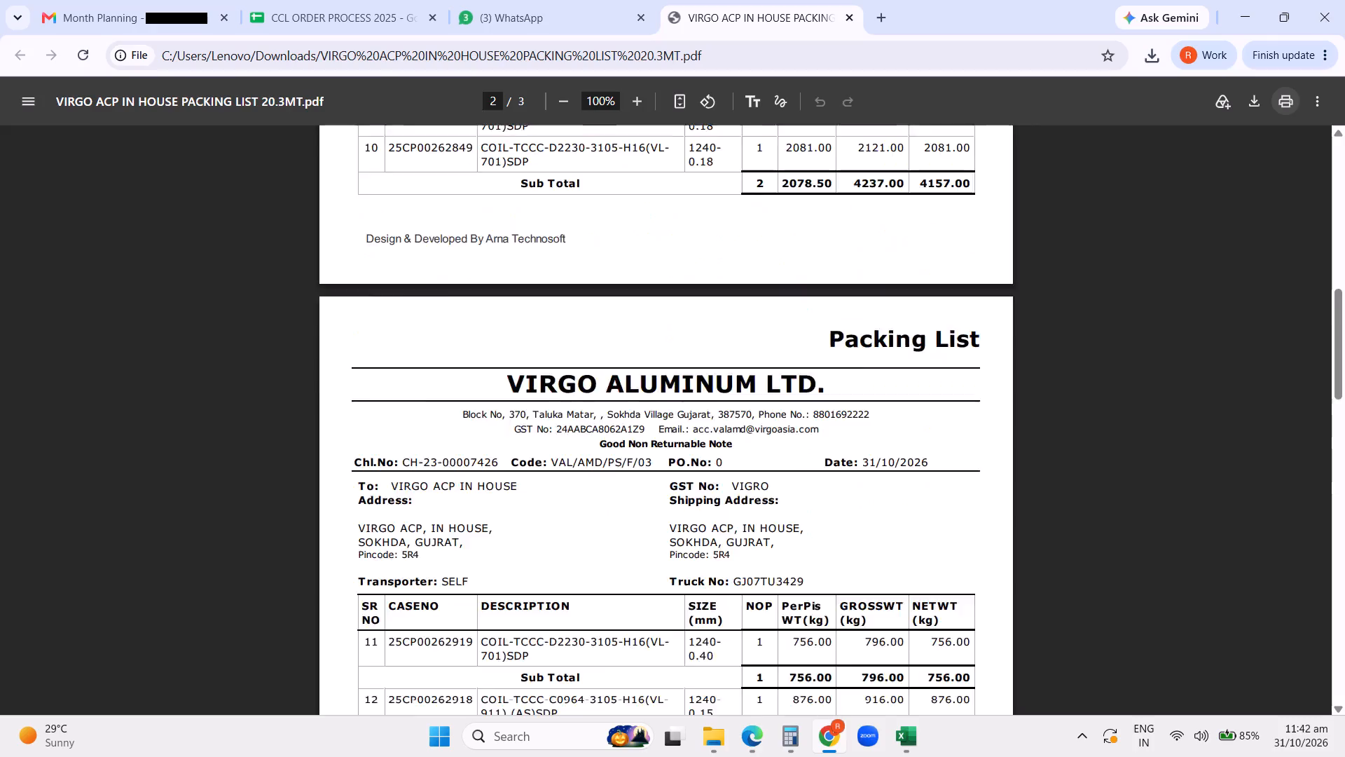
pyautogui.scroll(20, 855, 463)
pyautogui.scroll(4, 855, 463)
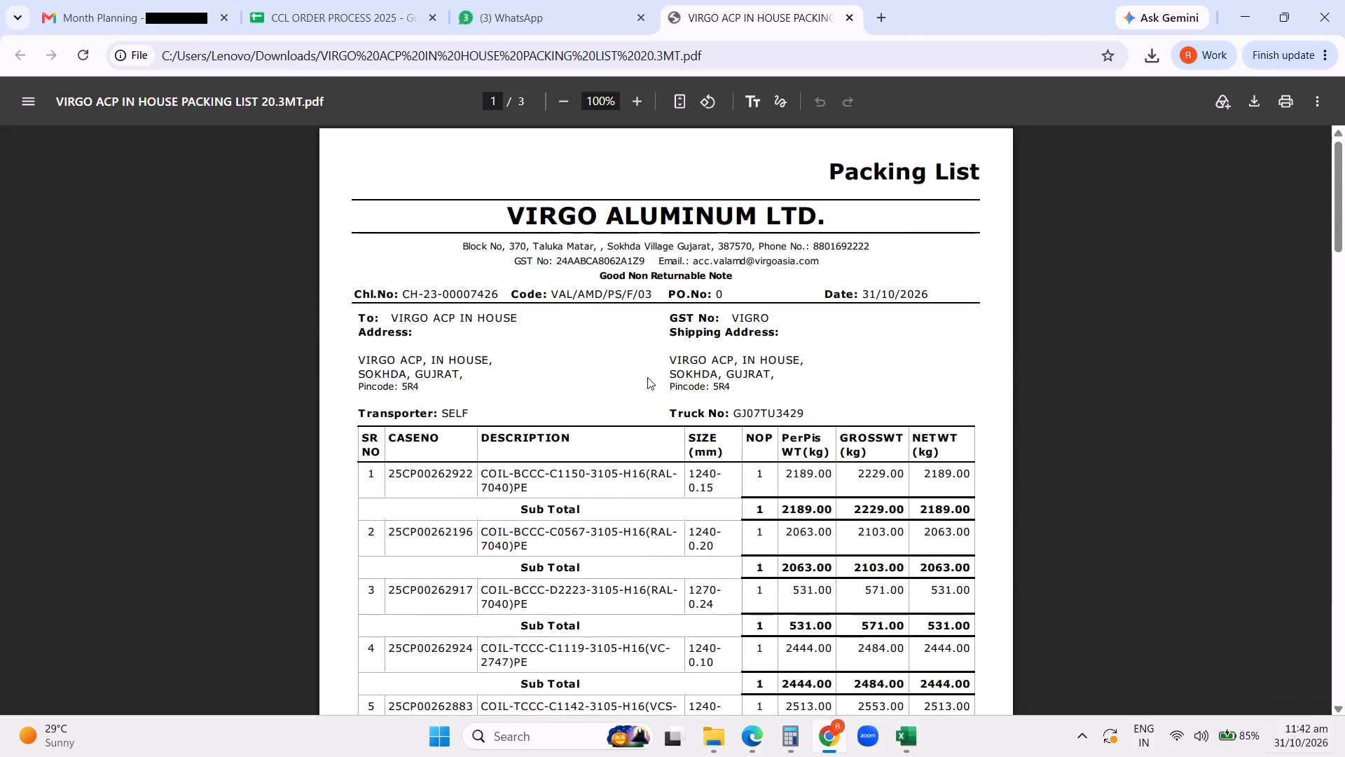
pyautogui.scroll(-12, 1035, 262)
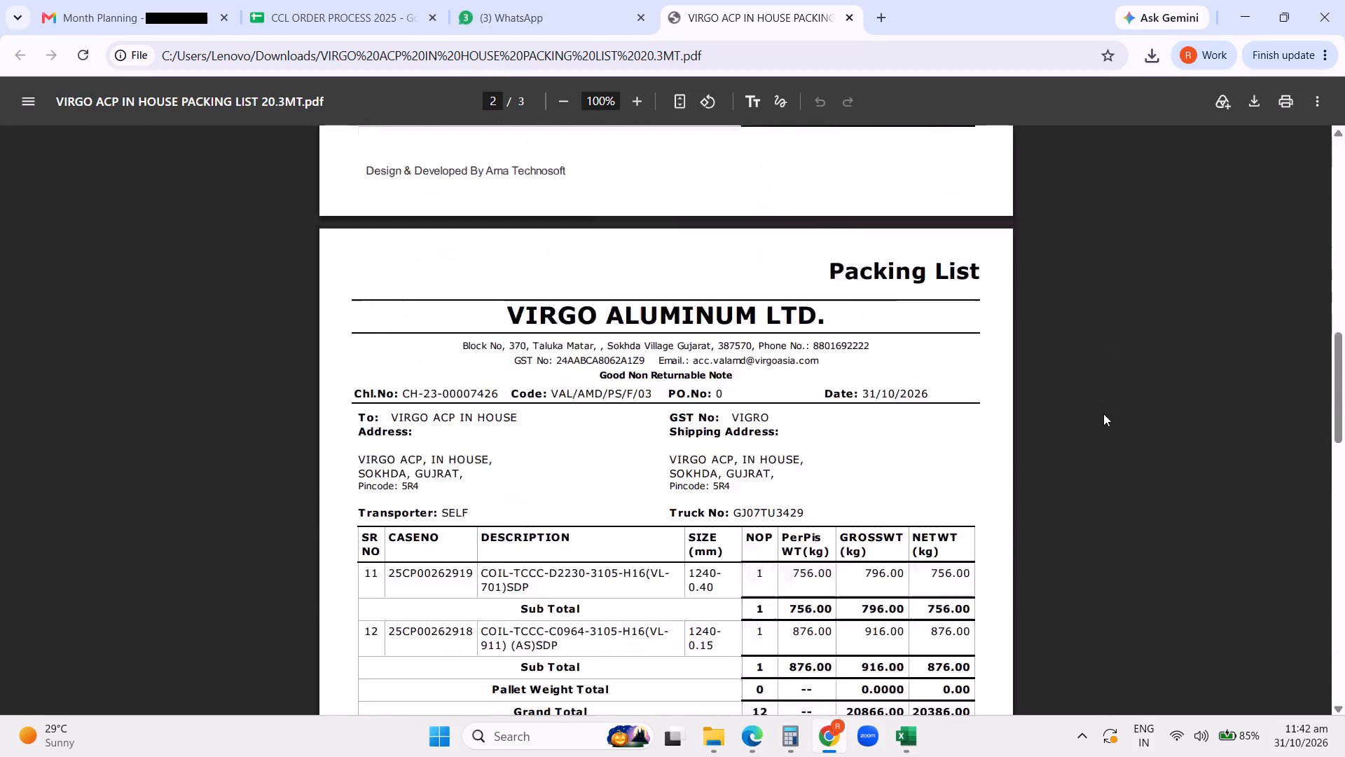
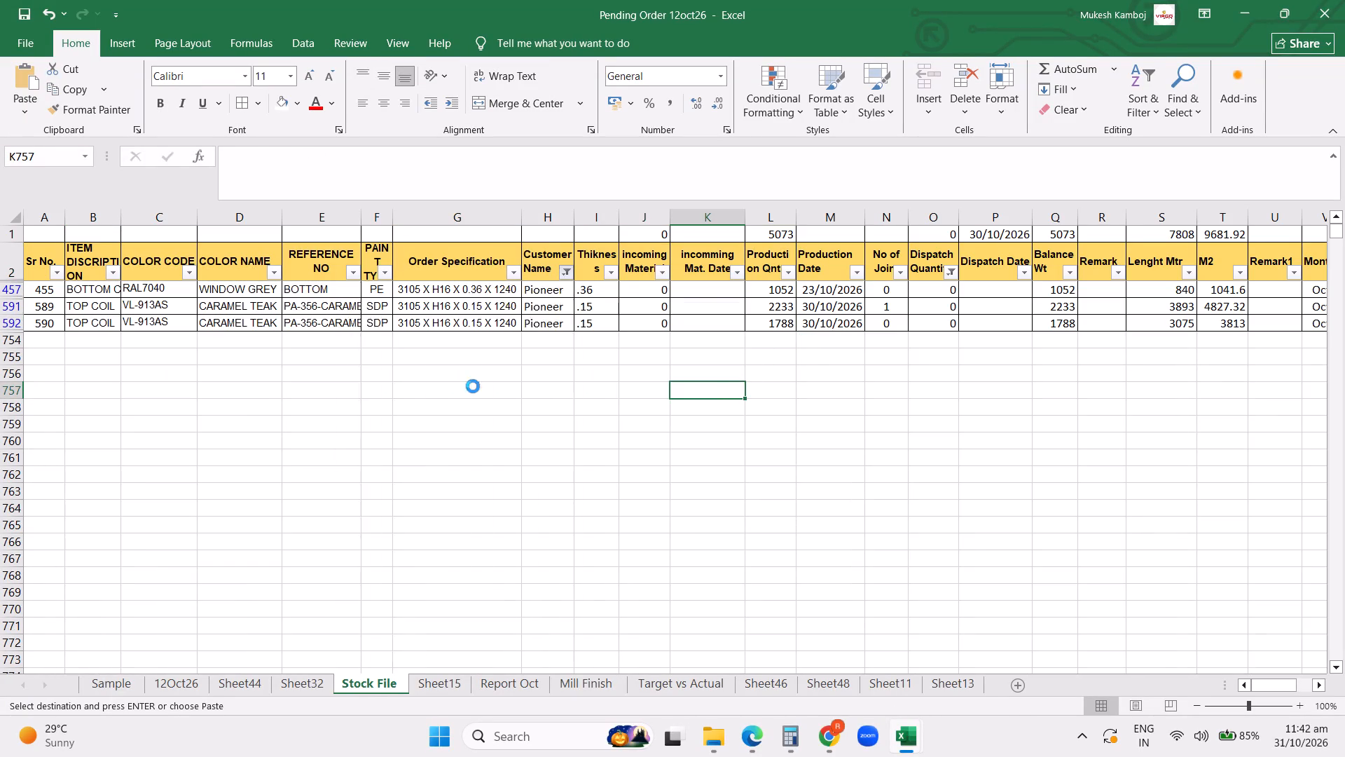
# Clear the Dispatch Quantity filter in the Stock File sheet.
pyautogui.click(616, 400)
pyautogui.scroll(17, 764, 370)
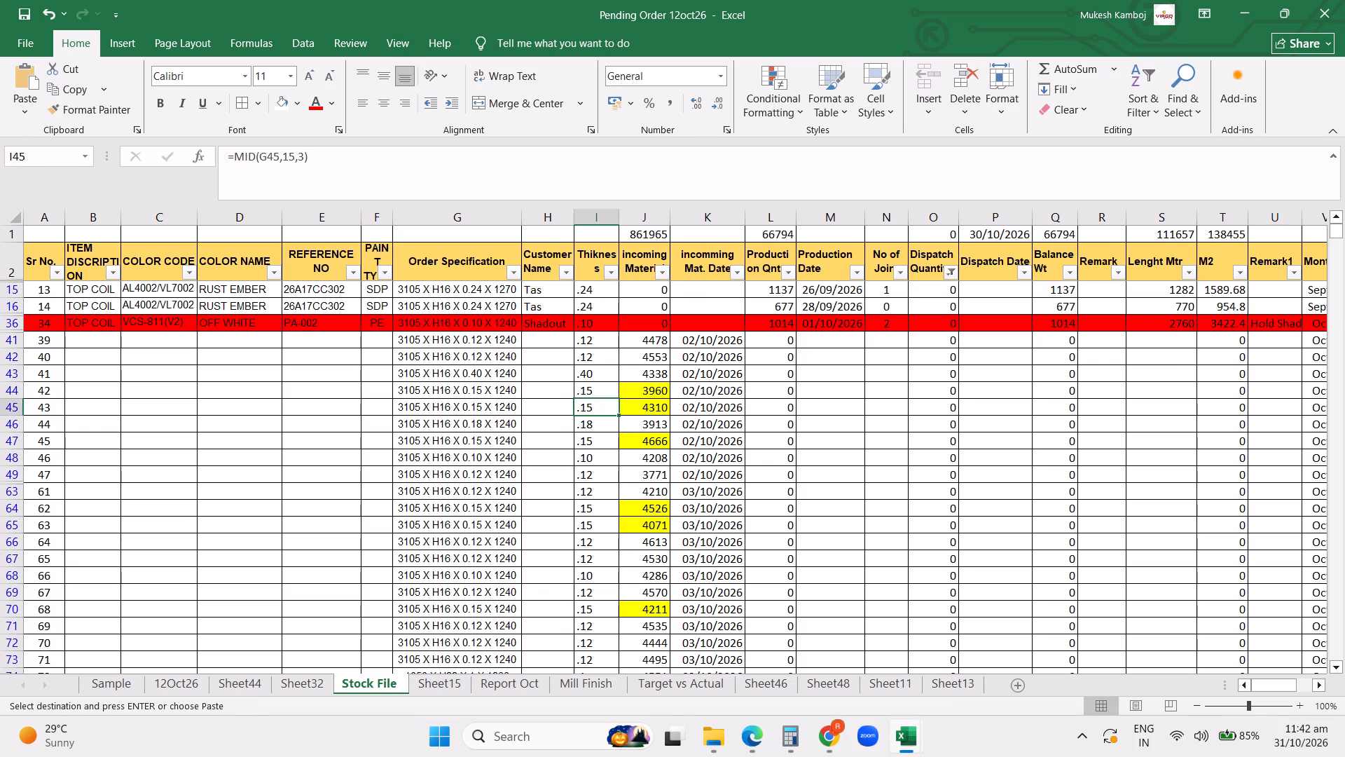
pyautogui.click(1286, 297)
pyautogui.press('Right')
pyautogui.press('Right')
pyautogui.press('Right')
pyautogui.scroll(9, 824, 332)
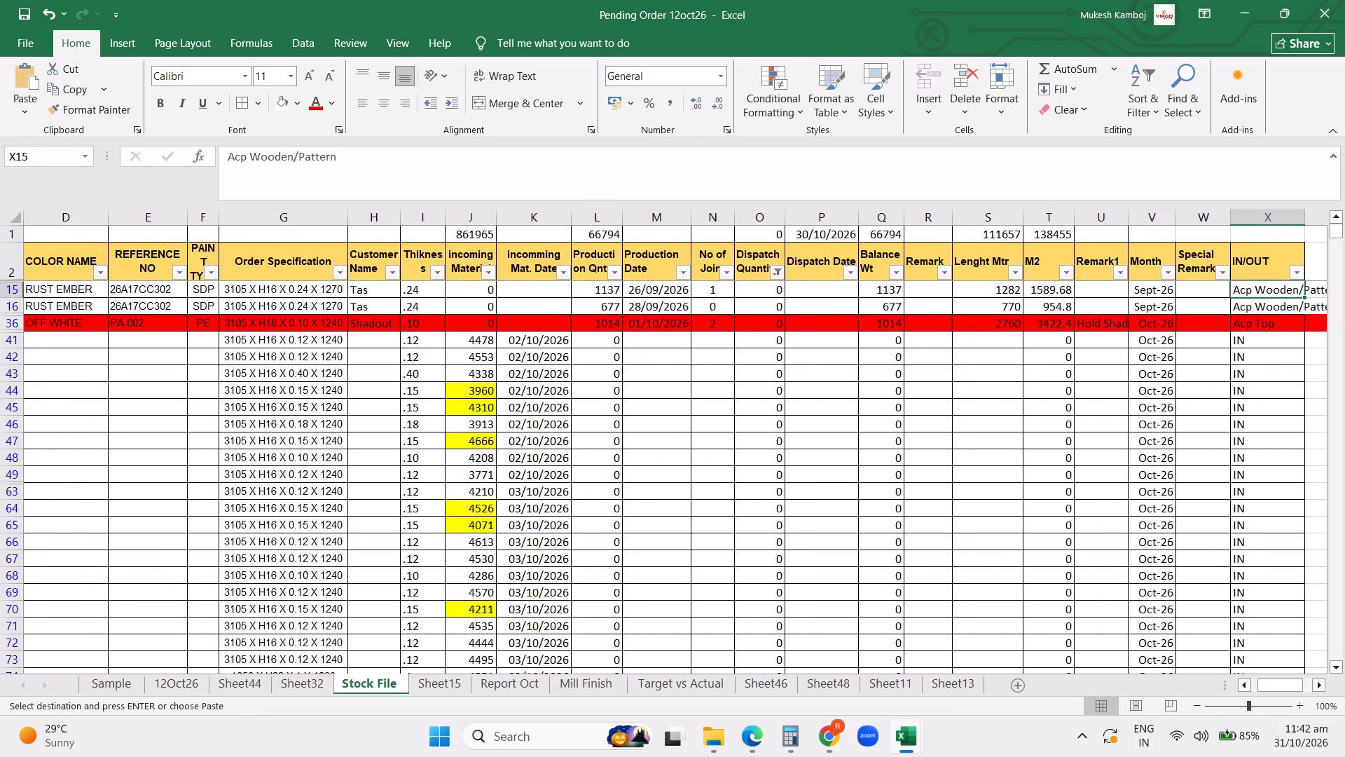
pyautogui.click(774, 270)
pyautogui.click(706, 374)
pyautogui.click(411, 398)
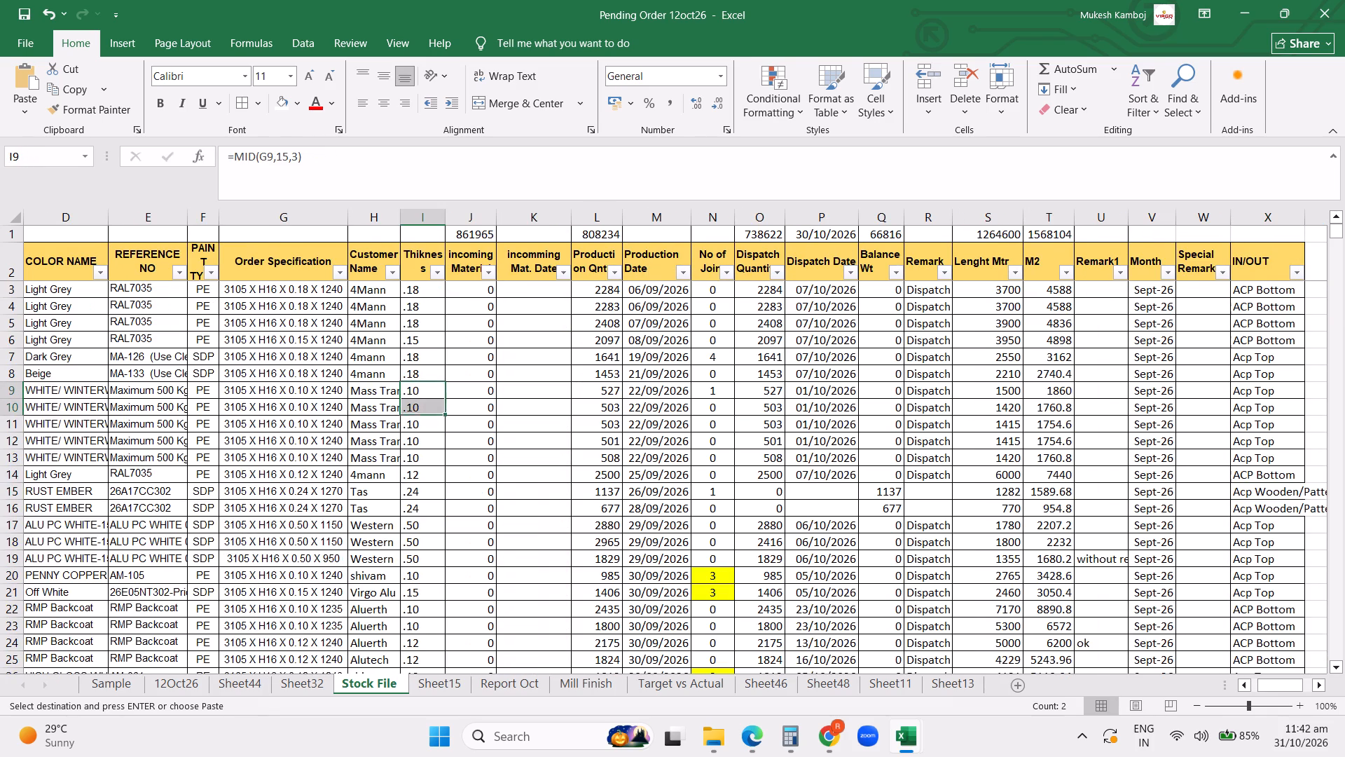
# Filter the Customer Name column of the Stock File to Virgo Alu only.
pyautogui.click(389, 273)
pyautogui.click(246, 470)
pyautogui.scroll(-9, 244, 549)
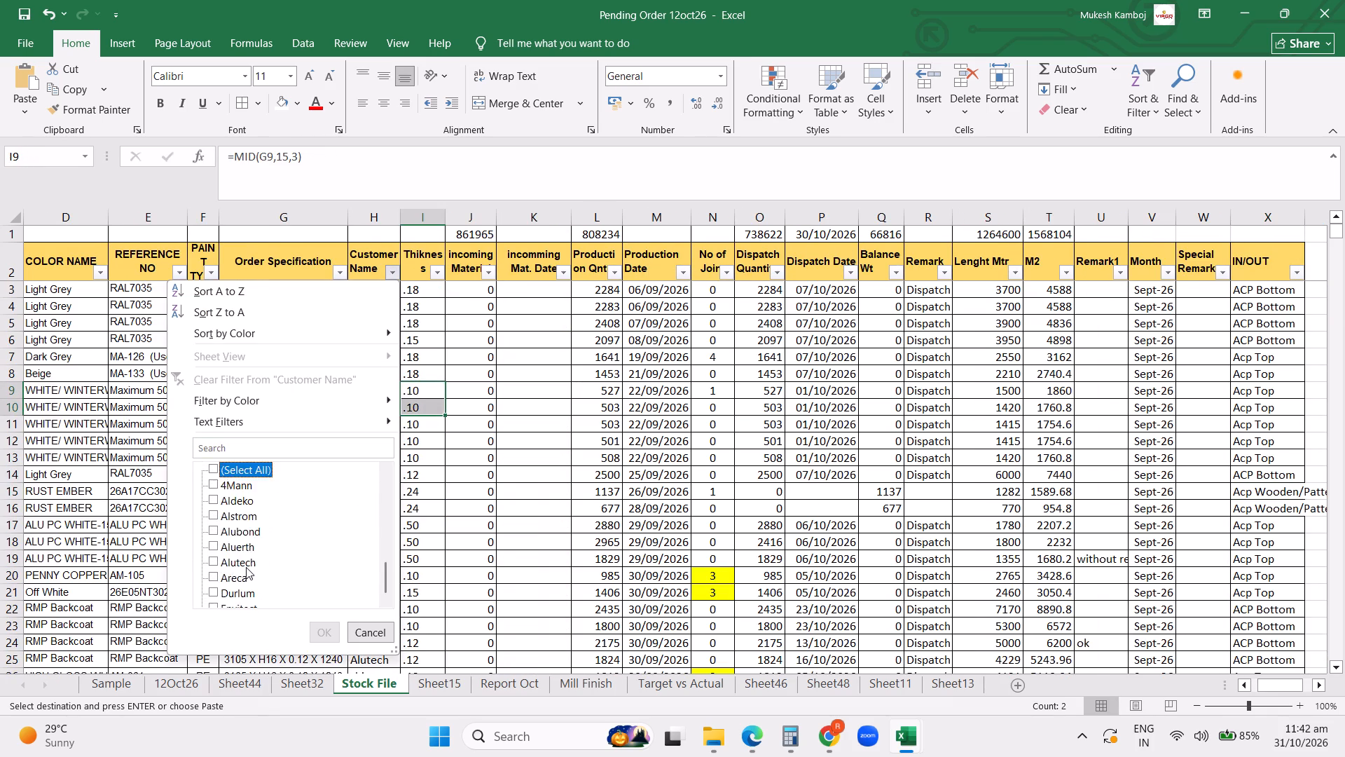
pyautogui.scroll(-15, 246, 567)
pyautogui.click(245, 562)
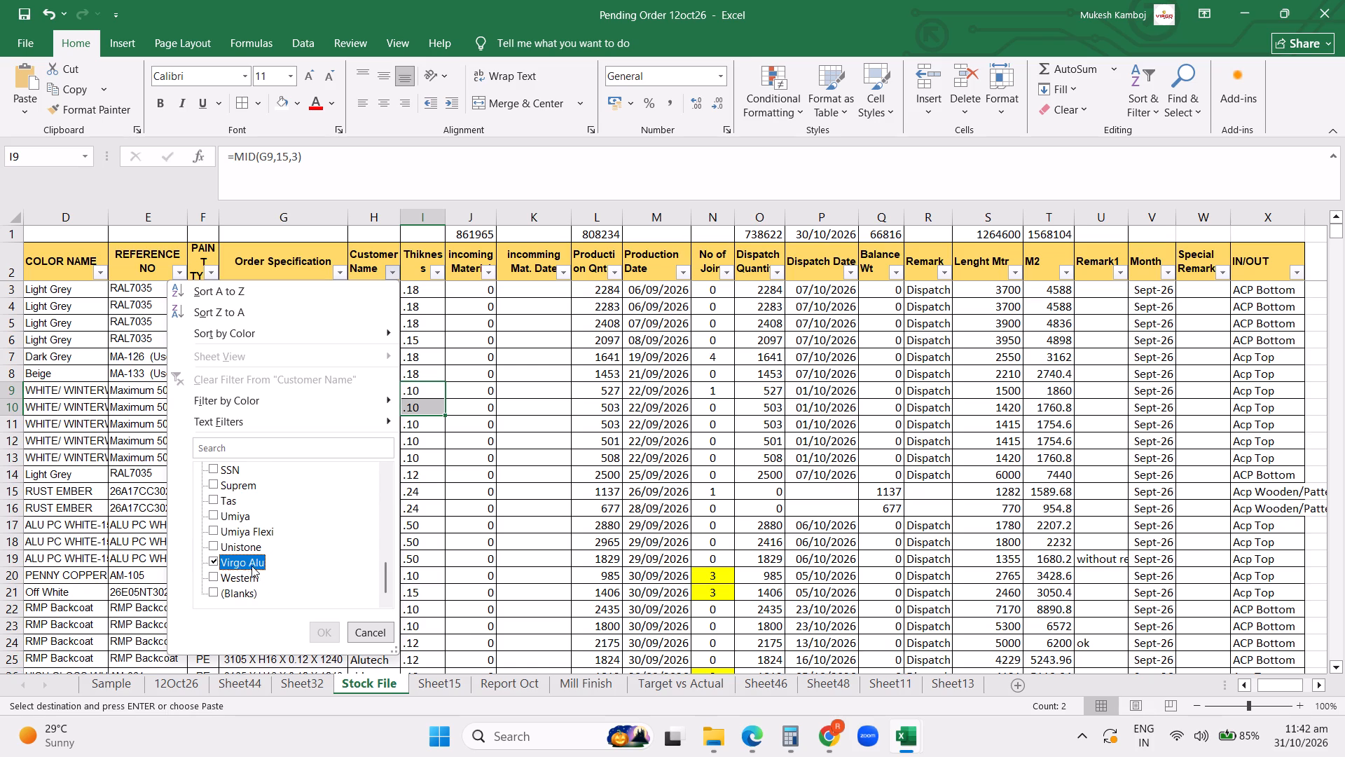
pyautogui.click(331, 636)
pyautogui.scroll(17, 775, 434)
pyautogui.click(801, 350)
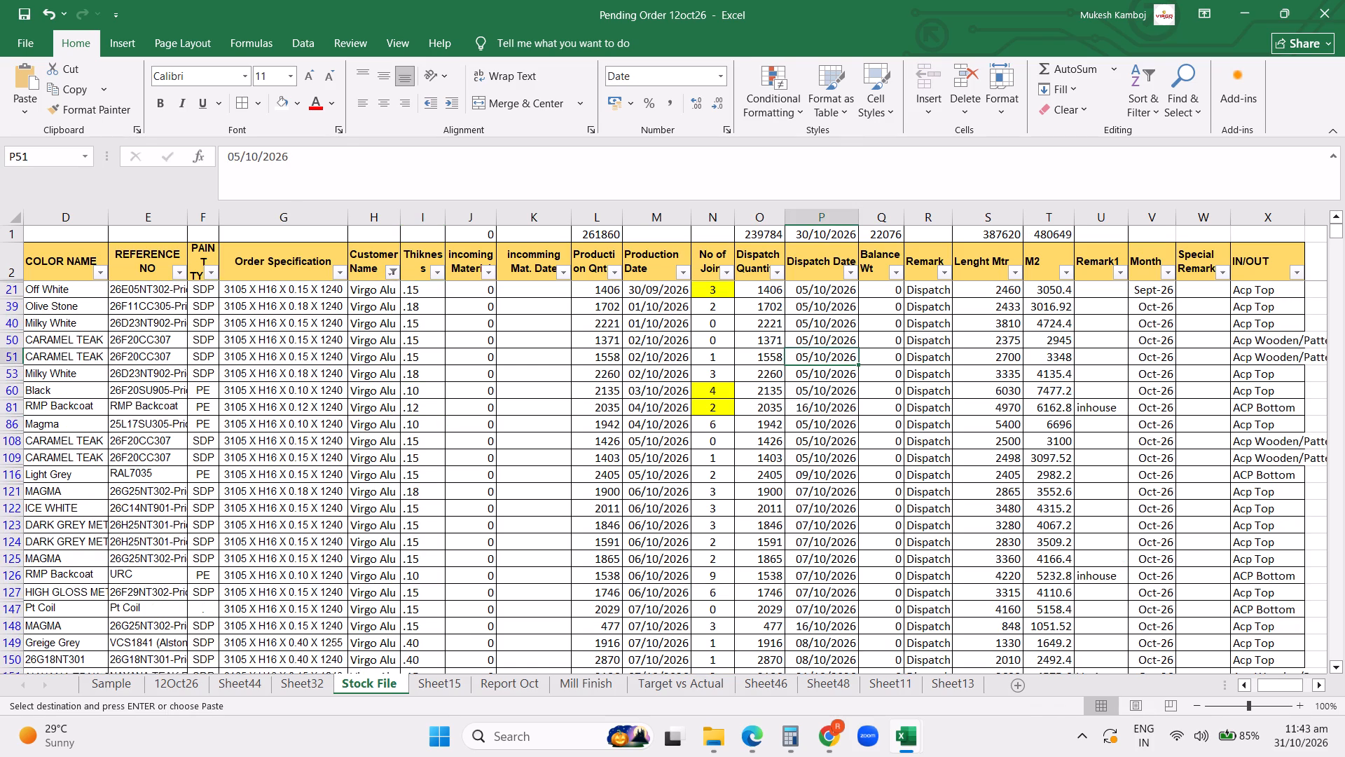
# Filter the Dispatch Quantity column to show only the Virgo Alu coils with a value of 0.
pyautogui.click(777, 277)
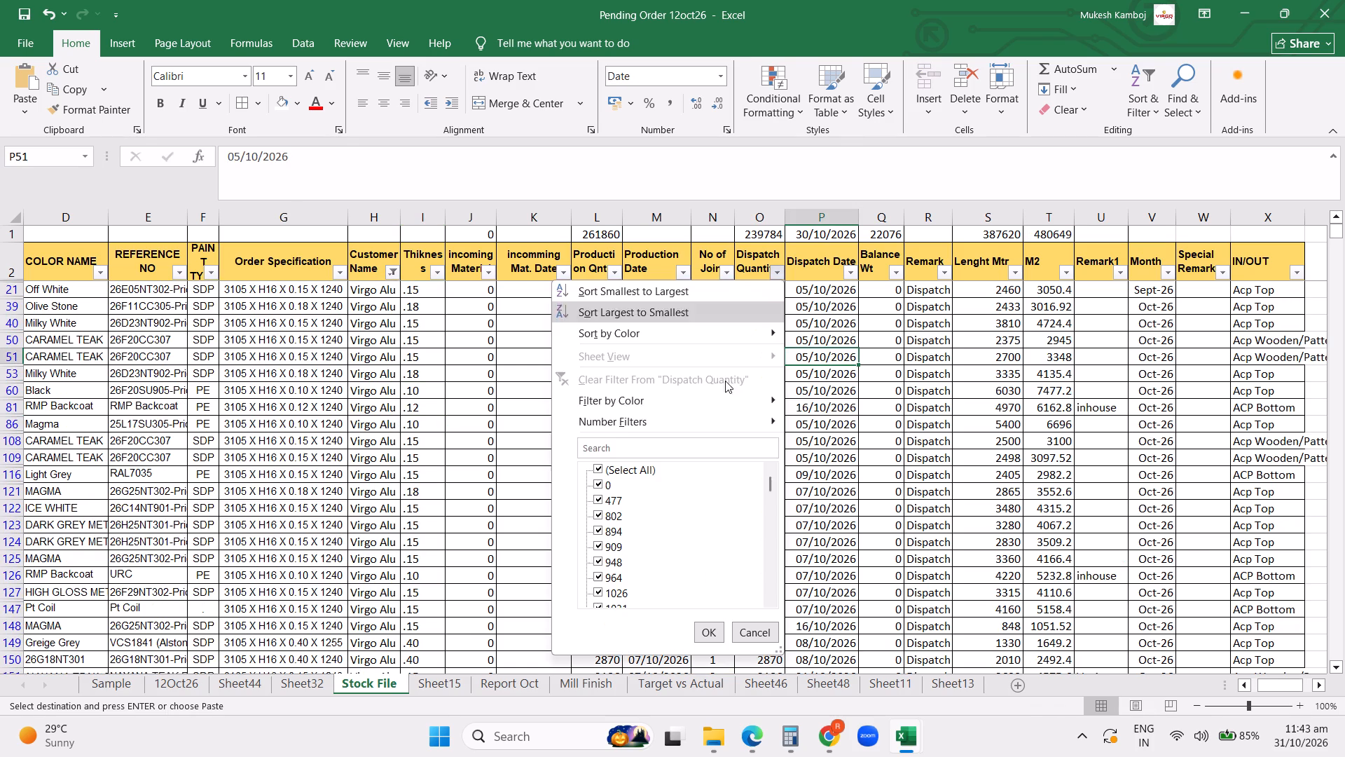
pyautogui.click(612, 468)
pyautogui.click(611, 482)
pyautogui.click(705, 631)
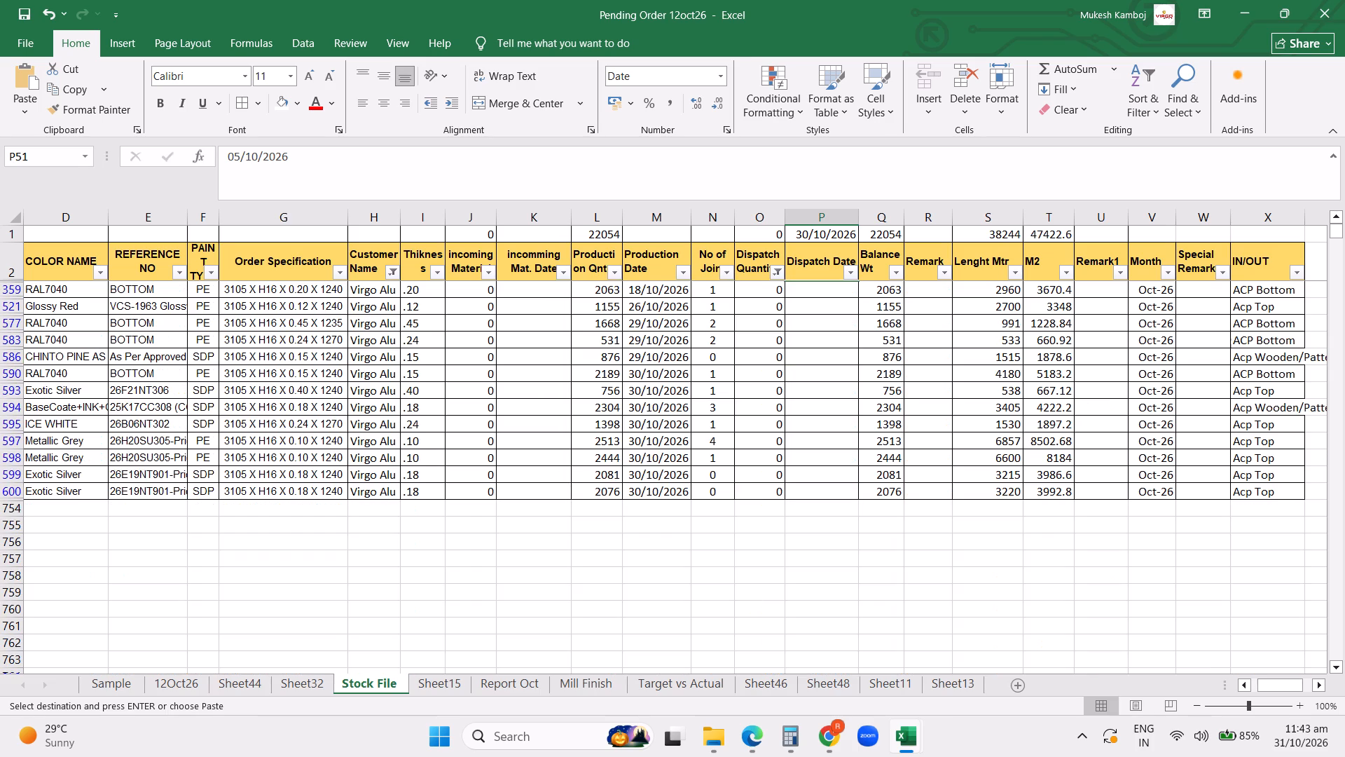
pyautogui.scroll(4, 848, 315)
# Change the date in cell P1 above the Dispatch Date header to 31/10/2026.
pyautogui.click(829, 232)
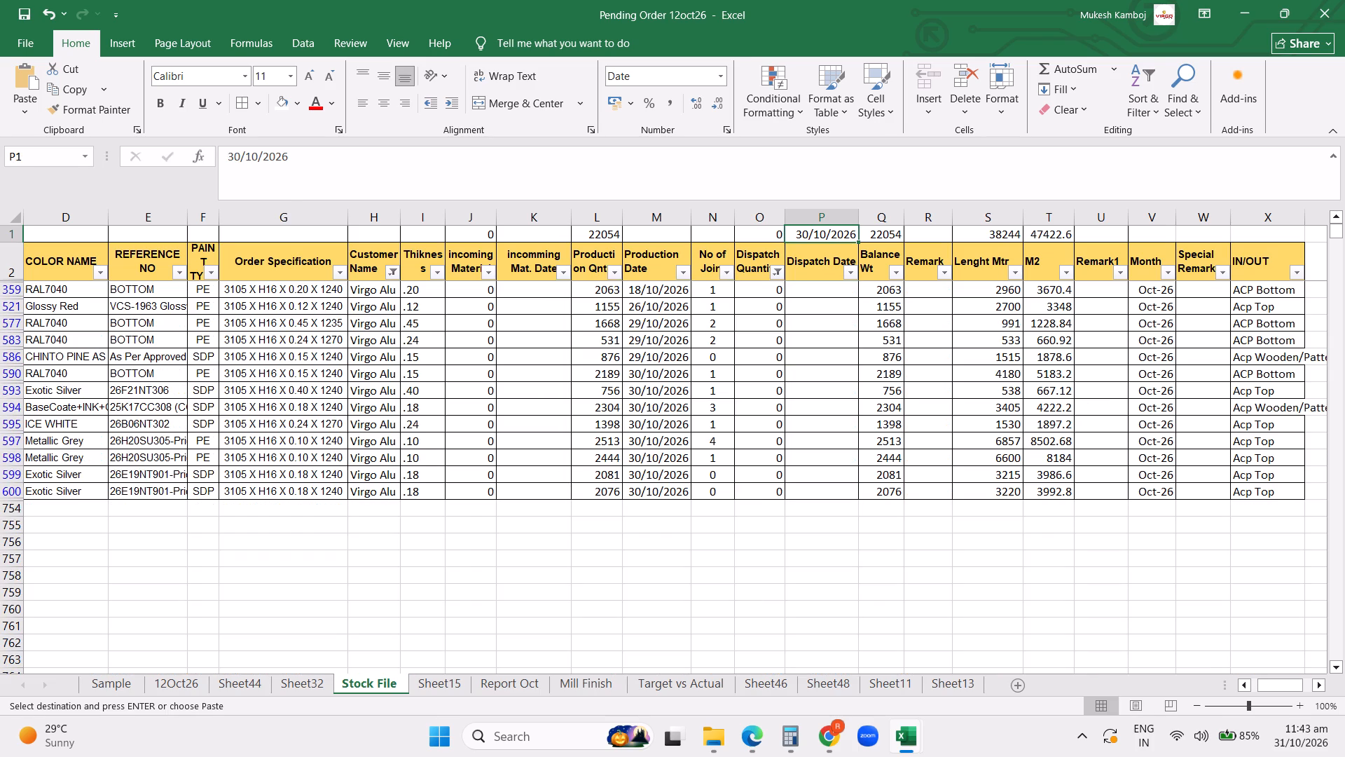
pyautogui.click(240, 158)
pyautogui.press('BackSpace')
pyautogui.press('1')
pyautogui.press('Return')
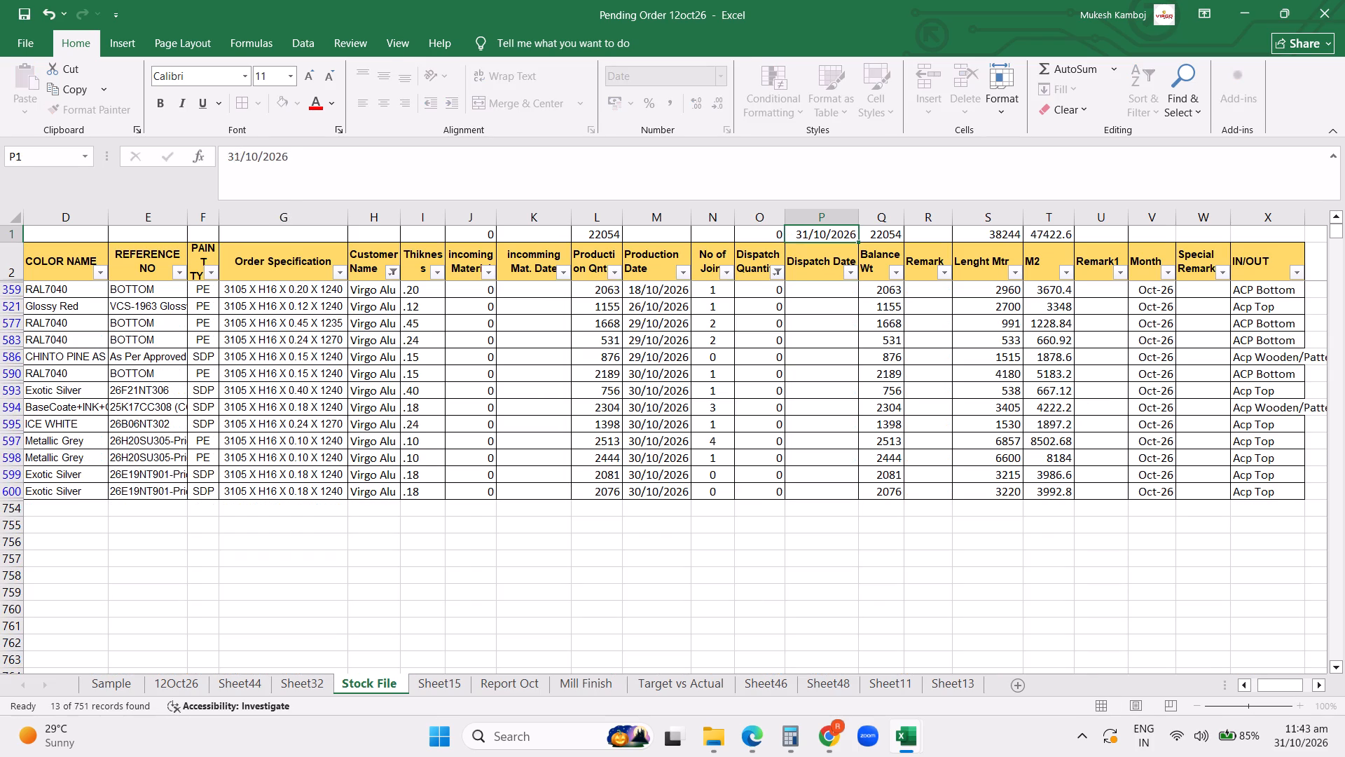
# Copy the 31/10/2026 date from P1 into the Dispatch Date cells of rows 359, 590, 583, 597 and 598.
pyautogui.click(816, 236)
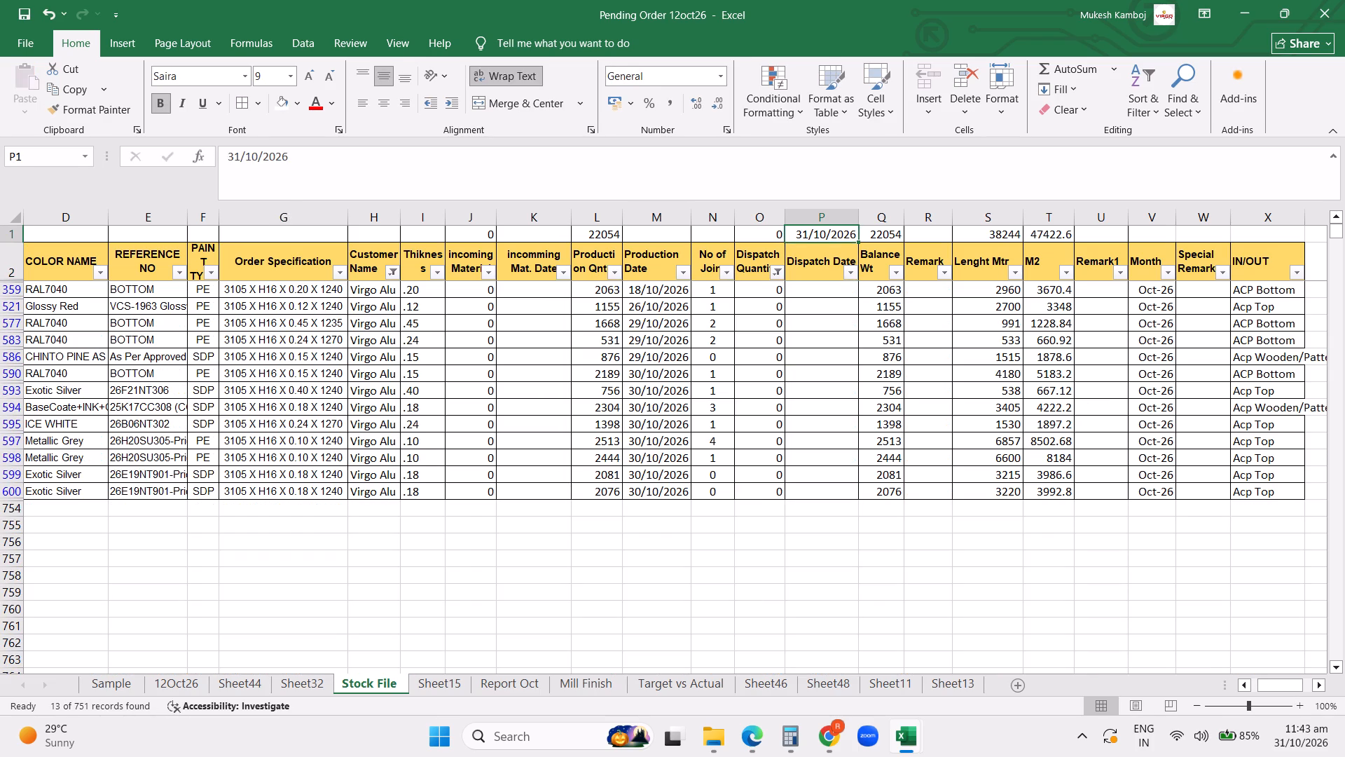
pyautogui.hotkey('ctrl', 'c')
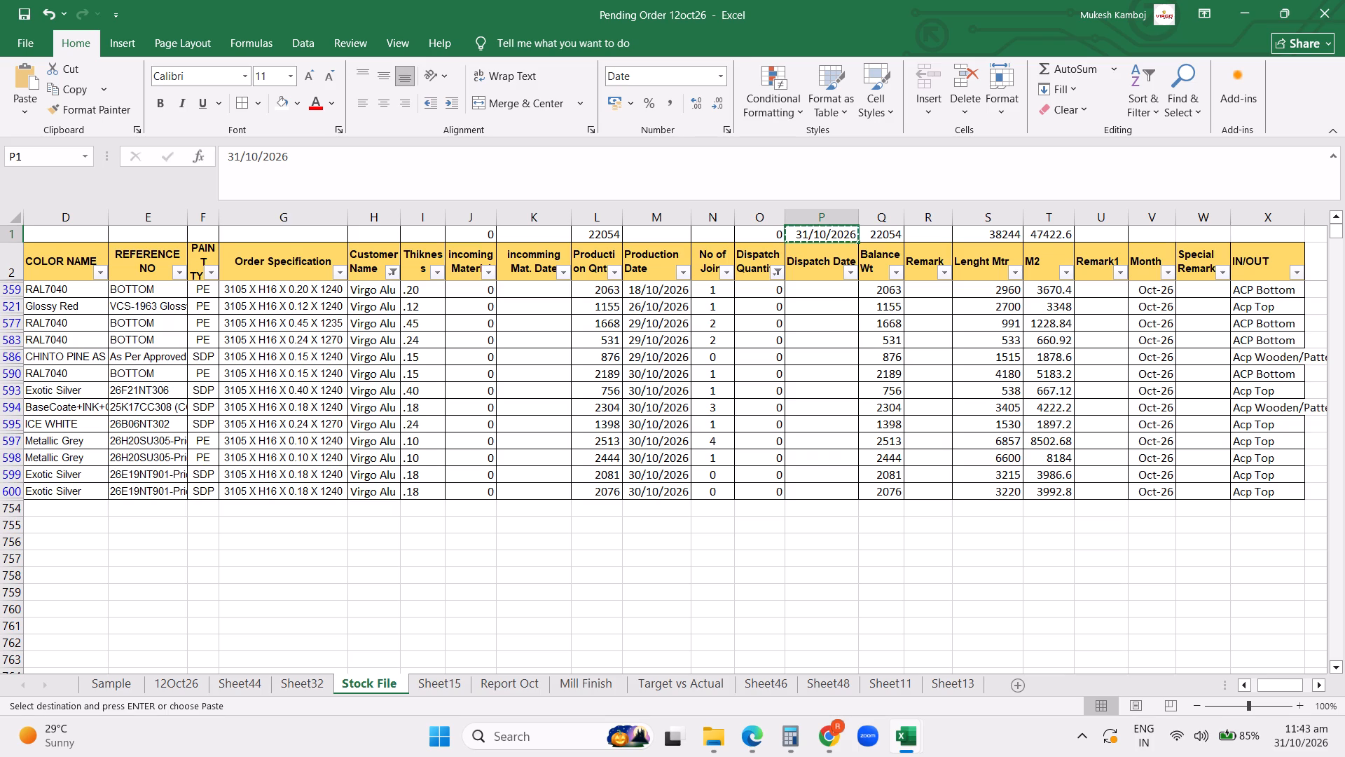
pyautogui.click(820, 289)
pyautogui.hotkey('ctrl', 'v')
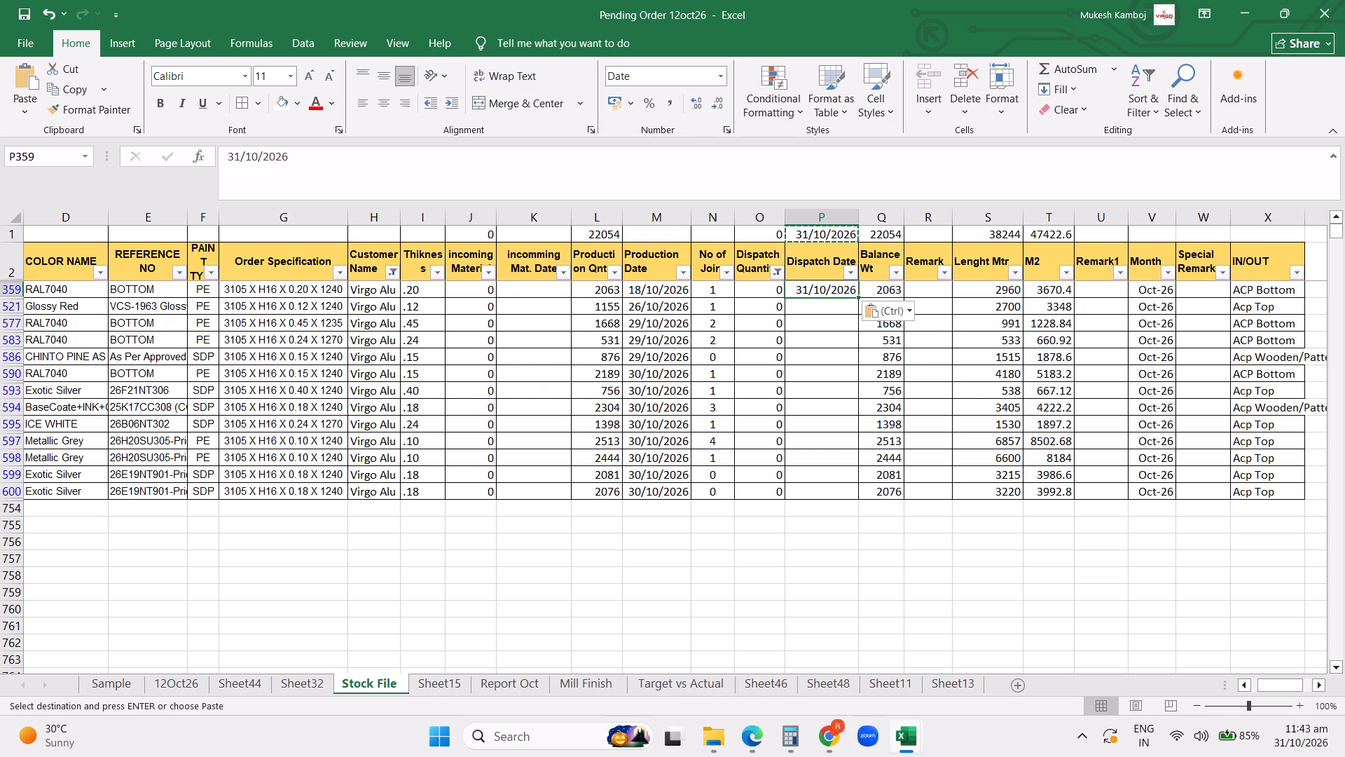
pyautogui.click(825, 374)
pyautogui.hotkey('ctrl', 'v')
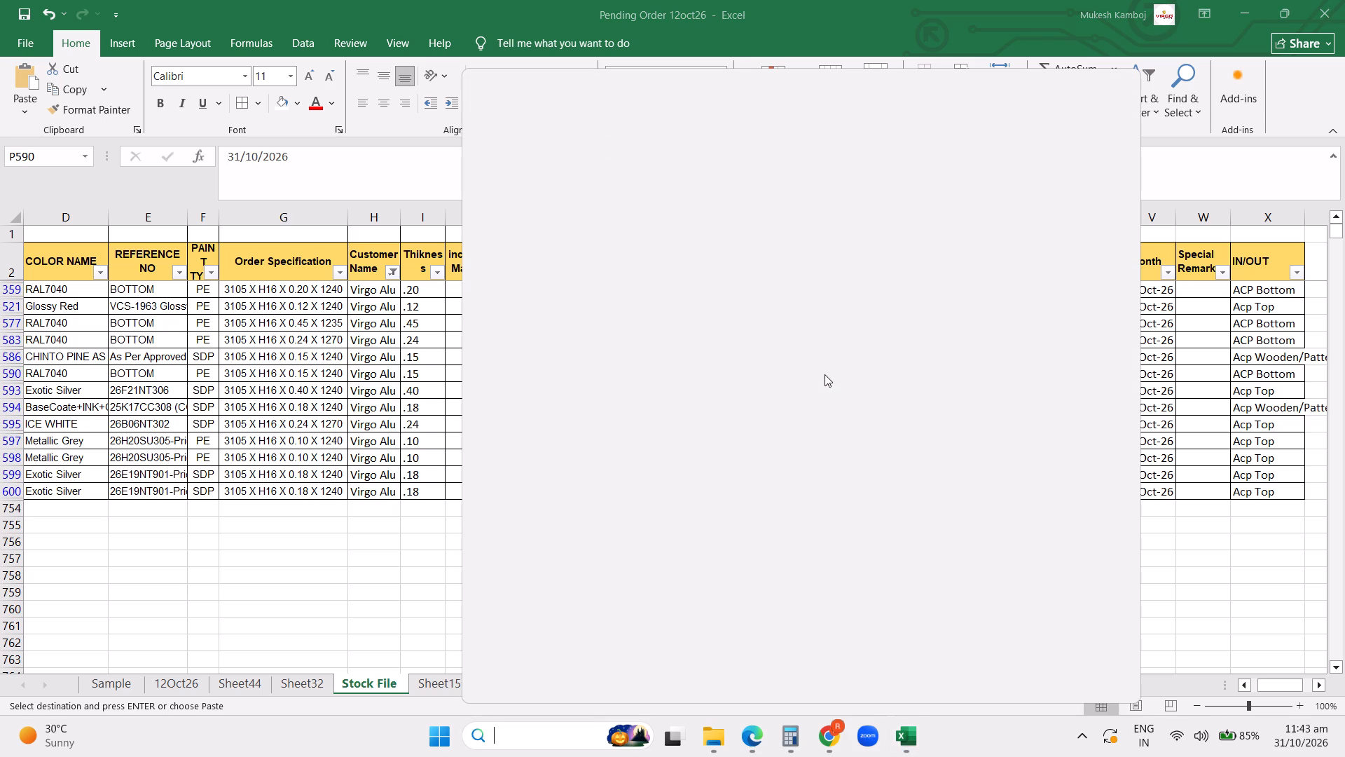
pyautogui.moveTo(326, 349); pyautogui.dragTo(333, 350)
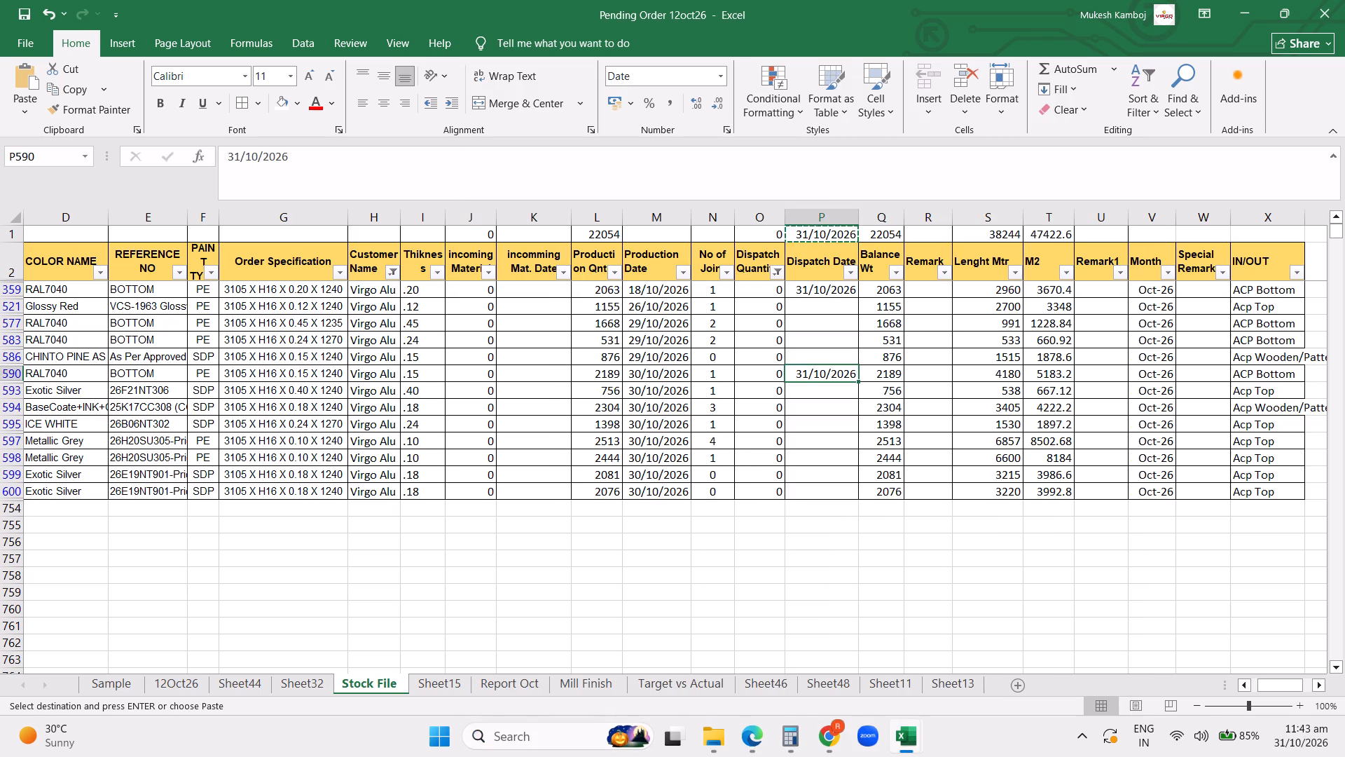
pyautogui.click(809, 342)
pyautogui.hotkey('ctrl', 'v')
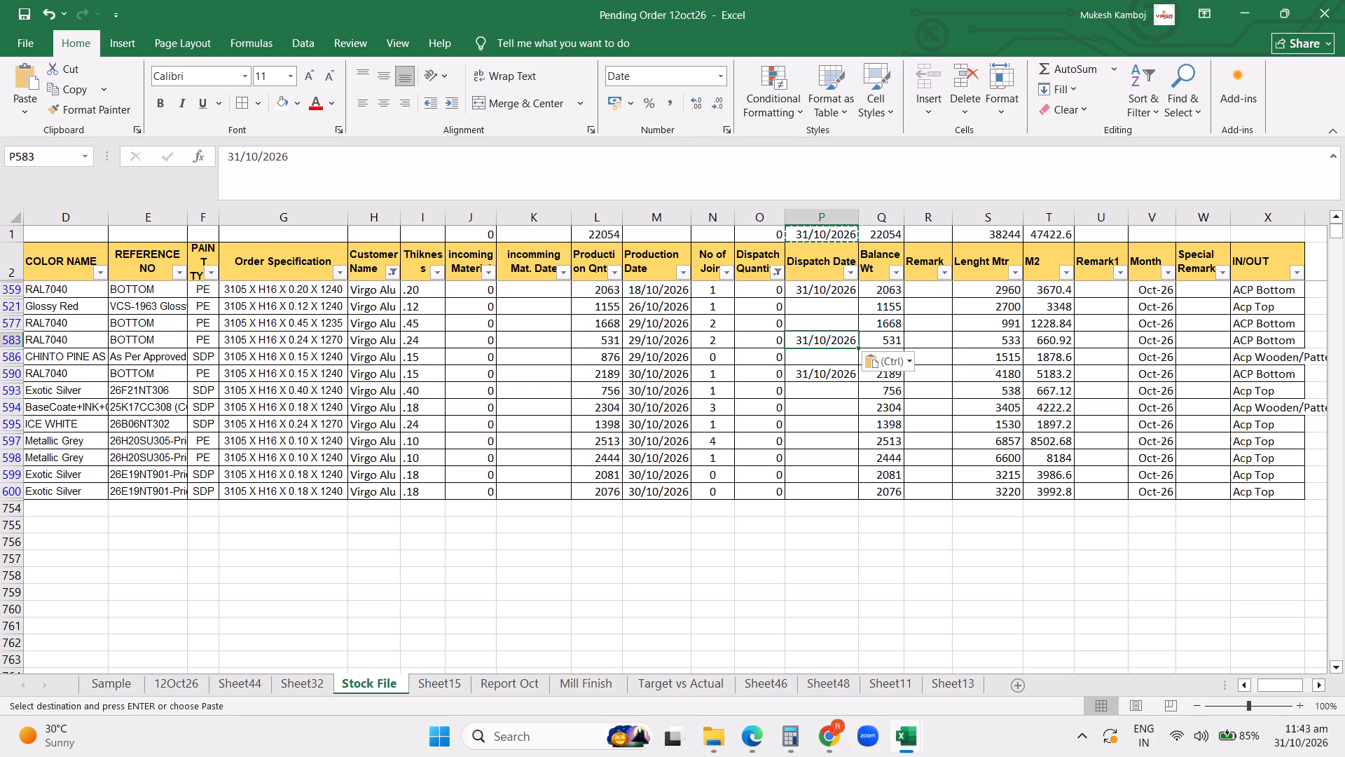
pyautogui.click(820, 442)
pyautogui.hotkey('ctrl', 'v')
pyautogui.click(809, 462)
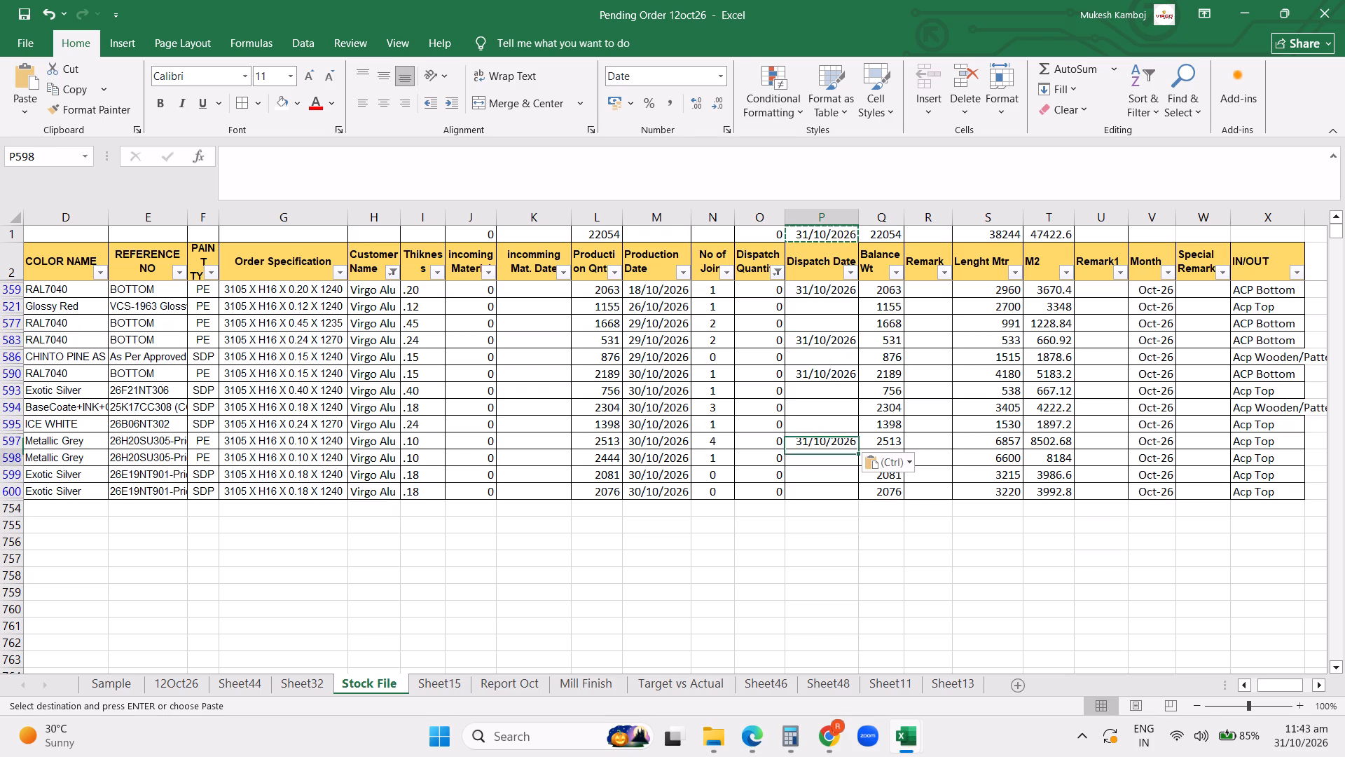
pyautogui.hotkey('ctrl', 'v')
pyautogui.click(809, 462)
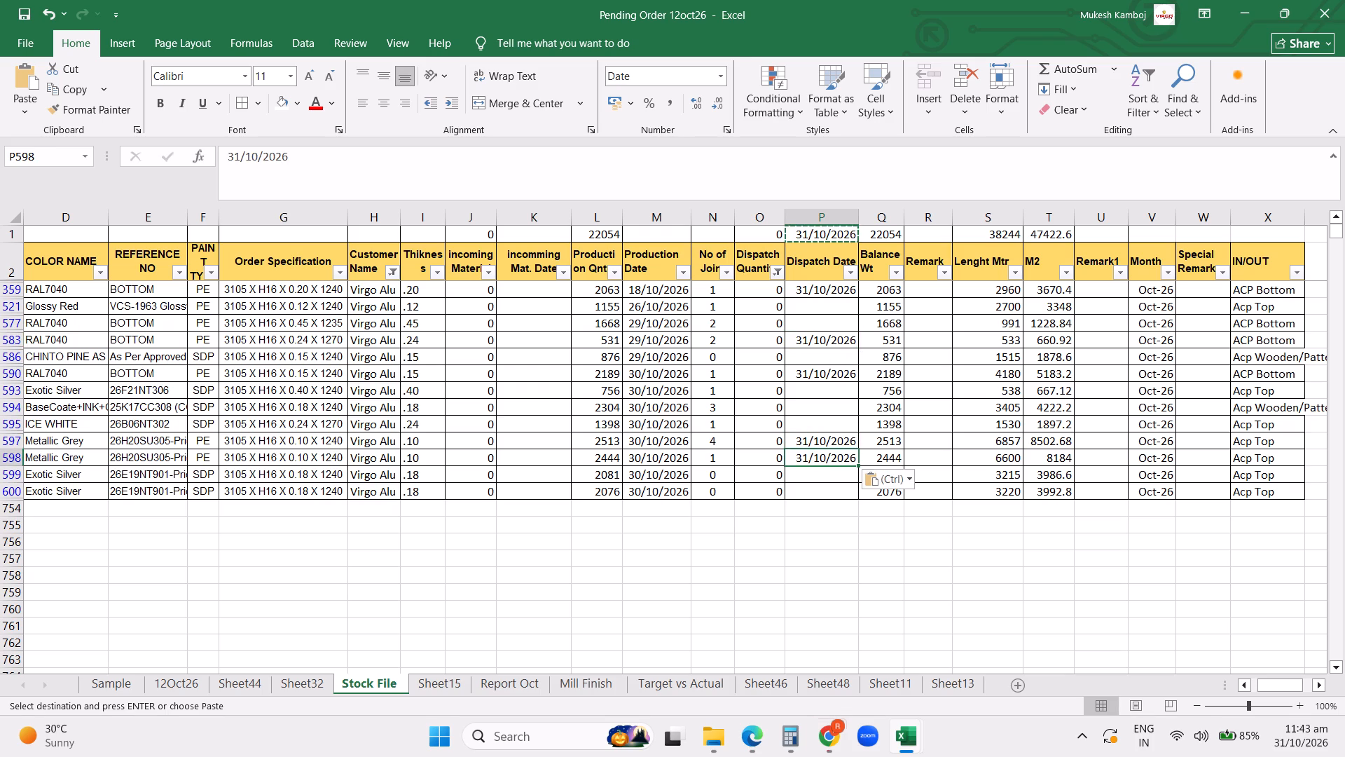
pyautogui.scroll(5, 810, 418)
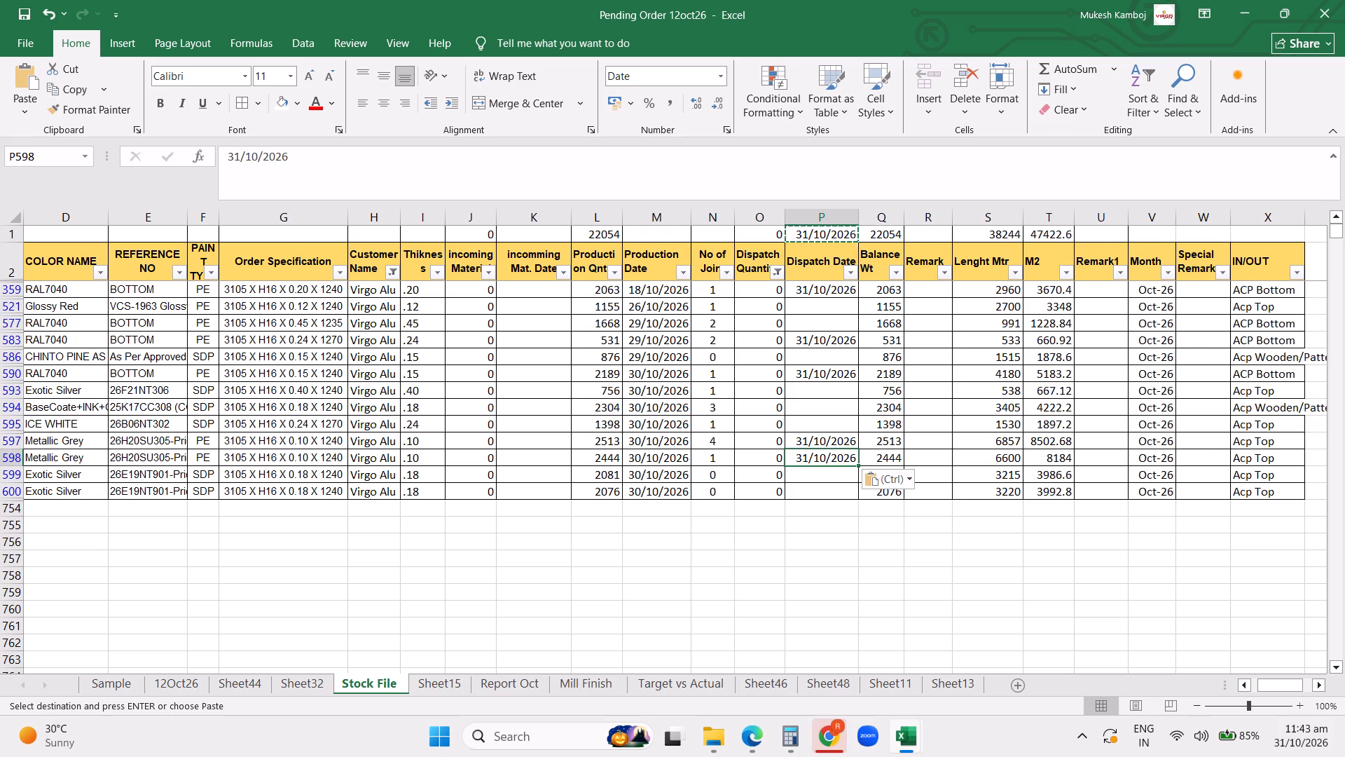
# Paste the 31/10/2026 dispatch date for the Glossy Red coil in row 521 and the coils in rows 594 and 595.
pyautogui.click(819, 306)
pyautogui.hotkey('ctrl', 'v')
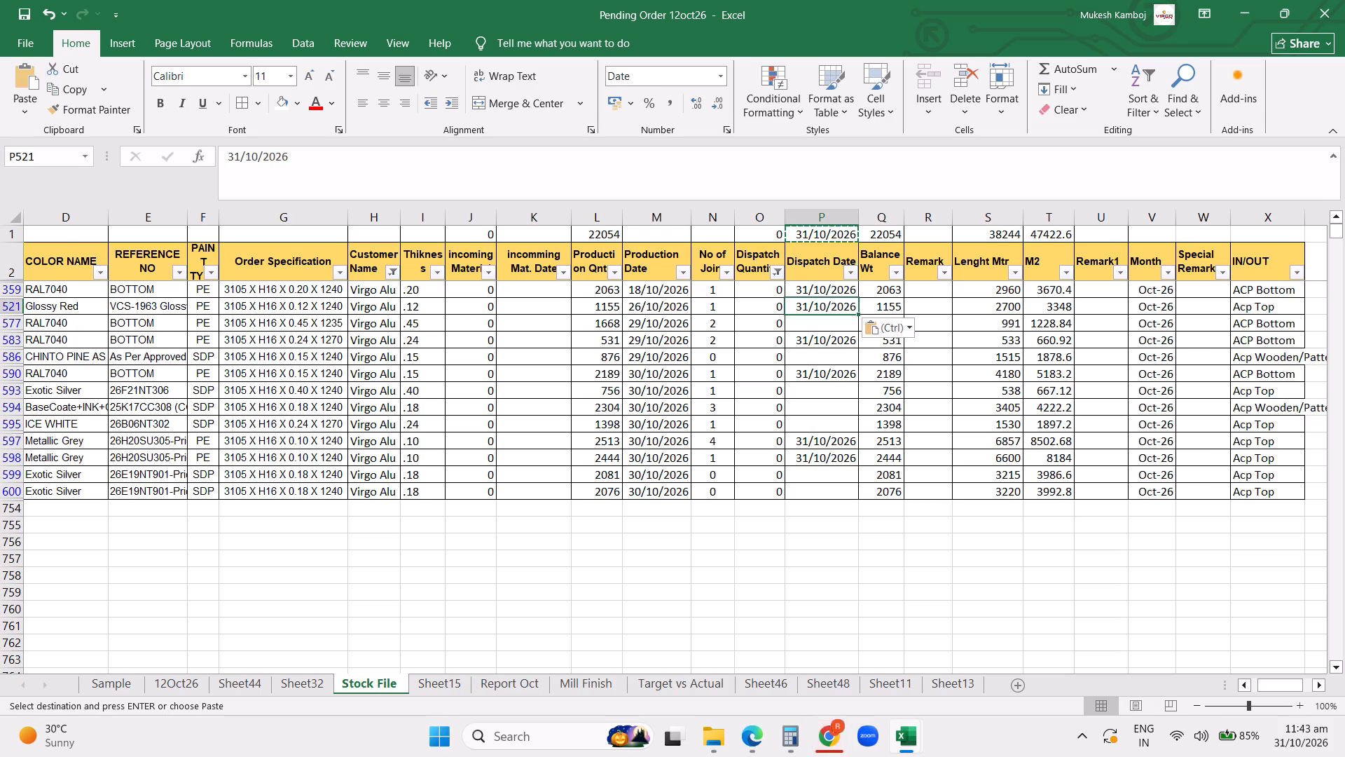
pyautogui.click(811, 411)
pyautogui.hotkey('ctrl', 'v')
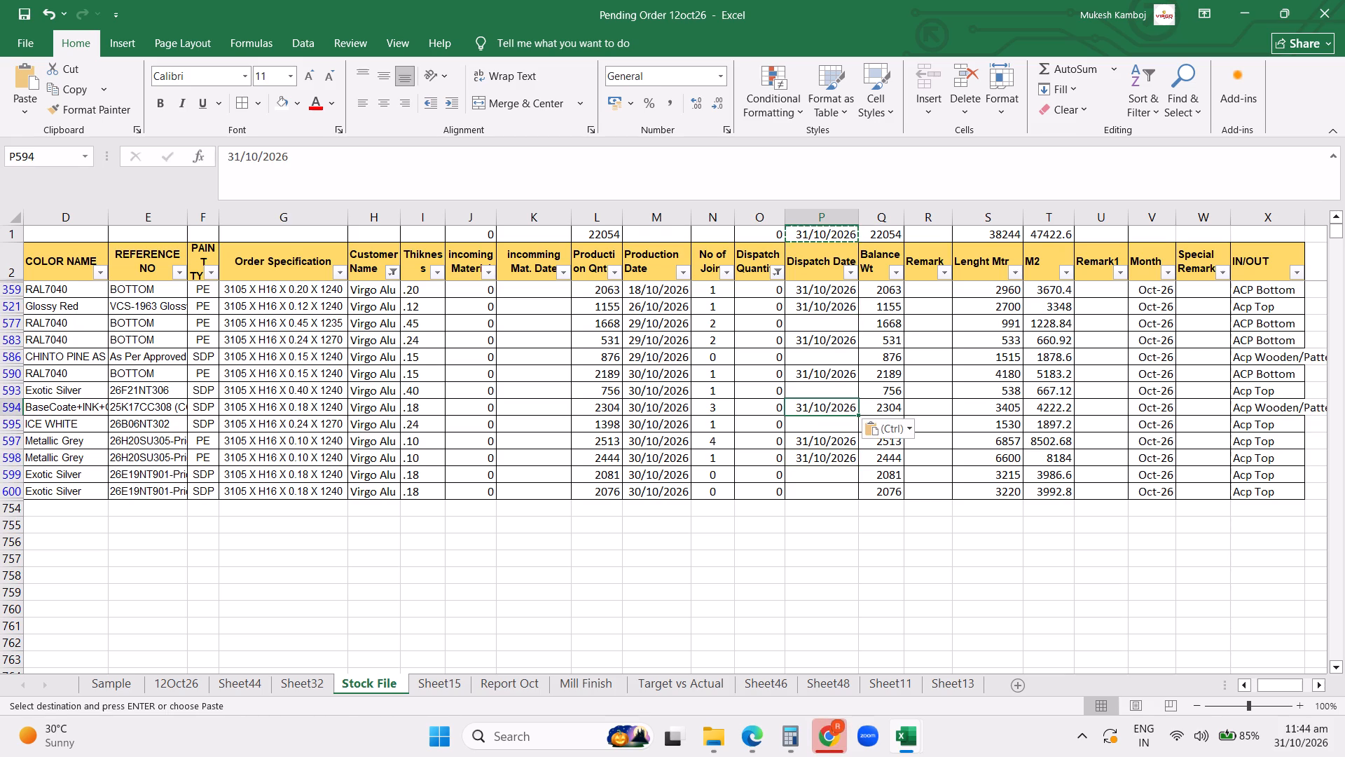
pyautogui.rightClick(811, 411)
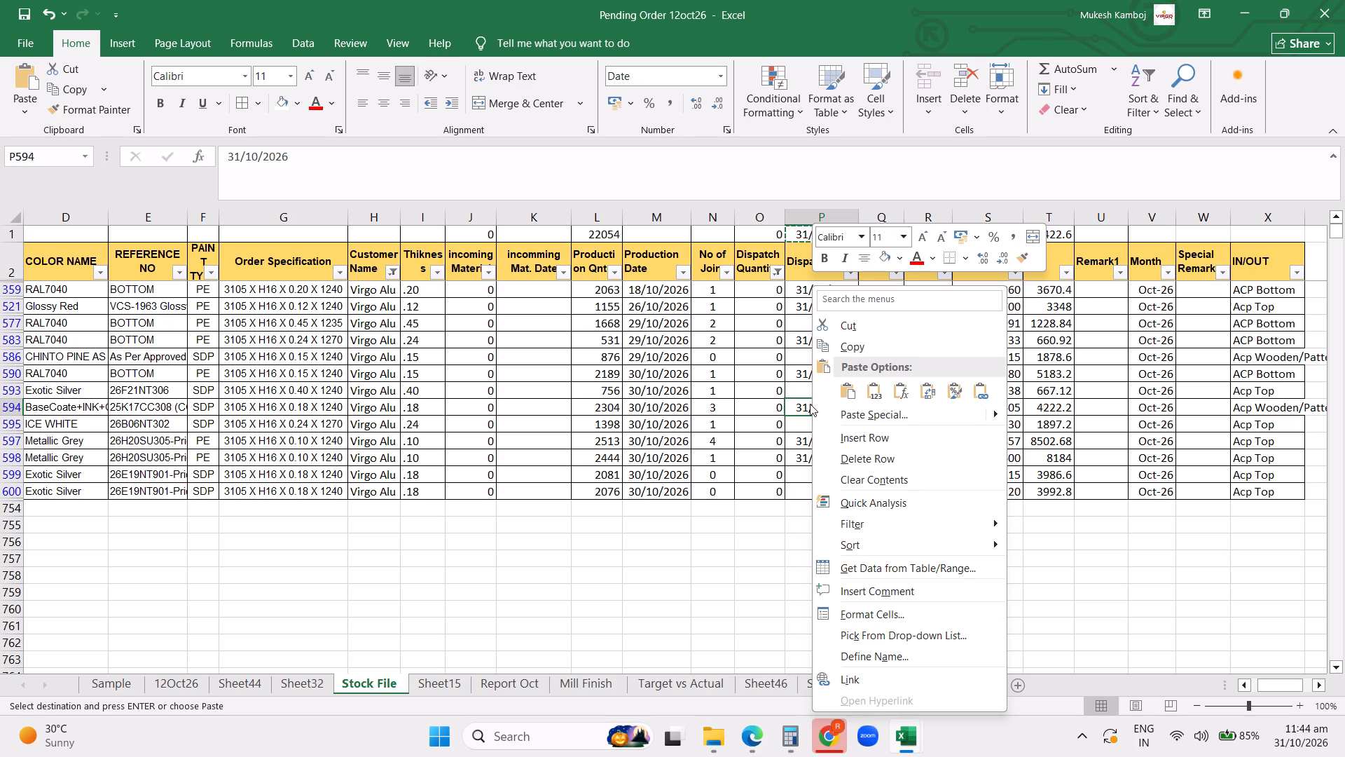
pyautogui.click(613, 505)
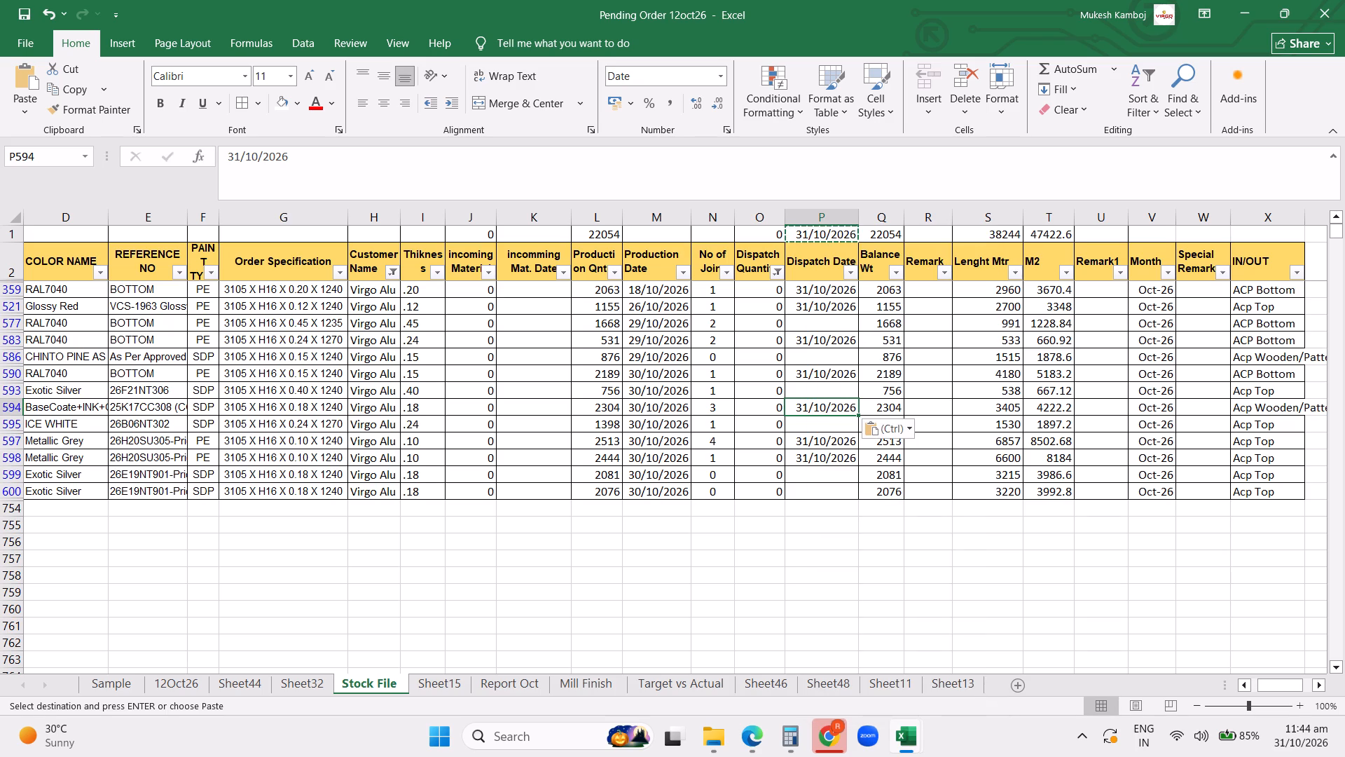
pyautogui.scroll(-5, 793, 477)
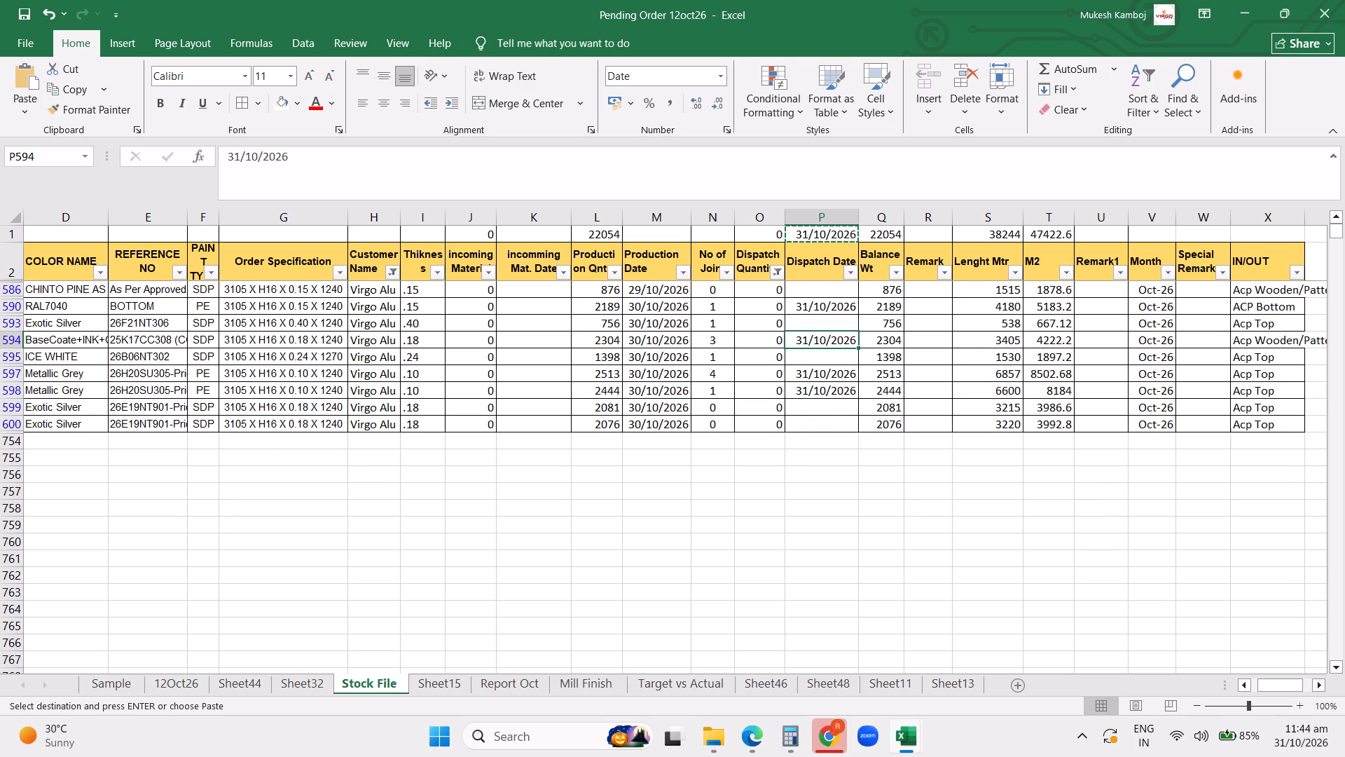
pyautogui.scroll(10, 796, 488)
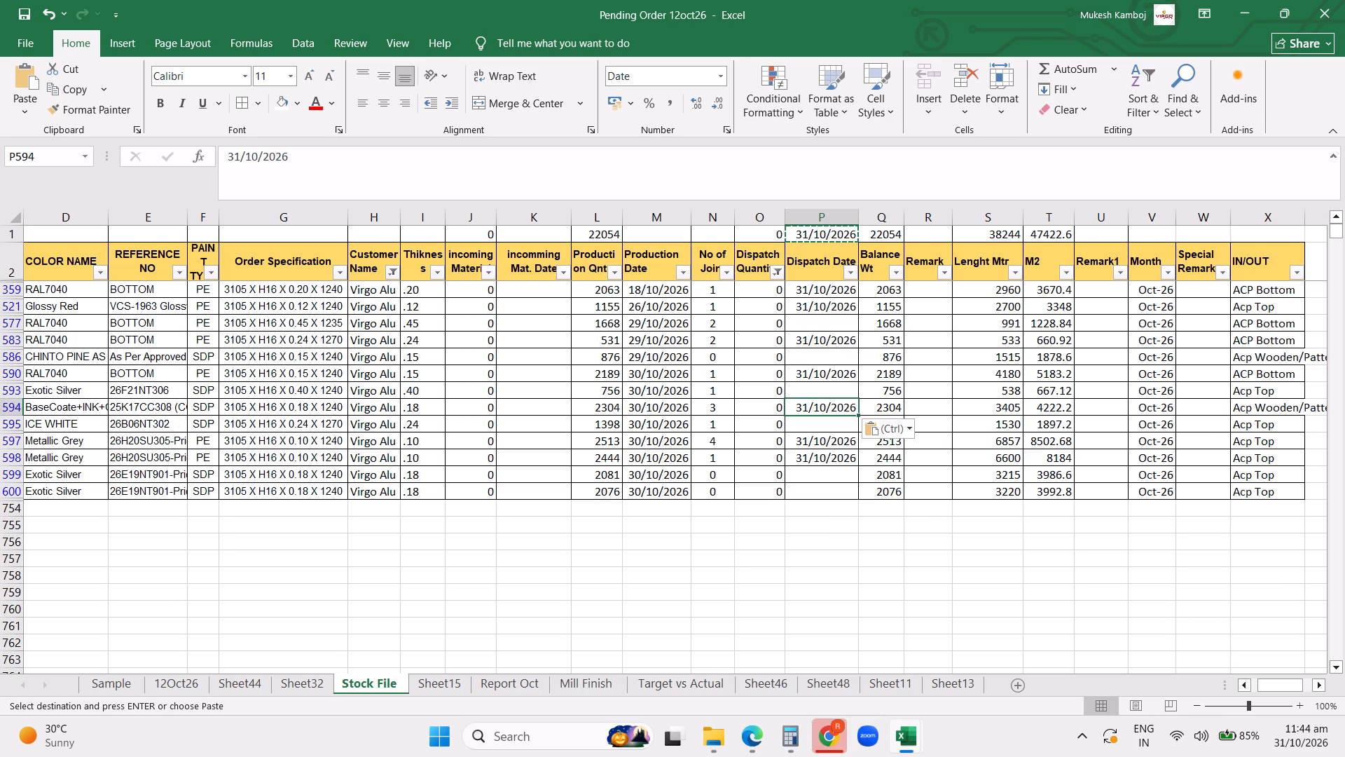
pyautogui.click(801, 423)
pyautogui.hotkey('ctrl', 'v')
pyautogui.keyDown('ctrl'); pyautogui.click(801, 423); pyautogui.keyUp('ctrl')
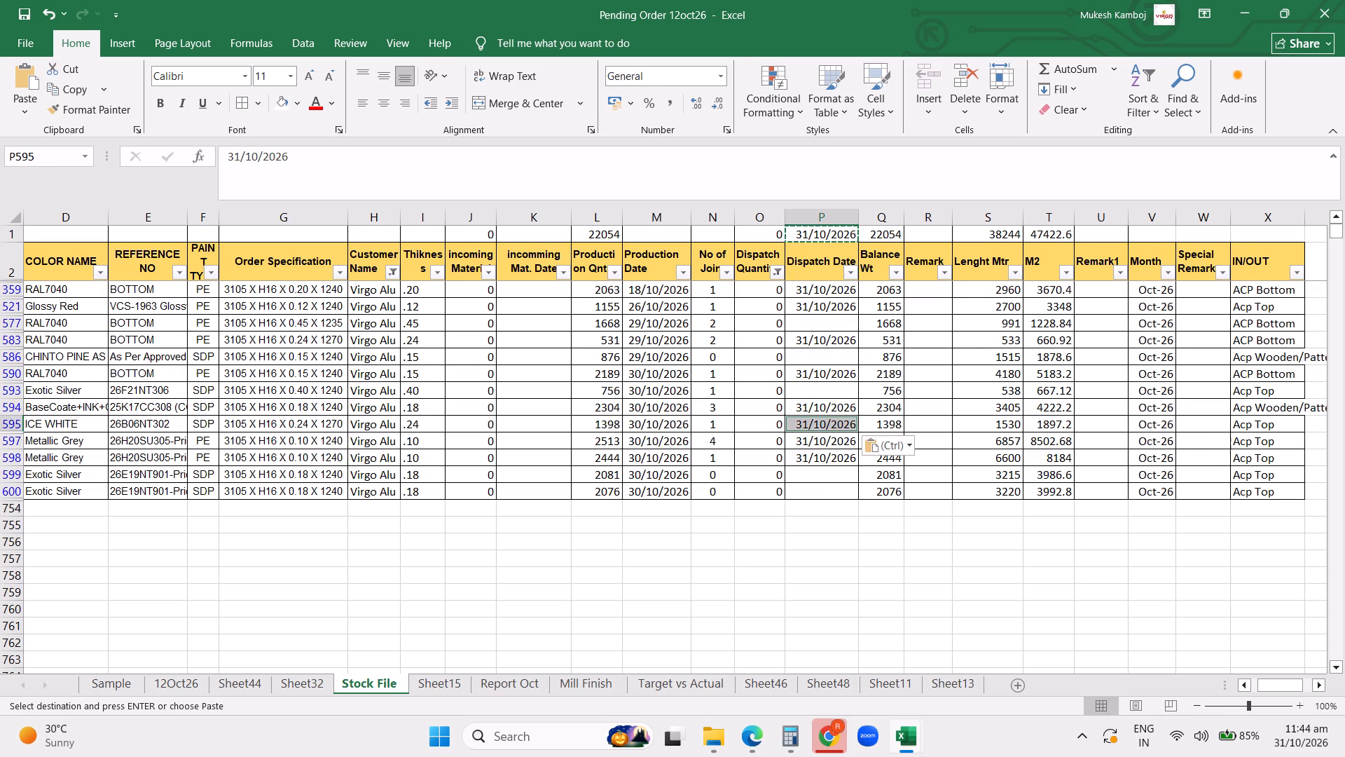
pyautogui.click(797, 593)
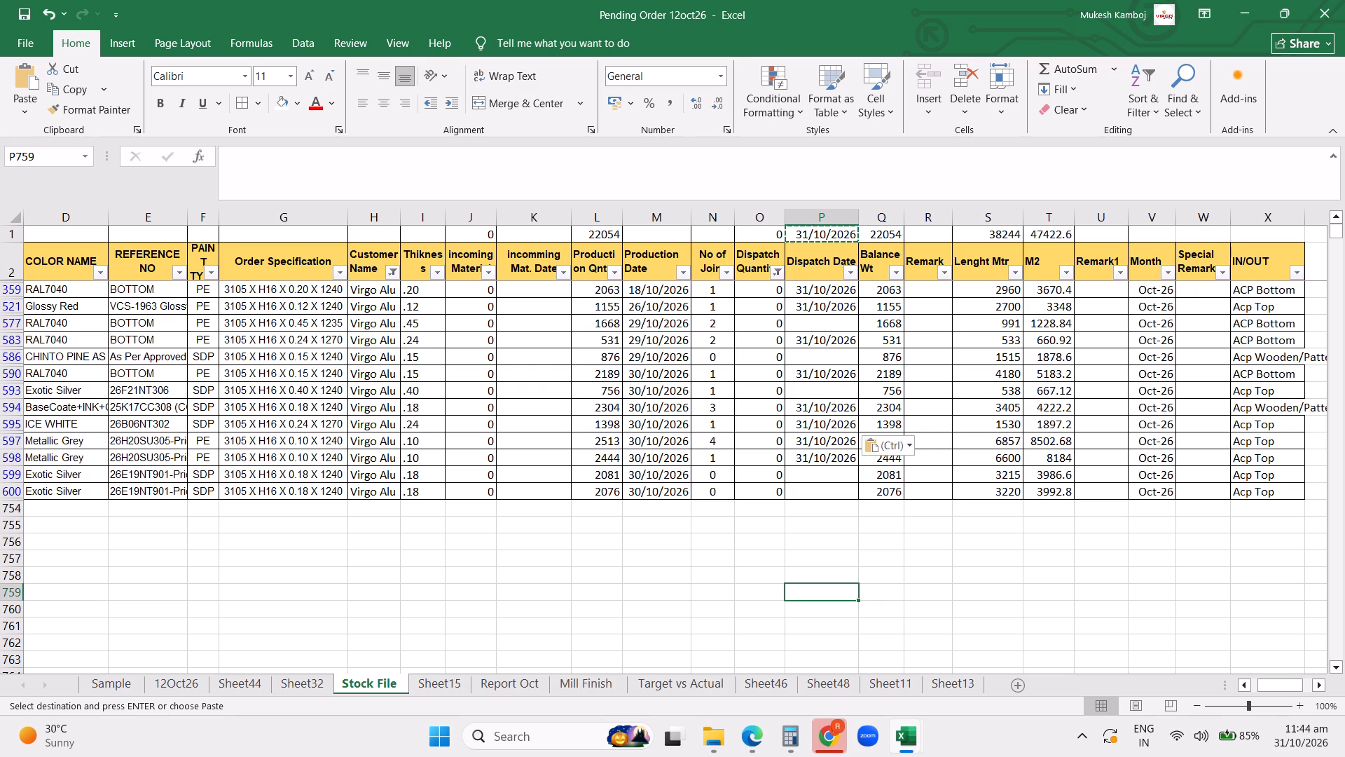
# Paste the 31/10/2026 dispatch date for the Exotic Silver coils in rows 599, 600 and 593 and the Chinto Pine coil in row 586.
pyautogui.click(817, 477)
pyautogui.hotkey('ctrl', 'v')
pyautogui.click(809, 493)
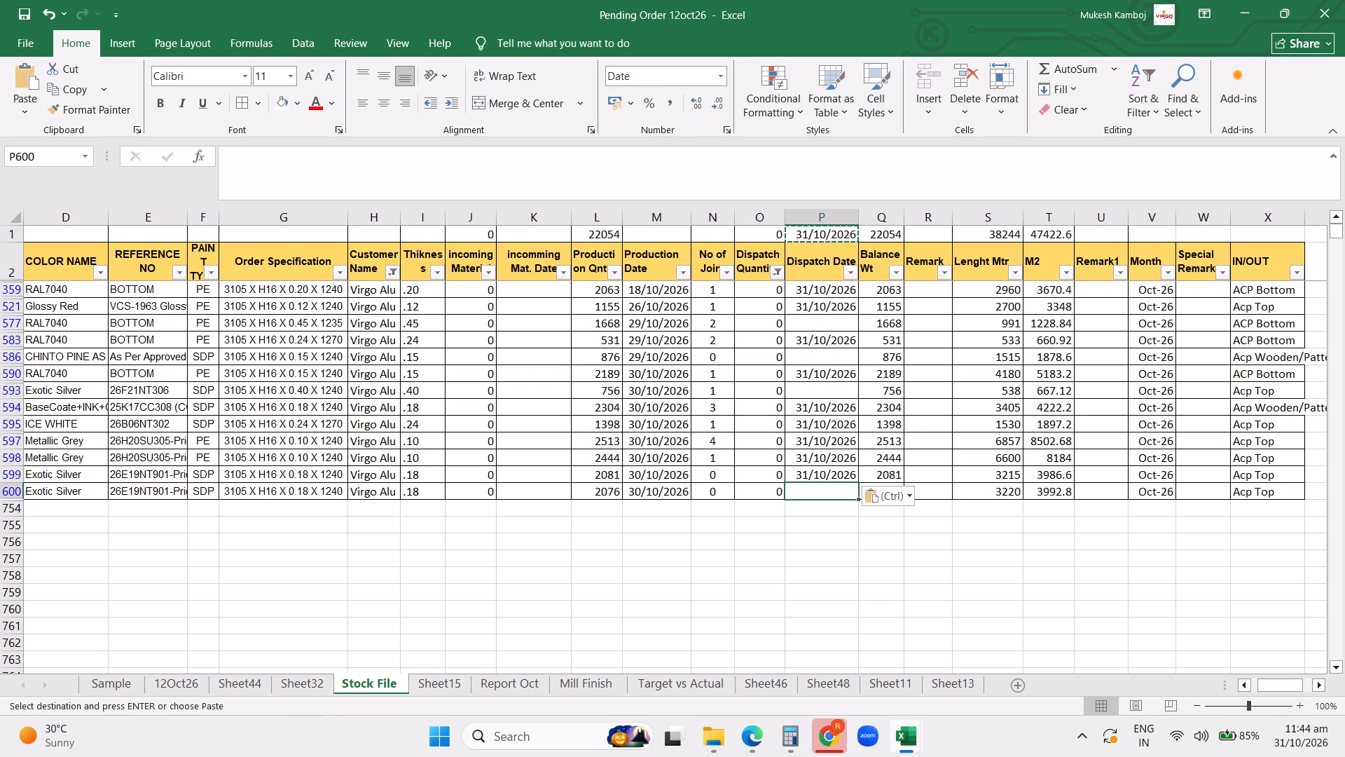
pyautogui.hotkey('ctrl', 'v')
pyautogui.keyDown('ctrl'); pyautogui.click(809, 493); pyautogui.keyUp('ctrl')
pyautogui.click(720, 568)
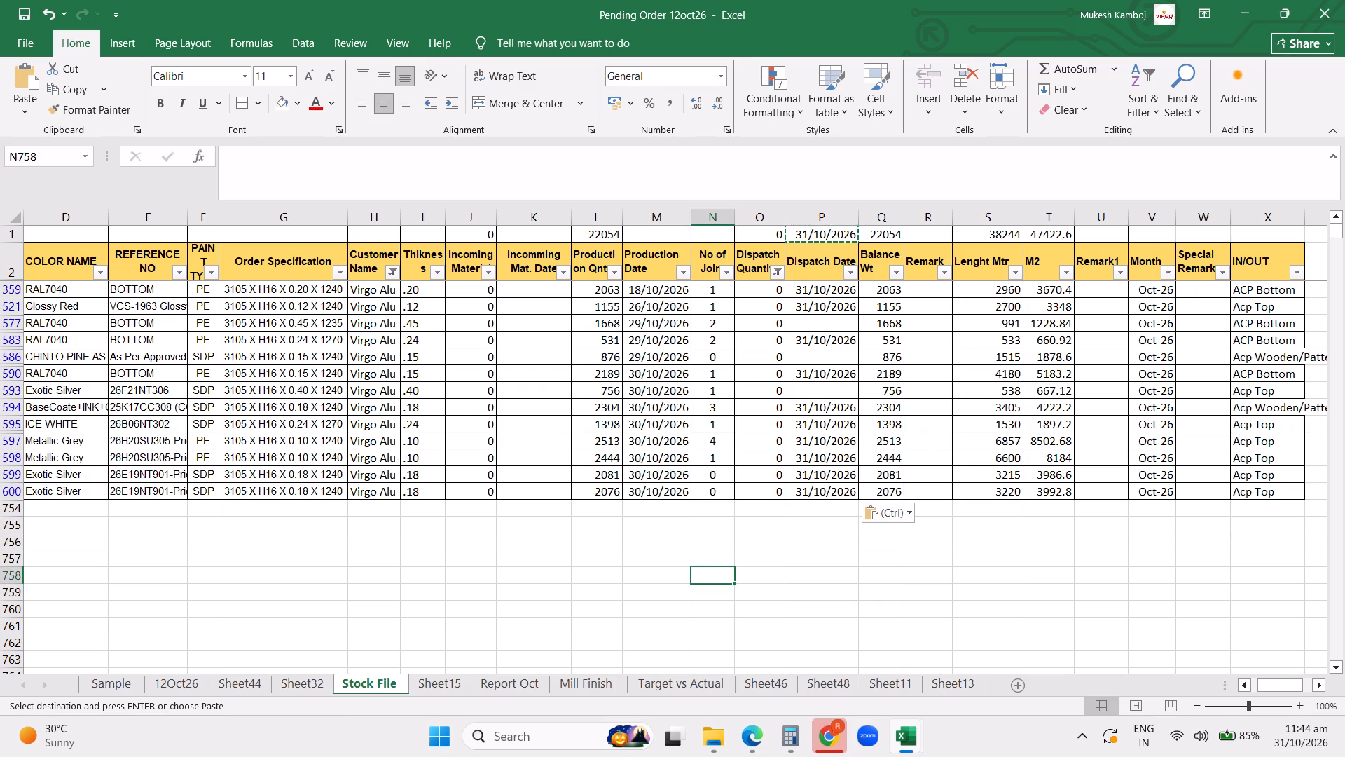
pyautogui.click(813, 392)
pyautogui.hotkey('ctrl', 'v')
pyautogui.click(811, 355)
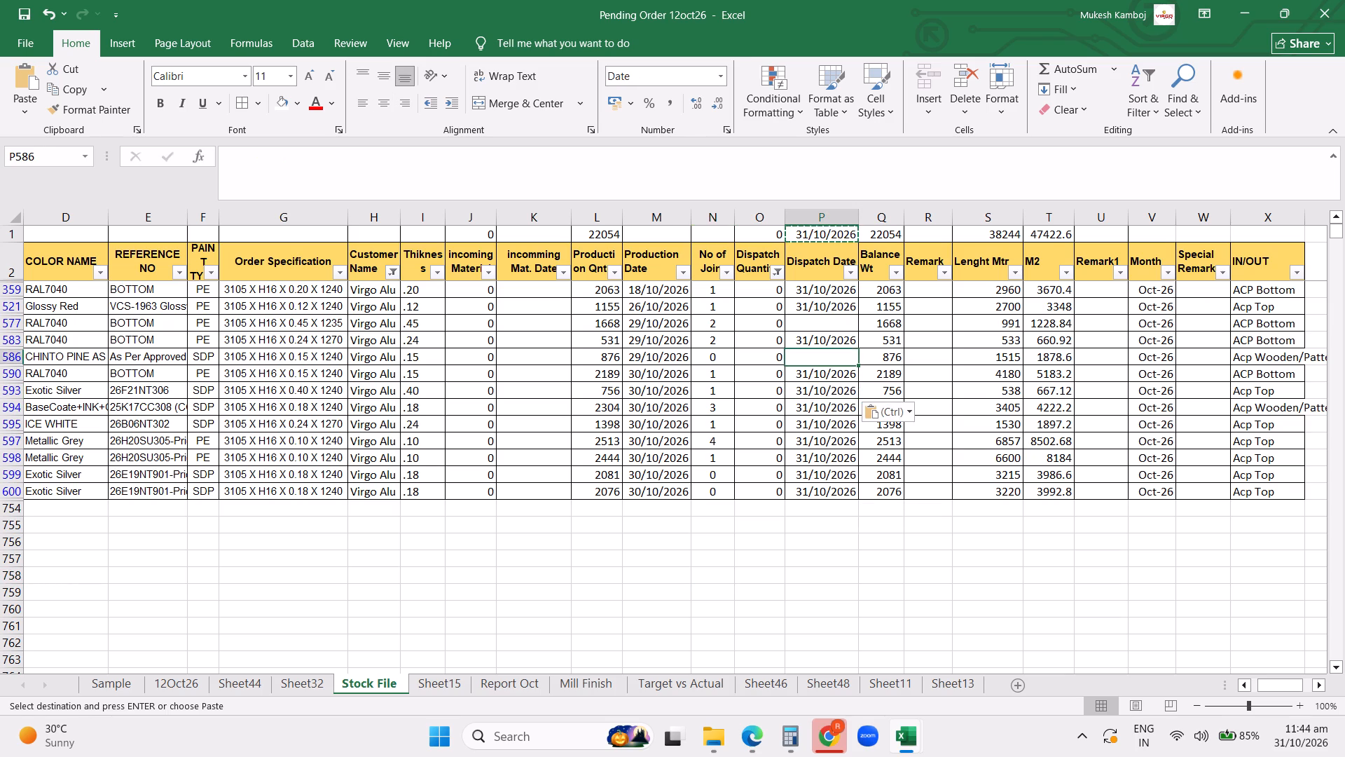
pyautogui.hotkey('ctrl', 'v')
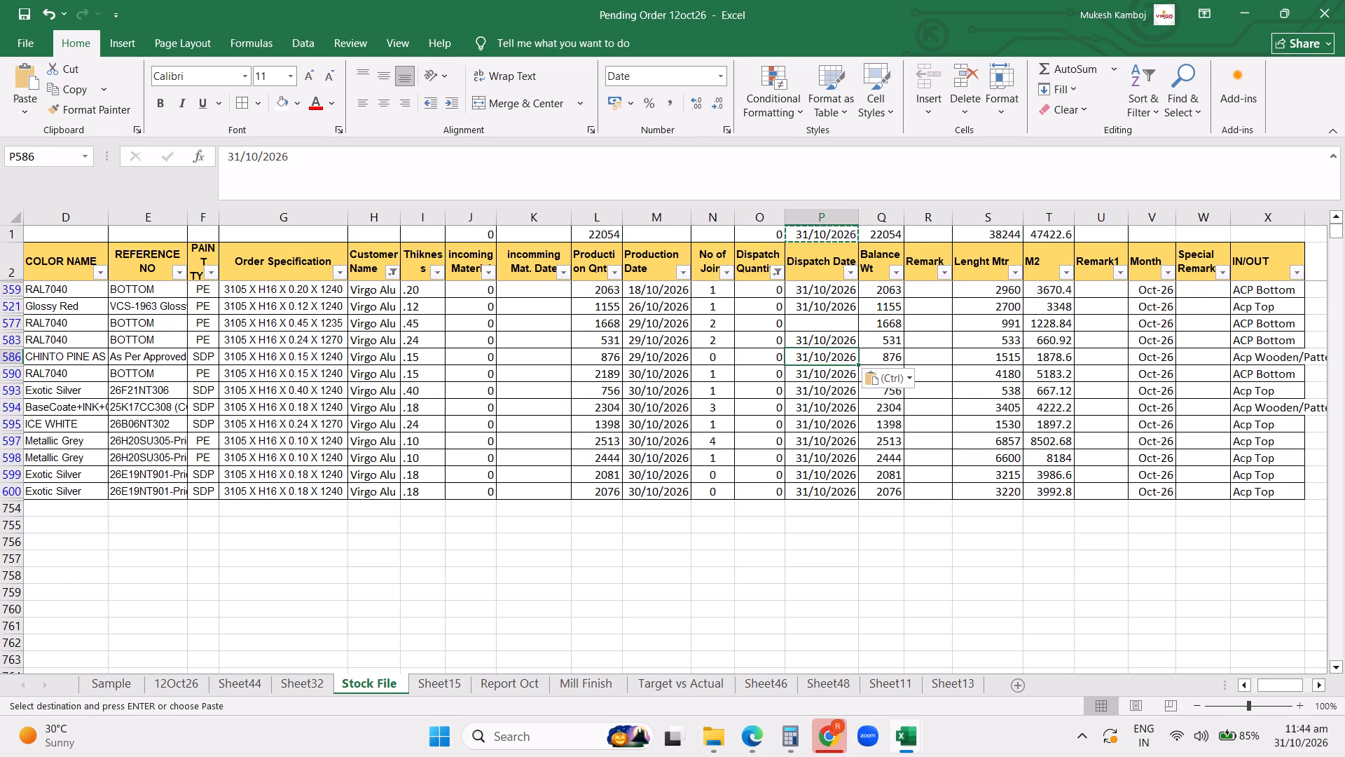
pyautogui.click(821, 551)
pyautogui.scroll(9, 821, 551)
pyautogui.click(787, 547)
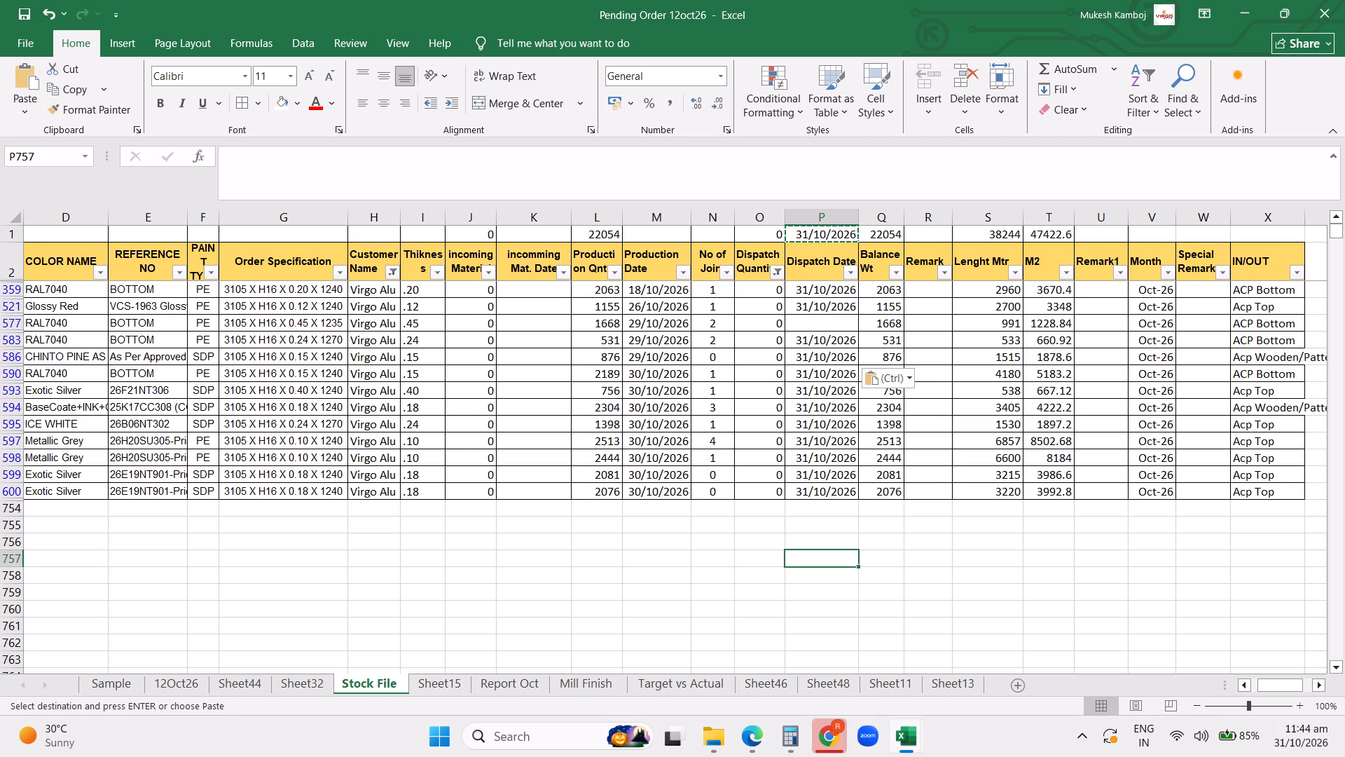
# Enter dispatch quantities of 2063 in row 359 and 1155 in row 521, and leave the row 577 dispatch quantity blank.
pyautogui.click(759, 292)
pyautogui.write('2063')
pyautogui.press('Return')
pyautogui.write('11155')
pyautogui.press('BackSpace')
pyautogui.press('BackSpace')
pyautogui.press('BackSpace')
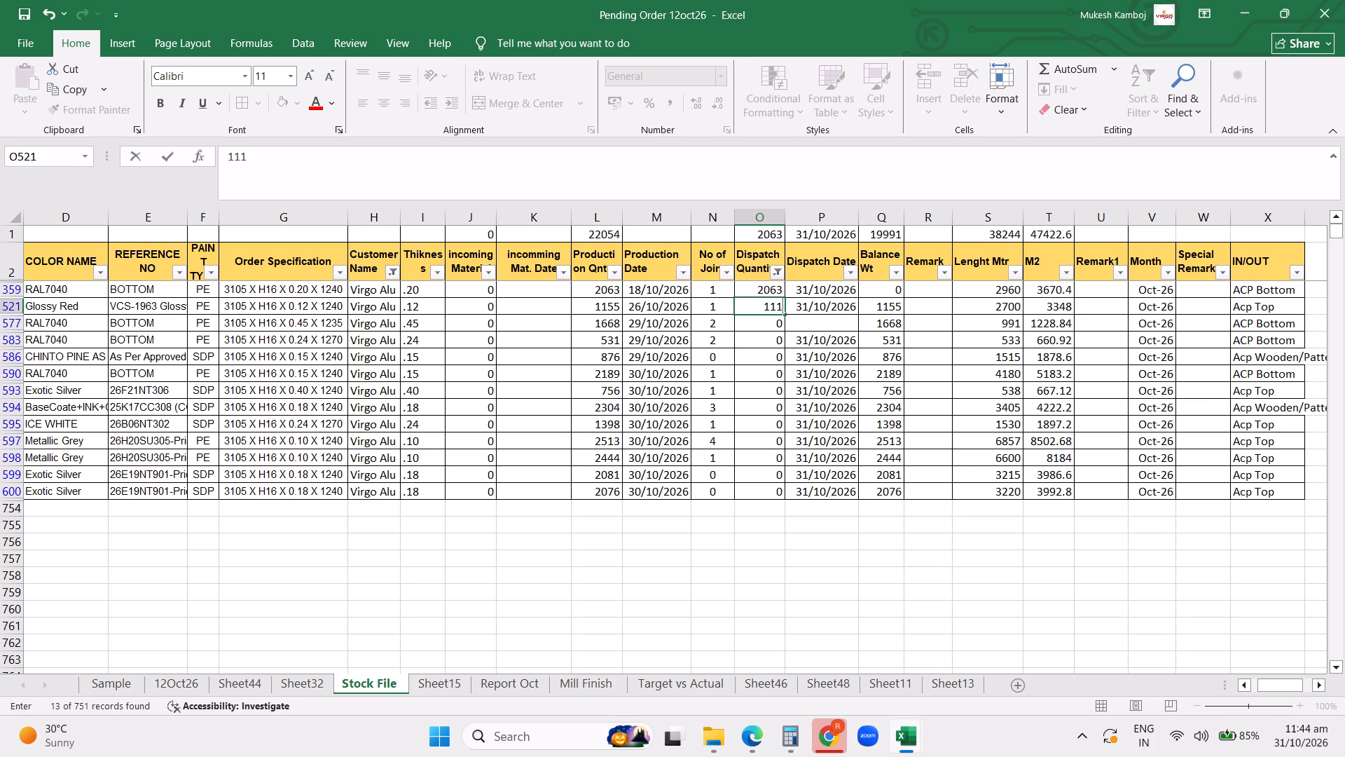
pyautogui.write('55')
pyautogui.press('Return')
pyautogui.press('1')
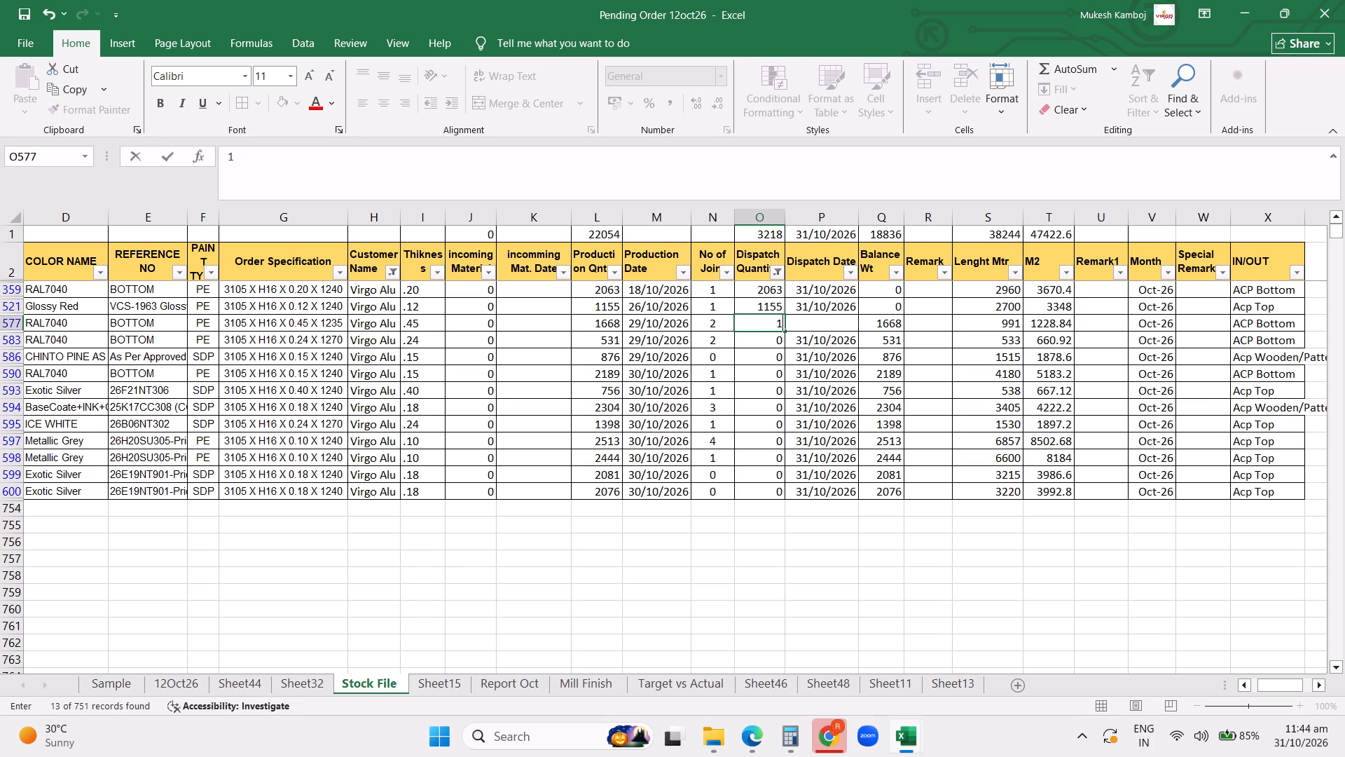
pyautogui.press('BackSpace')
pyautogui.press('Return')
pyautogui.press('Return')
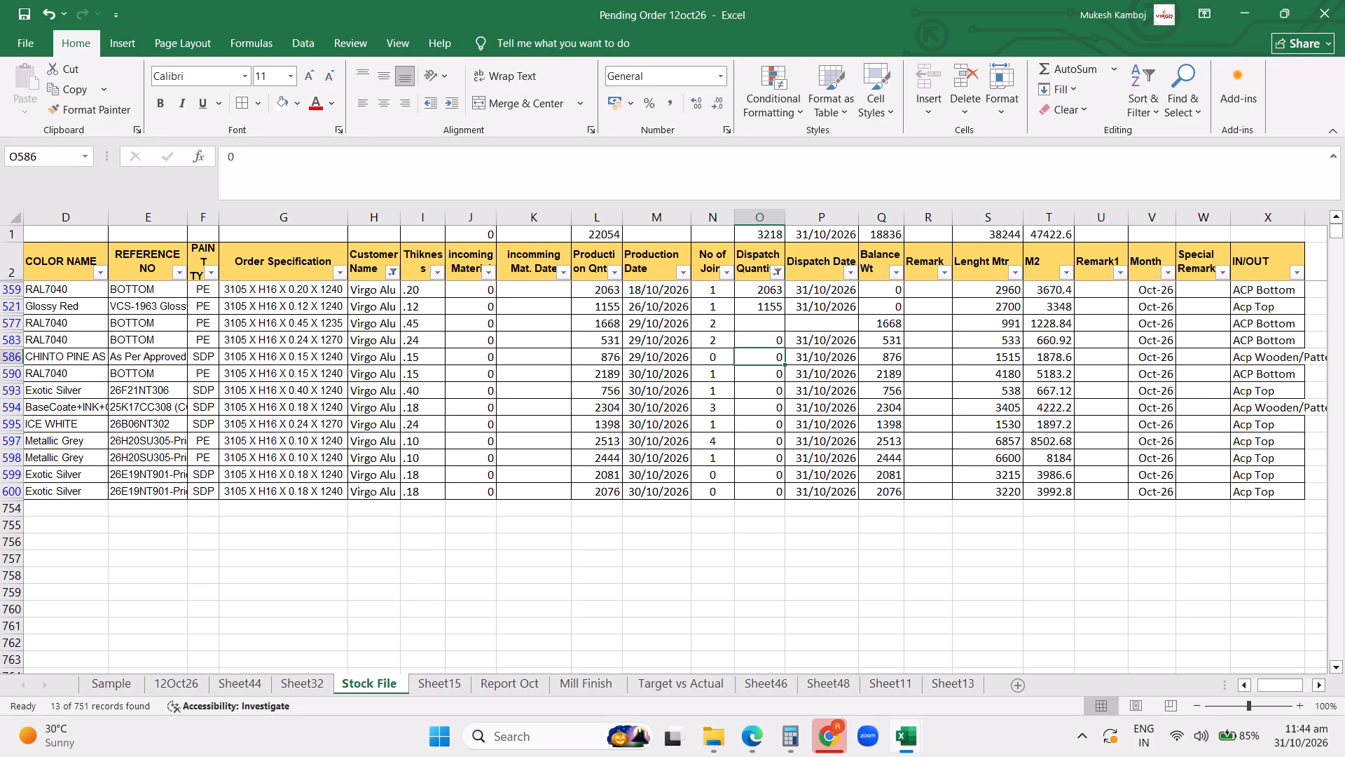
# Enter dispatch quantities of 531, 576, 2189 and 756 for the coils in rows 583, 586, 590 and 593.
pyautogui.press('Up')
pyautogui.write('531')
pyautogui.press('Return')
pyautogui.write('576')
pyautogui.press('Return')
pyautogui.write('219')
pyautogui.press('BackSpace')
pyautogui.write('89')
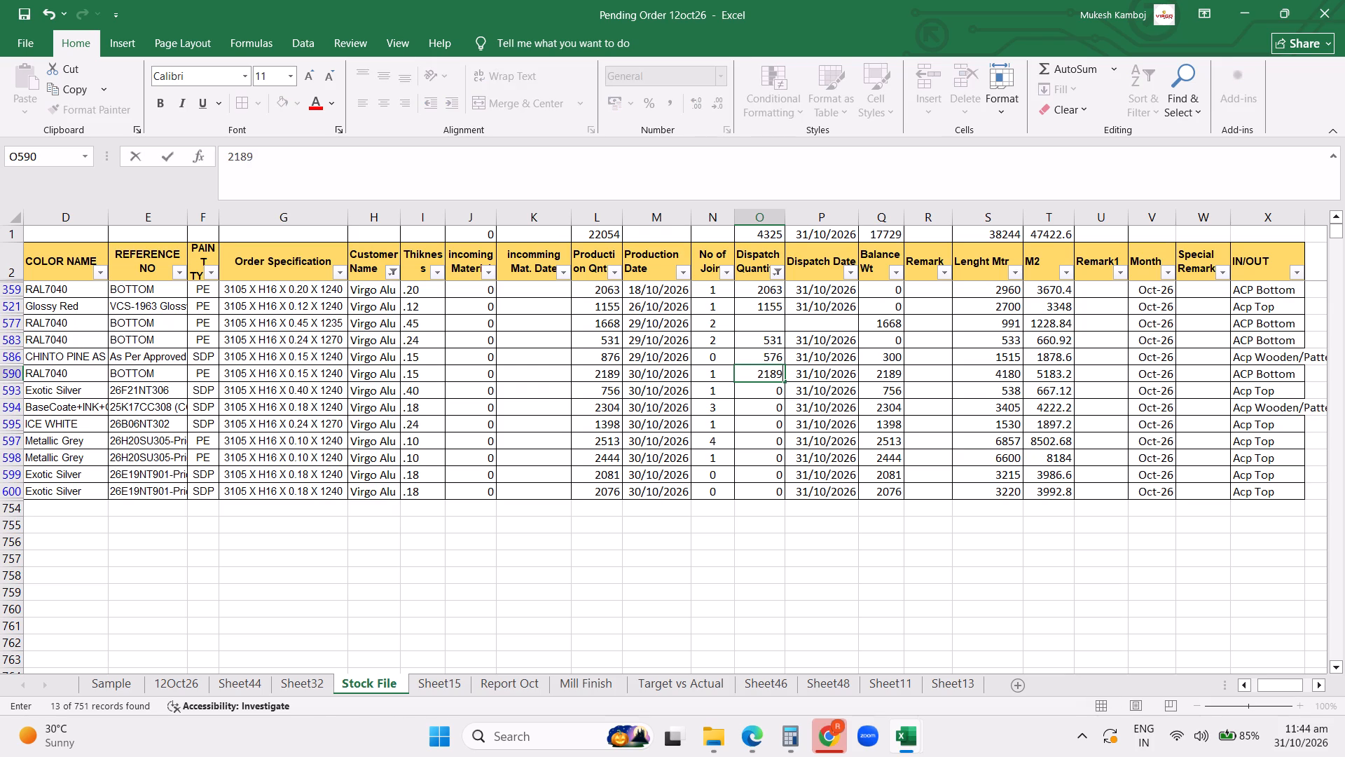
pyautogui.press('Return')
pyautogui.write('756')
pyautogui.press('Return')
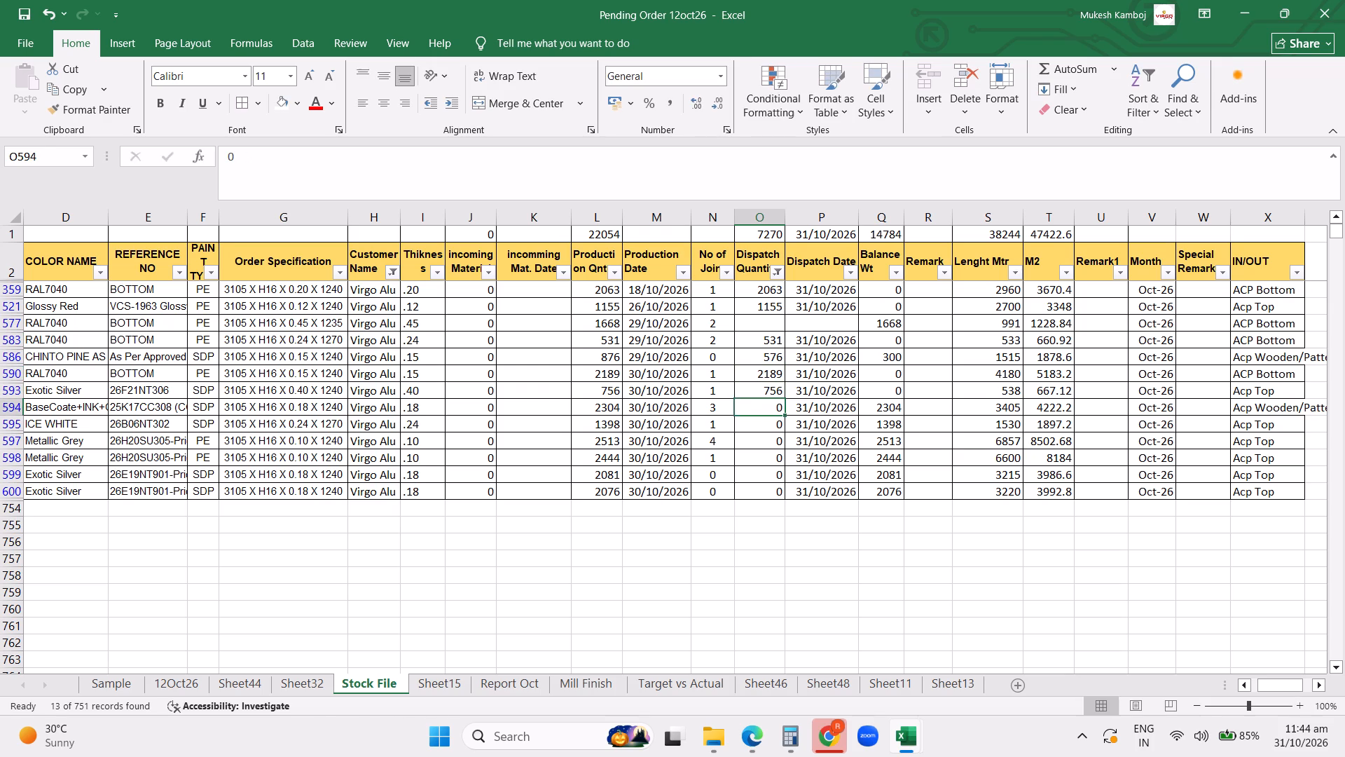
# Enter dispatch quantities 2304, 1398, 2513, 2444, 2081 and 2076 for rows 594, 595, 597, 598, 599 and 600.
pyautogui.write('2304')
pyautogui.press('Return')
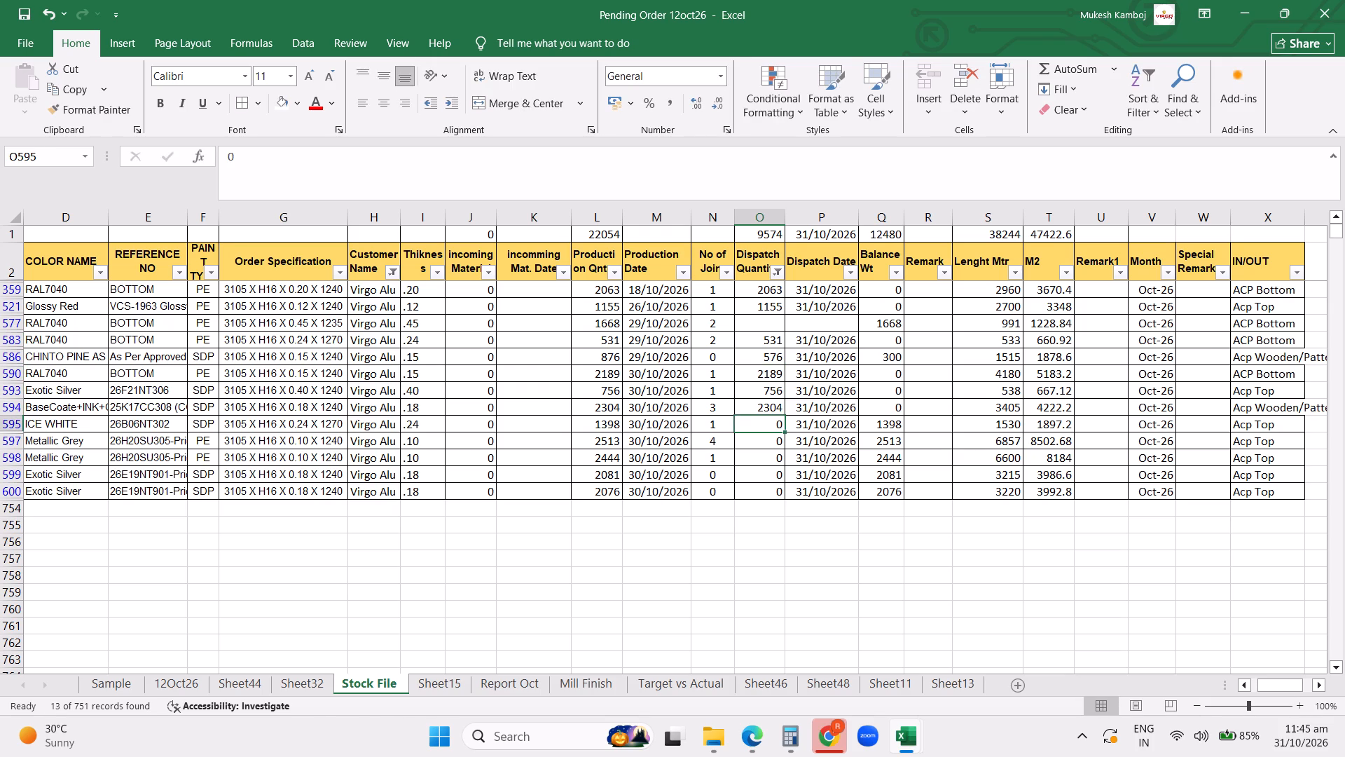
pyautogui.write('1398')
pyautogui.press('Return')
pyautogui.write('2513')
pyautogui.press('Return')
pyautogui.write('2444')
pyautogui.press('Return')
pyautogui.write('2081')
pyautogui.press('Return')
pyautogui.write('2076')
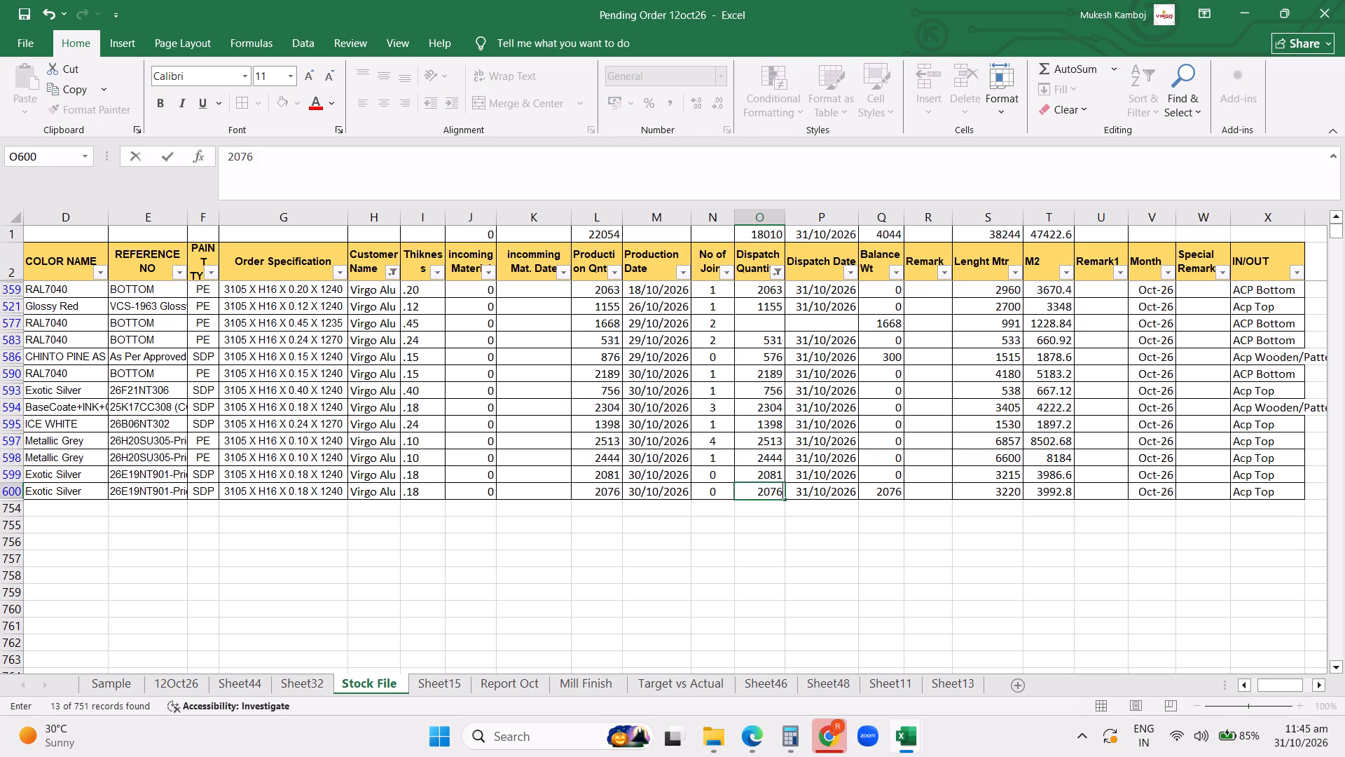
pyautogui.press('Return')
# Correct the dispatch quantity of the Chinto Pine coil in row 586 to 876.
pyautogui.click(750, 351)
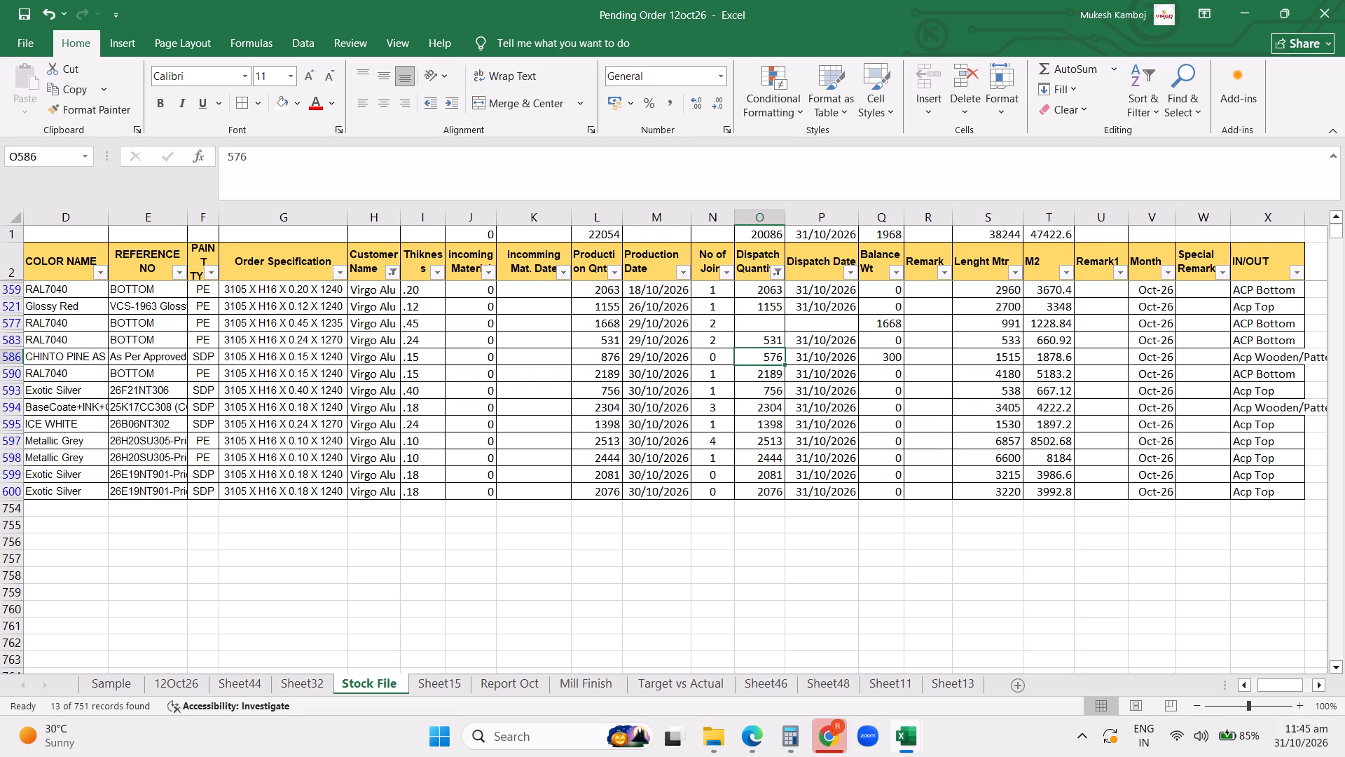
pyautogui.write('876')
pyautogui.press('Return')
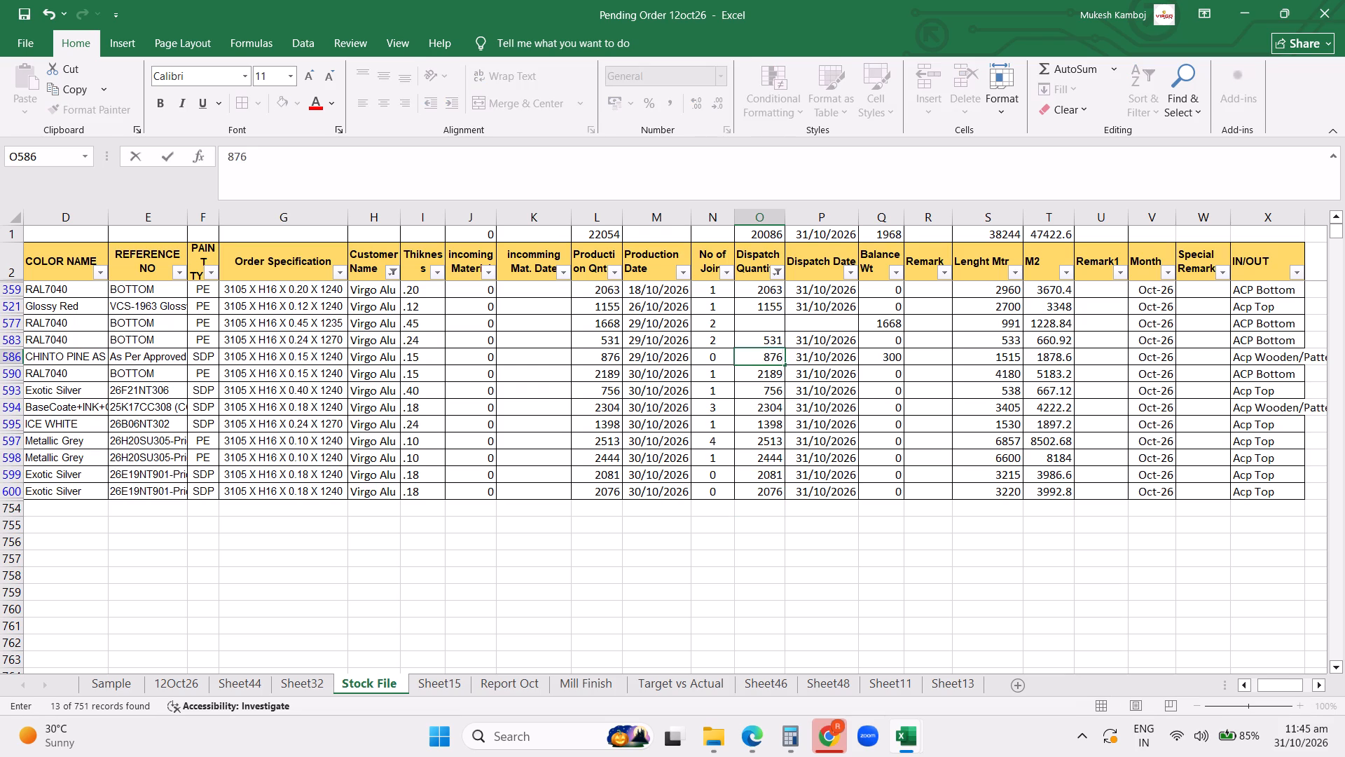
# Set the Remark to Dispatch for the coils in rows 359, 521, 583, 586 and 590, skipping row 577.
pyautogui.click(937, 285)
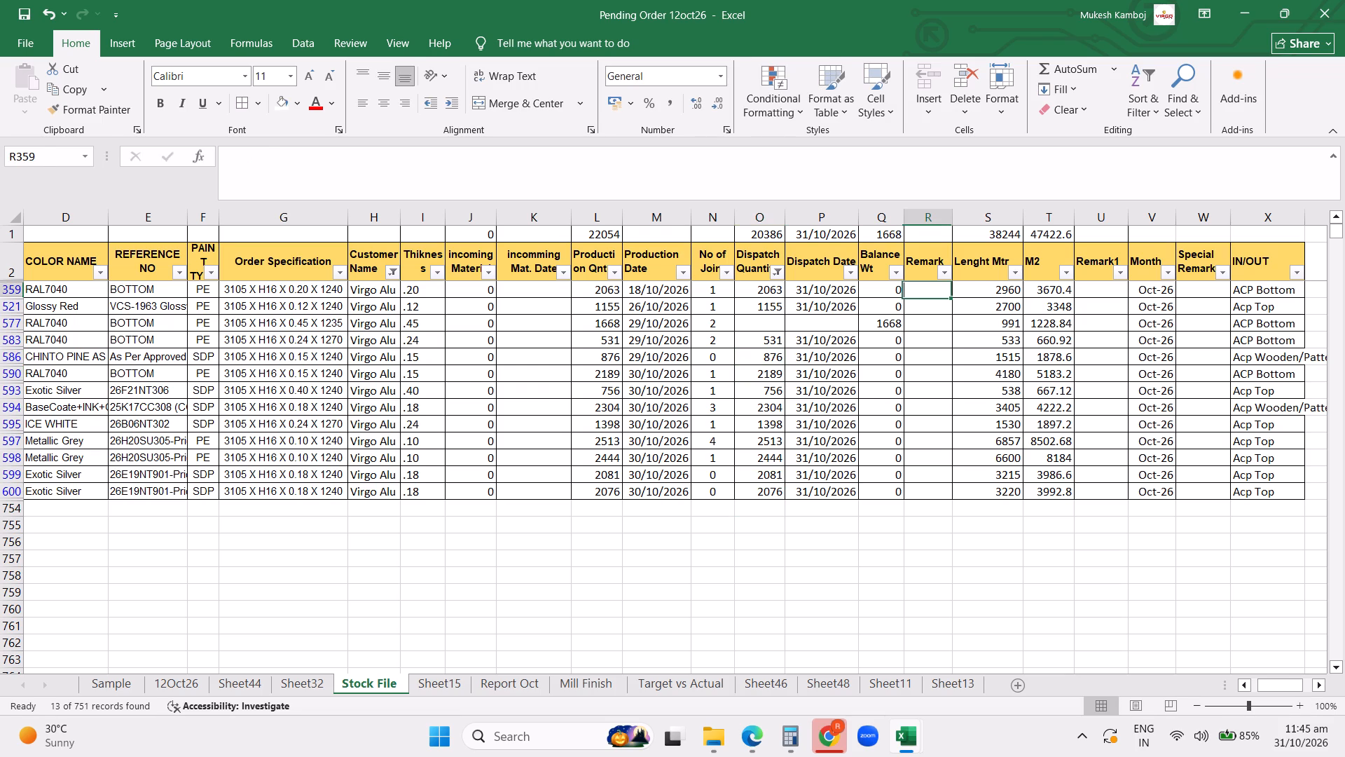
pyautogui.press('d')
pyautogui.press('Down')
pyautogui.press('d')
pyautogui.press('Down')
pyautogui.press('Down')
pyautogui.press('d')
pyautogui.press('Down')
pyautogui.press('d')
pyautogui.press('Down')
pyautogui.press('d')
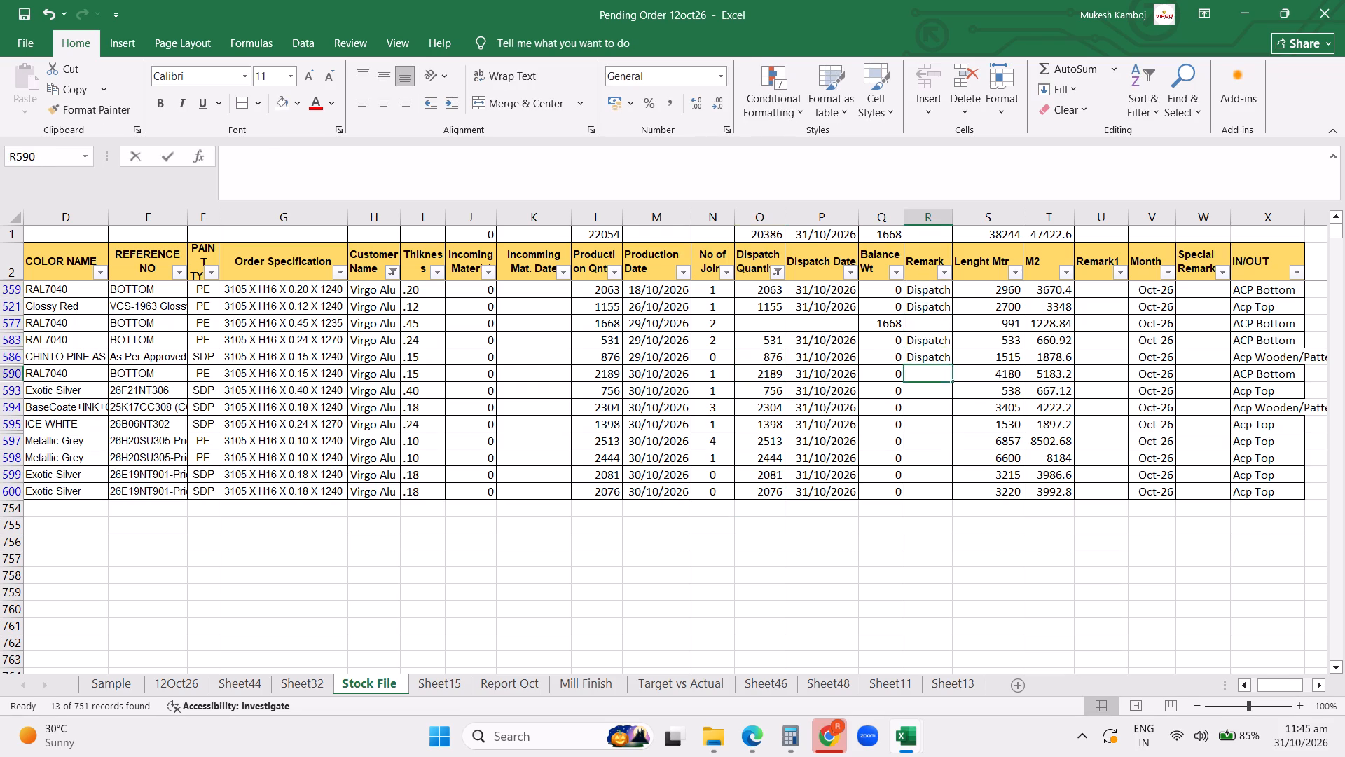
pyautogui.press('Down')
# Set the Remark to Dispatch for the remaining coils in rows 593, 594, 595, 597, 598, 599 and 600.
pyautogui.press('d')
pyautogui.press('Down')
pyautogui.press('d')
pyautogui.press('Down')
pyautogui.press('d')
pyautogui.press('Down')
pyautogui.press('d')
pyautogui.press('Down')
pyautogui.press('d')
pyautogui.press('Down')
pyautogui.press('d')
pyautogui.press('Down')
pyautogui.press('d')
pyautogui.press('Down')
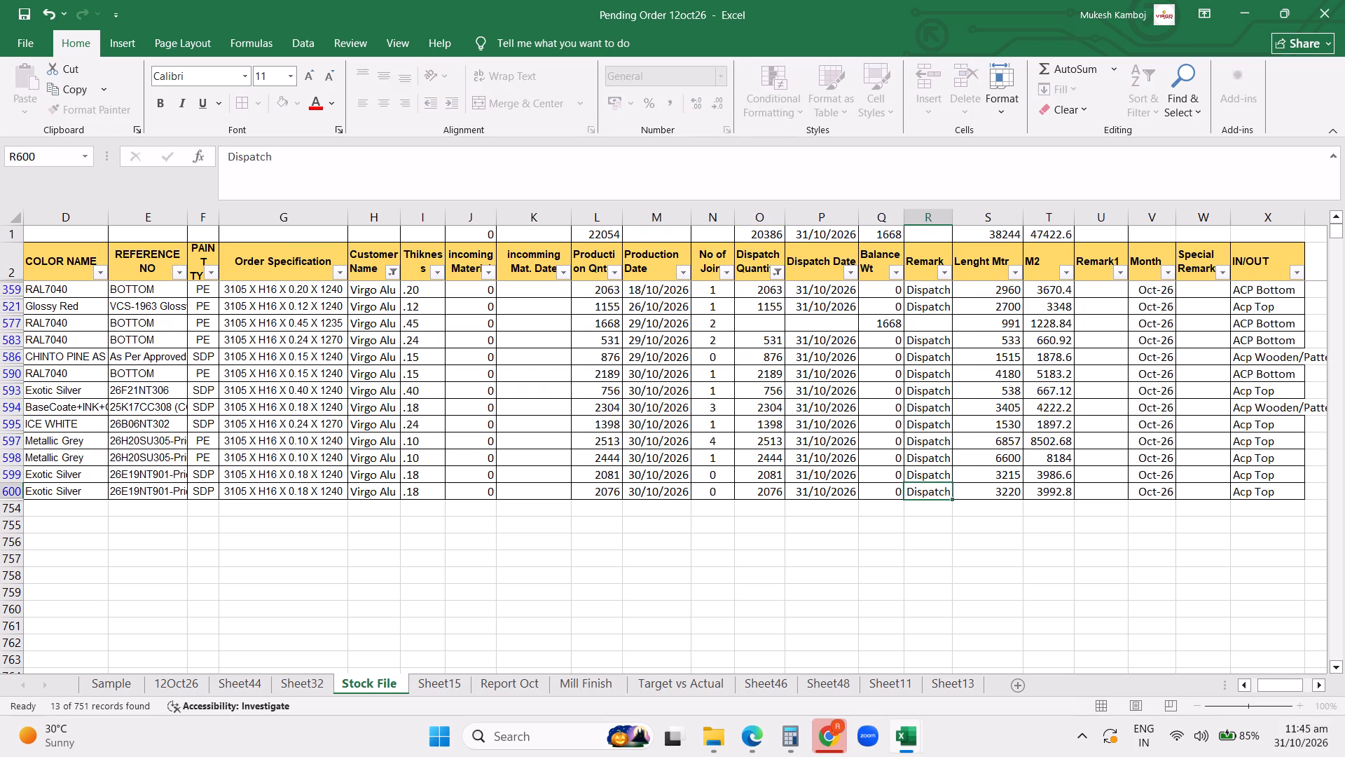
# Clear the filter on the Dispatch Quantity column.
pyautogui.click(654, 418)
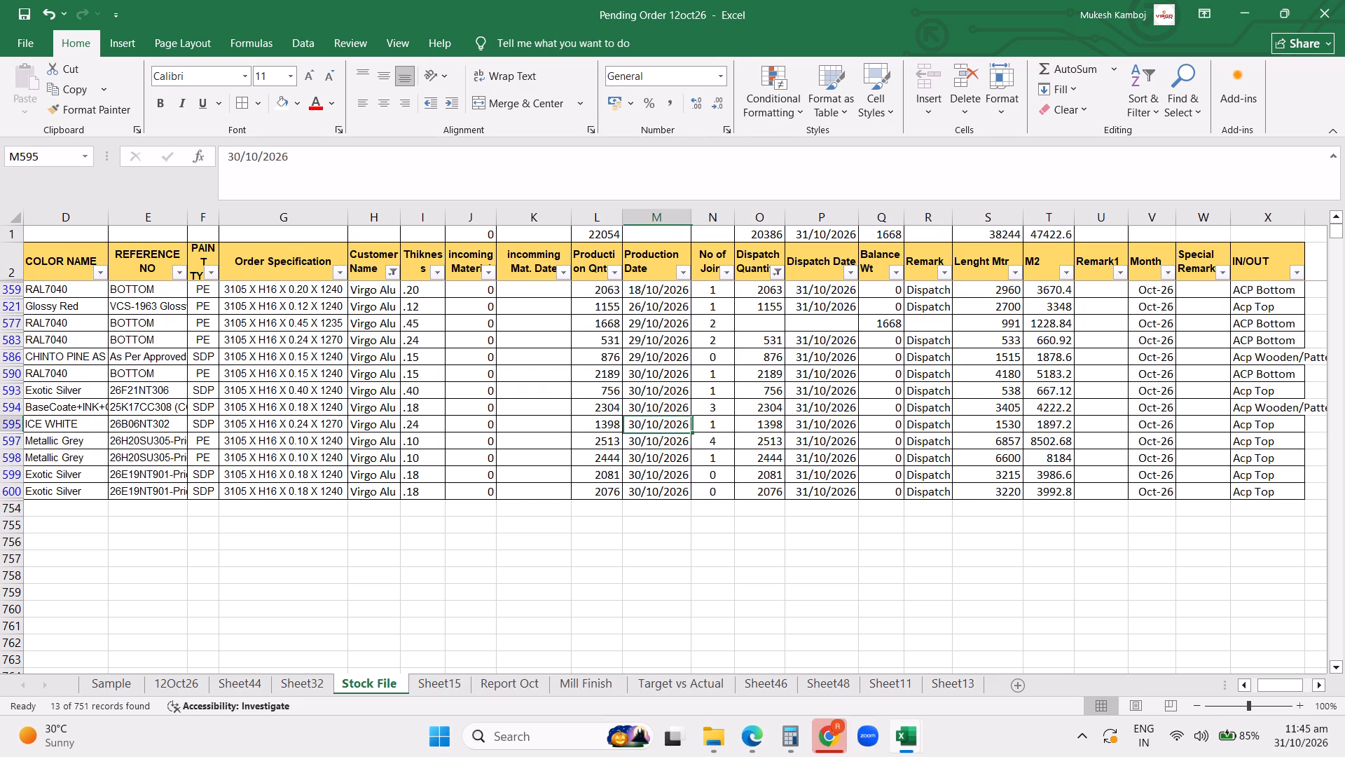
pyautogui.click(776, 271)
pyautogui.click(659, 381)
# Review the full list of Virgo Alu coils, checking their dispatch dates, quantities, balances and remarks.
pyautogui.scroll(6, 779, 350)
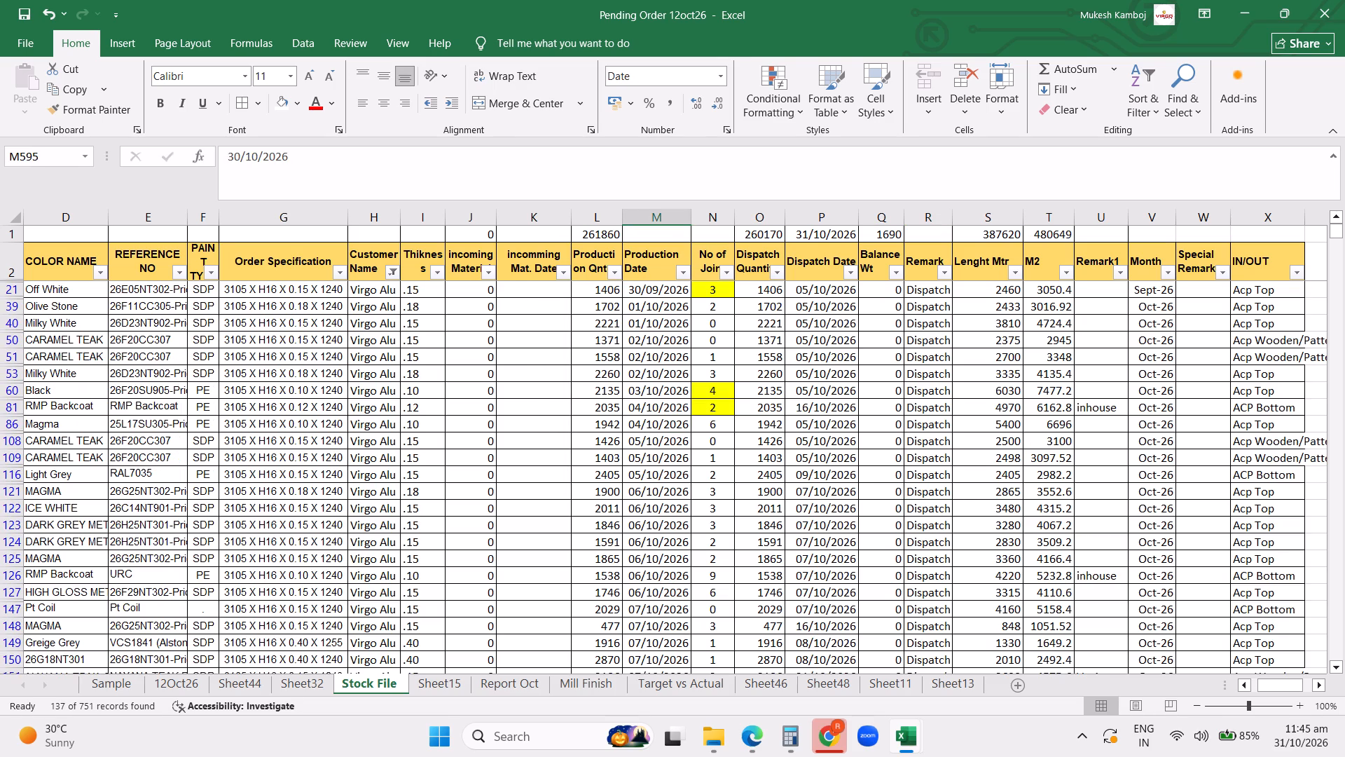
pyautogui.scroll(8, 806, 361)
pyautogui.scroll(-20, 853, 375)
pyautogui.scroll(-20, 853, 375)
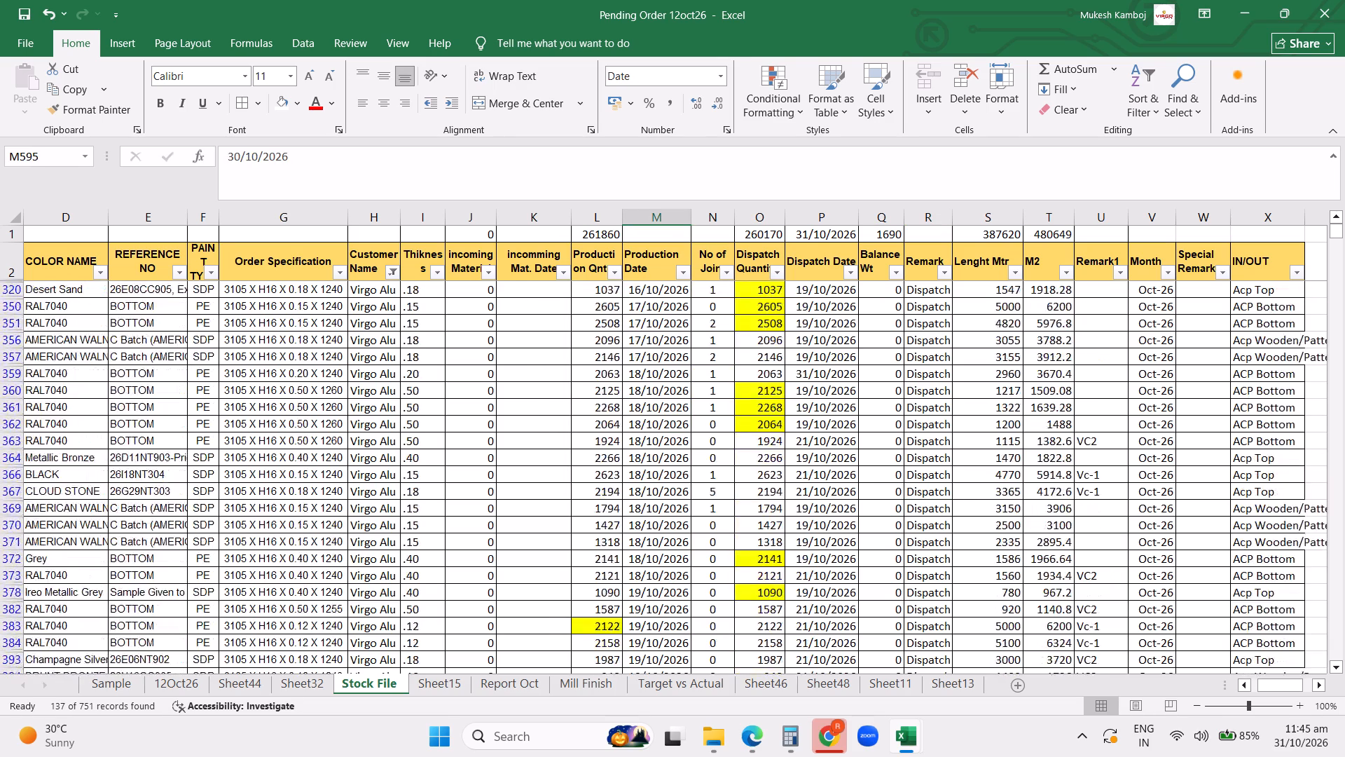
pyautogui.scroll(-20, 851, 385)
pyautogui.scroll(-13, 851, 385)
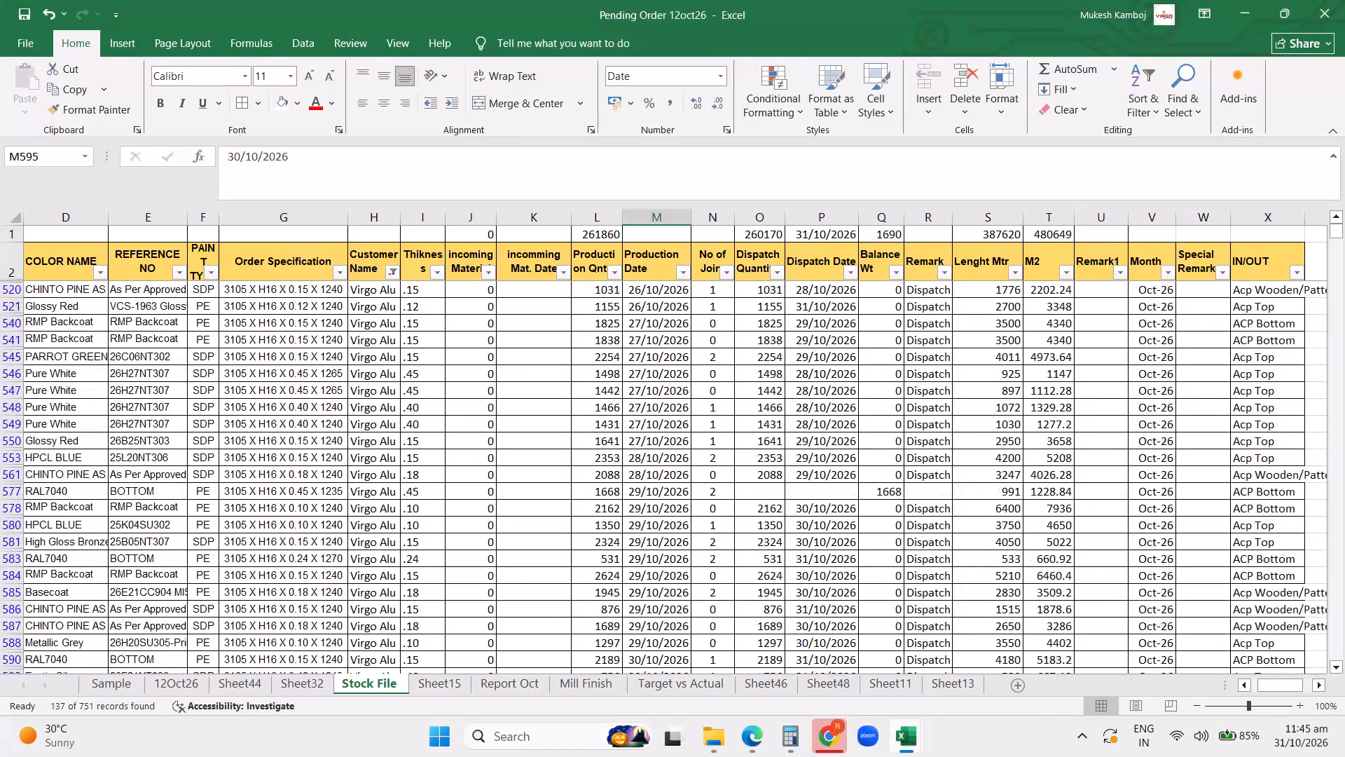
pyautogui.scroll(20, 853, 387)
pyautogui.scroll(20, 853, 387)
pyautogui.scroll(1, 853, 387)
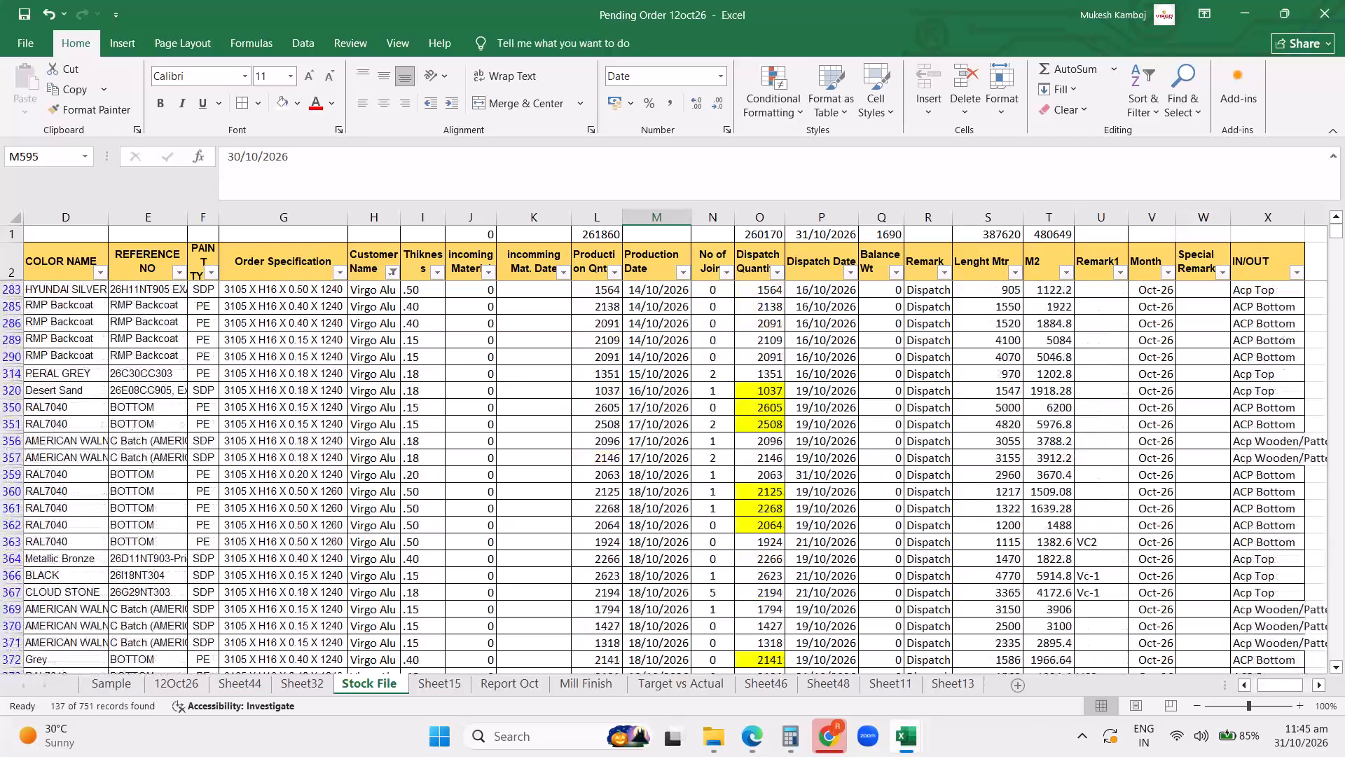
pyautogui.scroll(20, 853, 387)
pyautogui.scroll(15, 853, 387)
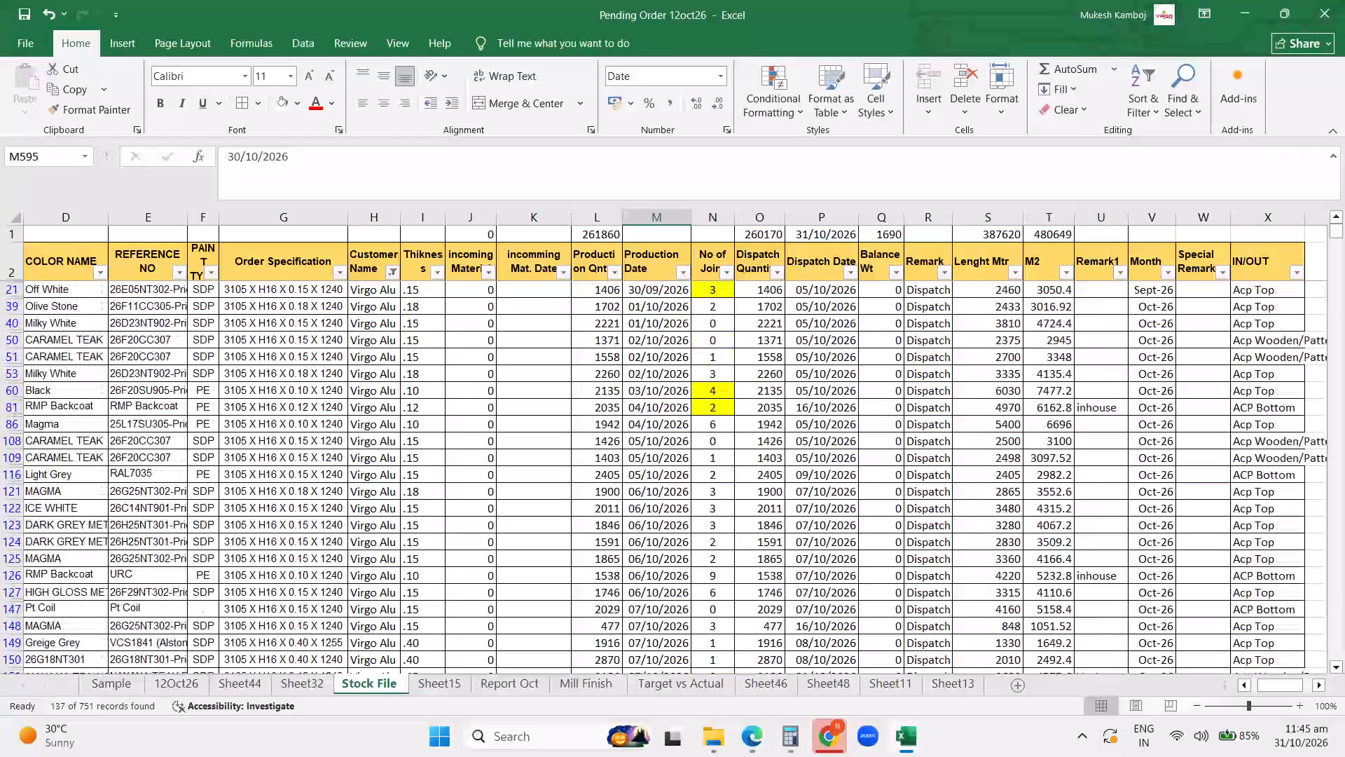
pyautogui.click(822, 377)
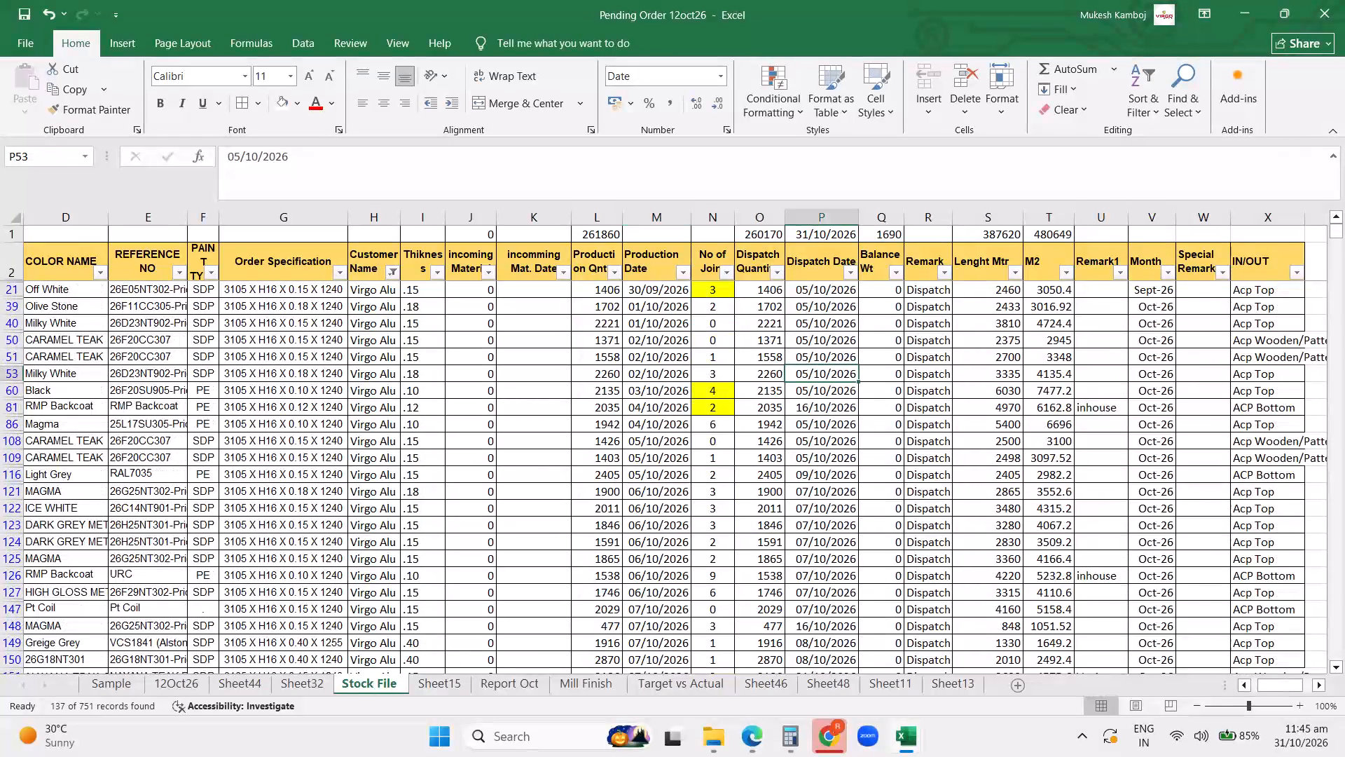
pyautogui.scroll(11, 360, 427)
pyautogui.click(775, 402)
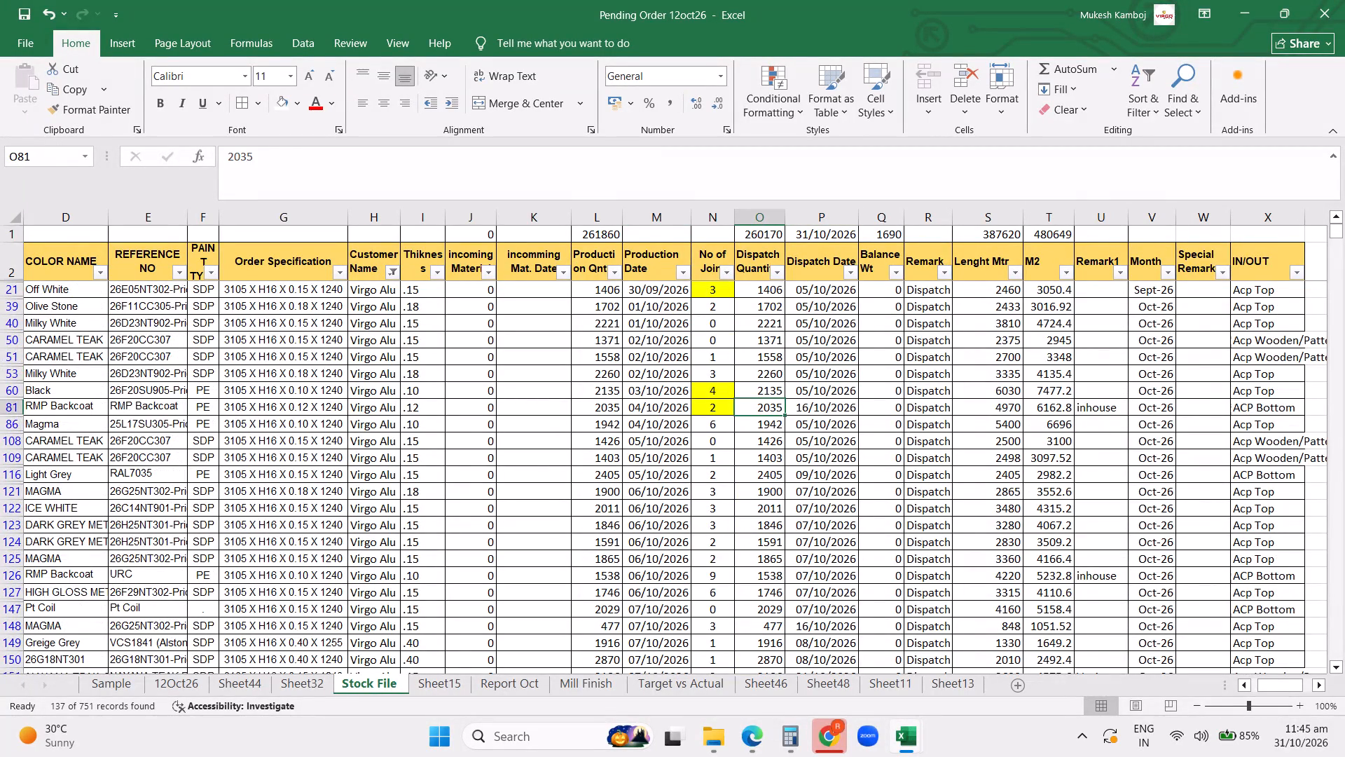
pyautogui.scroll(-14, 546, 395)
pyautogui.scroll(1, 546, 397)
pyautogui.scroll(-17, 544, 403)
pyautogui.scroll(2, 552, 411)
pyautogui.scroll(-5, 553, 414)
pyautogui.scroll(1, 557, 414)
pyautogui.scroll(-10, 556, 416)
pyautogui.scroll(1, 563, 416)
pyautogui.scroll(-3, 563, 416)
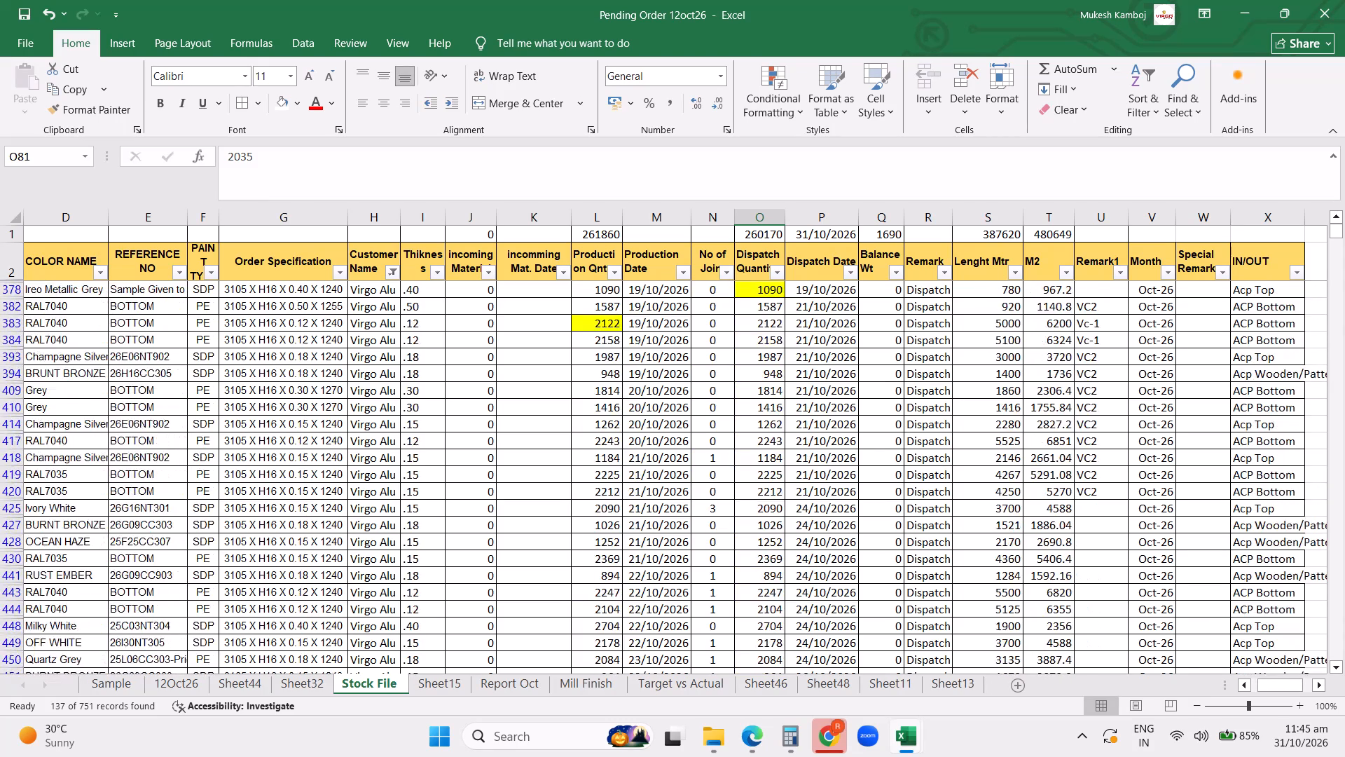
pyautogui.scroll(-20, 567, 414)
pyautogui.scroll(-12, 567, 414)
pyautogui.click(532, 409)
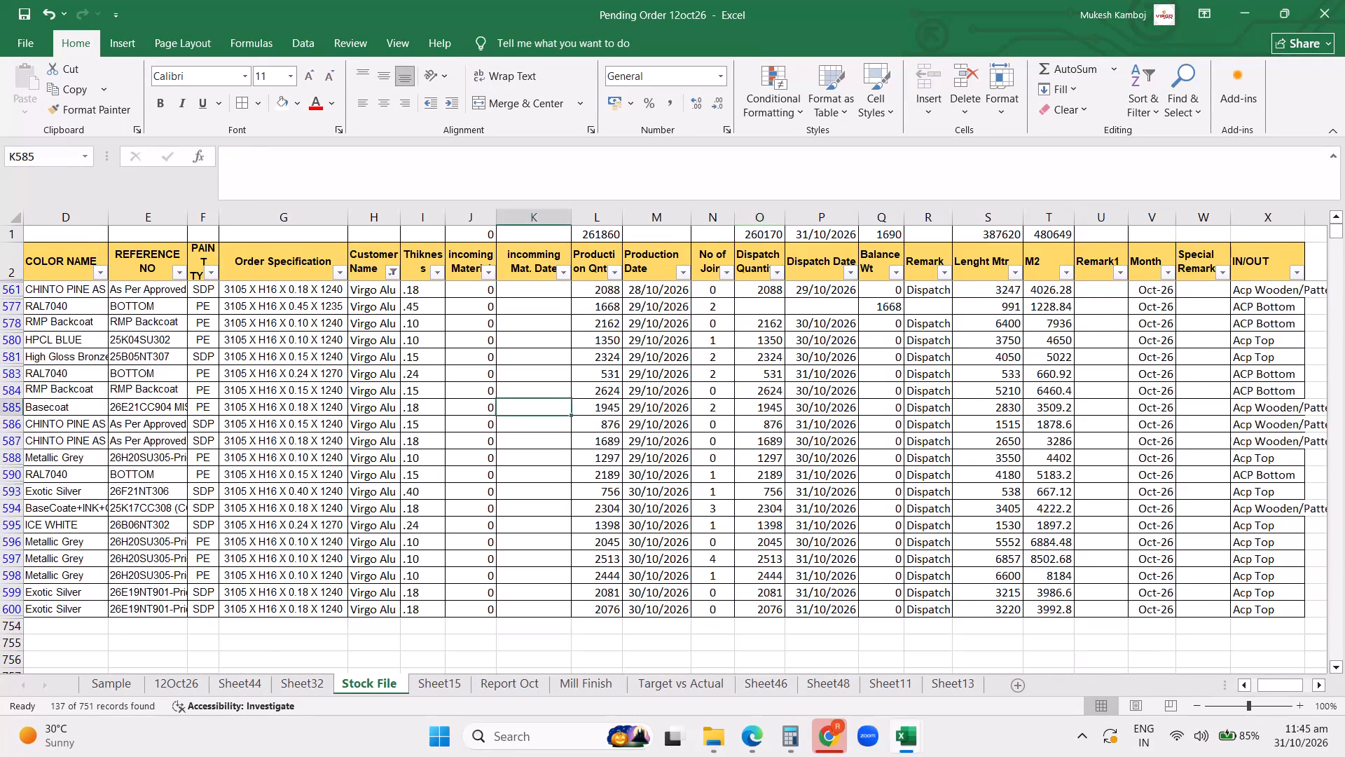
pyautogui.scroll(20, 532, 409)
pyautogui.scroll(20, 532, 409)
pyautogui.scroll(6, 532, 409)
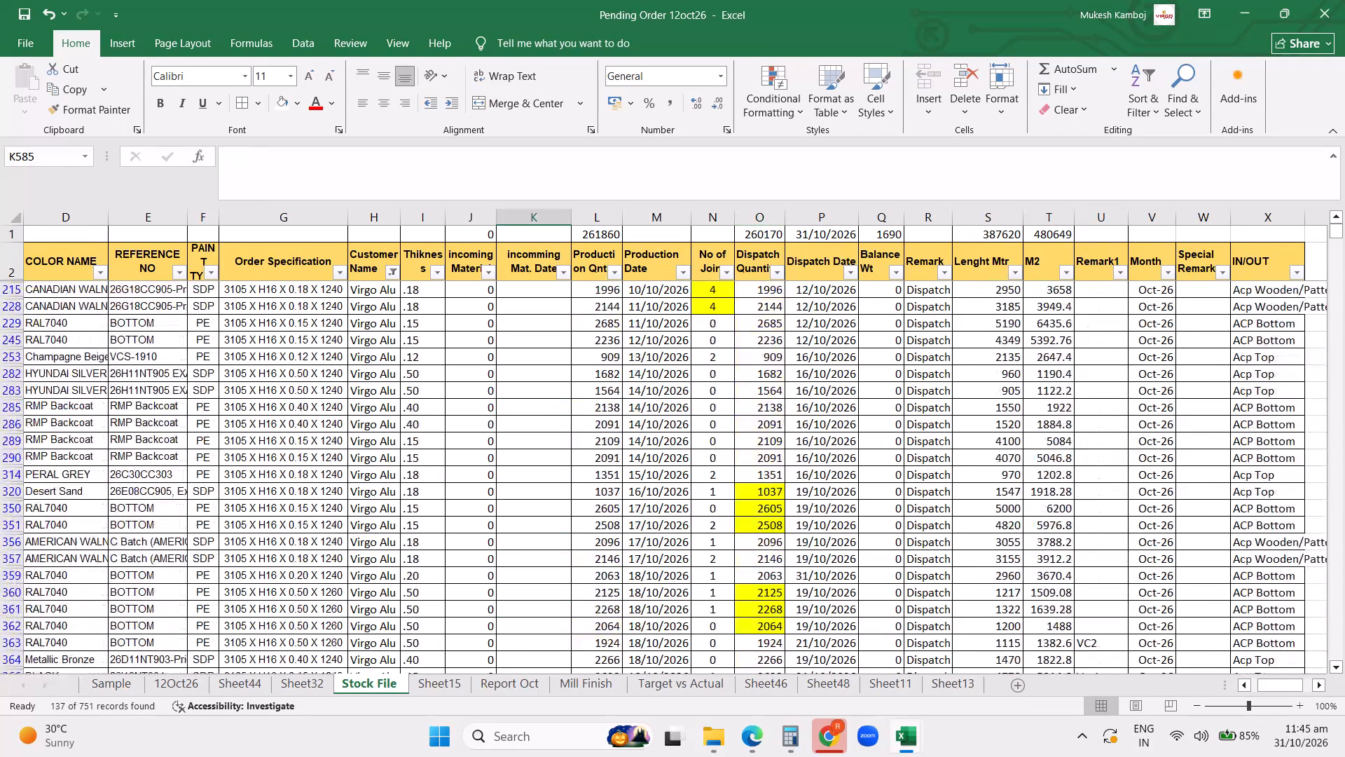
pyautogui.scroll(20, 532, 409)
pyautogui.scroll(20, 532, 409)
pyautogui.scroll(8, 532, 409)
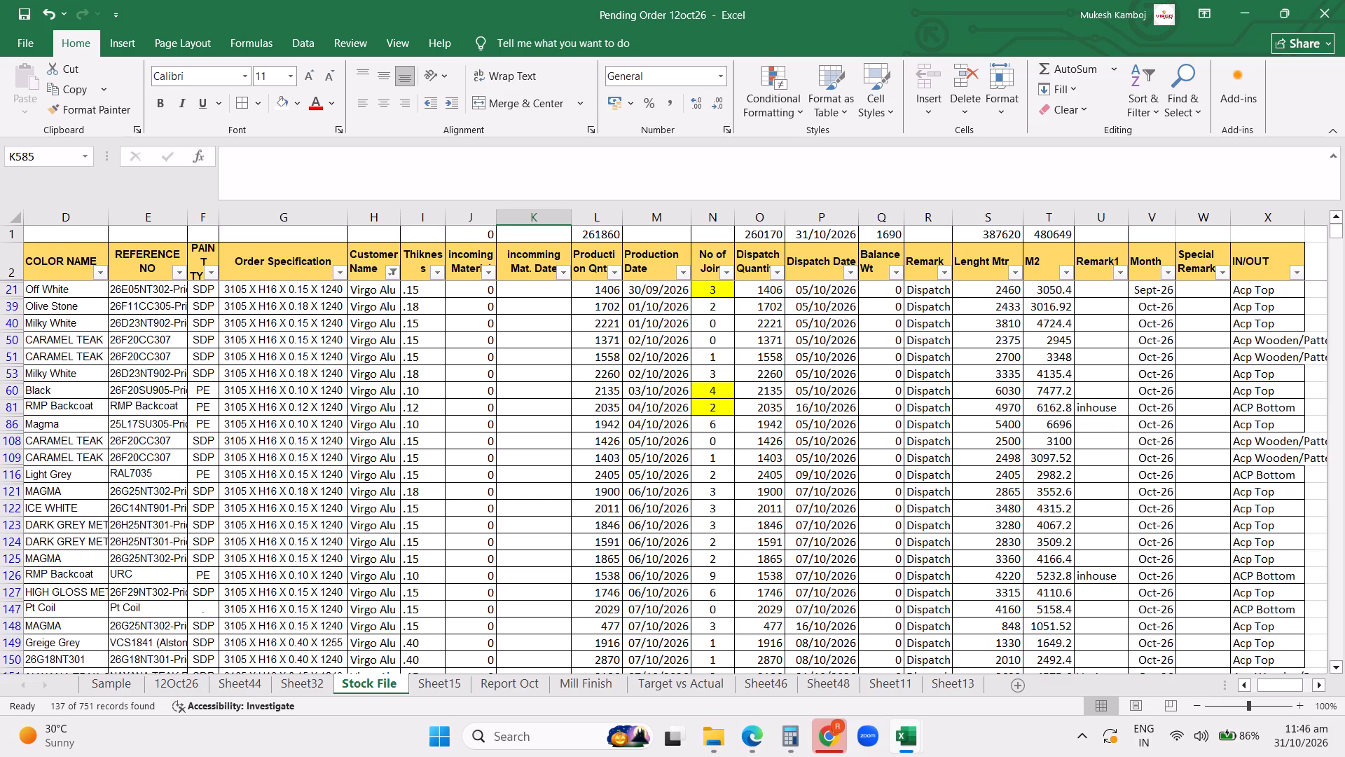
pyautogui.scroll(5, 317, 404)
pyautogui.scroll(-5, 326, 400)
pyautogui.scroll(11, 336, 408)
pyautogui.scroll(-7, 439, 339)
pyautogui.scroll(12, 715, 458)
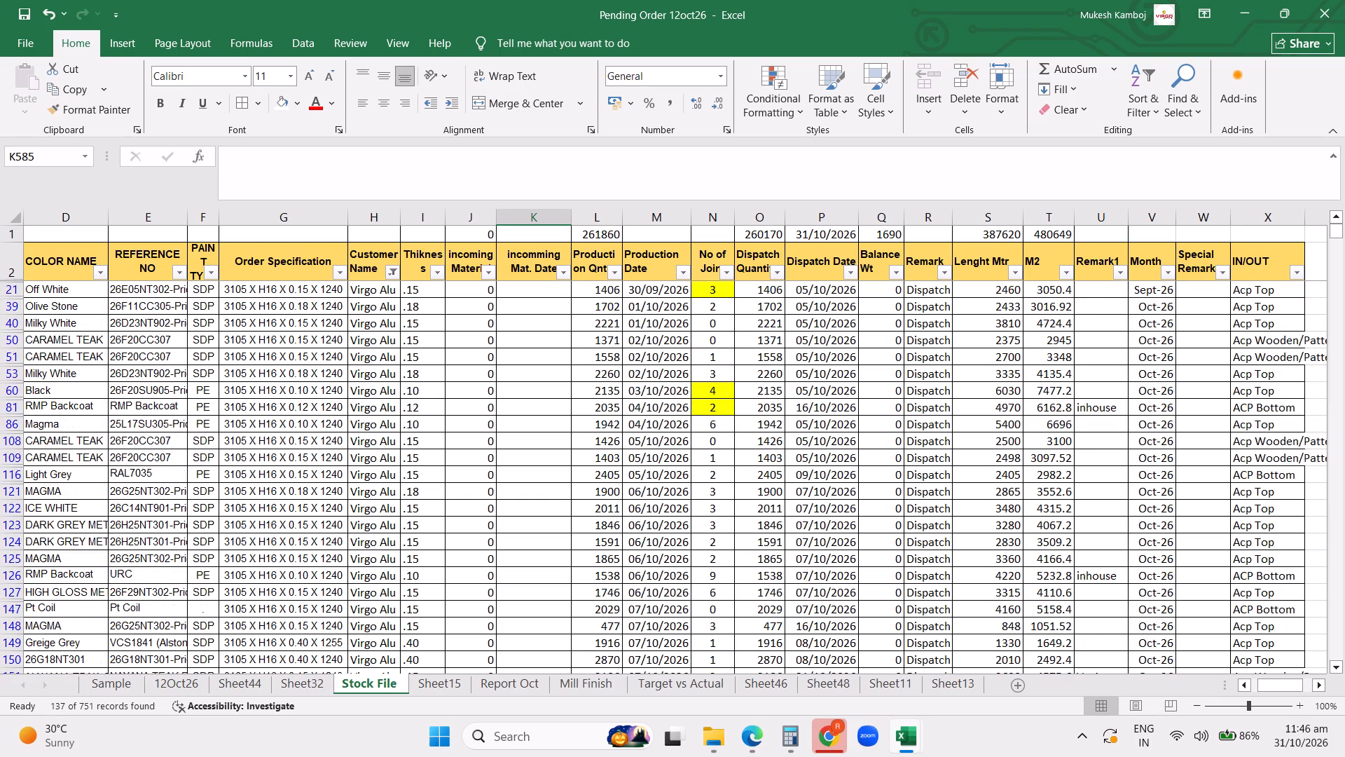
pyautogui.scroll(5, 764, 467)
pyautogui.click(889, 497)
pyautogui.scroll(-7, 884, 490)
pyautogui.scroll(11, 881, 490)
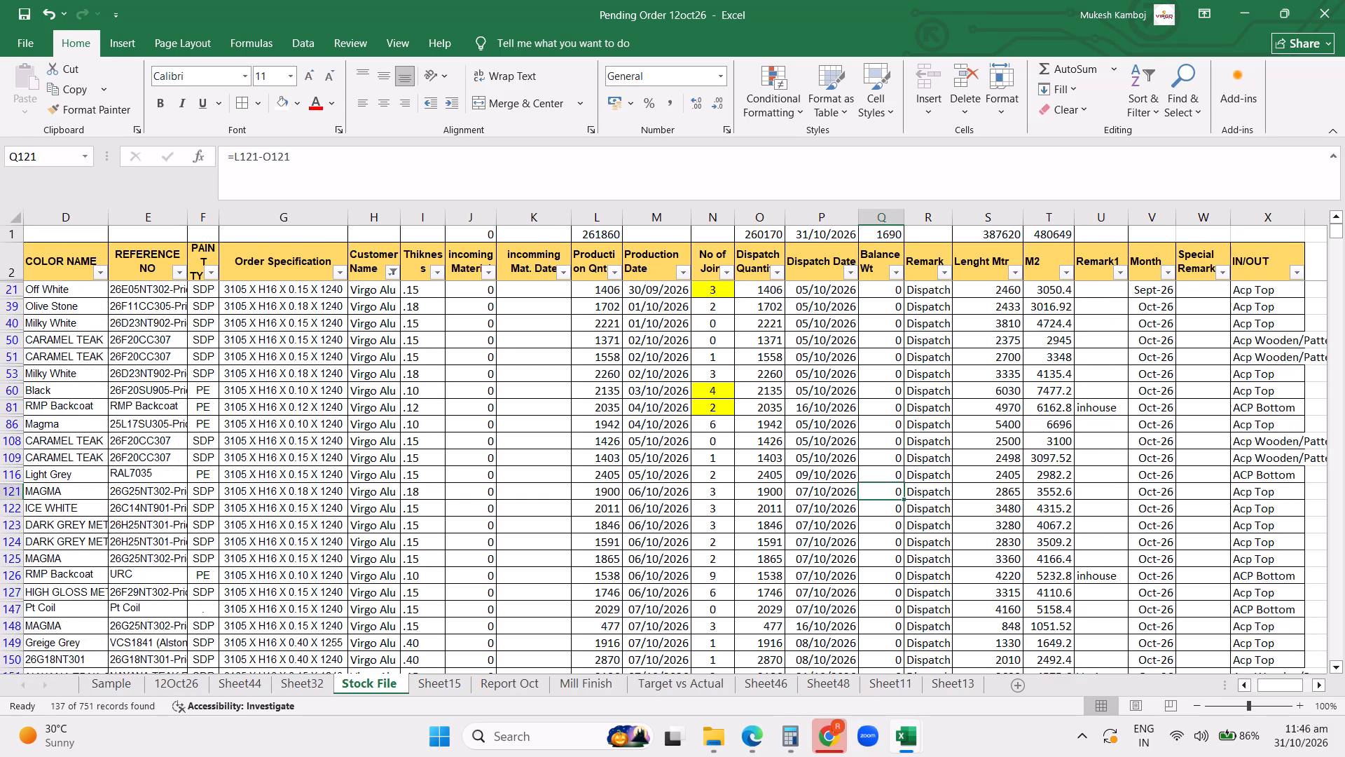
pyautogui.click(574, 463)
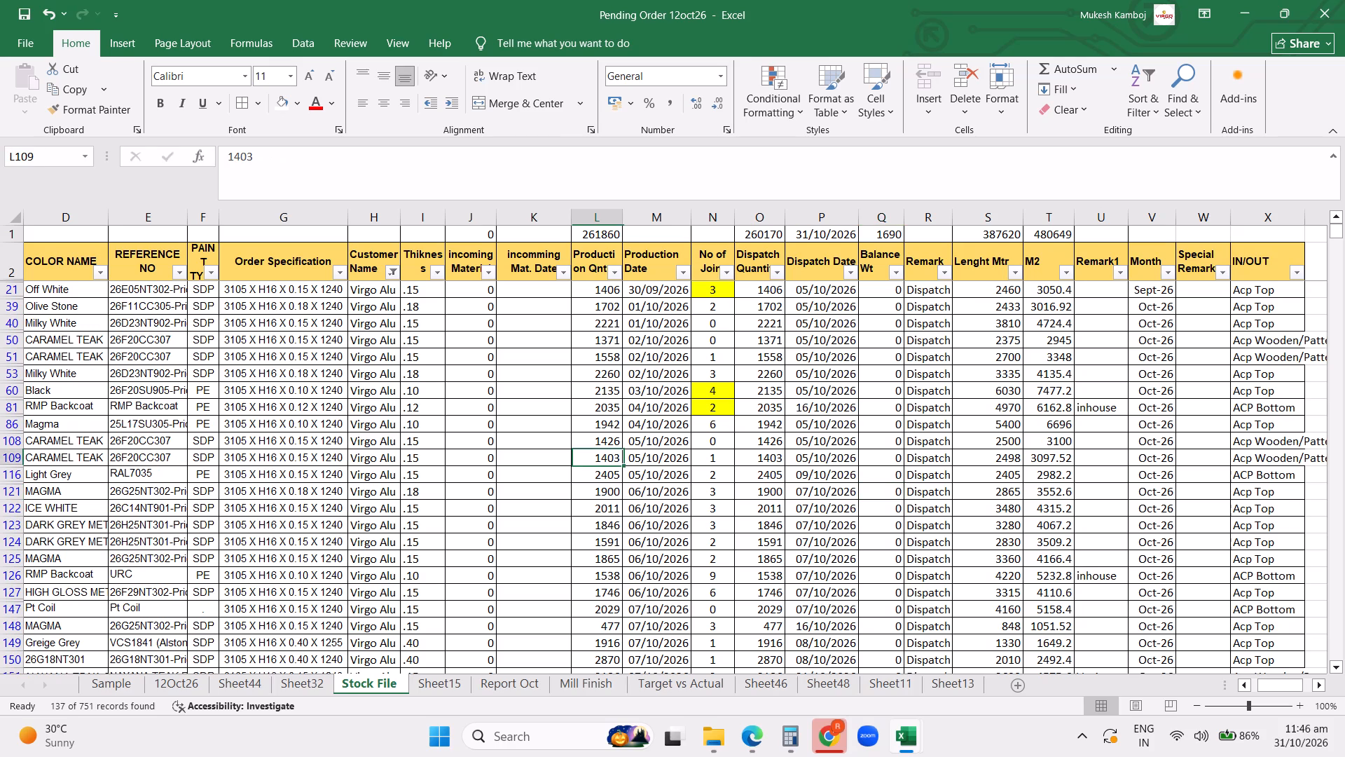
# Clear the Customer Name filter to list the coils of all customers.
pyautogui.click(388, 268)
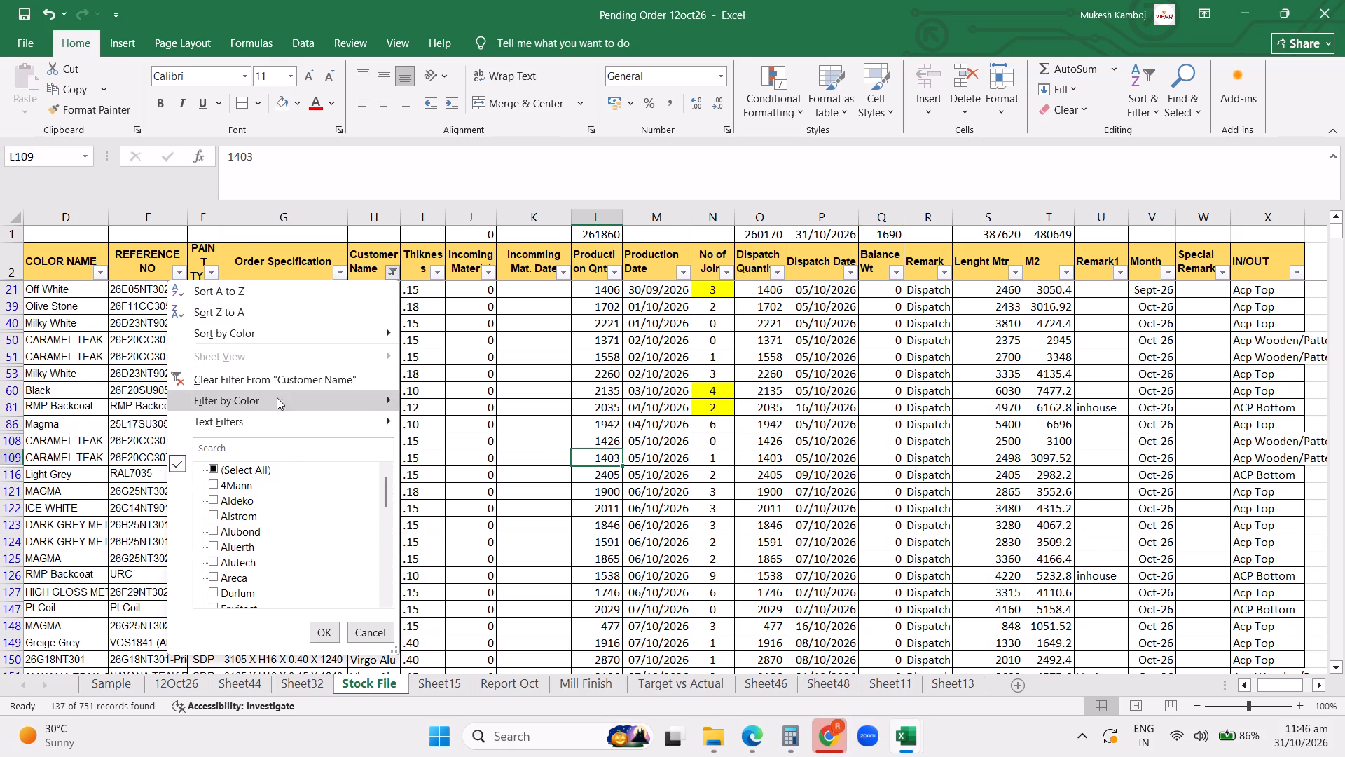
pyautogui.click(271, 386)
pyautogui.click(897, 414)
# Filter the Special Remark column to exclude HSRP, OEM and SSN, keeping only the blank entries.
pyautogui.click(1220, 272)
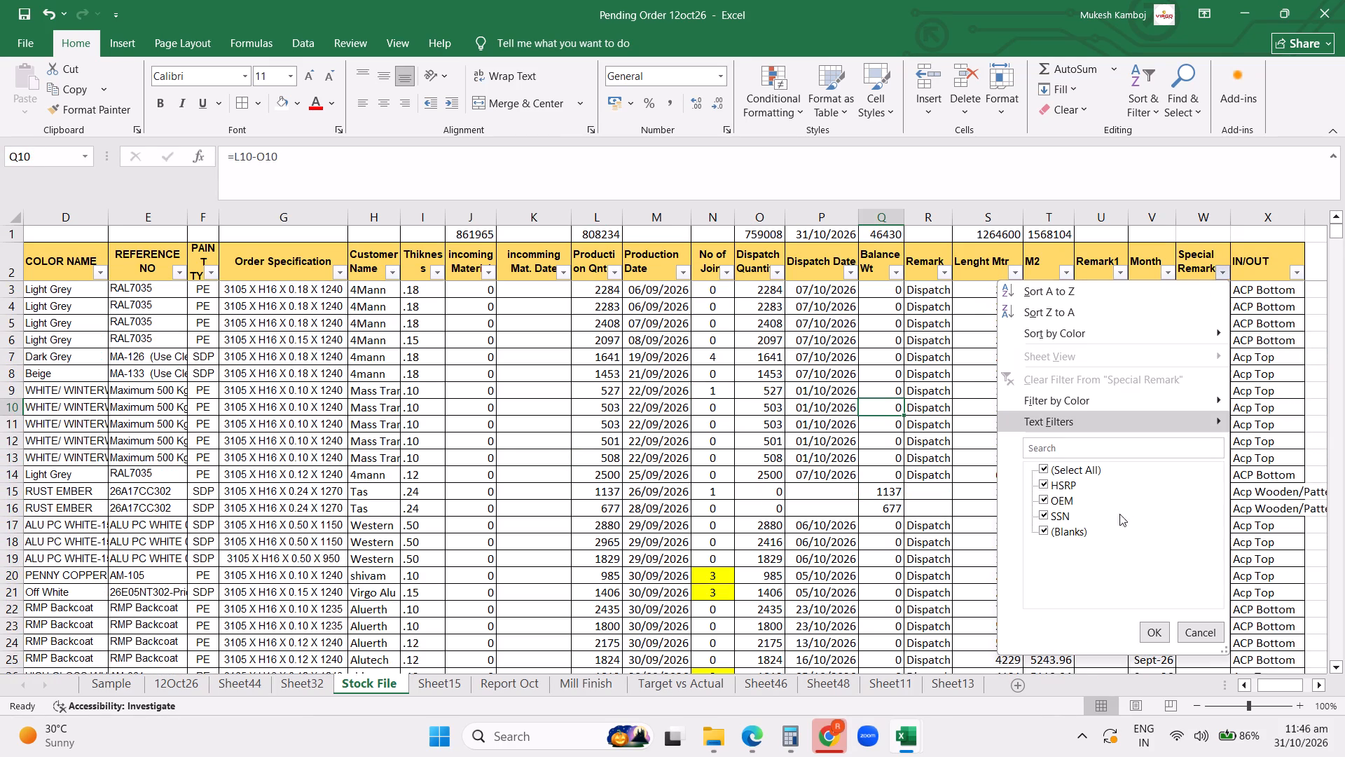
pyautogui.click(1056, 487)
pyautogui.click(1056, 498)
pyautogui.click(1062, 510)
pyautogui.click(1154, 637)
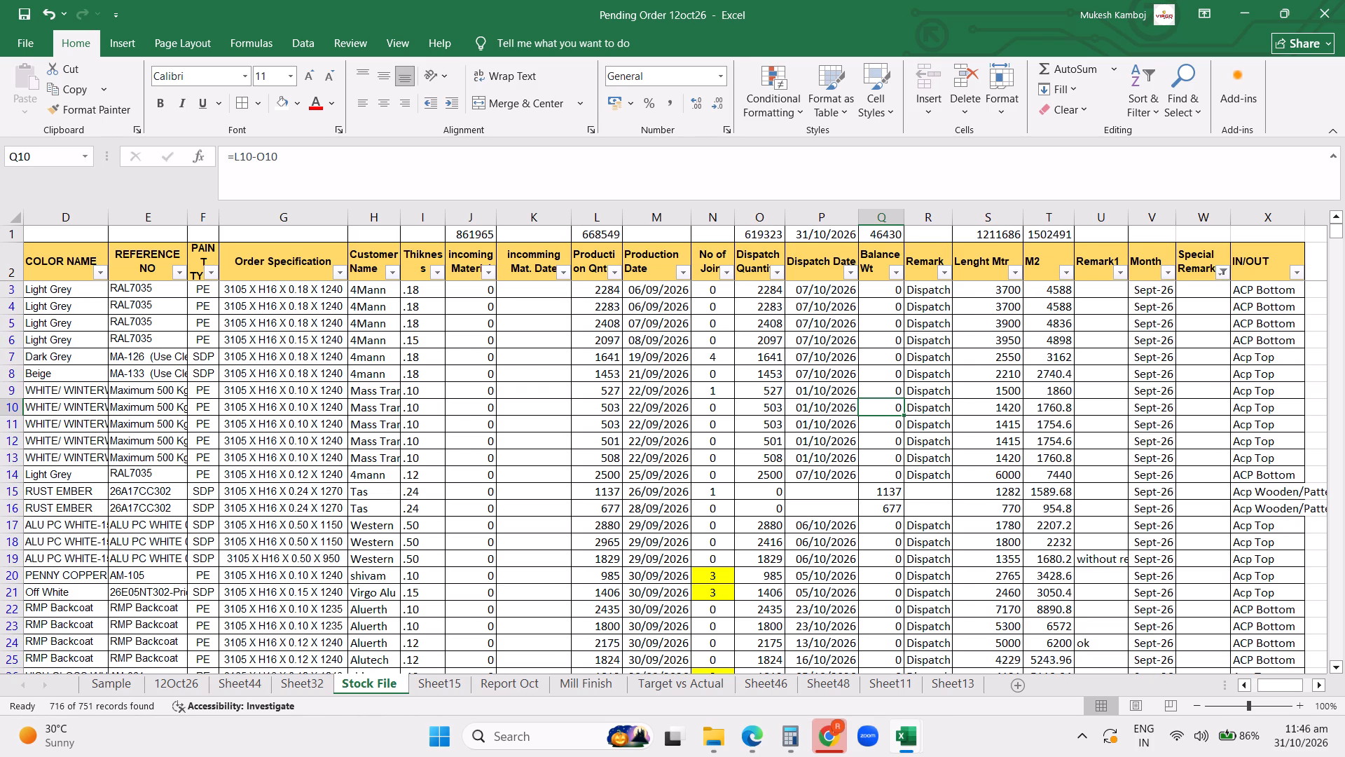
# Find the dispatch summary with remarks on Sheet32 and clear Virgo Alu's balance weight.
pyautogui.click(906, 743)
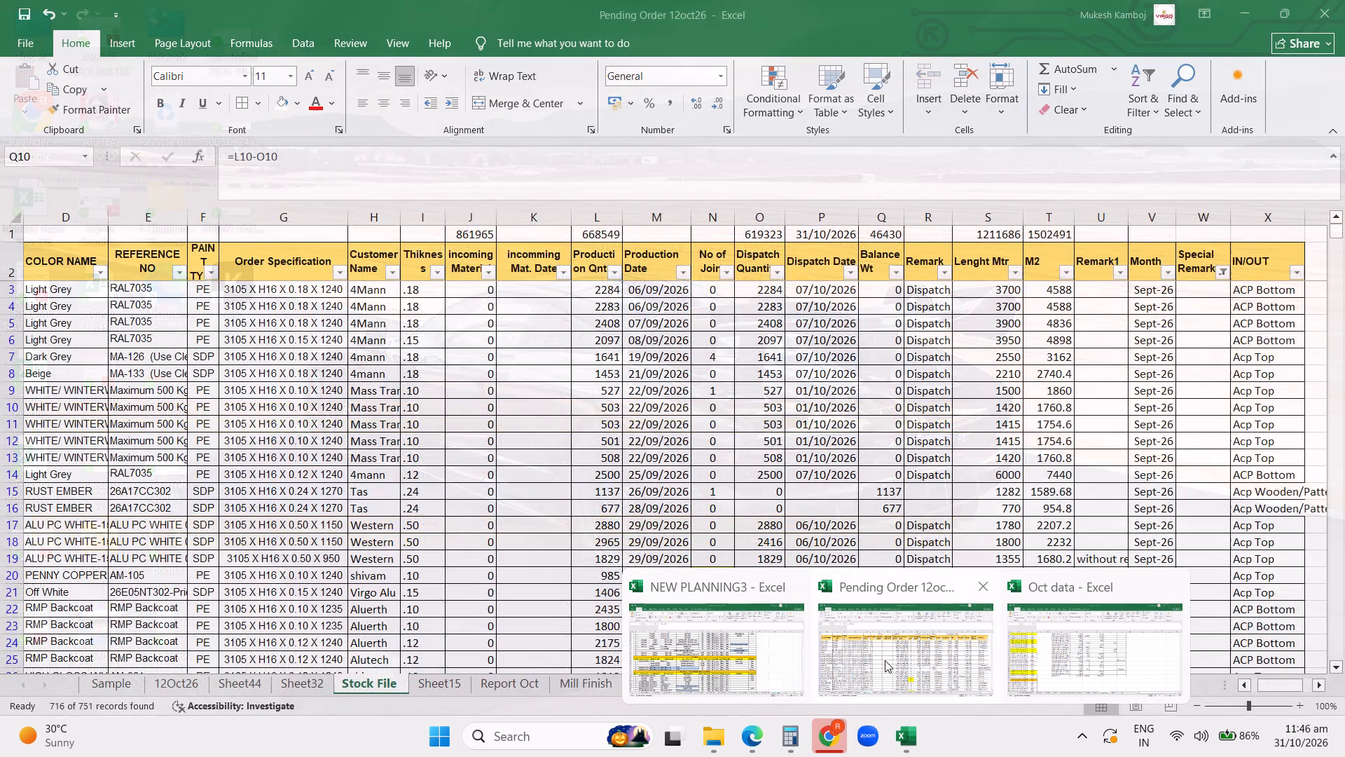
pyautogui.click(951, 647)
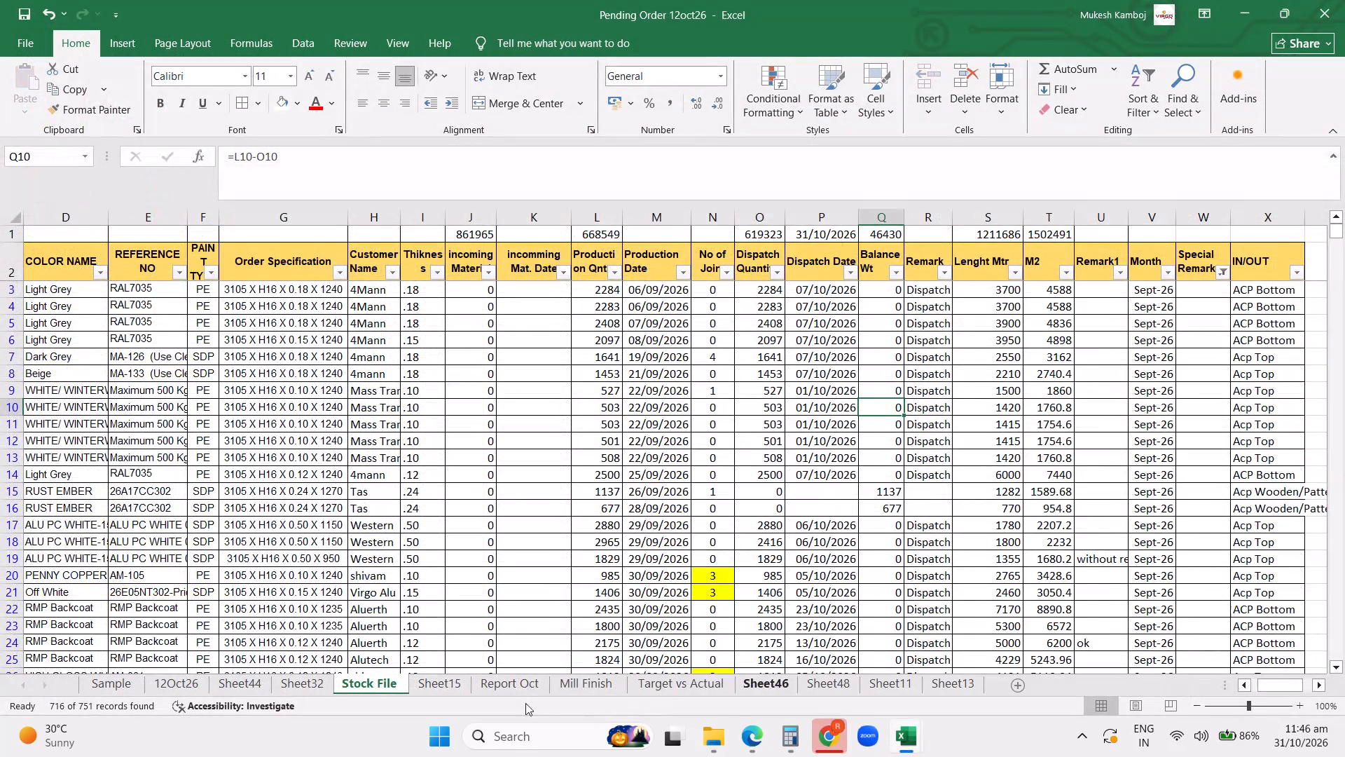
pyautogui.click(506, 683)
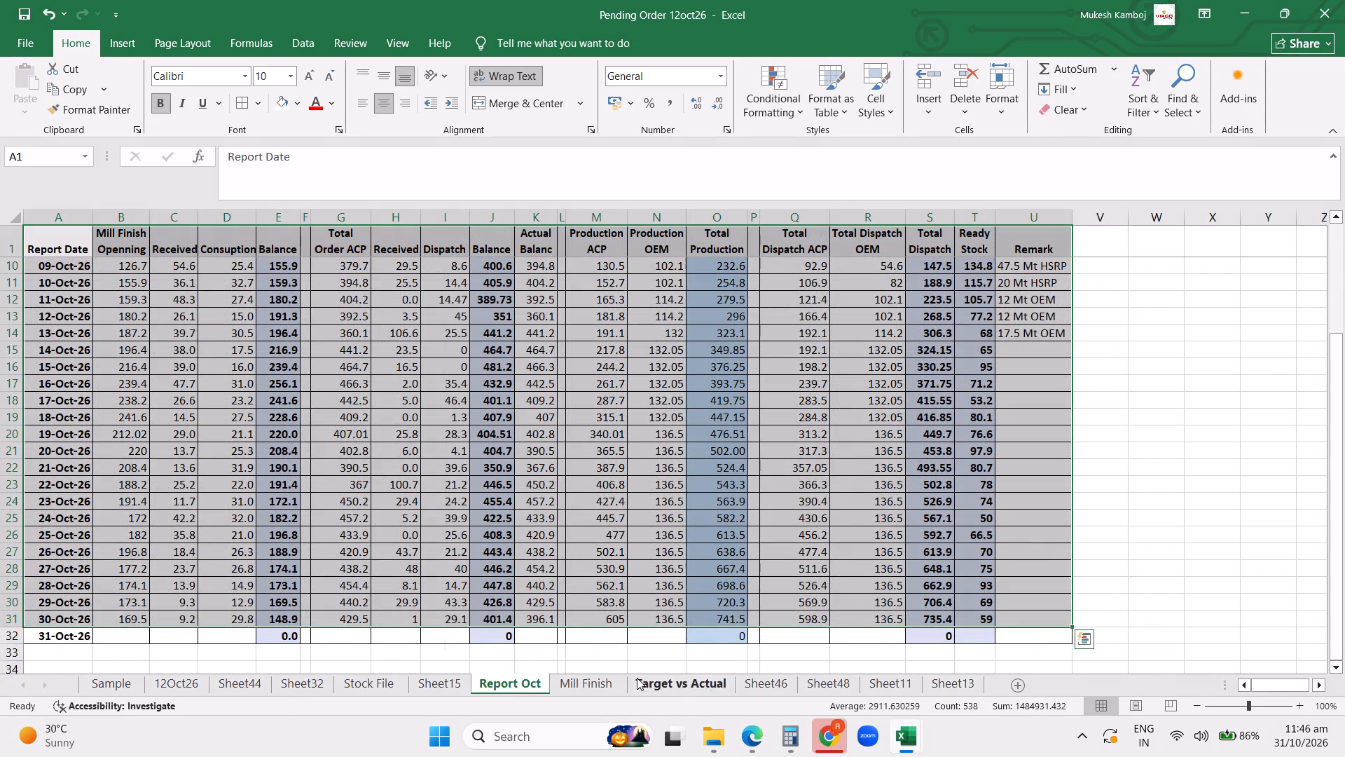
pyautogui.click(750, 683)
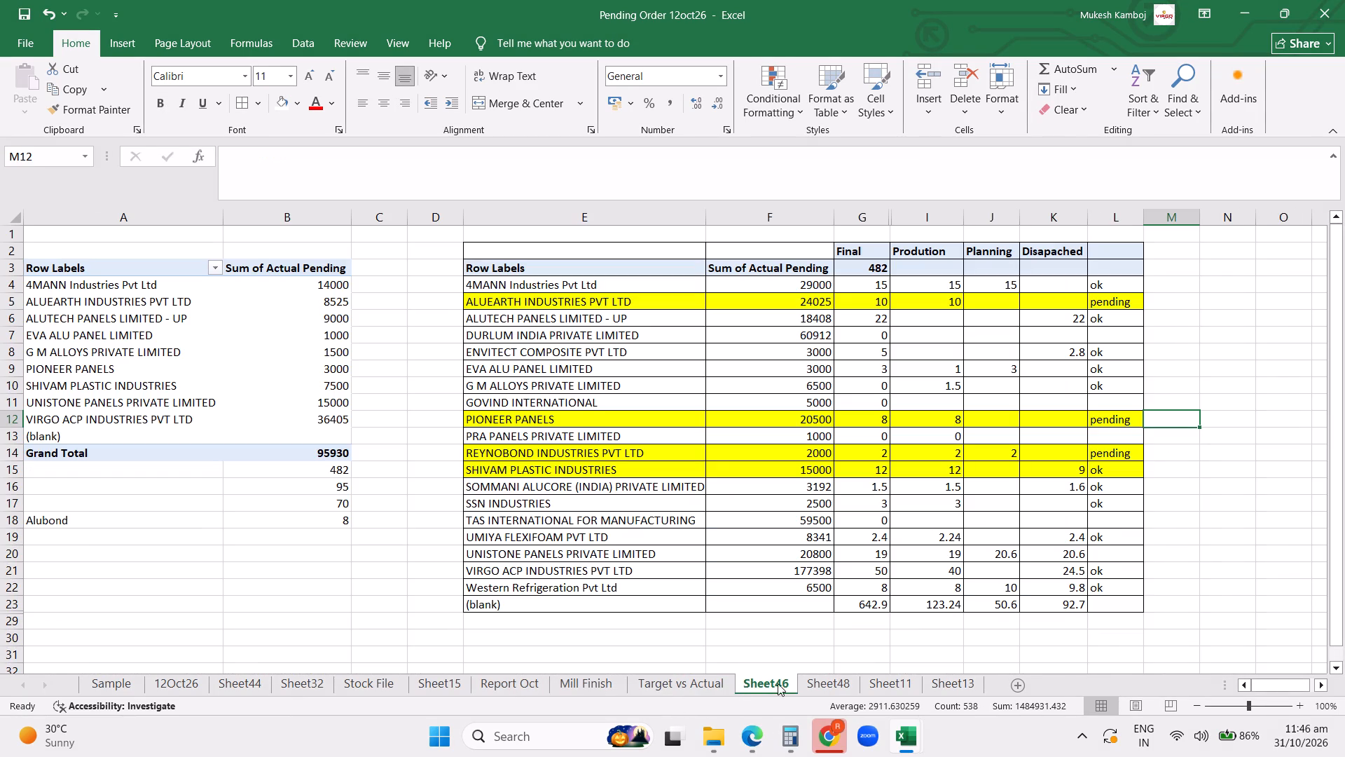
pyautogui.click(843, 686)
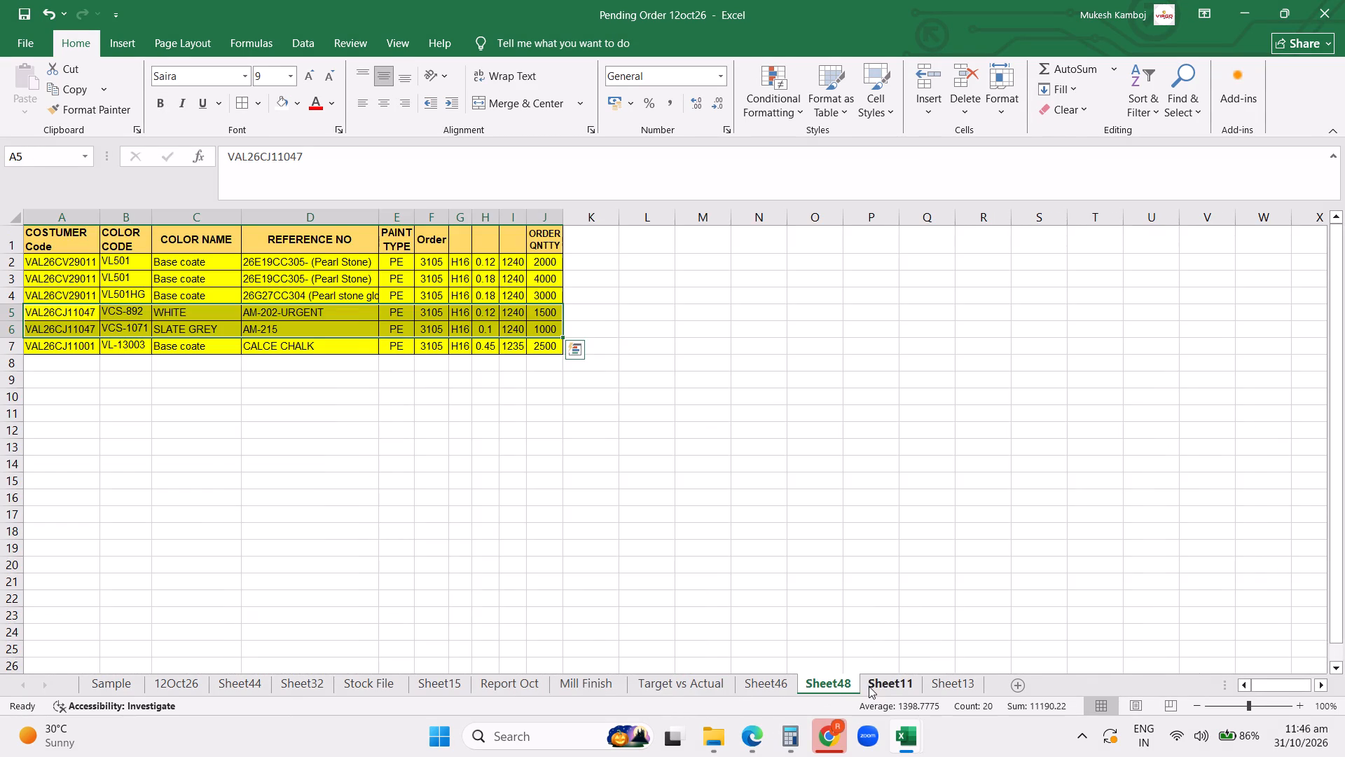
pyautogui.click(318, 686)
pyautogui.click(873, 593)
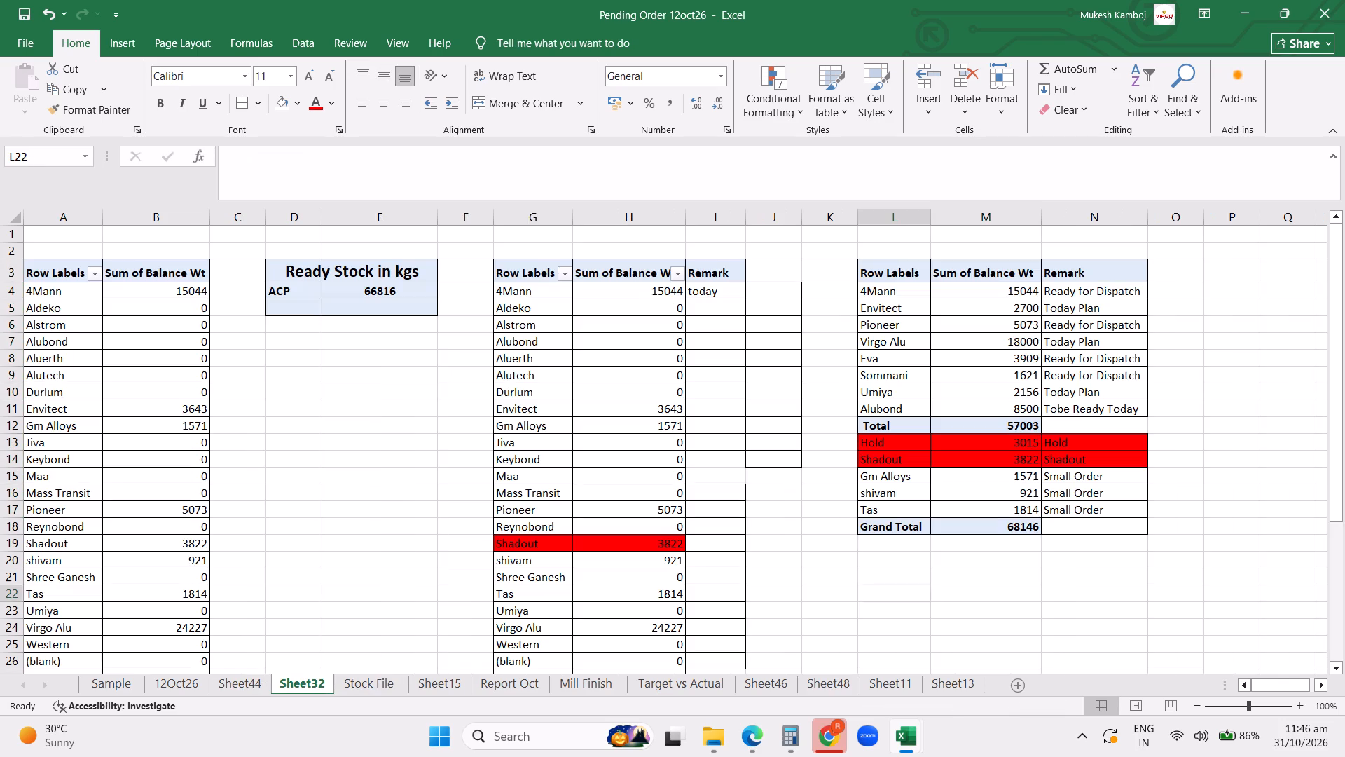
pyautogui.click(1217, 578)
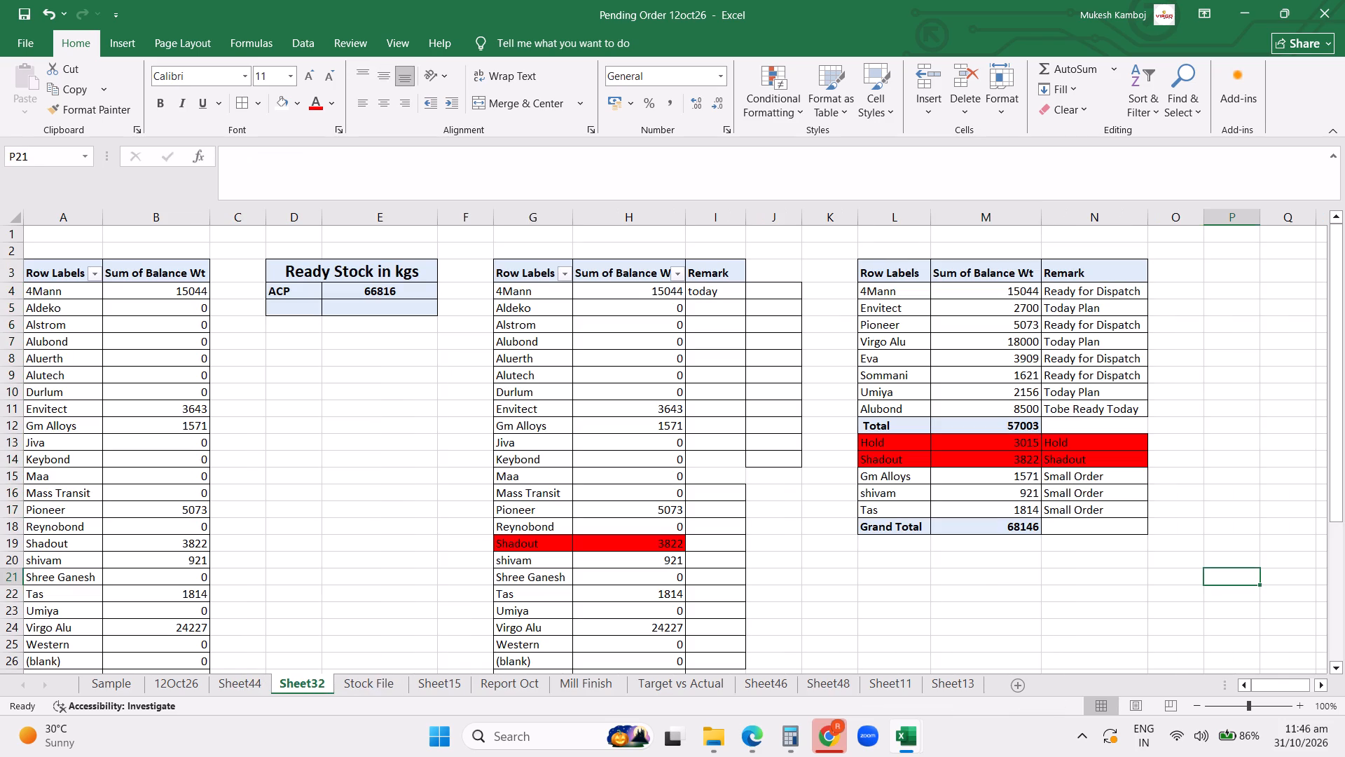
pyautogui.click(1008, 342)
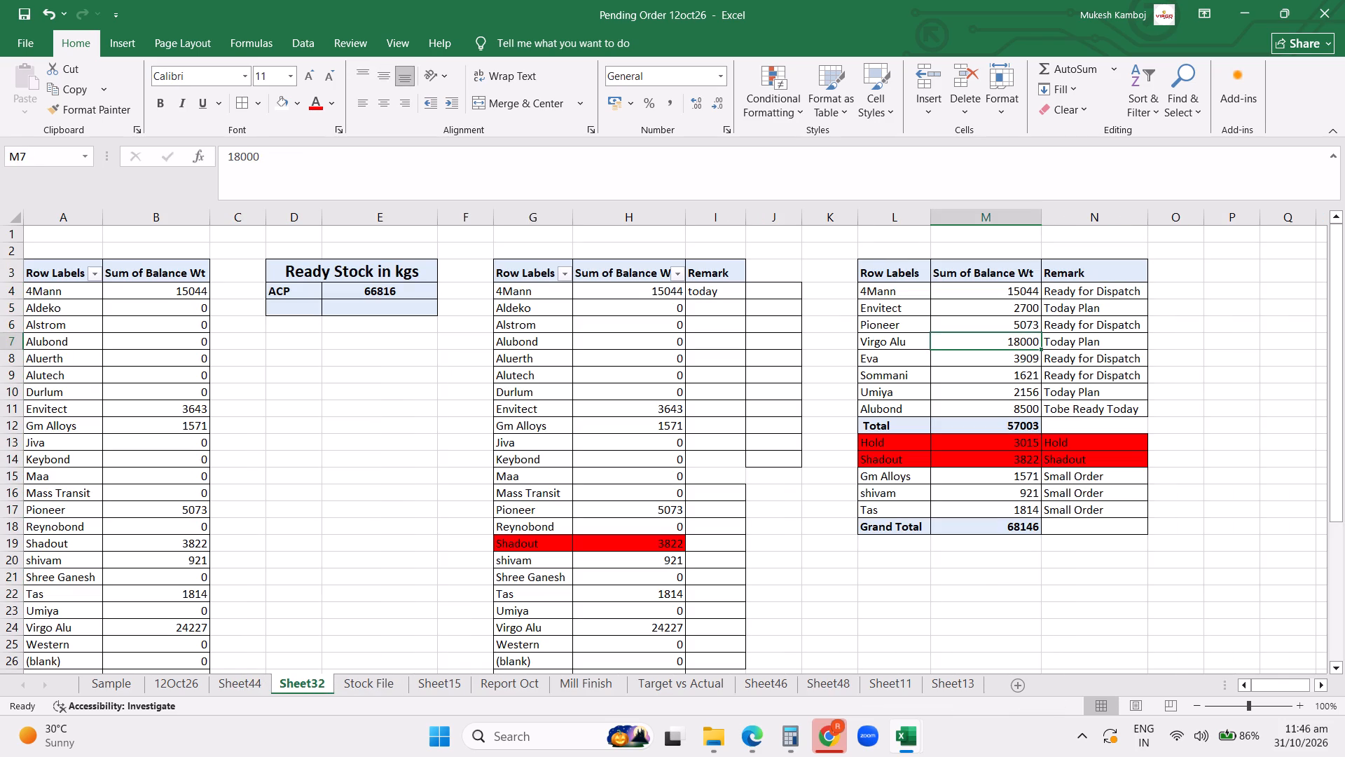
pyautogui.press('Delete')
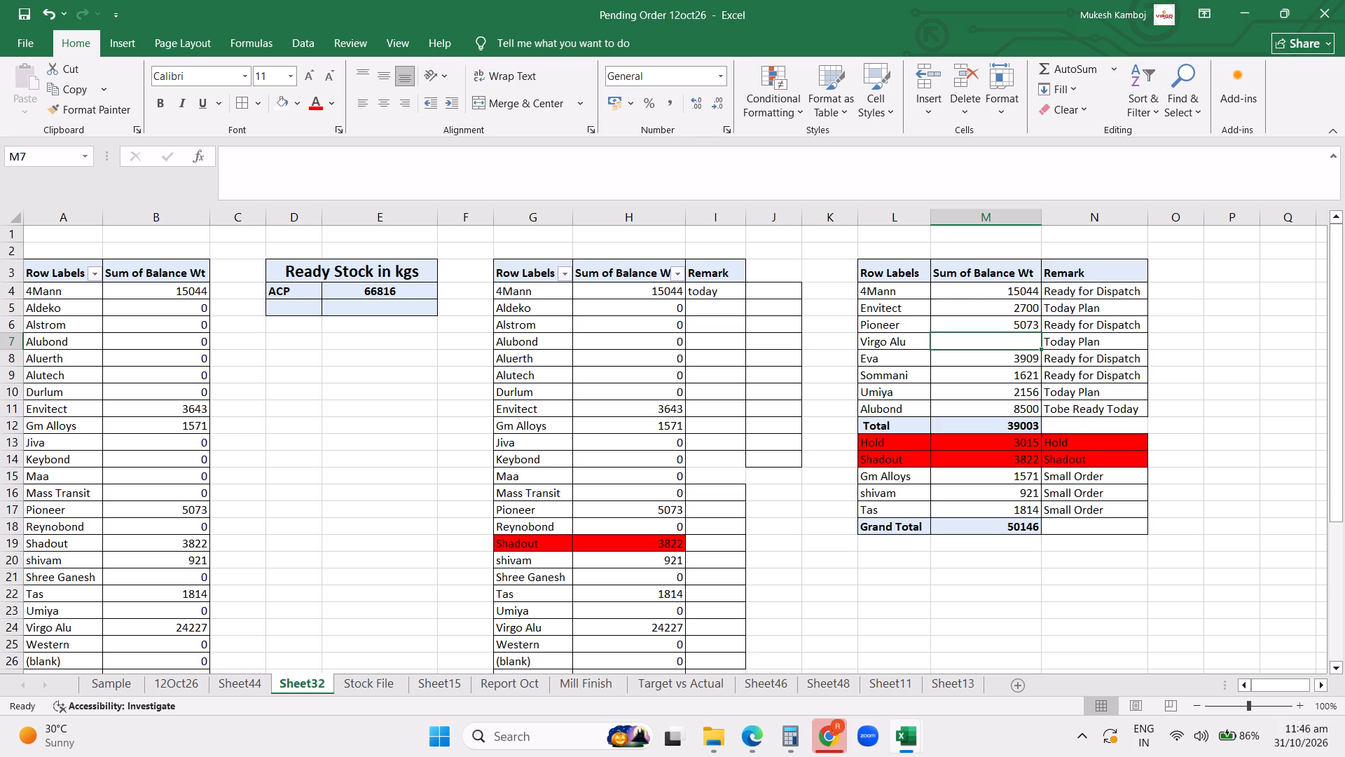
# Set the balance weights of Eva and Sommani to 0 in the summary table with dispatch remarks.
pyautogui.click(1008, 364)
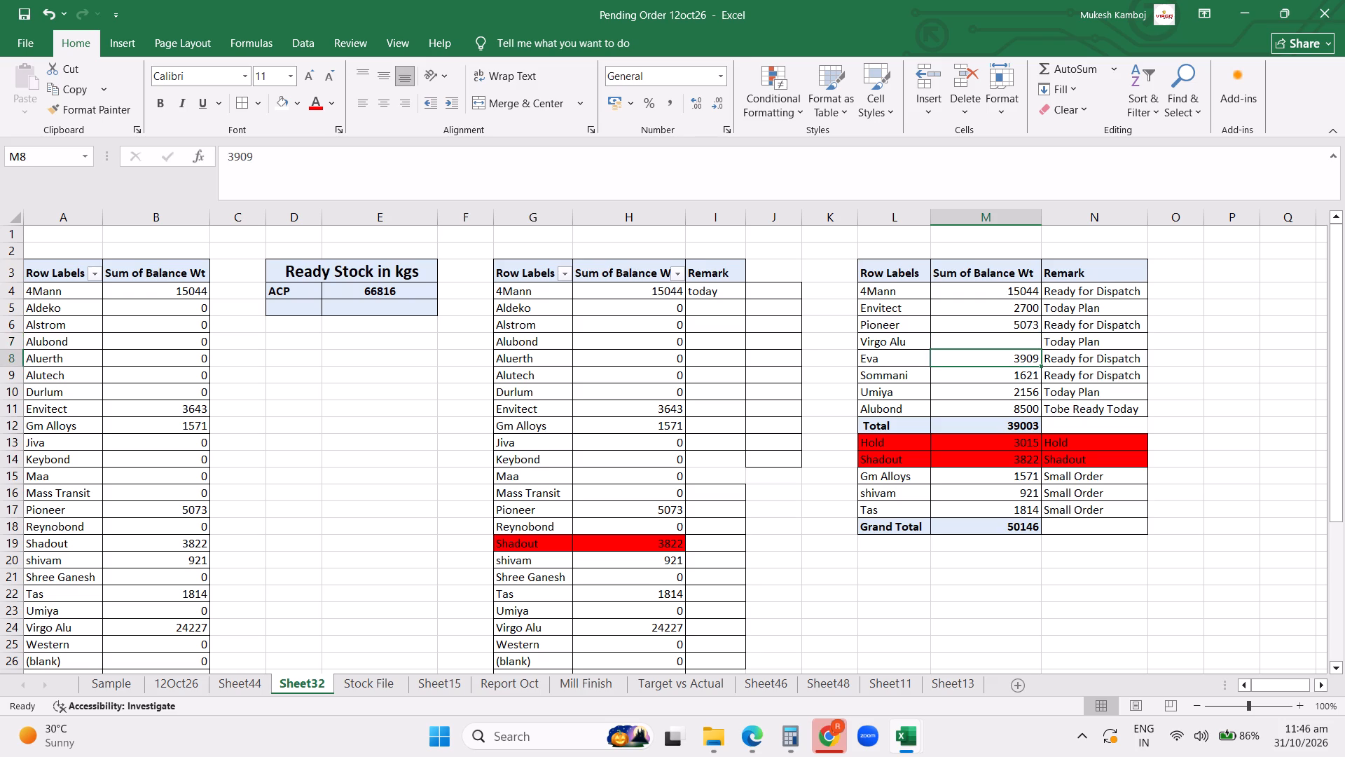
pyautogui.press('0')
pyautogui.press('Return')
pyautogui.press('0')
pyautogui.press('Return')
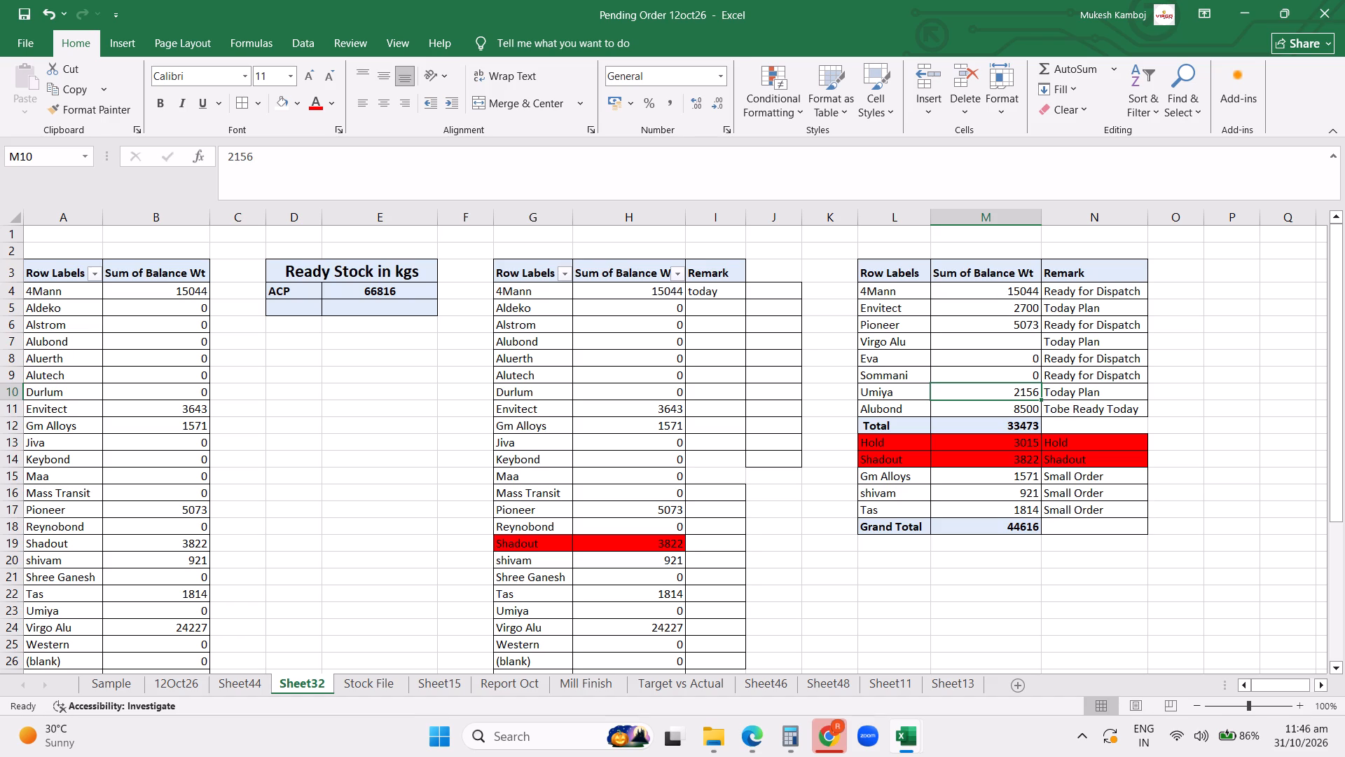
pyautogui.press('Return')
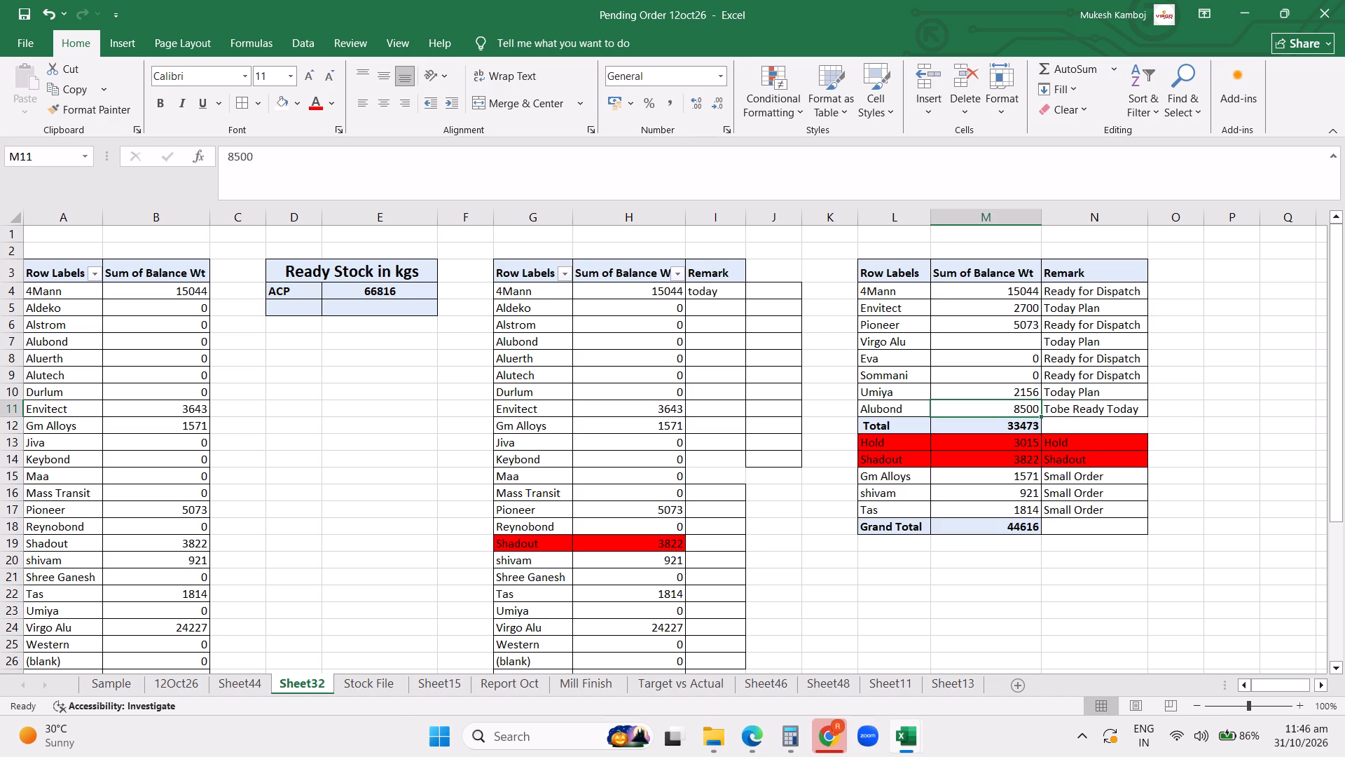
# Set Pioneer's balance weight to 5500 in the same summary table.
pyautogui.click(1006, 320)
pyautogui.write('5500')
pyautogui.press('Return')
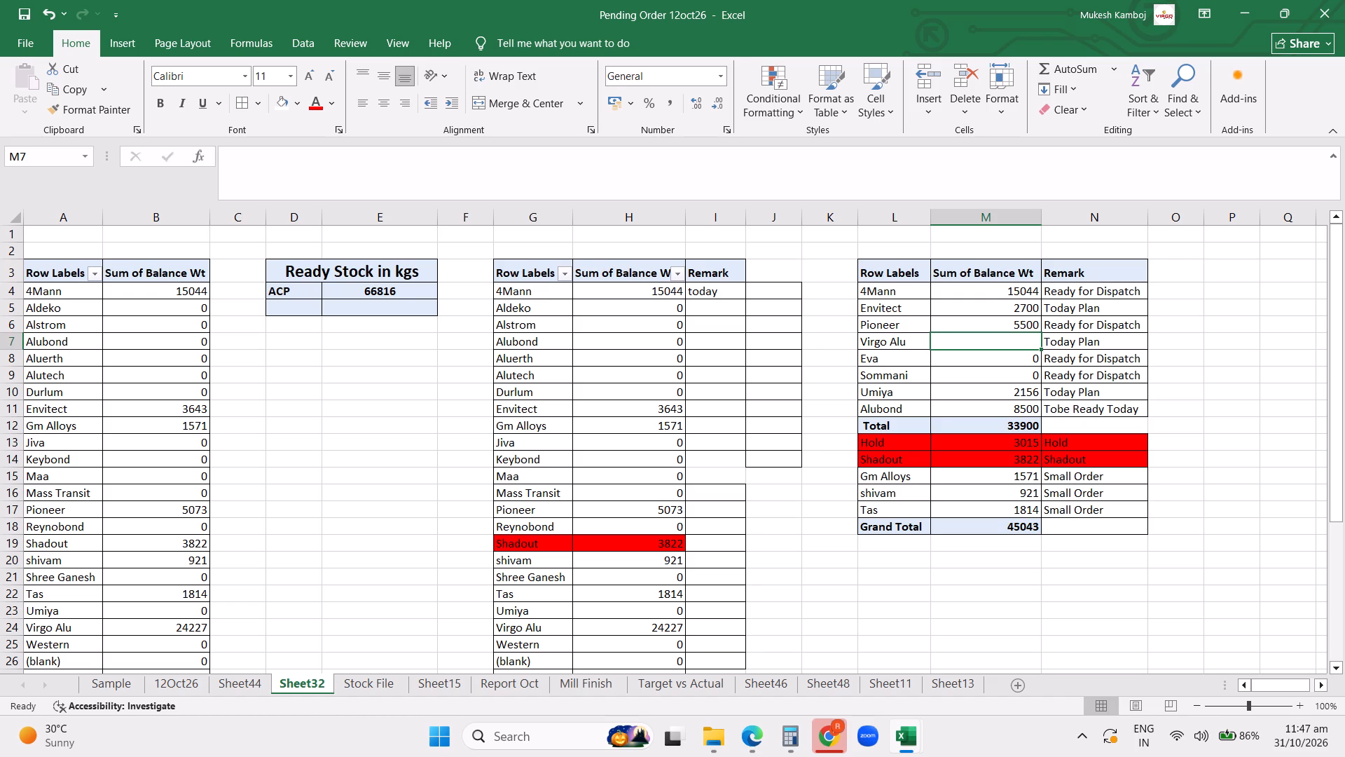
# Enter 619000 in the Remark column of the Total row in the dispatch summary table.
pyautogui.click(1079, 424)
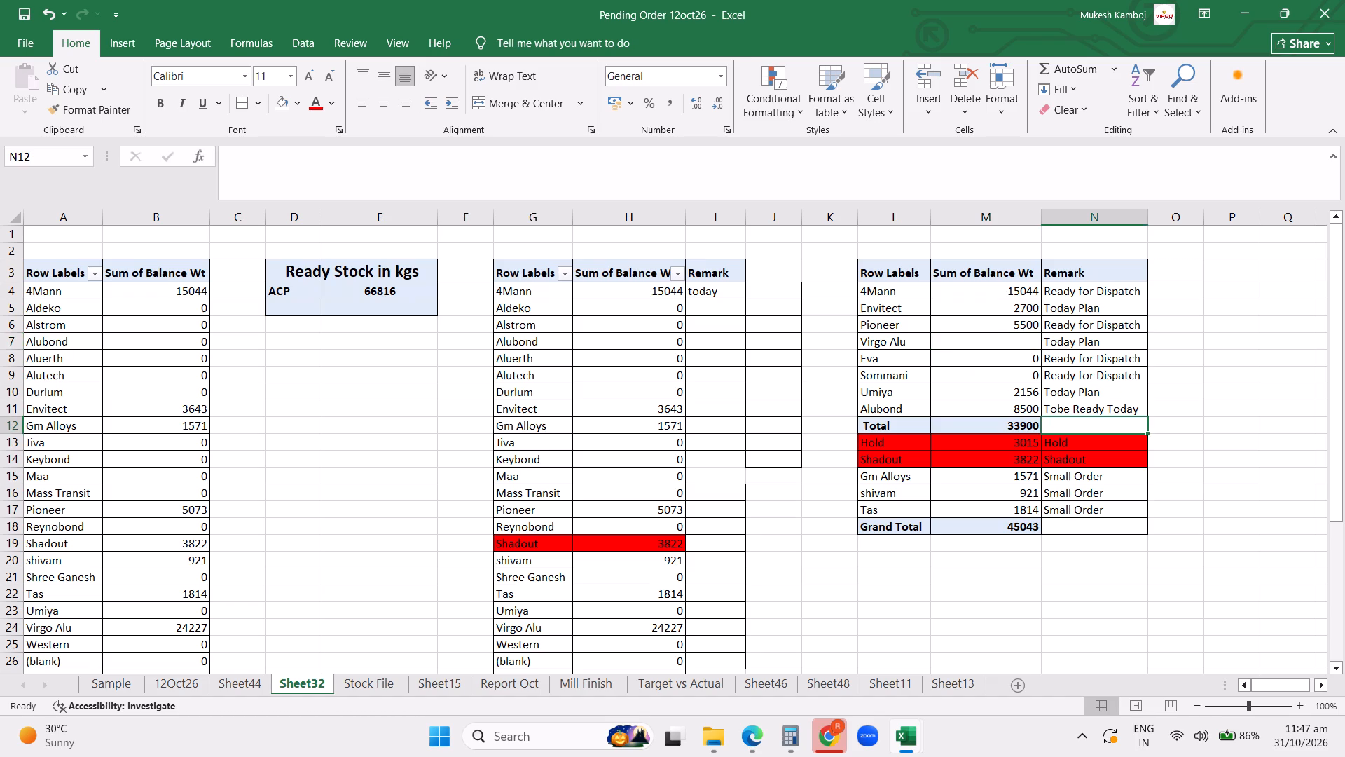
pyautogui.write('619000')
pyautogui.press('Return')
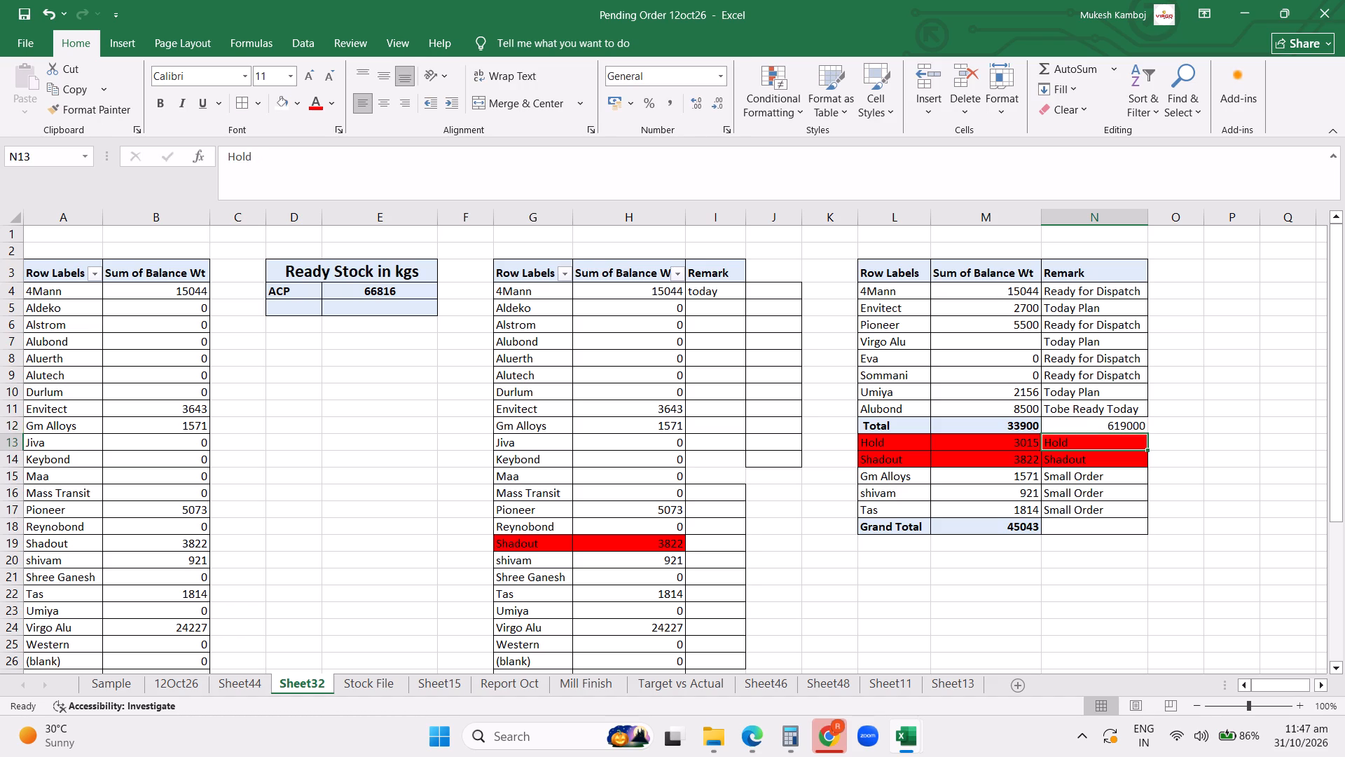
pyautogui.moveTo(1035, 429); pyautogui.dragTo(1062, 429)
pyautogui.click(1177, 397)
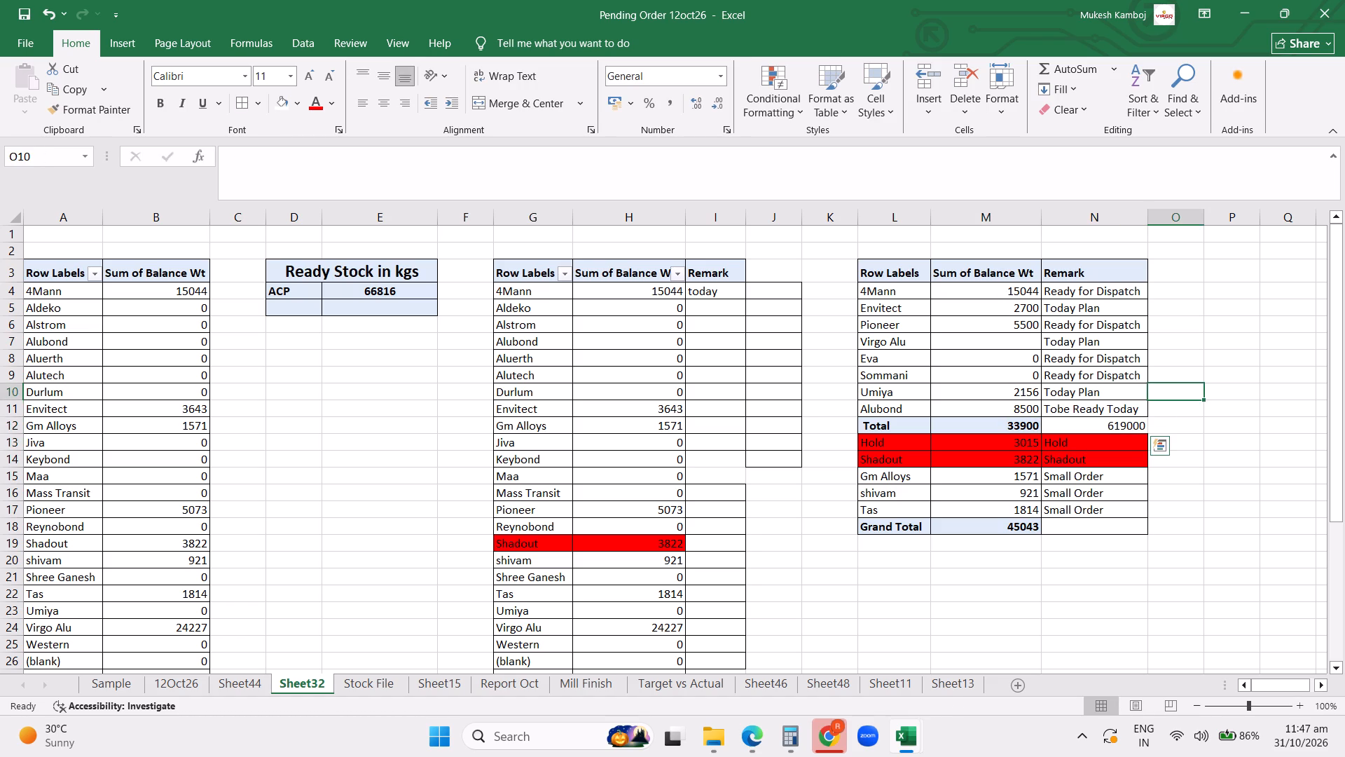
# Save the pending order workbook.
pyautogui.click(819, 339)
pyautogui.hotkey('ctrl', 's')
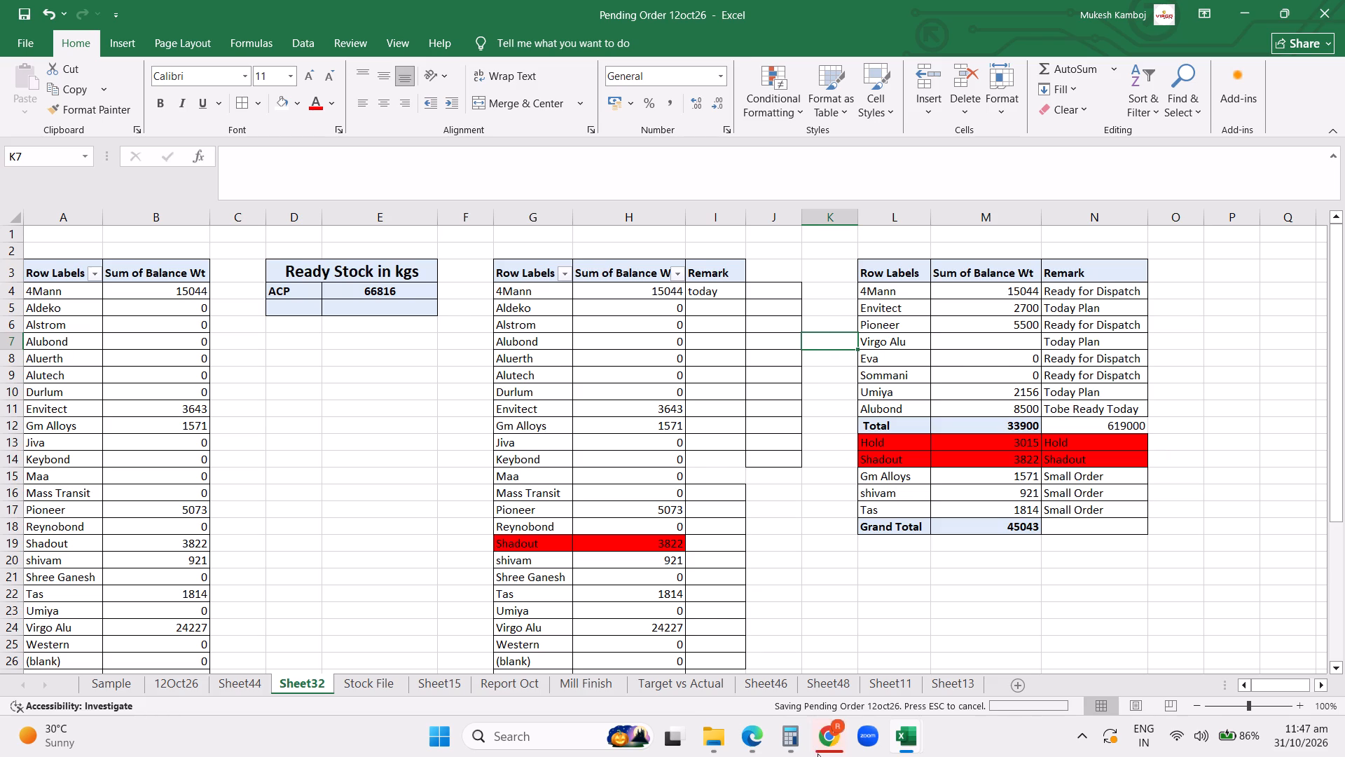
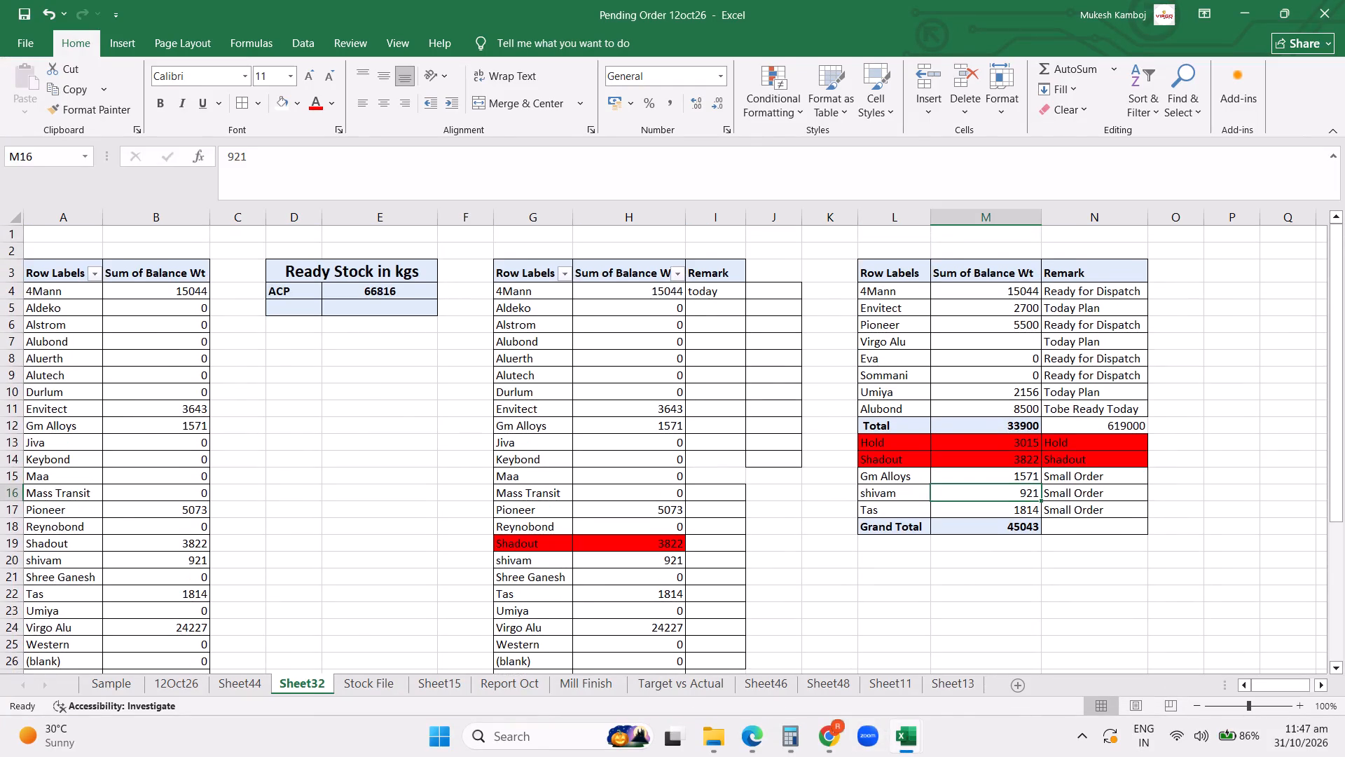
# Clear the remark entry in the Total row of the dispatch summary table.
pyautogui.click(1110, 428)
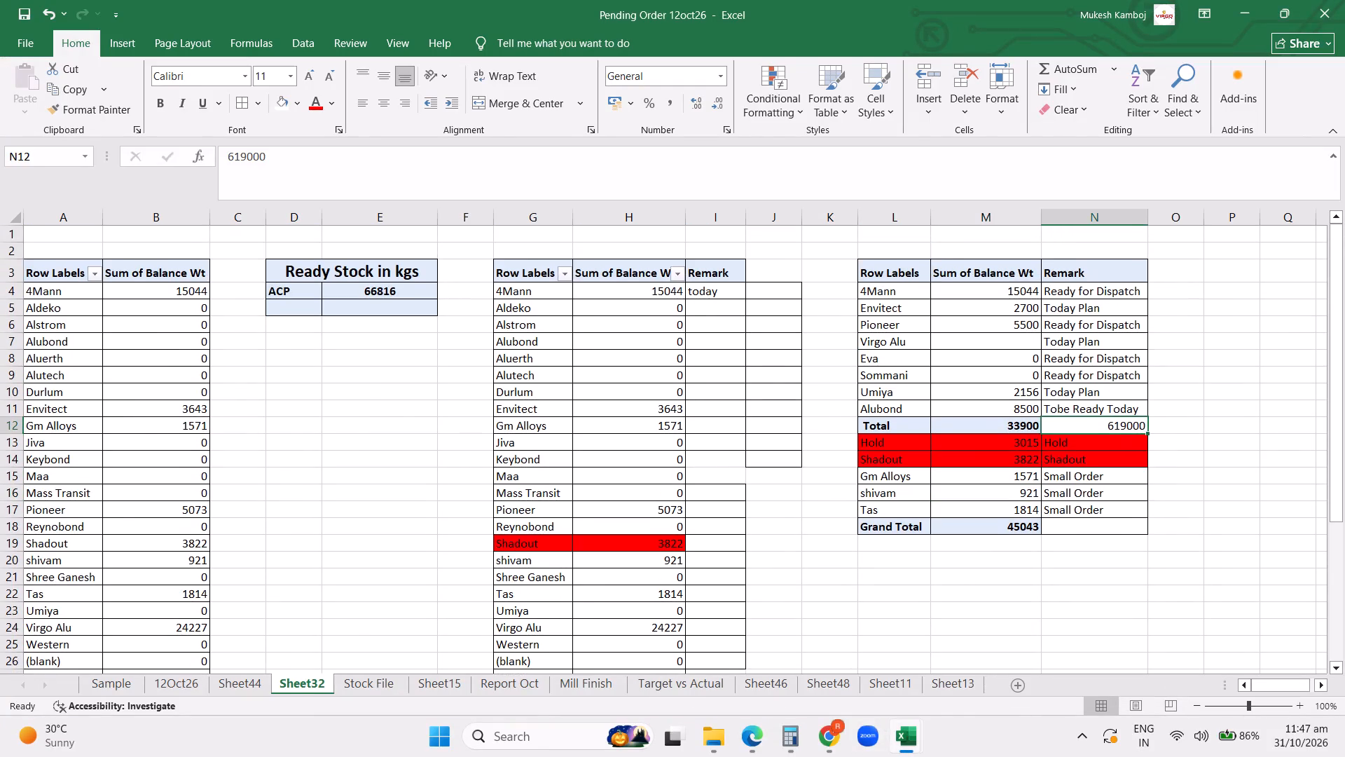
pyautogui.press('Delete')
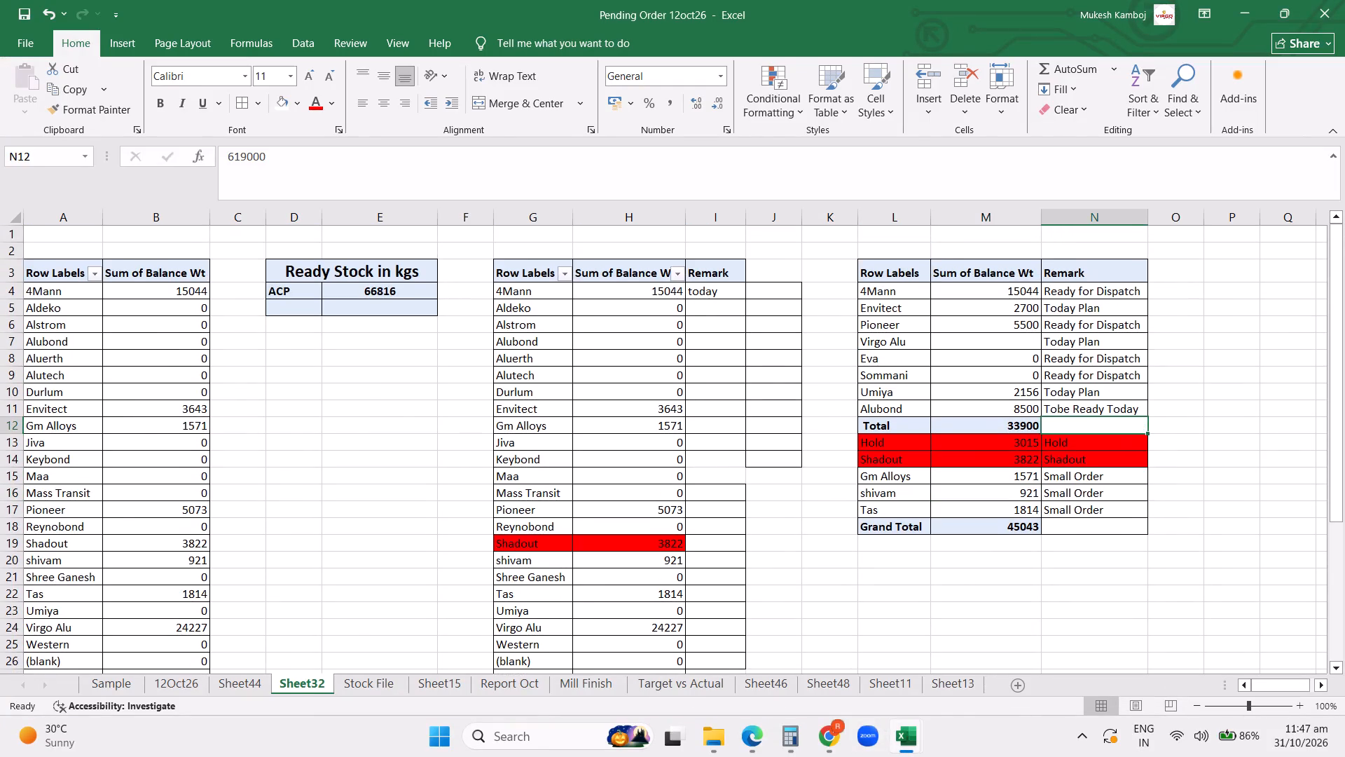
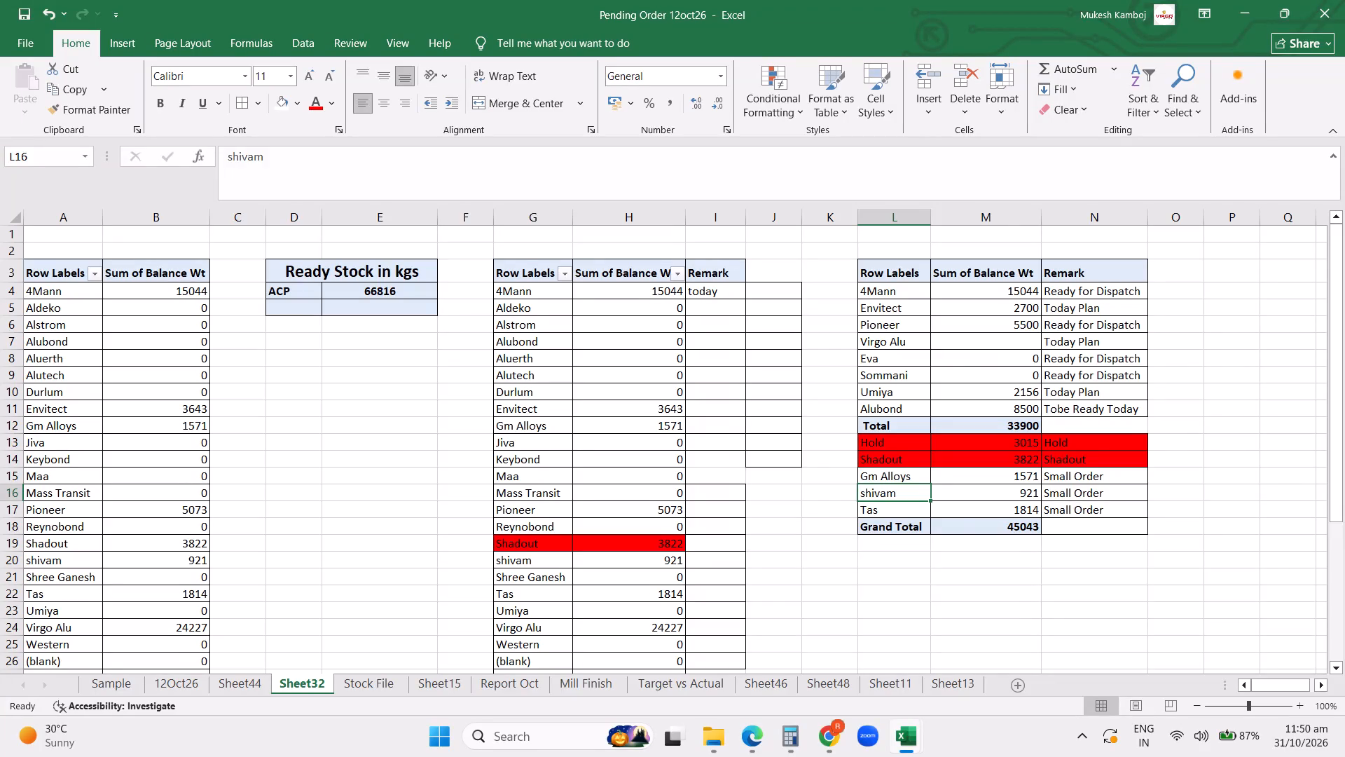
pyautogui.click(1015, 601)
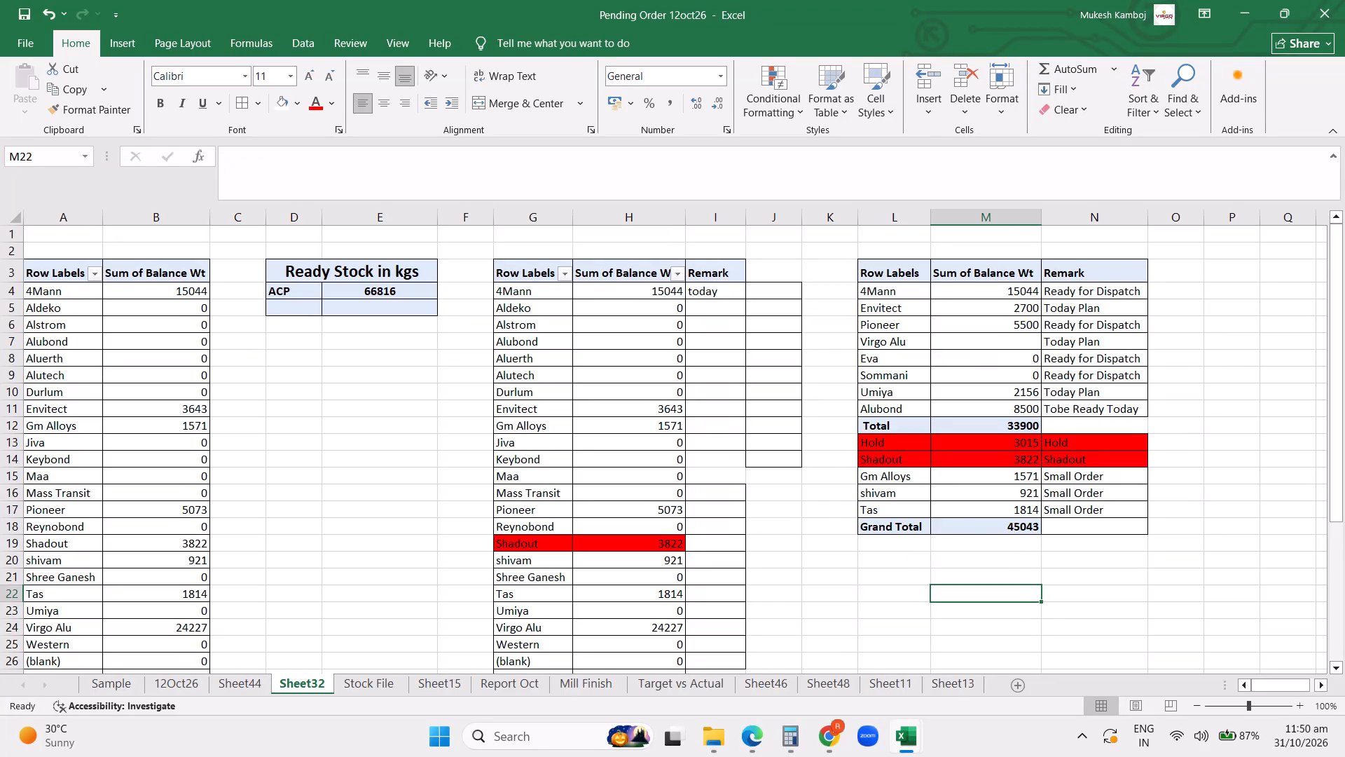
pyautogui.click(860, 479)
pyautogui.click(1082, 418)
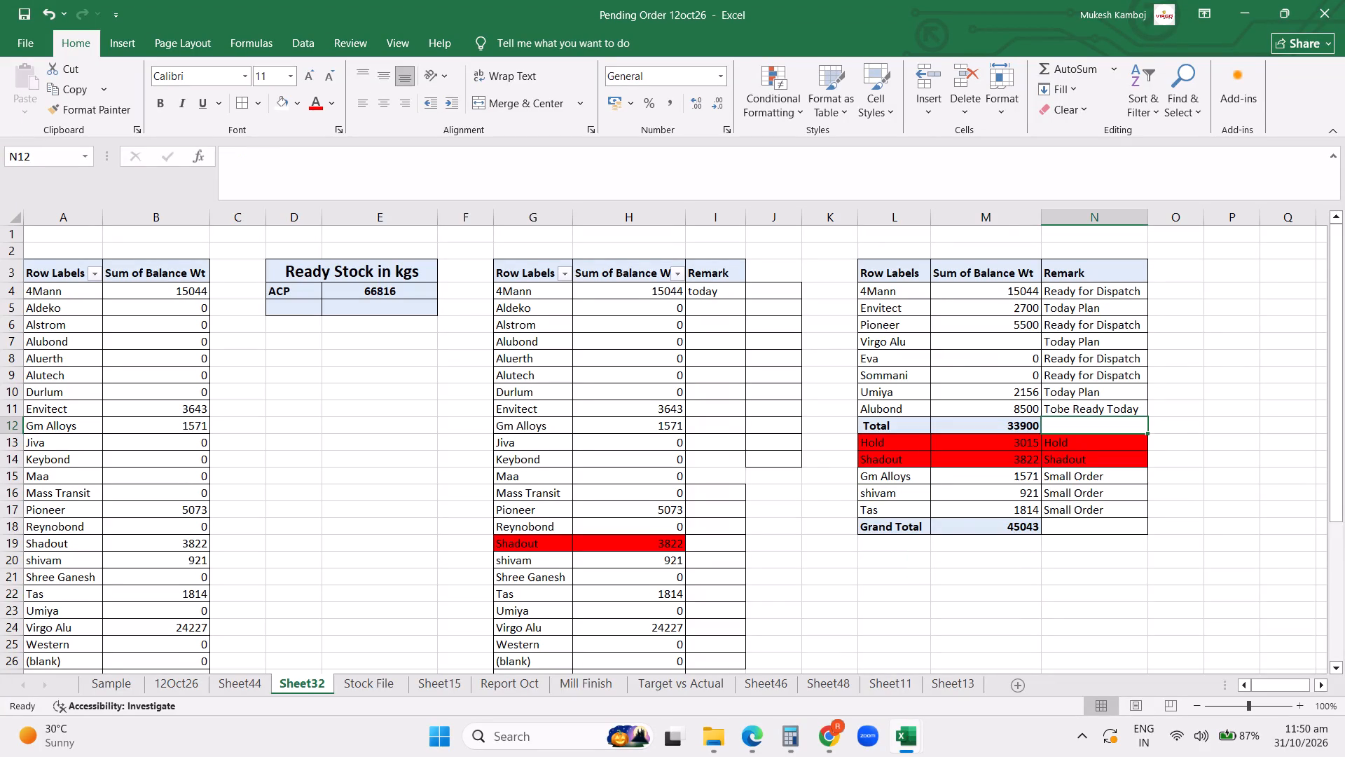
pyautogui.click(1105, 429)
# Check the combined balance weight of the rows from 4Mann through Alubond in the summary table with dispatch remarks.
pyautogui.moveTo(1033, 292); pyautogui.dragTo(1018, 380)
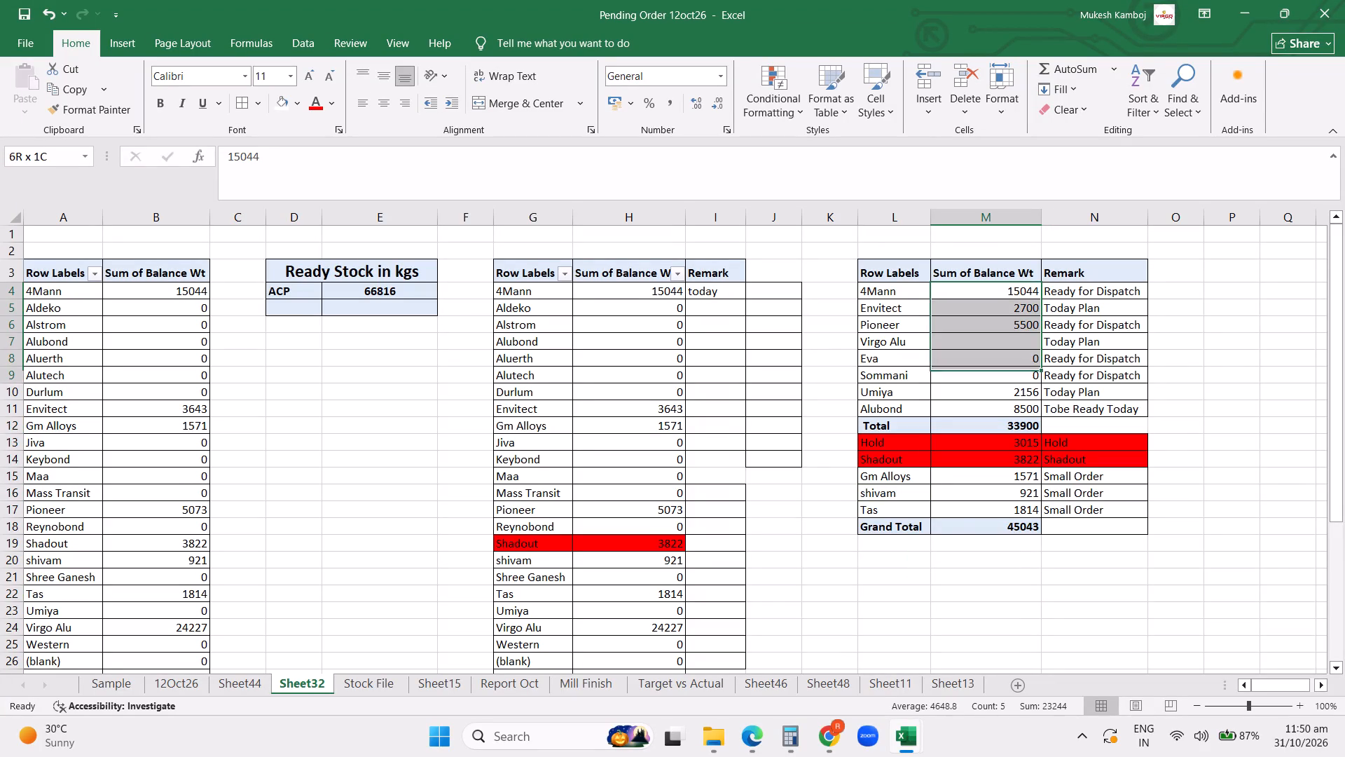
pyautogui.moveTo(1018, 380); pyautogui.dragTo(1017, 410)
pyautogui.click(1168, 386)
pyautogui.moveTo(1027, 290); pyautogui.dragTo(1018, 366)
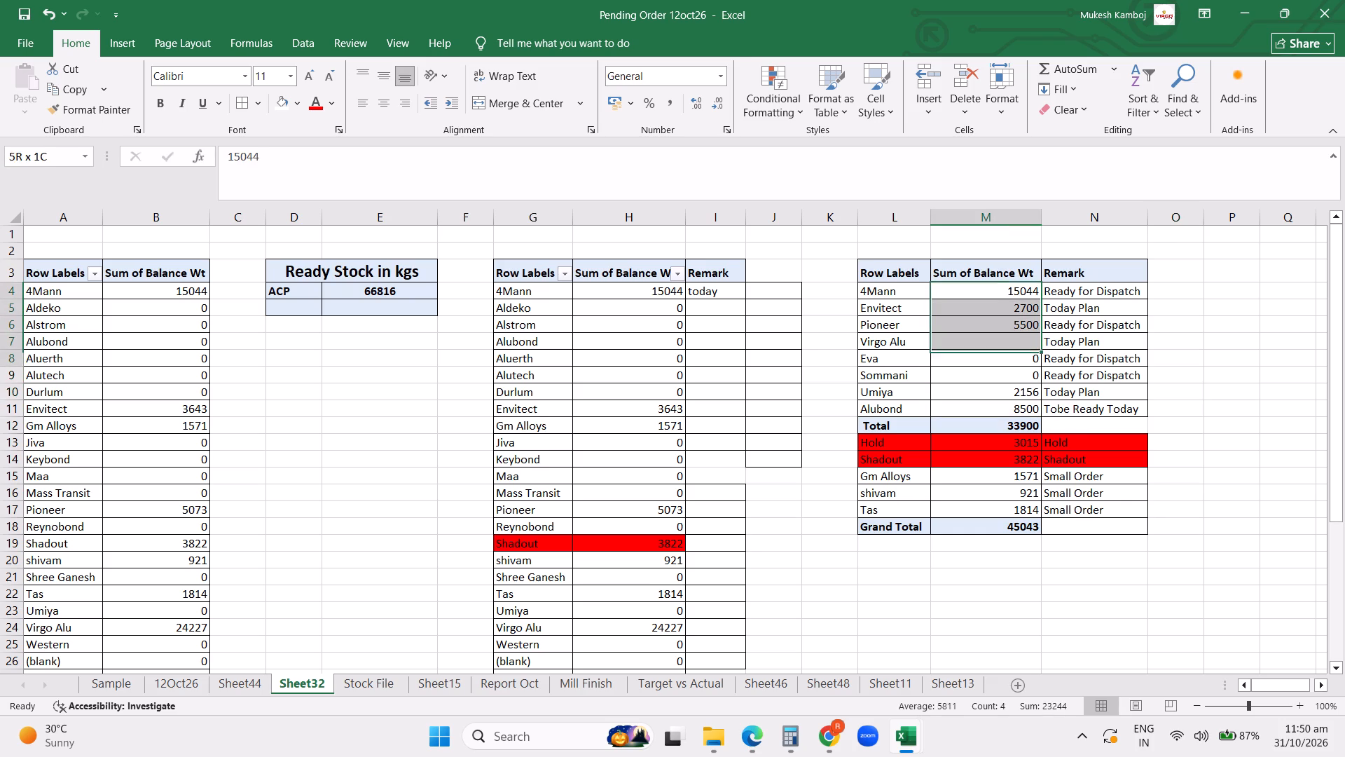
pyautogui.moveTo(1018, 366); pyautogui.dragTo(1014, 410)
pyautogui.click(1113, 371)
pyautogui.moveTo(1010, 286); pyautogui.dragTo(1006, 405)
pyautogui.click(1061, 388)
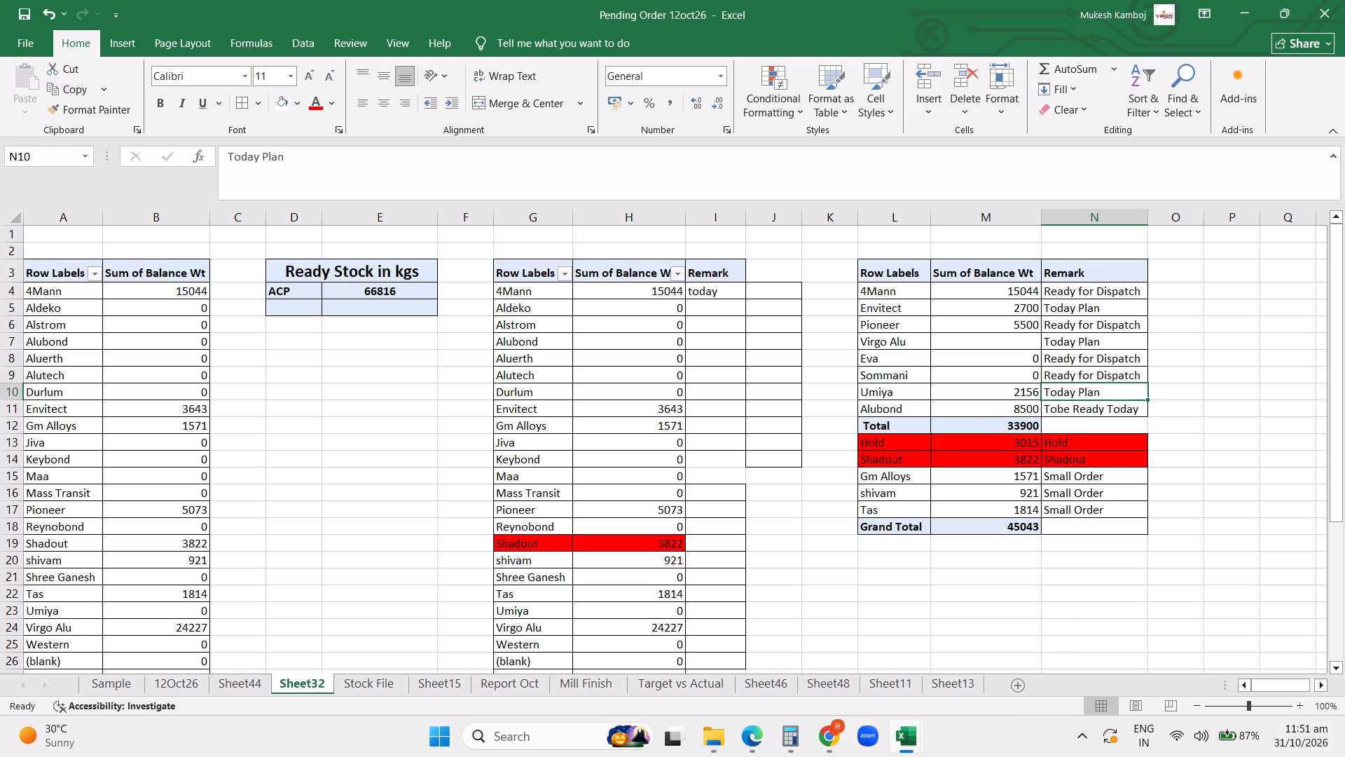
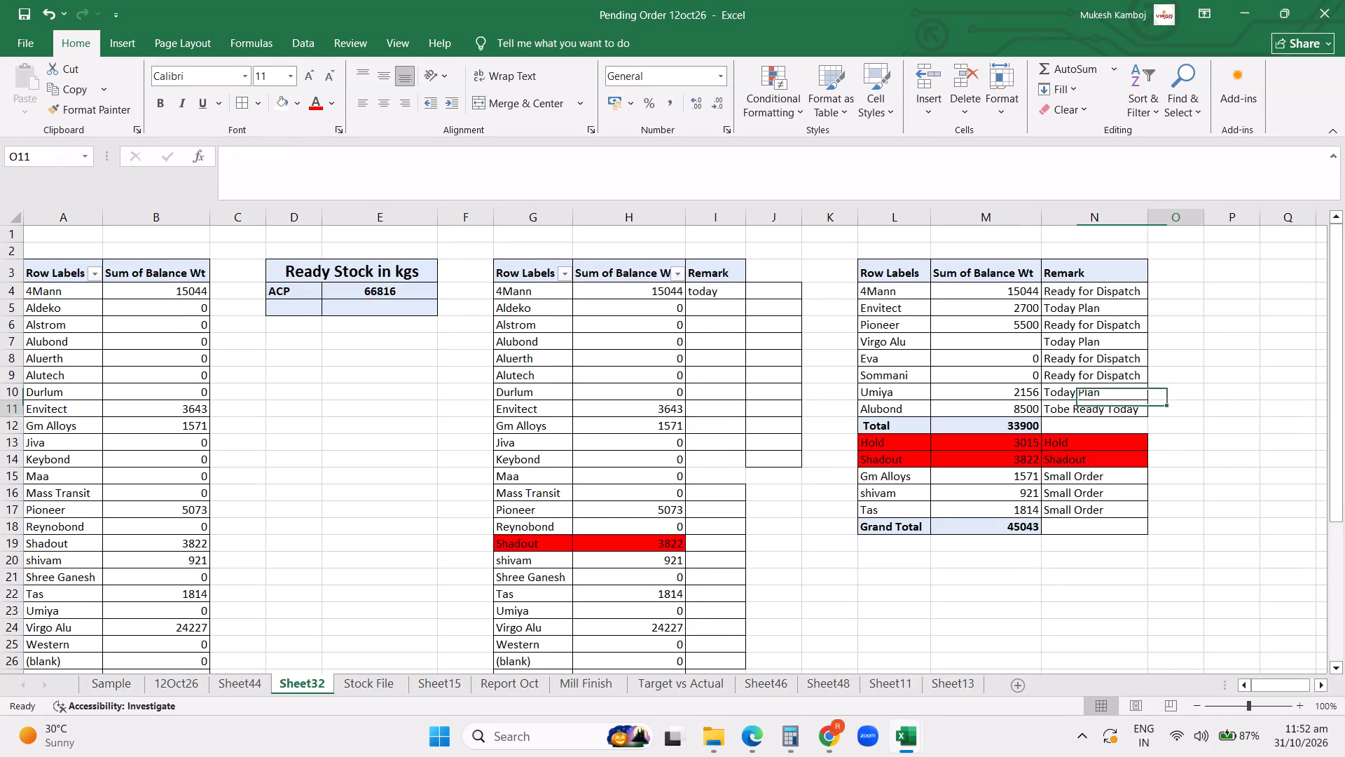
# Set the Virgo Alu balance weight to 0 in the Sheet32 summary table with dispatch remarks.
pyautogui.click(1176, 419)
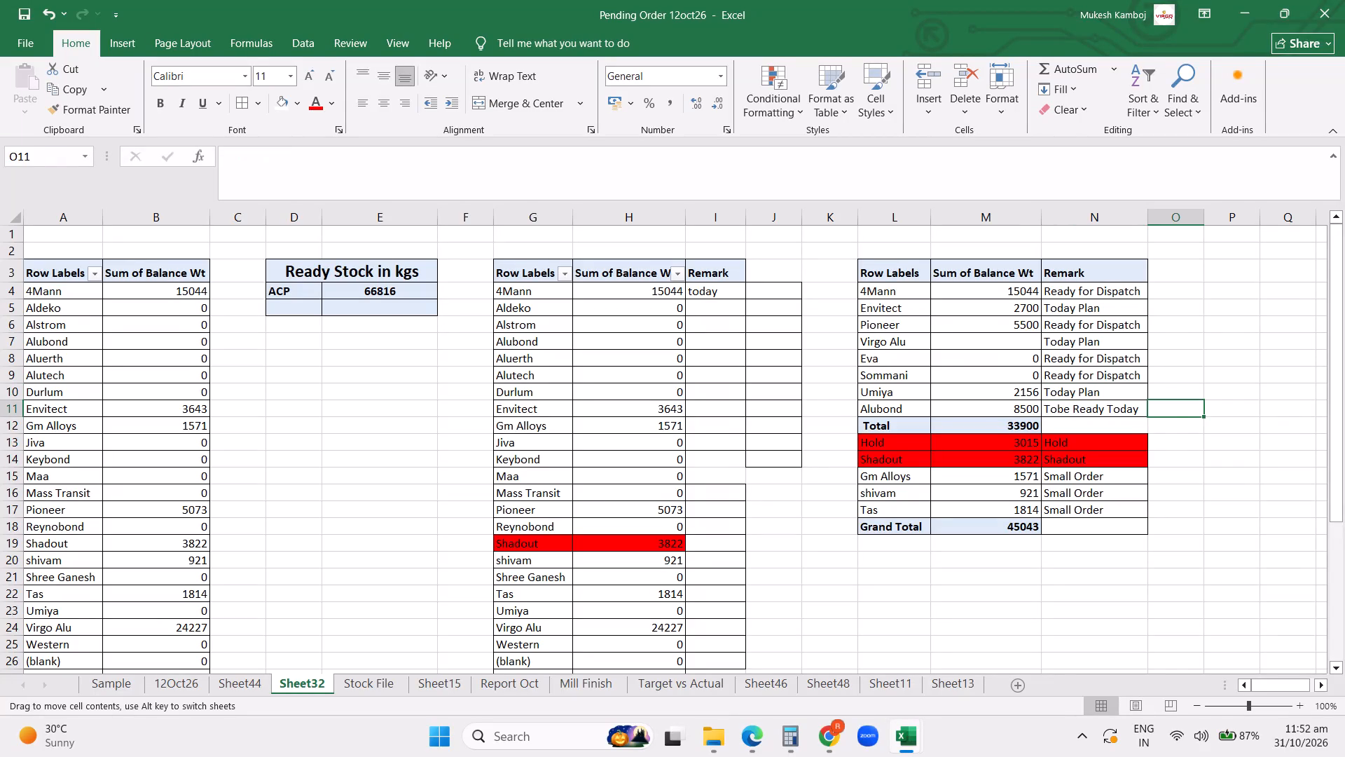
pyautogui.click(1023, 336)
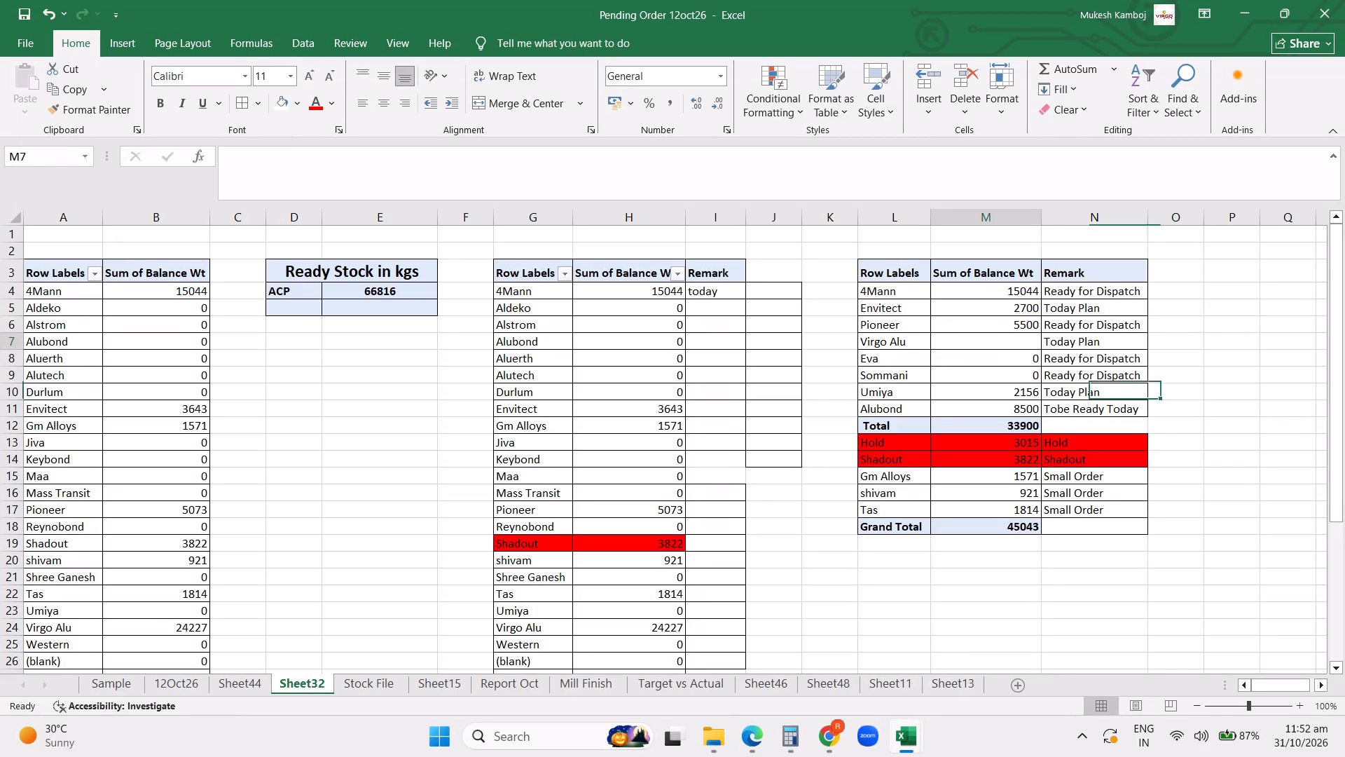
pyautogui.press('0')
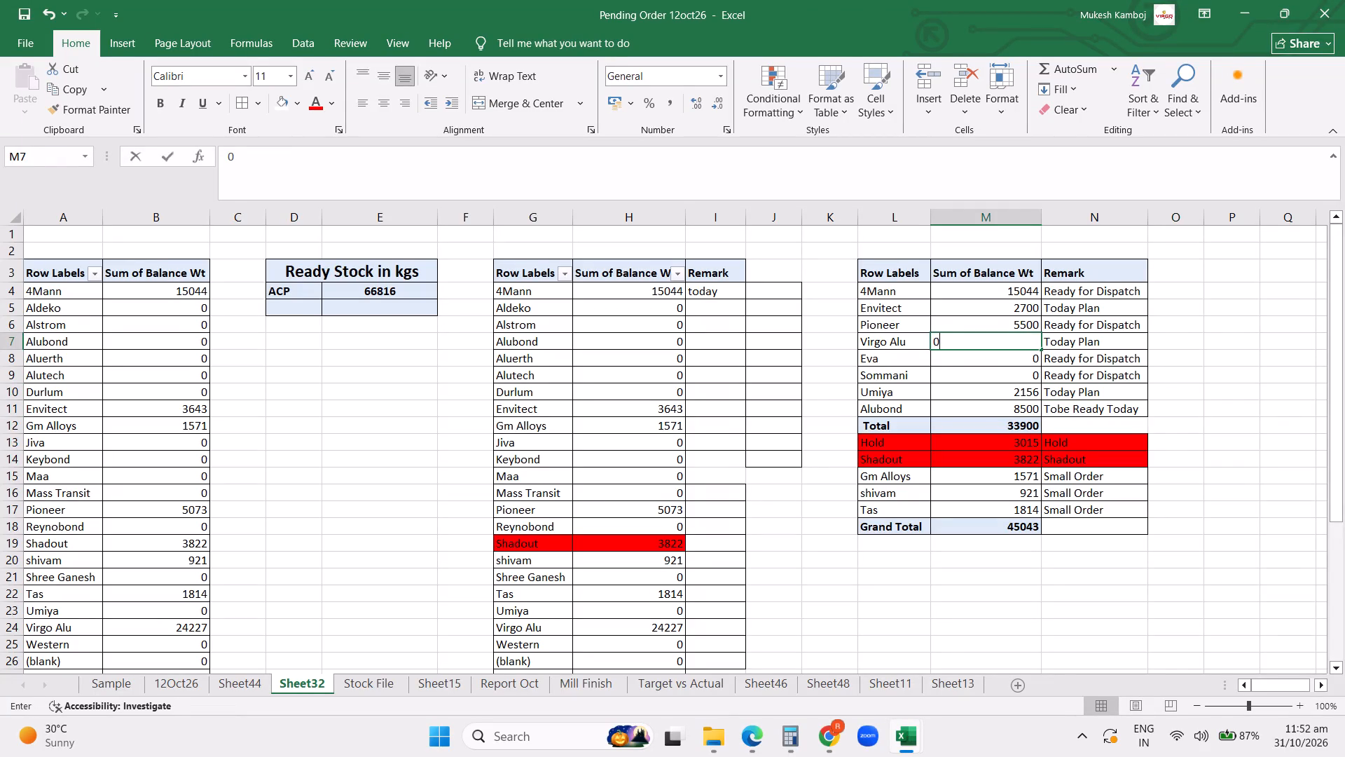
pyautogui.press('Return')
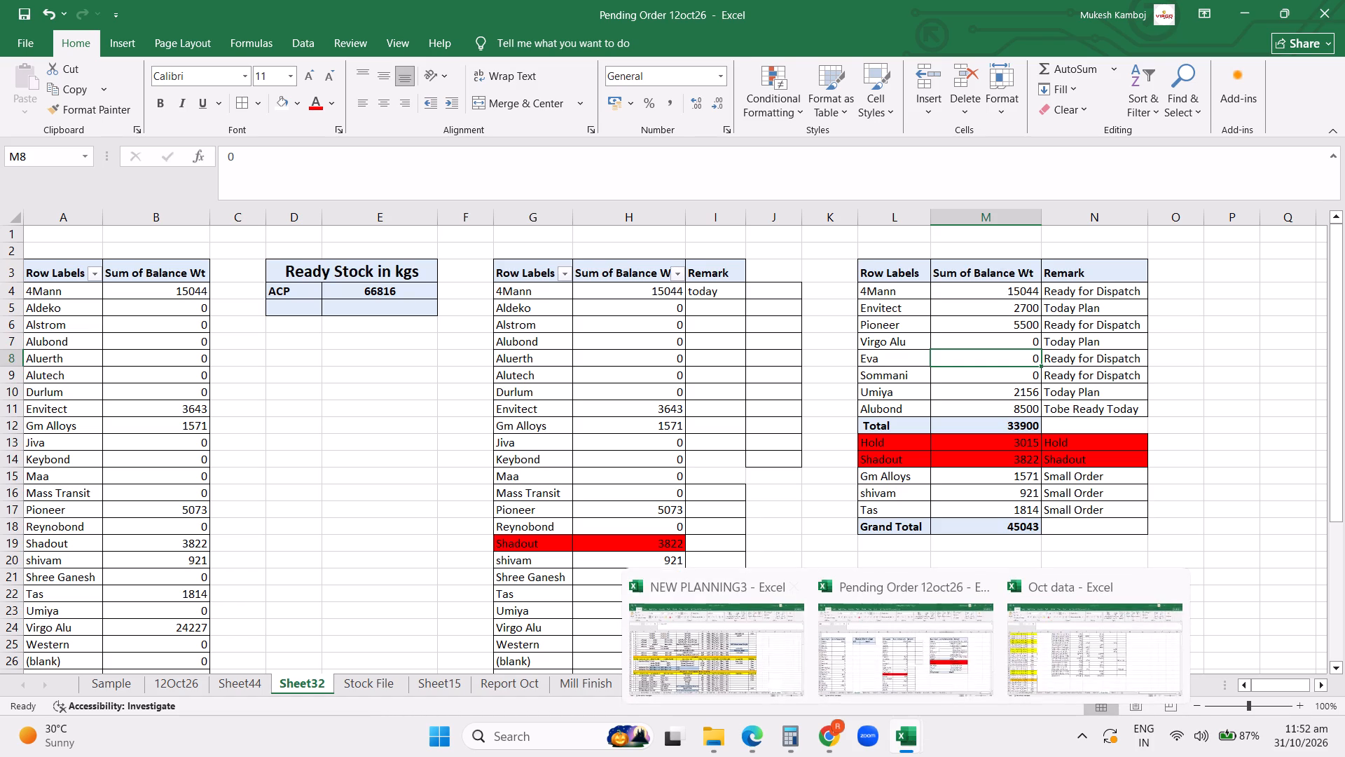
# Clear the Special Remark filter in the Stock File sheet.
pyautogui.click(908, 737)
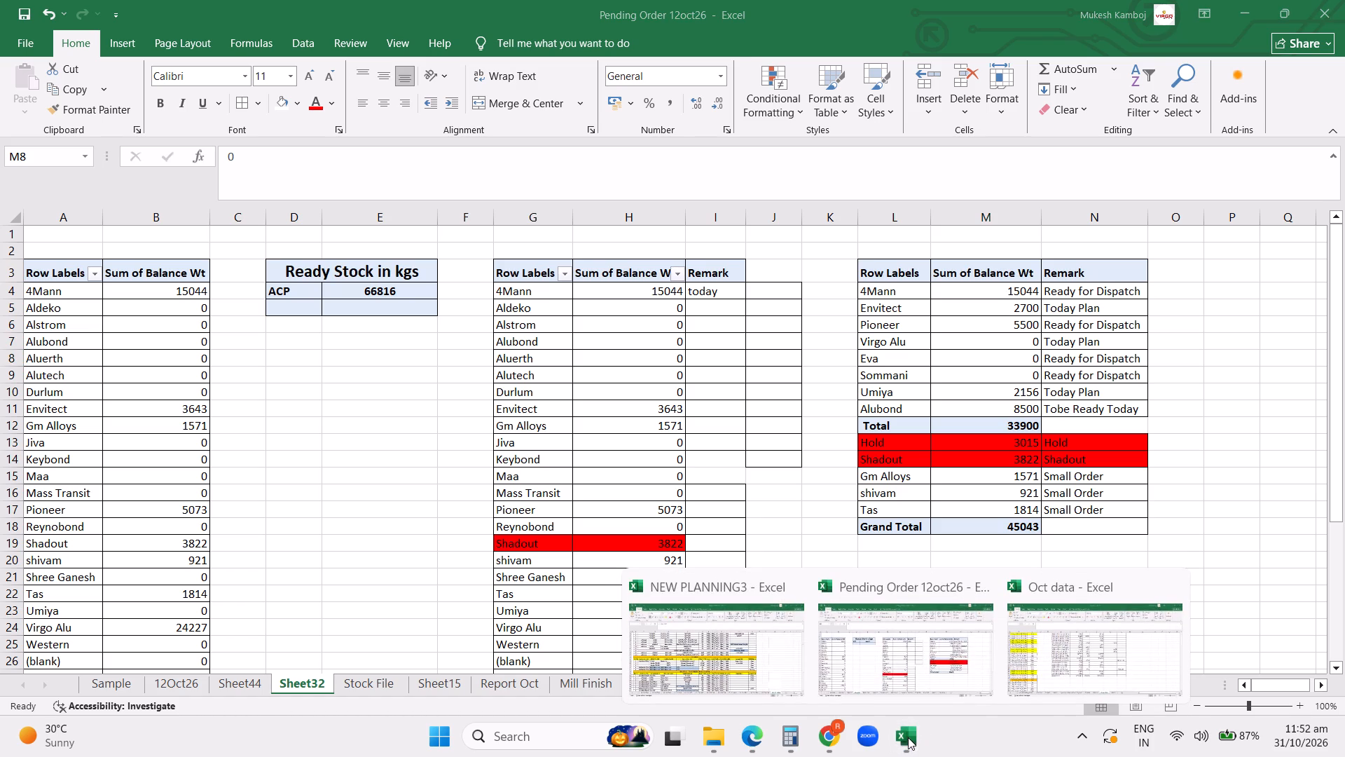
pyautogui.click(884, 671)
pyautogui.click(364, 679)
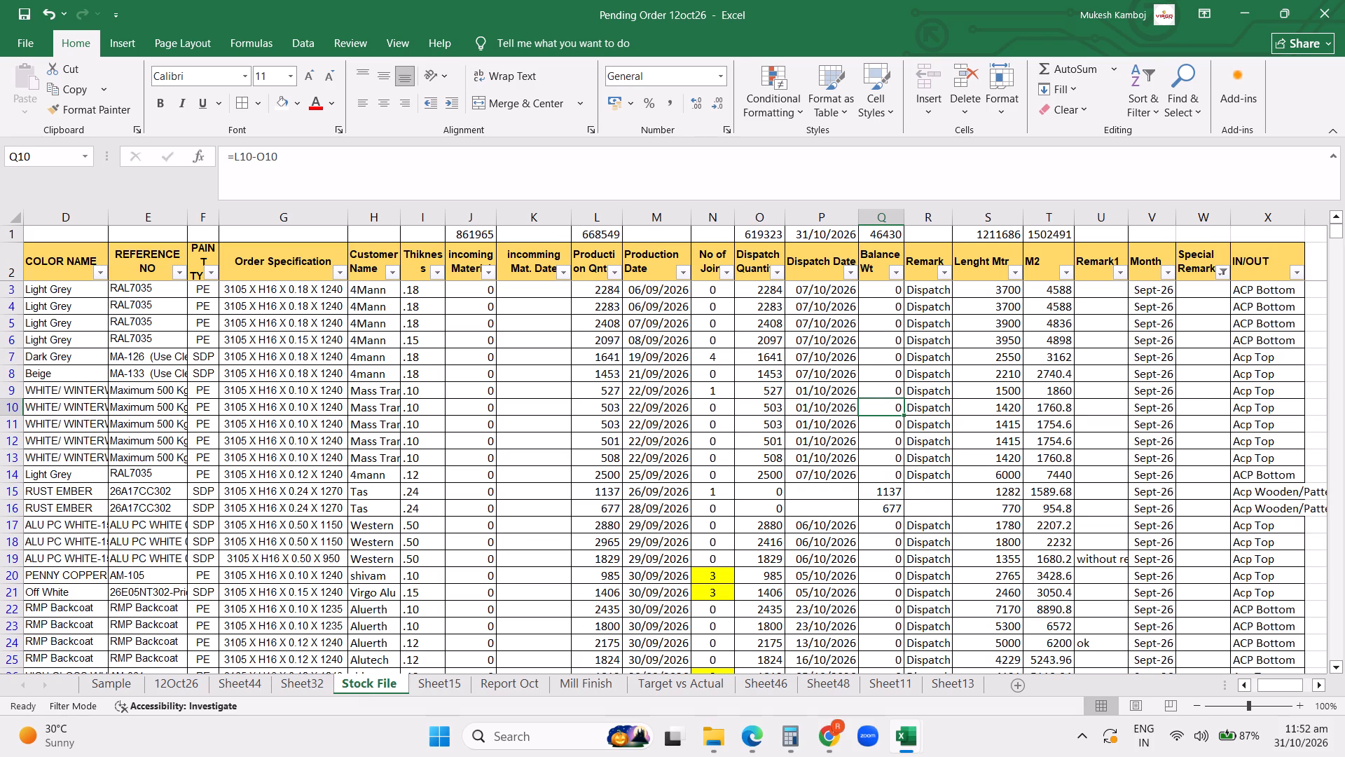
pyautogui.click(1222, 273)
pyautogui.click(1116, 379)
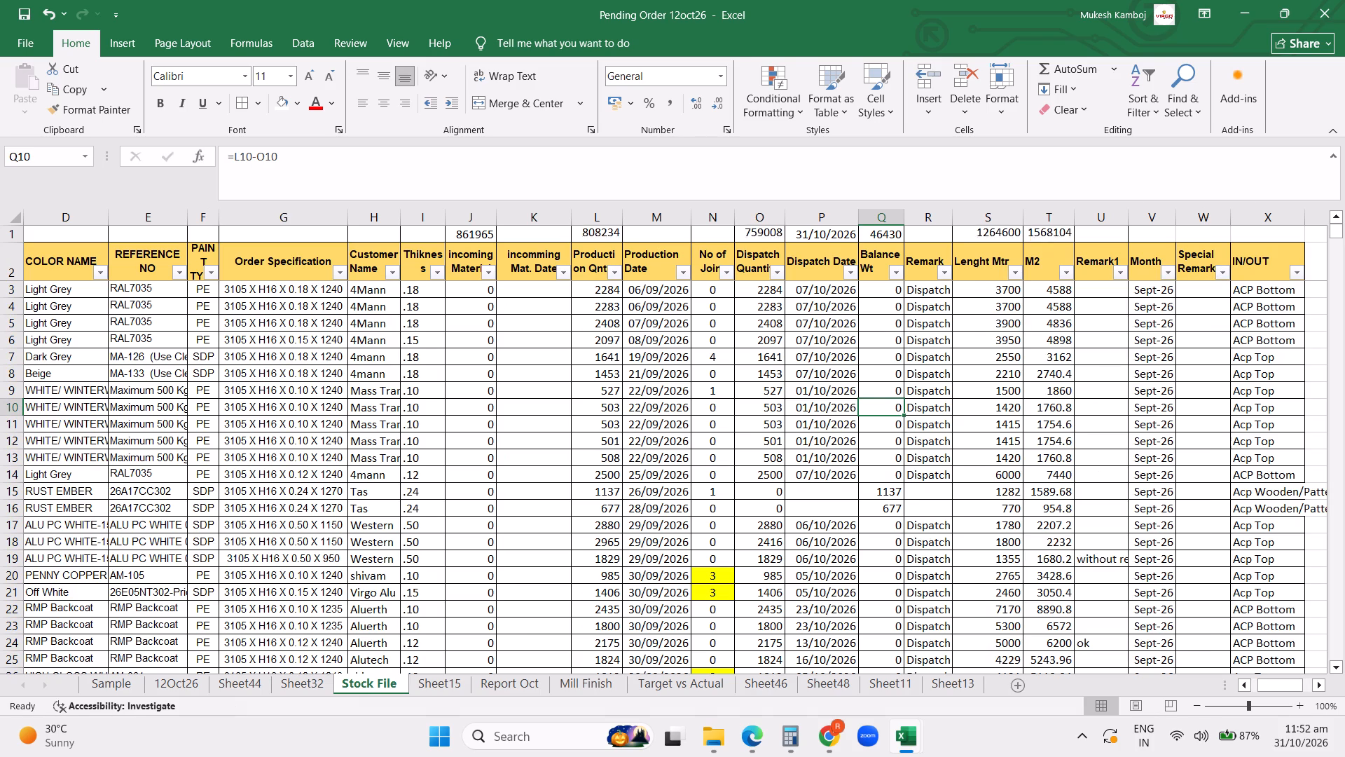
# Filter the Customer Name column to Virgo Alu only.
pyautogui.click(388, 279)
pyautogui.click(242, 474)
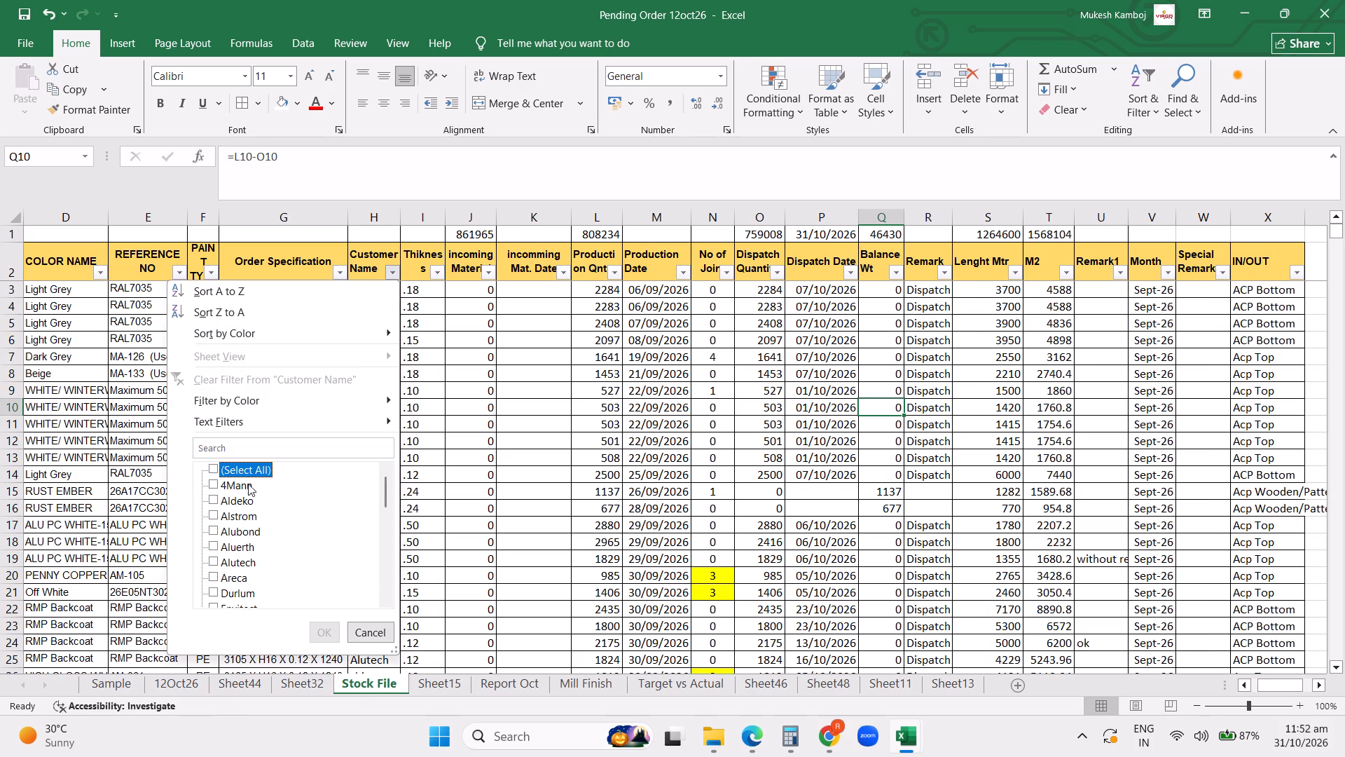
pyautogui.scroll(-11, 256, 508)
pyautogui.scroll(-4, 281, 563)
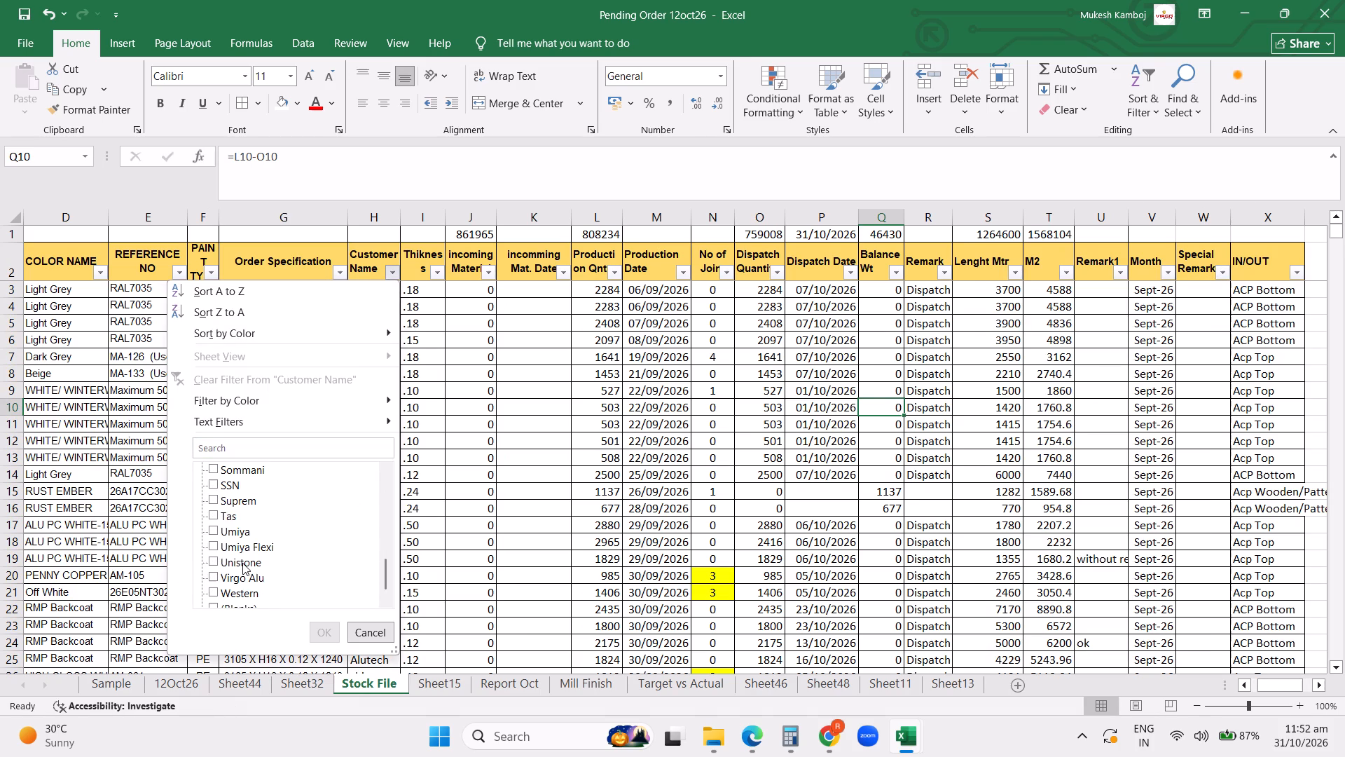
pyautogui.click(242, 563)
pyautogui.click(320, 634)
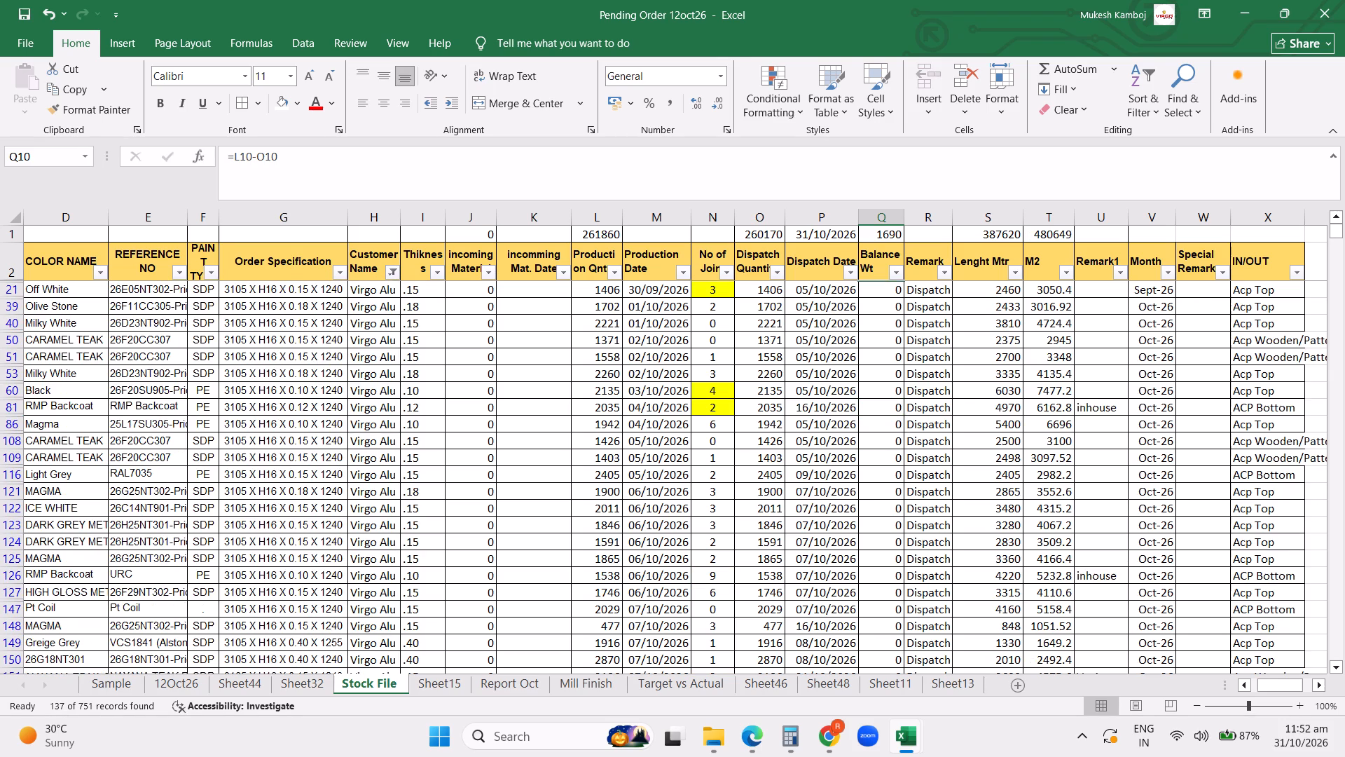
# Enter 0 as the missing dispatch quantity of the Virgo Alu RAL7040 0.45 BOTTOM row produced on 29/10/2026.
pyautogui.click(779, 271)
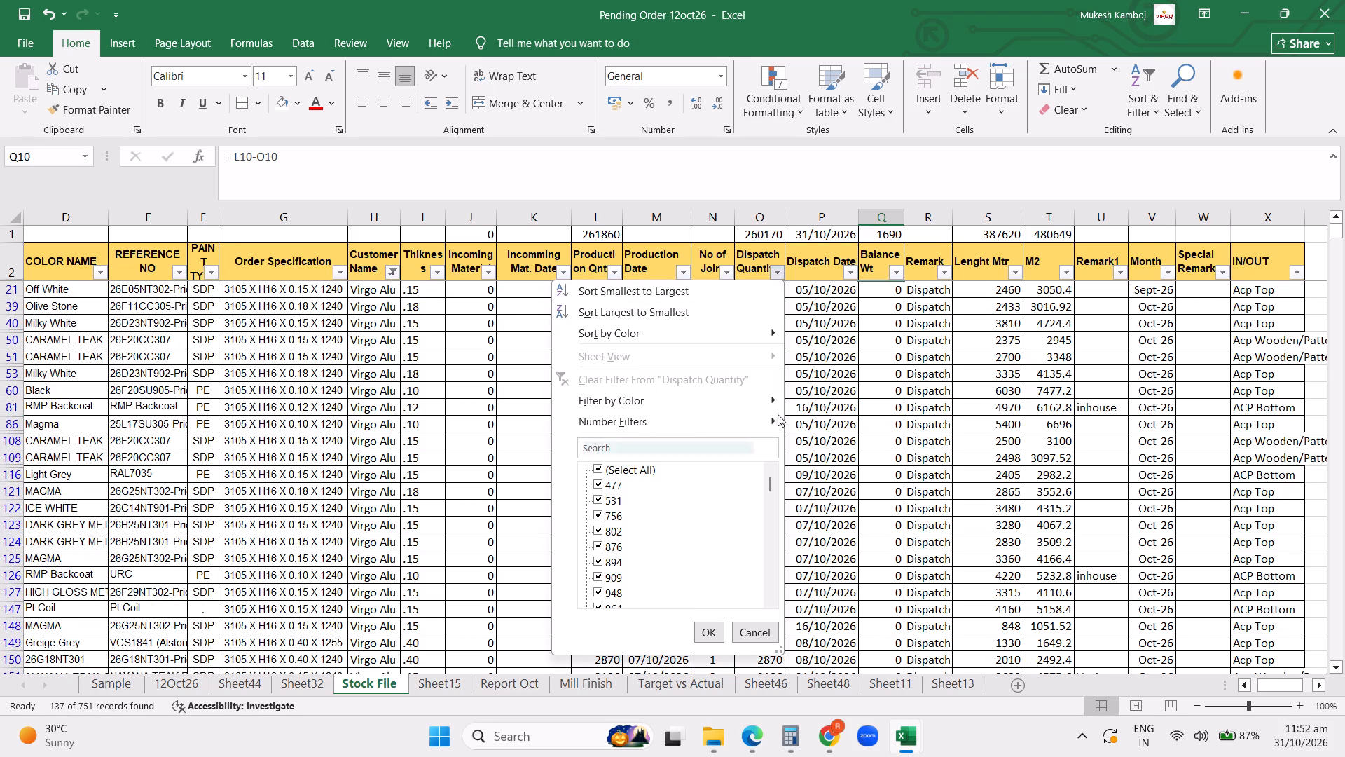
pyautogui.click(1037, 364)
pyautogui.scroll(-14, 881, 395)
pyautogui.scroll(5, 867, 420)
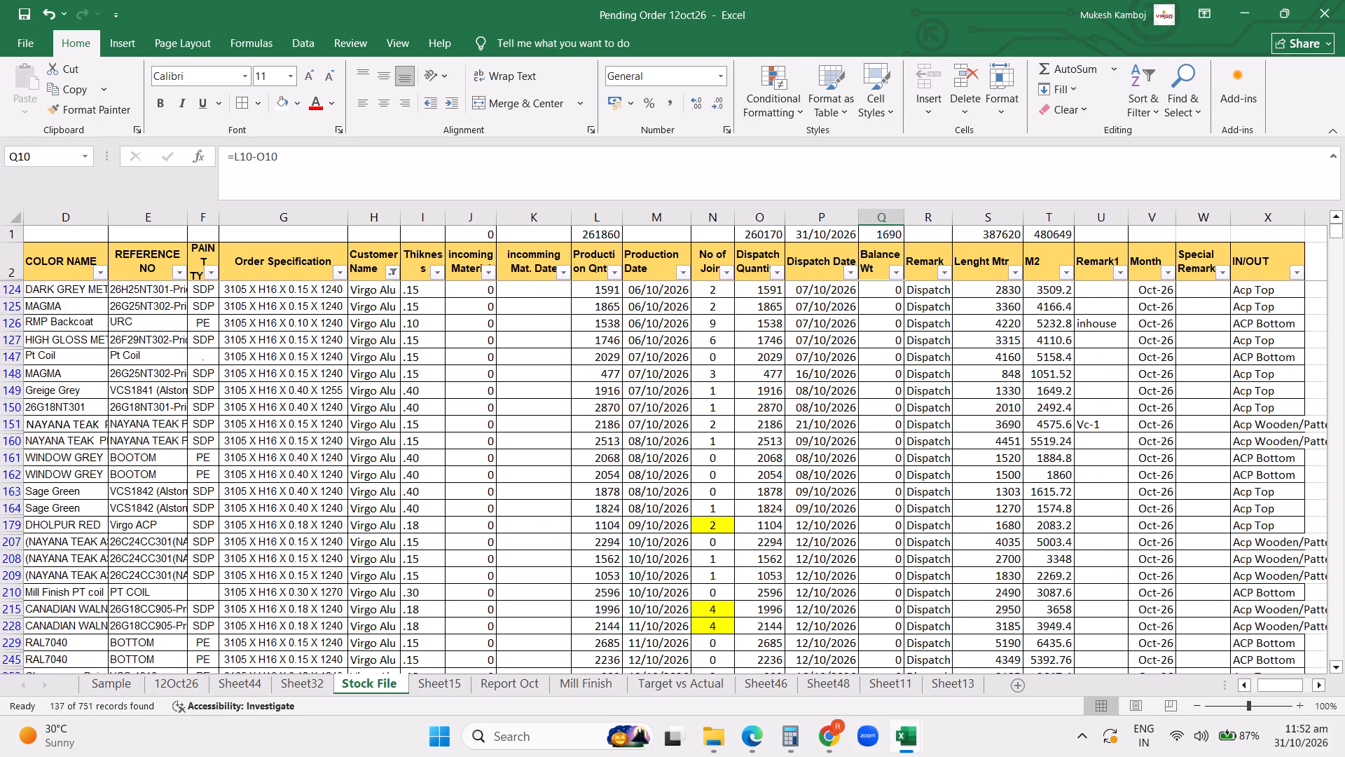
pyautogui.scroll(5, 867, 420)
pyautogui.scroll(-20, 867, 420)
pyautogui.scroll(-6, 867, 420)
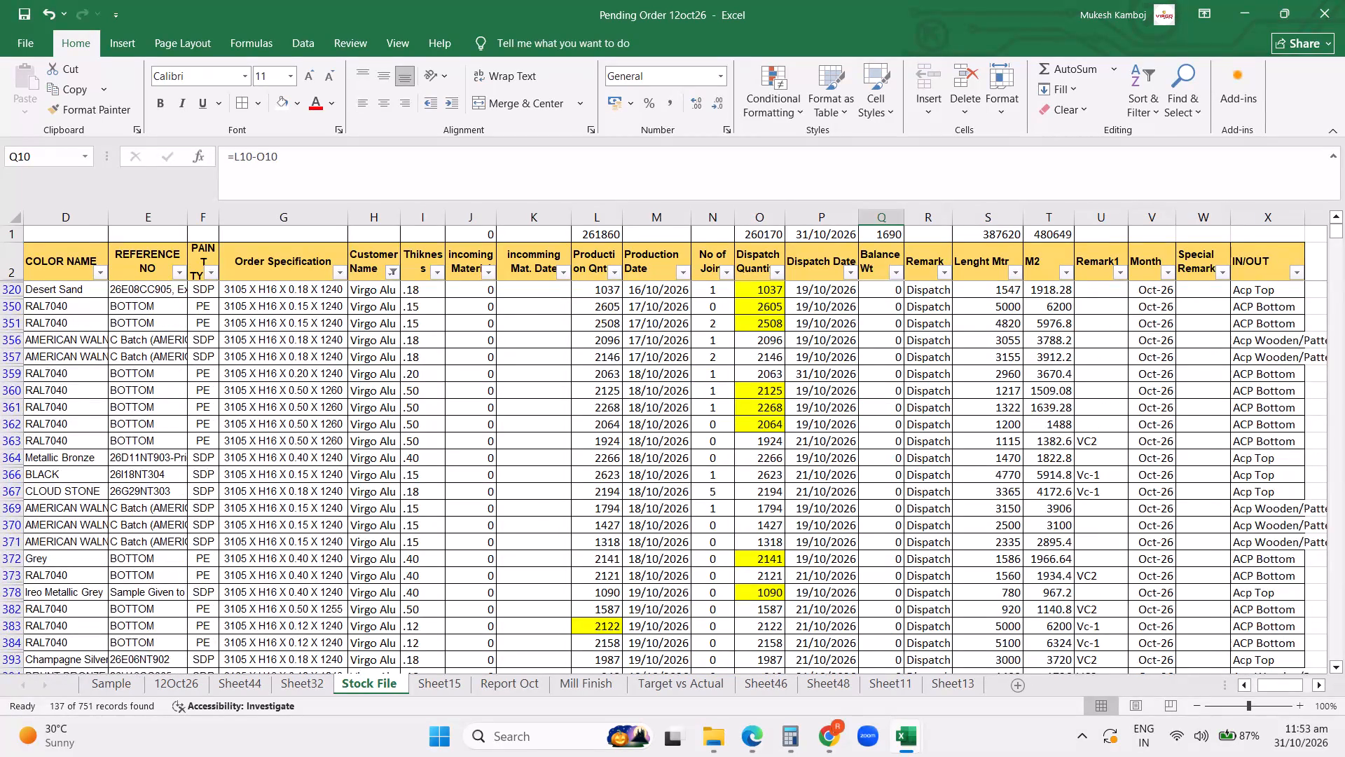
pyautogui.scroll(-13, 867, 430)
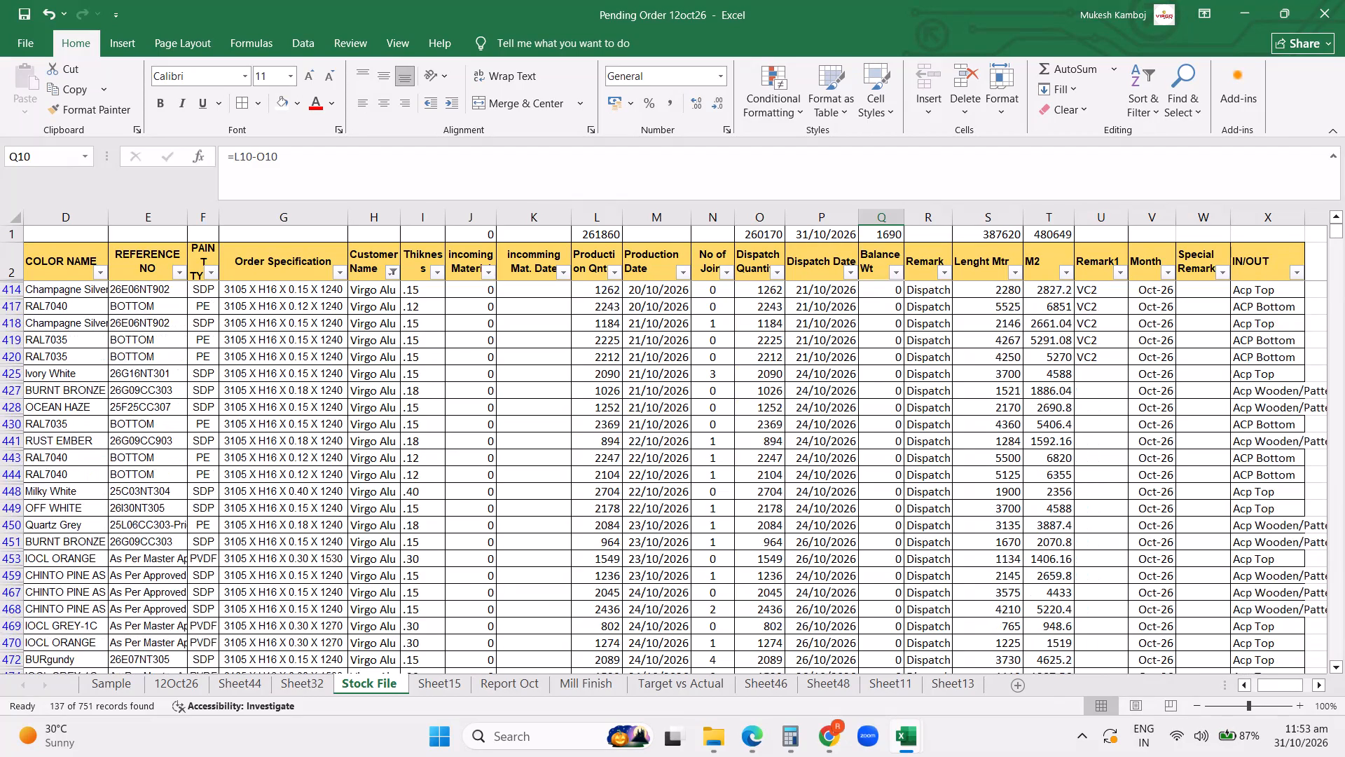
pyautogui.scroll(-7, 867, 430)
pyautogui.scroll(-17, 867, 430)
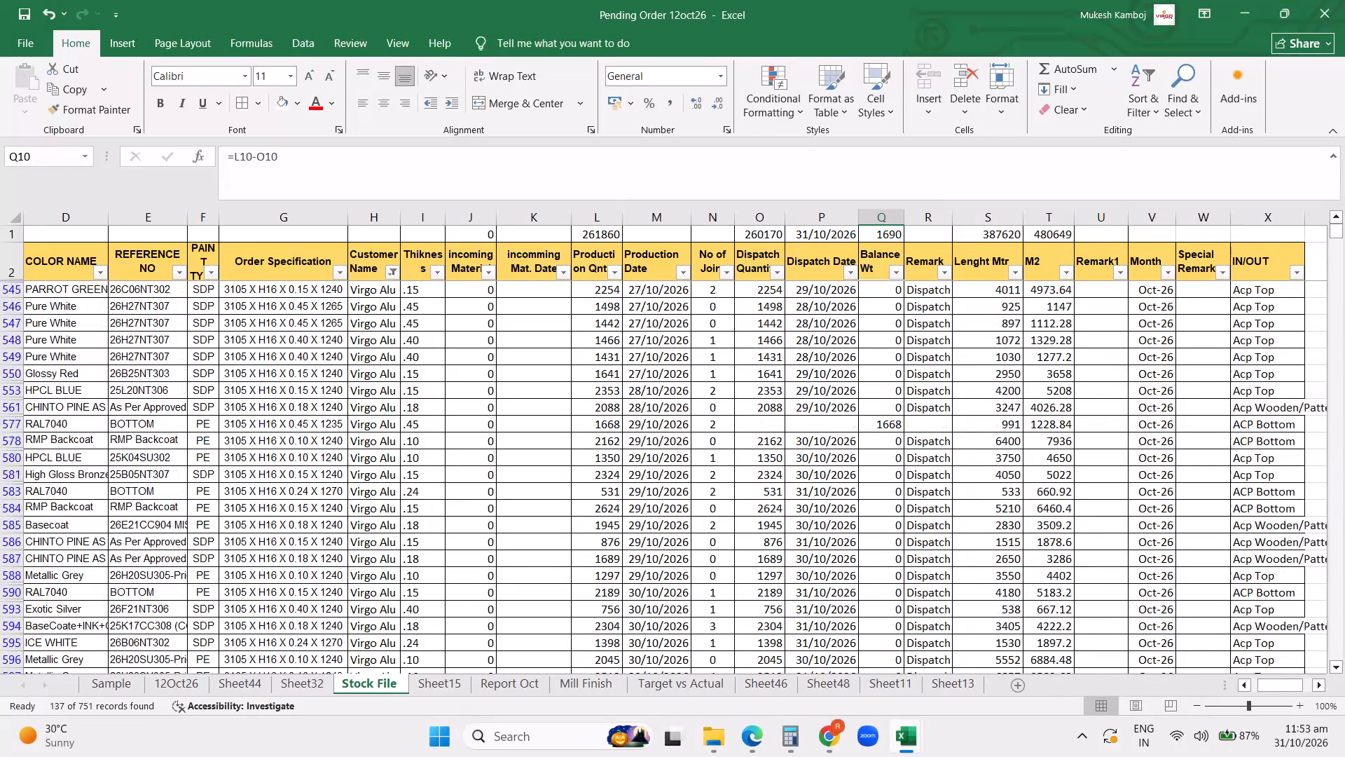
pyautogui.click(773, 418)
pyautogui.press('0')
pyautogui.press('Return')
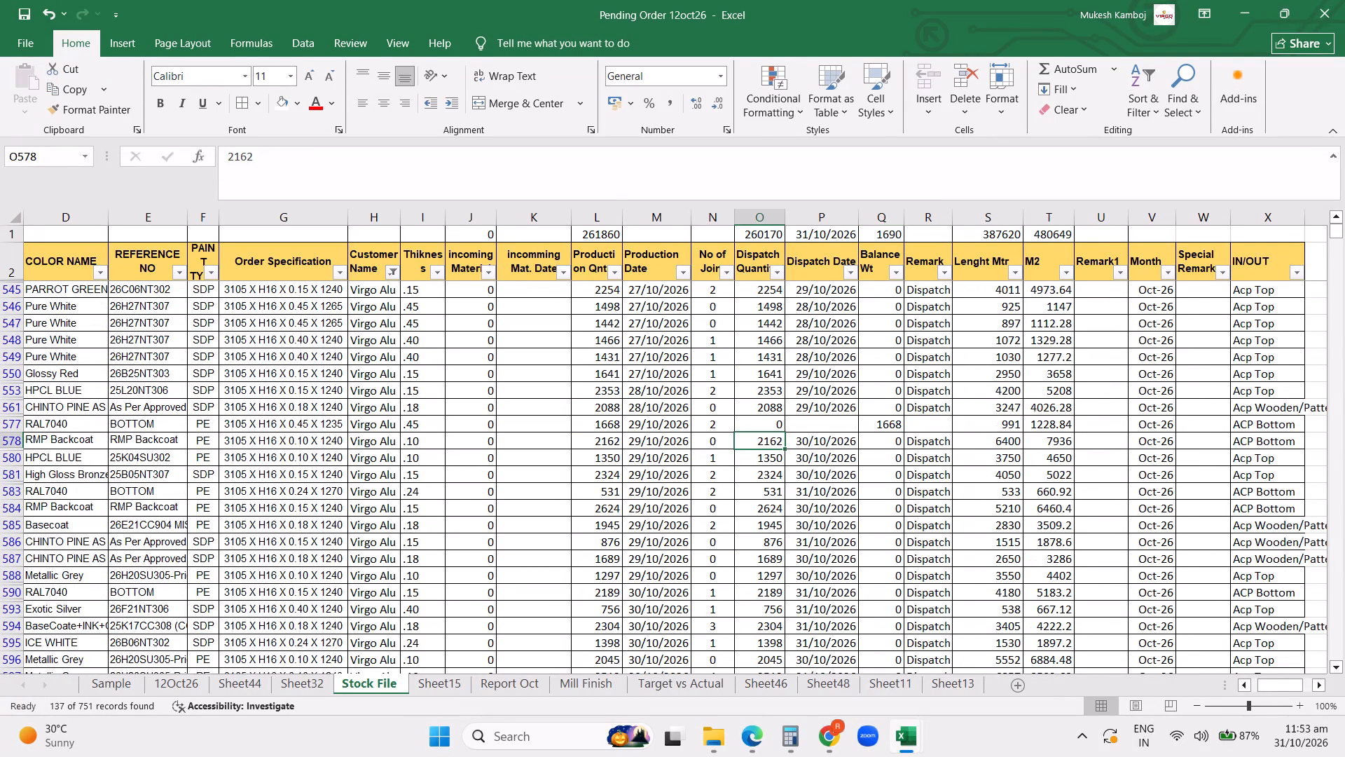
# Filter Dispatch Quantity to 0 and examine the undispatched Virgo Alu stock.
pyautogui.click(776, 274)
pyautogui.click(617, 471)
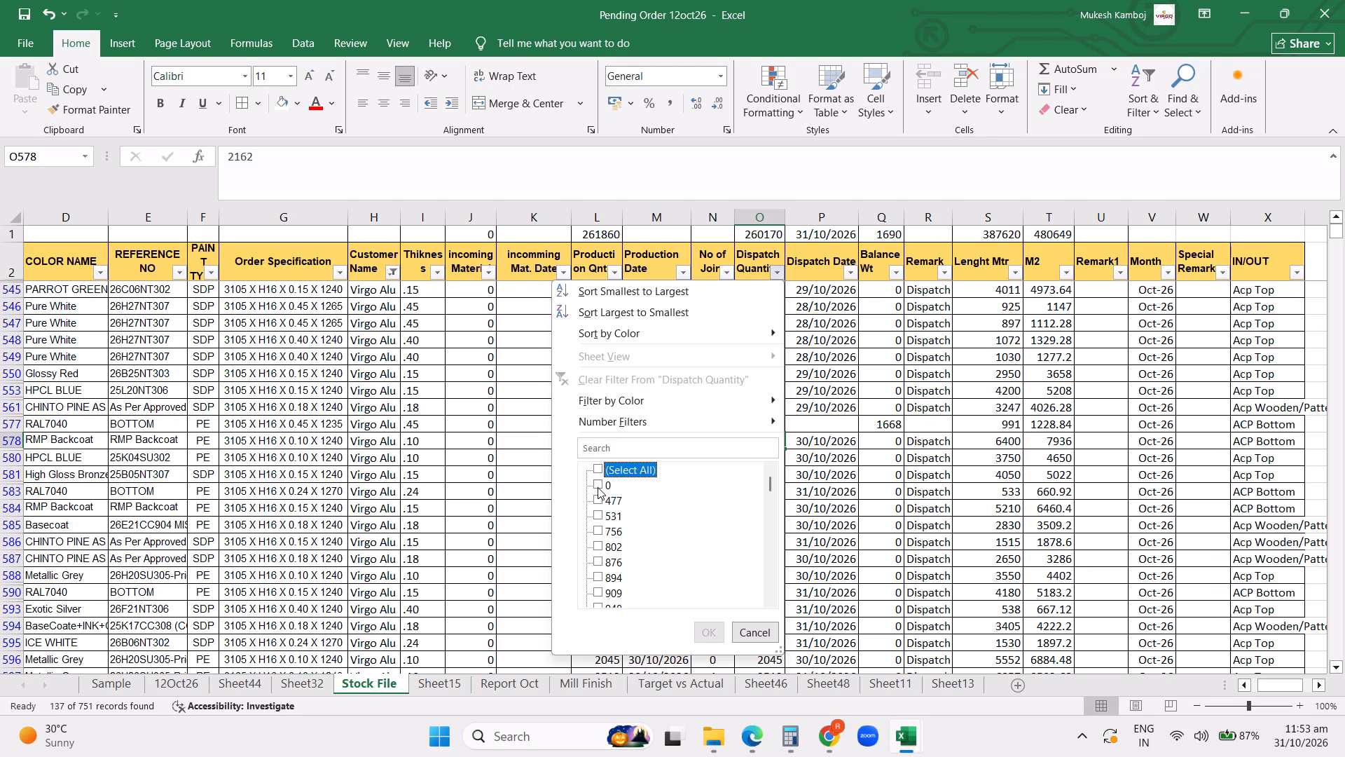
pyautogui.click(598, 487)
pyautogui.click(710, 632)
pyautogui.scroll(11, 765, 504)
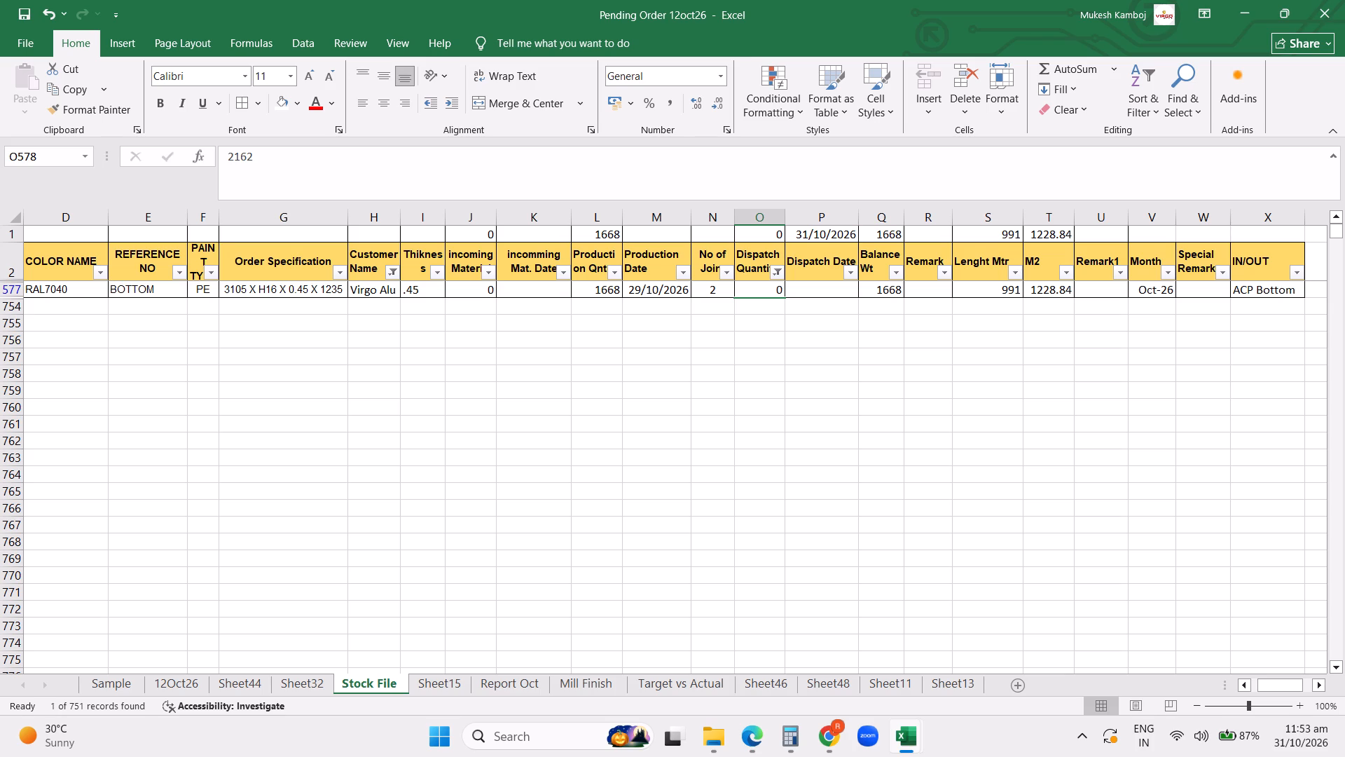
pyautogui.click(850, 418)
pyautogui.scroll(4, 820, 400)
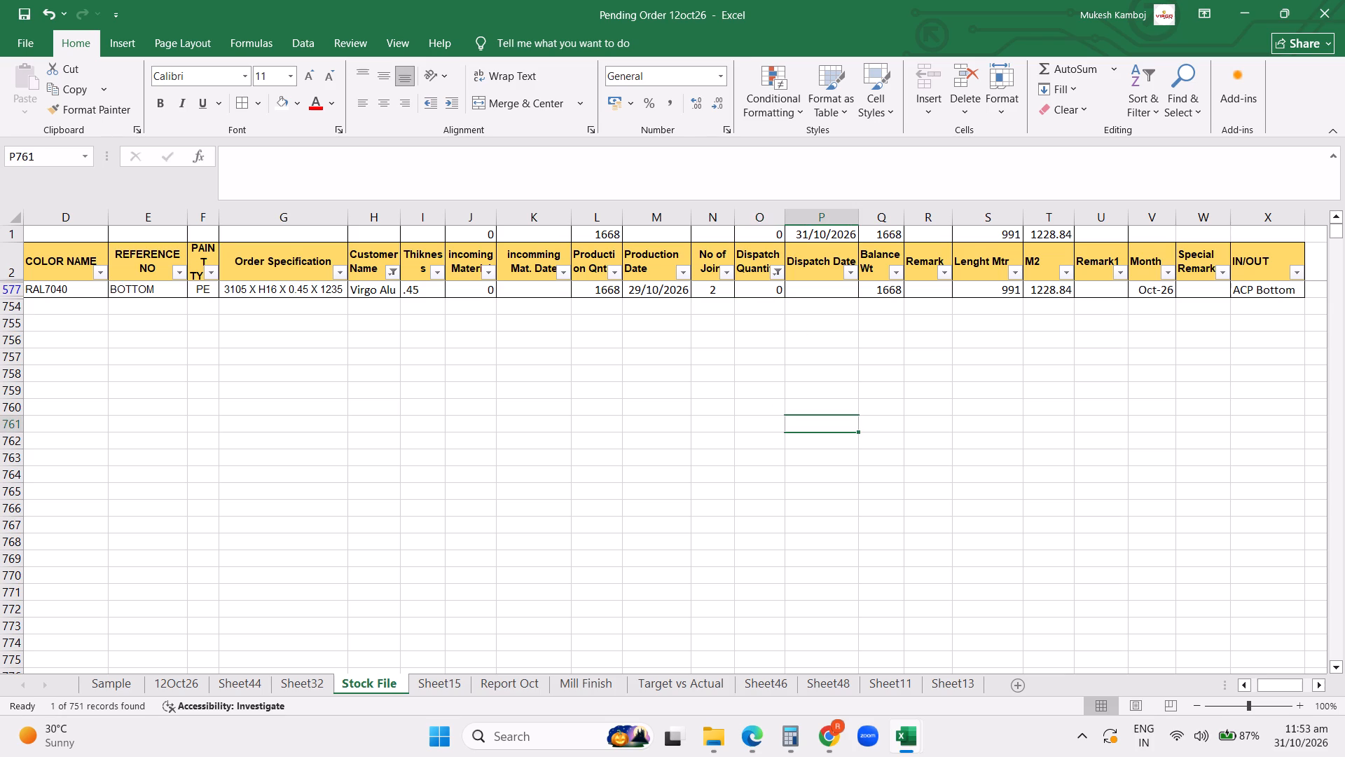
pyautogui.scroll(3, 802, 402)
pyautogui.click(646, 368)
# Clear the Dispatch Quantity and Customer Name filters to bring back all stock records.
pyautogui.click(773, 270)
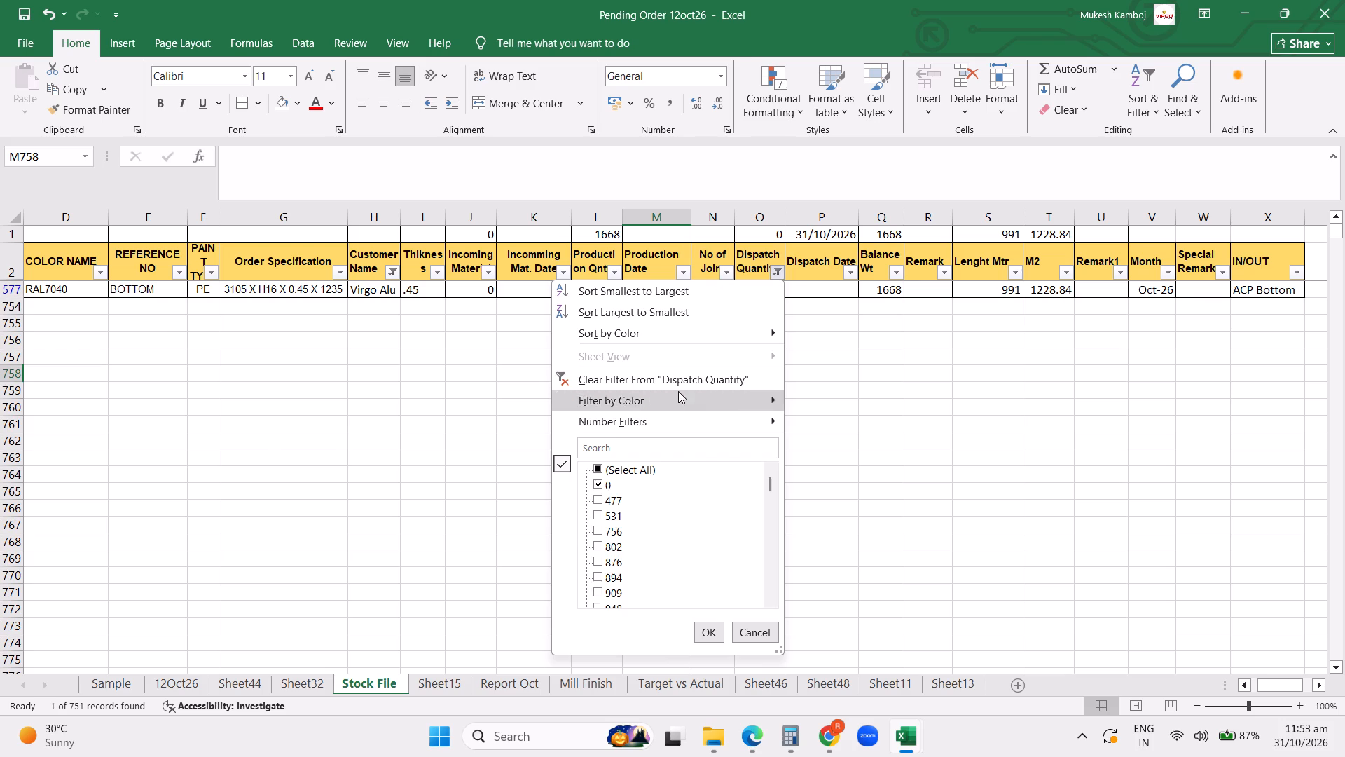
pyautogui.click(663, 376)
pyautogui.click(764, 386)
pyautogui.click(392, 271)
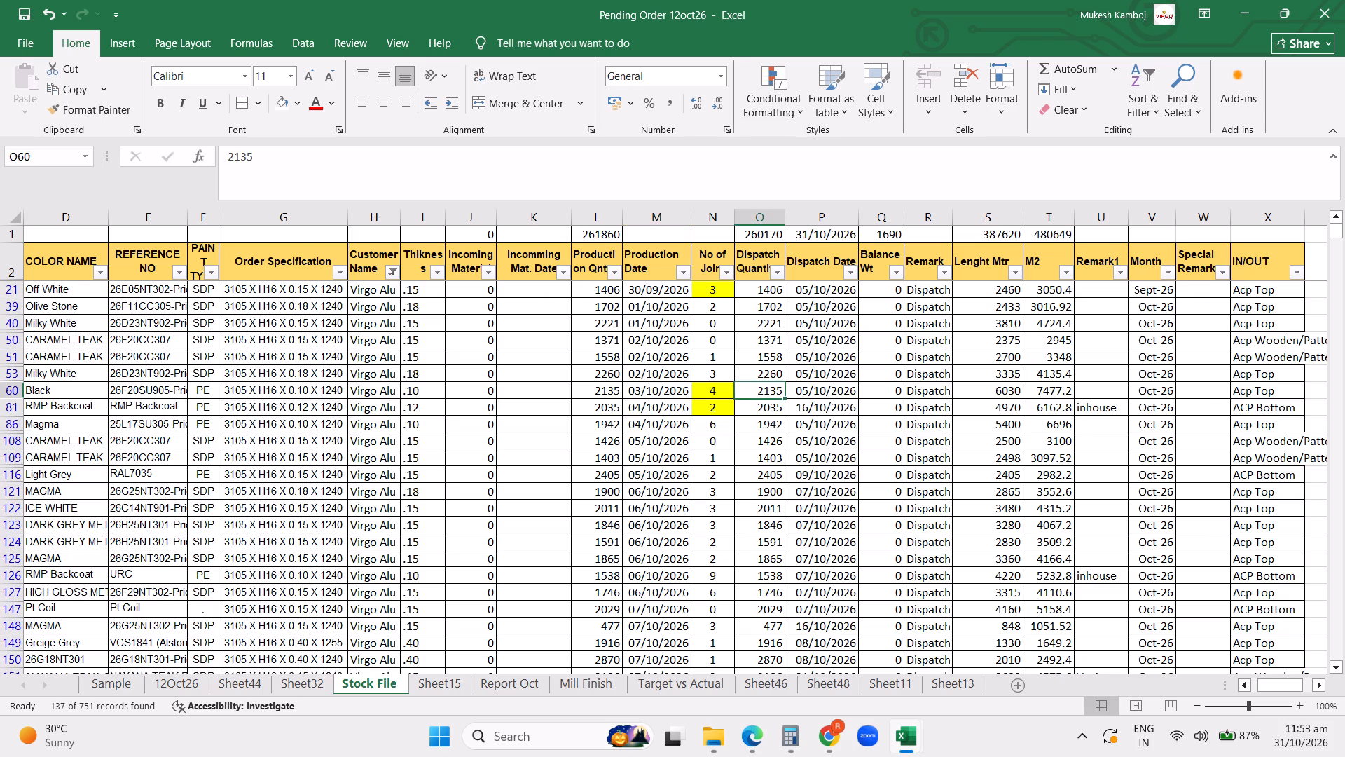
pyautogui.click(329, 374)
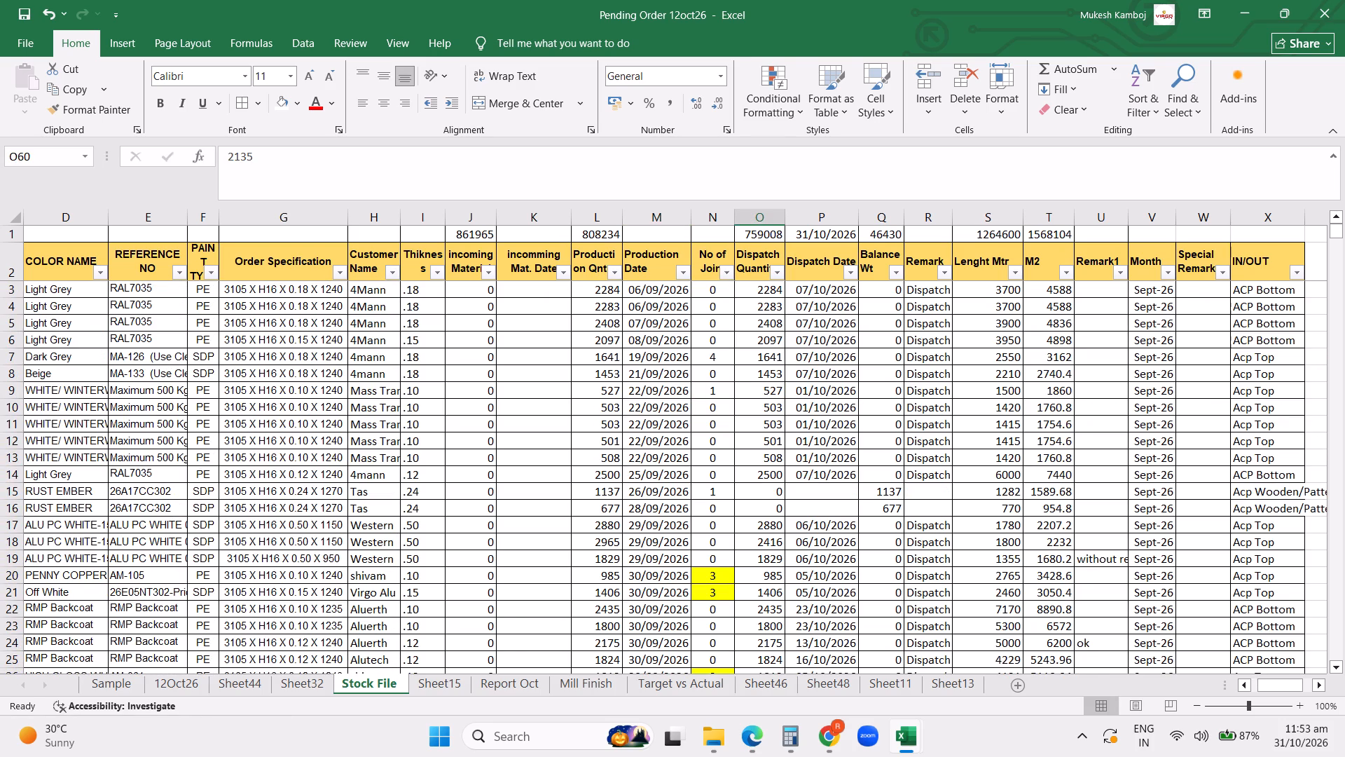
# Filter the IN/OUT column to Acp Wooden/Pattern only.
pyautogui.scroll(-6, 1086, 498)
pyautogui.click(1296, 271)
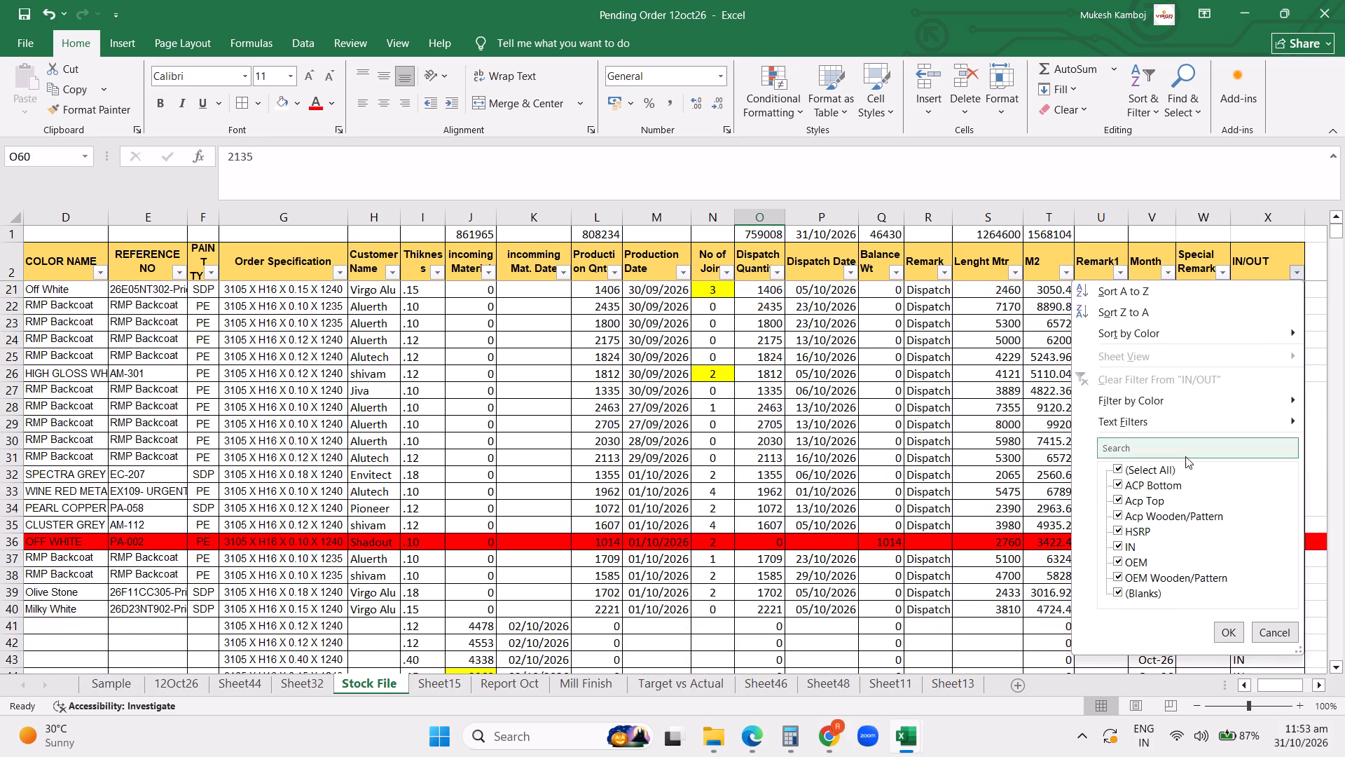
pyautogui.click(1152, 465)
pyautogui.click(1142, 515)
pyautogui.click(1222, 636)
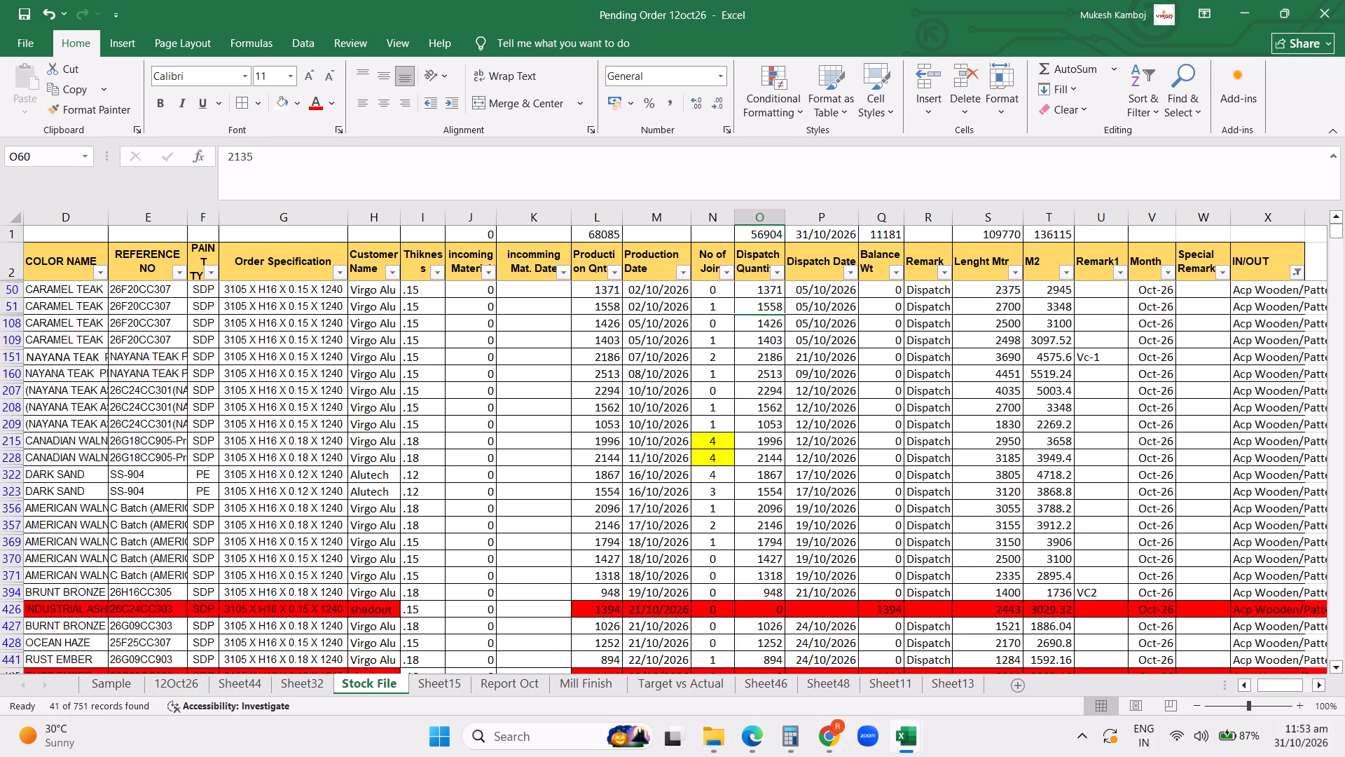
# Examine the Acp Wooden/Pattern rows, including their production months, dispatch quantities and balance weights.
pyautogui.scroll(7, 836, 373)
pyautogui.scroll(-7, 836, 373)
pyautogui.scroll(2, 836, 373)
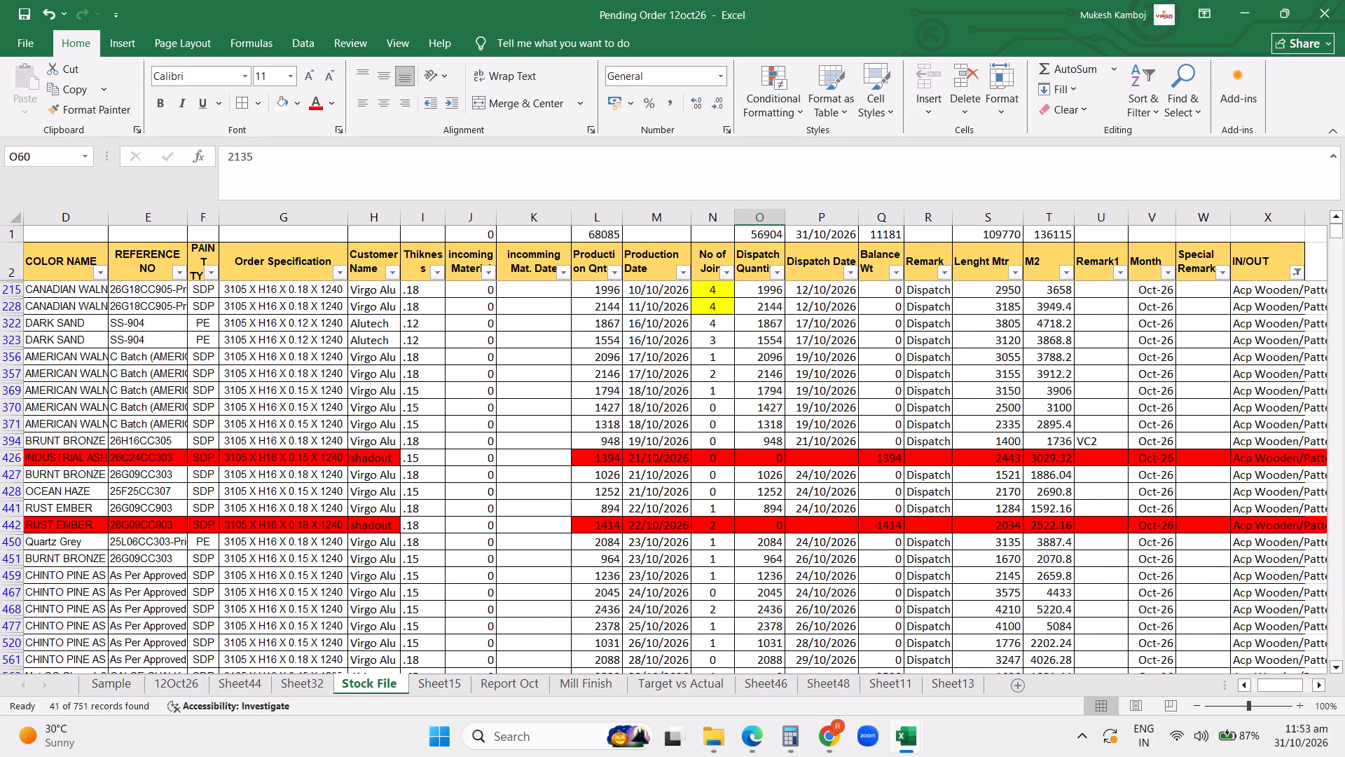
pyautogui.scroll(20, 836, 373)
pyautogui.scroll(3, 836, 373)
pyautogui.scroll(-12, 836, 373)
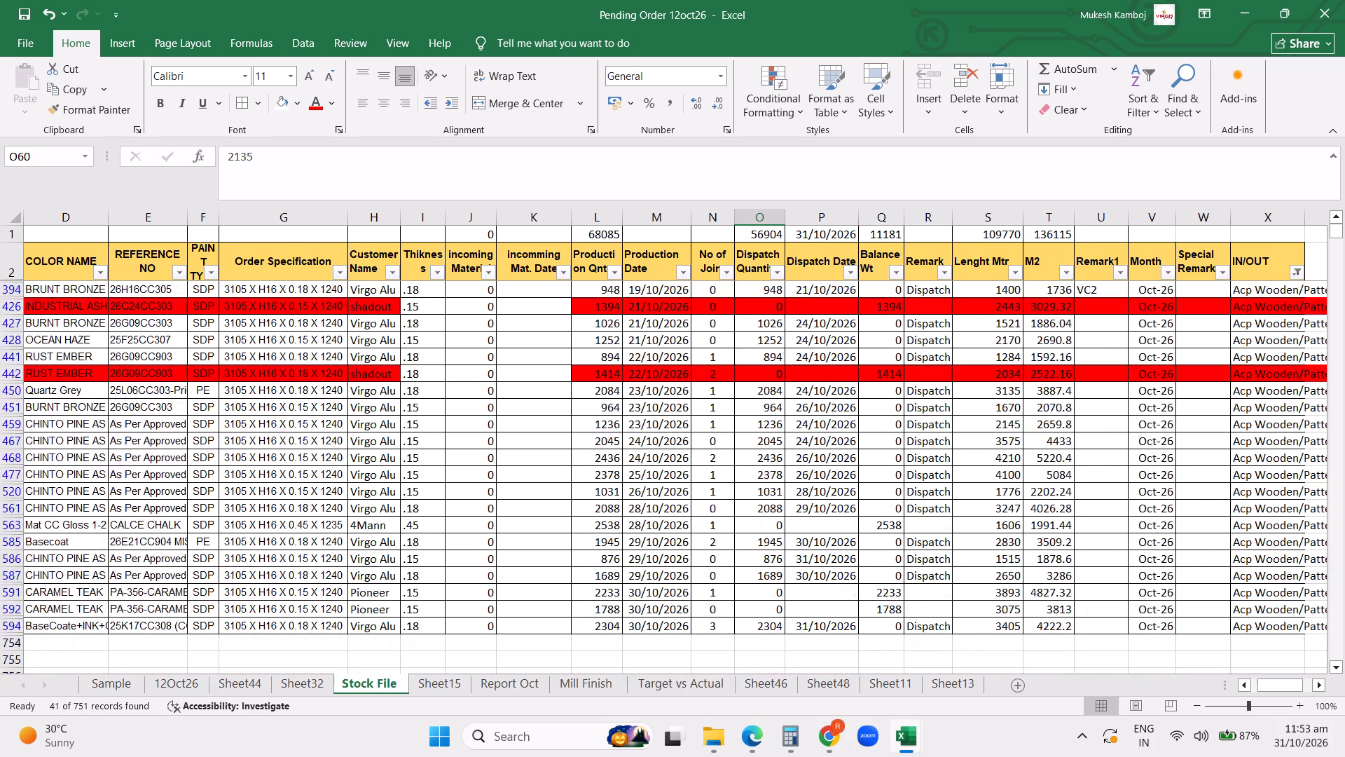
pyautogui.scroll(-4, 835, 373)
pyautogui.scroll(4, 1172, 353)
# Exclude September from the Month filter so only October 2026 Acp Wooden/Pattern rows are listed.
pyautogui.click(1166, 275)
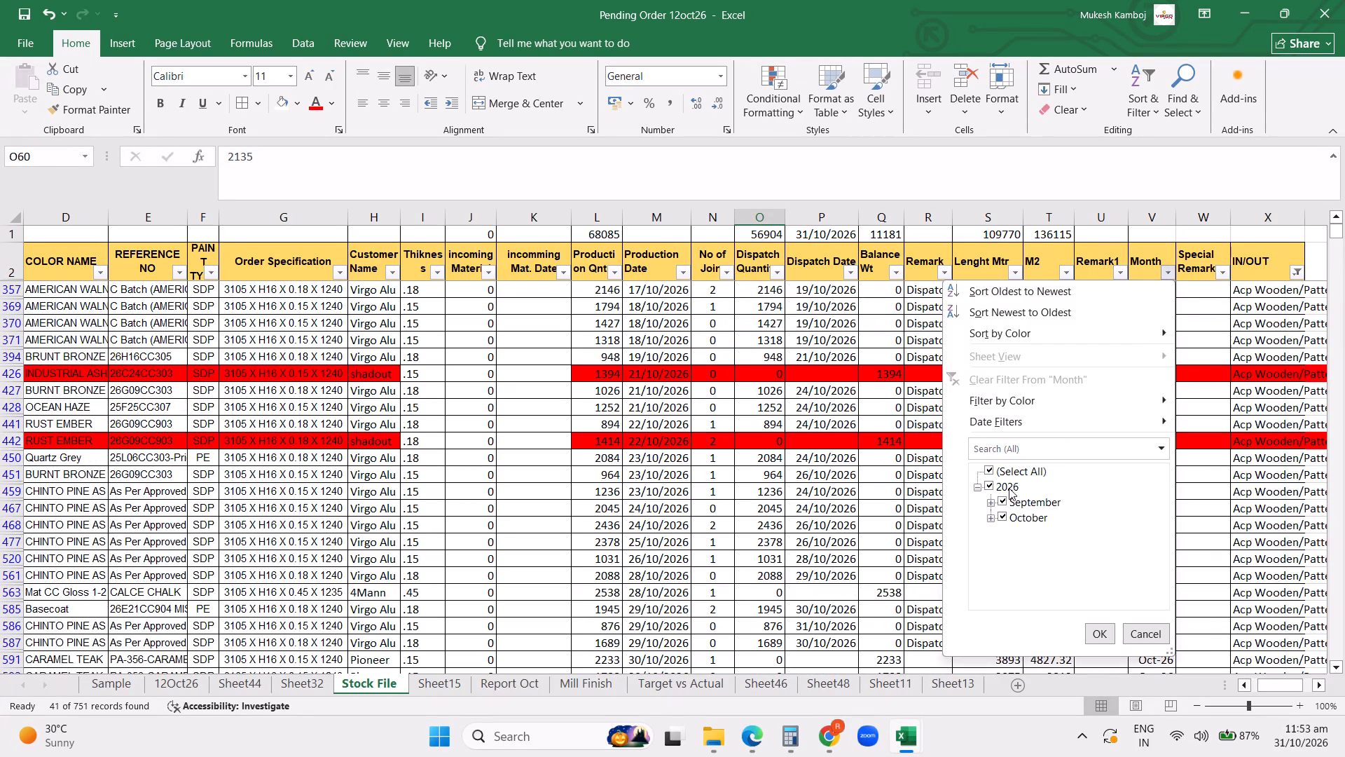
pyautogui.click(1012, 502)
pyautogui.click(1098, 626)
# Review the October Acp Wooden/Pattern rows for their customers, production and dispatch quantities, and balance weights.
pyautogui.scroll(7, 830, 418)
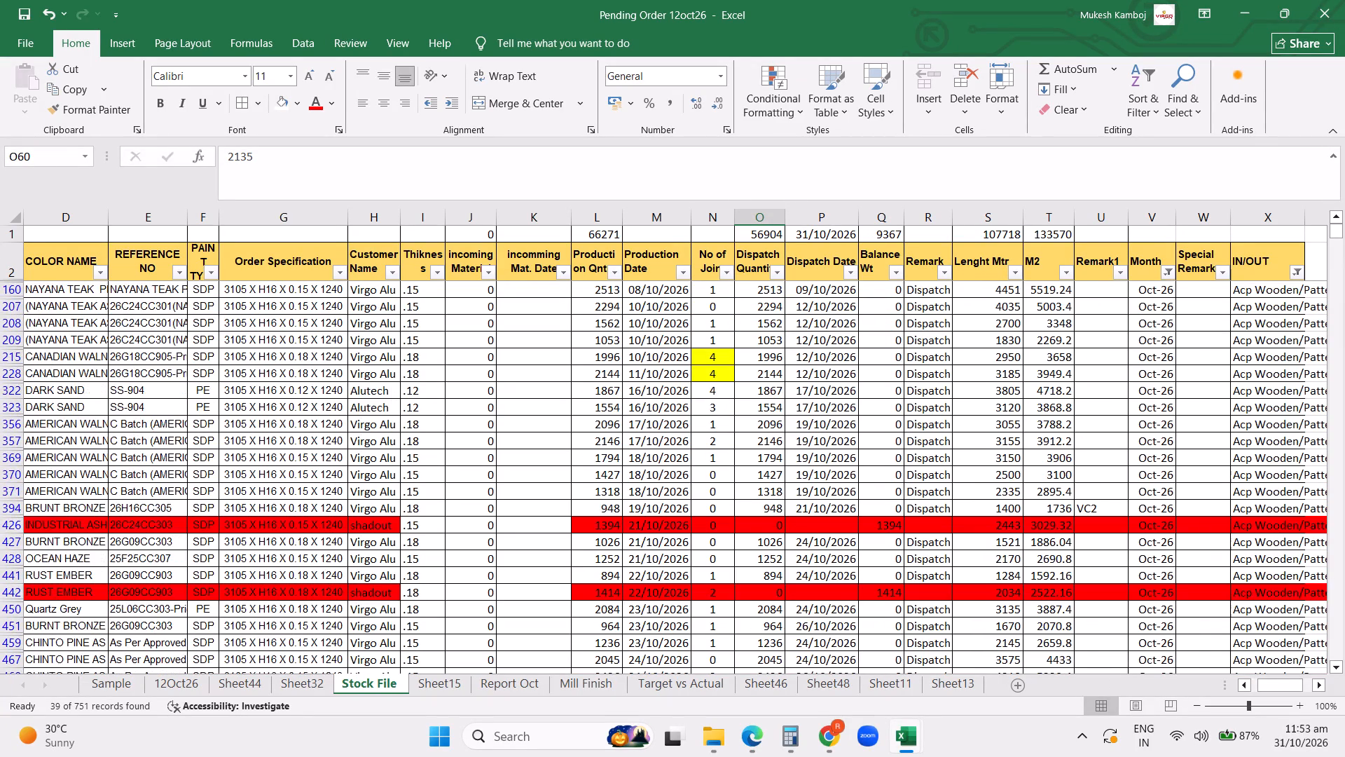
pyautogui.scroll(18, 827, 409)
pyautogui.scroll(-7, 820, 412)
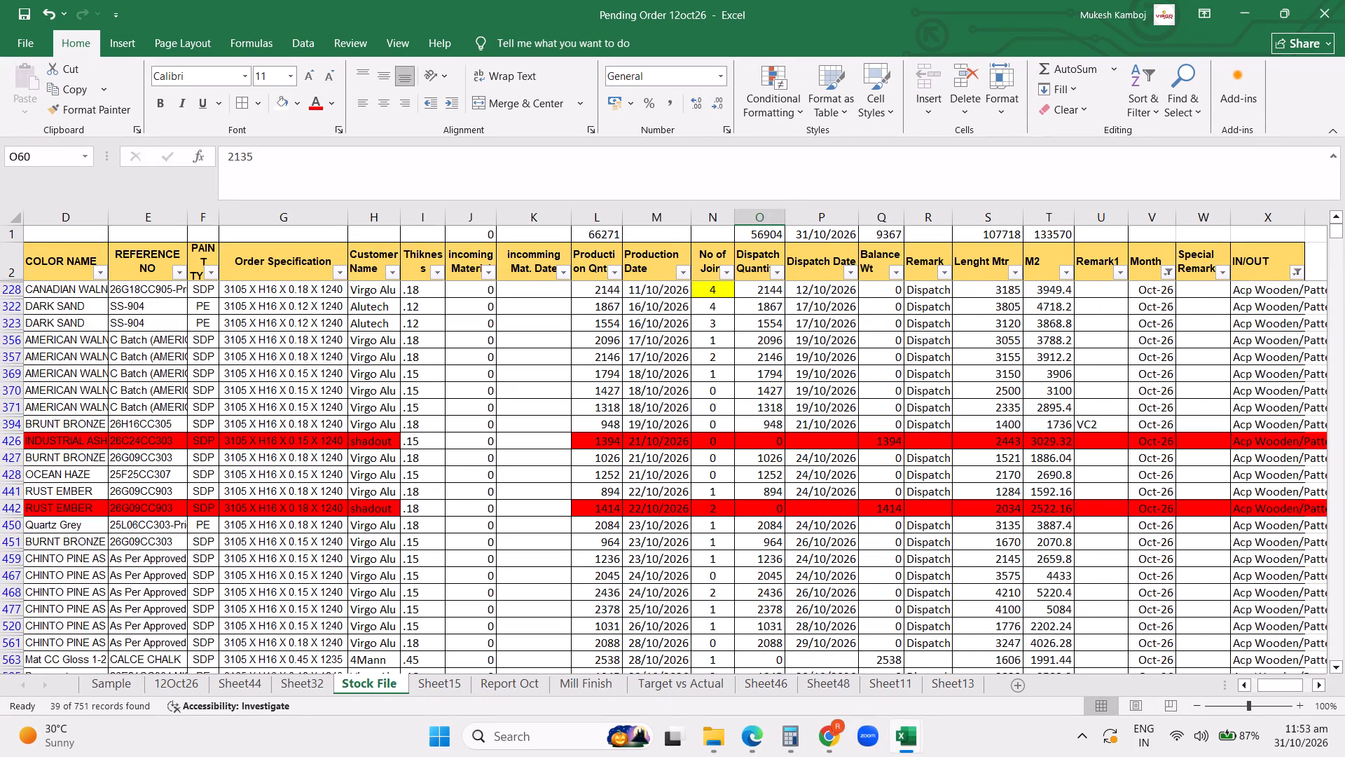
pyautogui.scroll(-6, 820, 412)
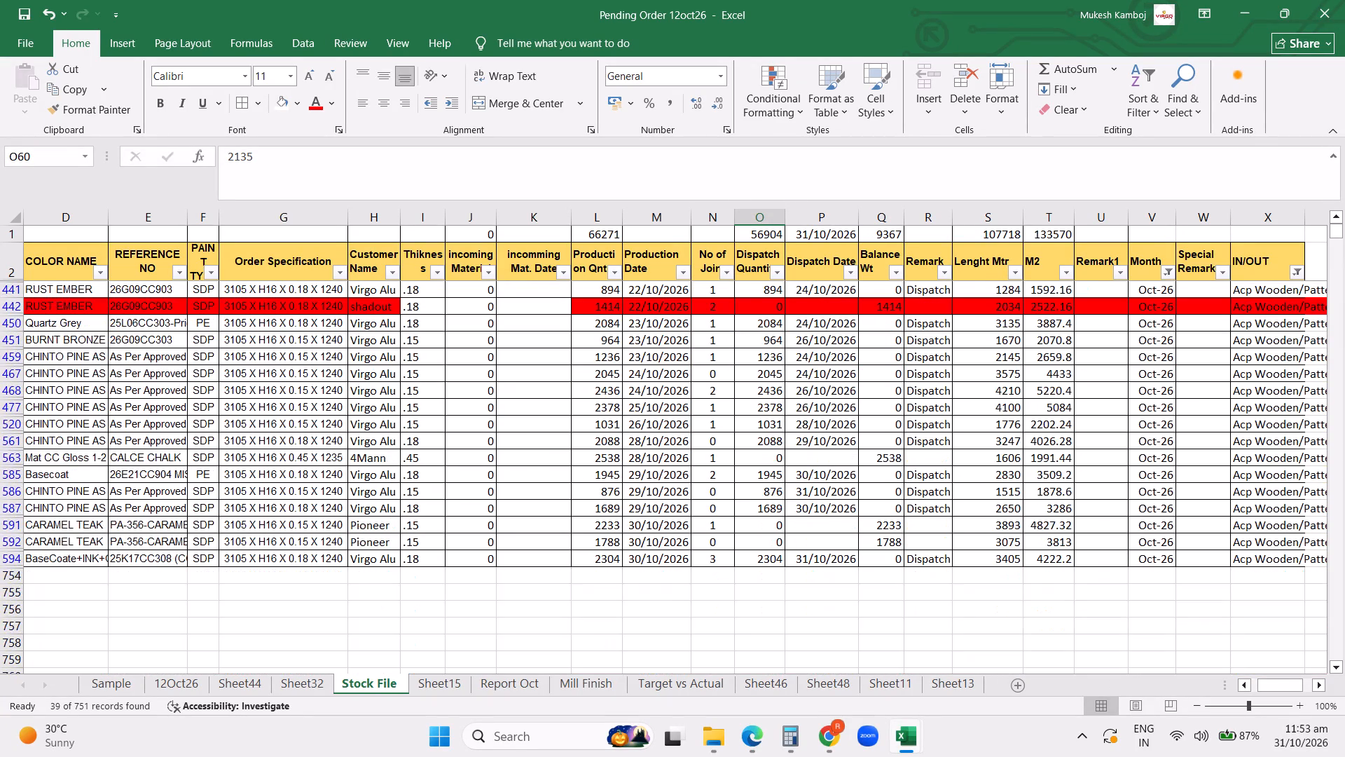
pyautogui.scroll(20, 820, 412)
pyautogui.scroll(8, 820, 412)
pyautogui.scroll(-4, 820, 412)
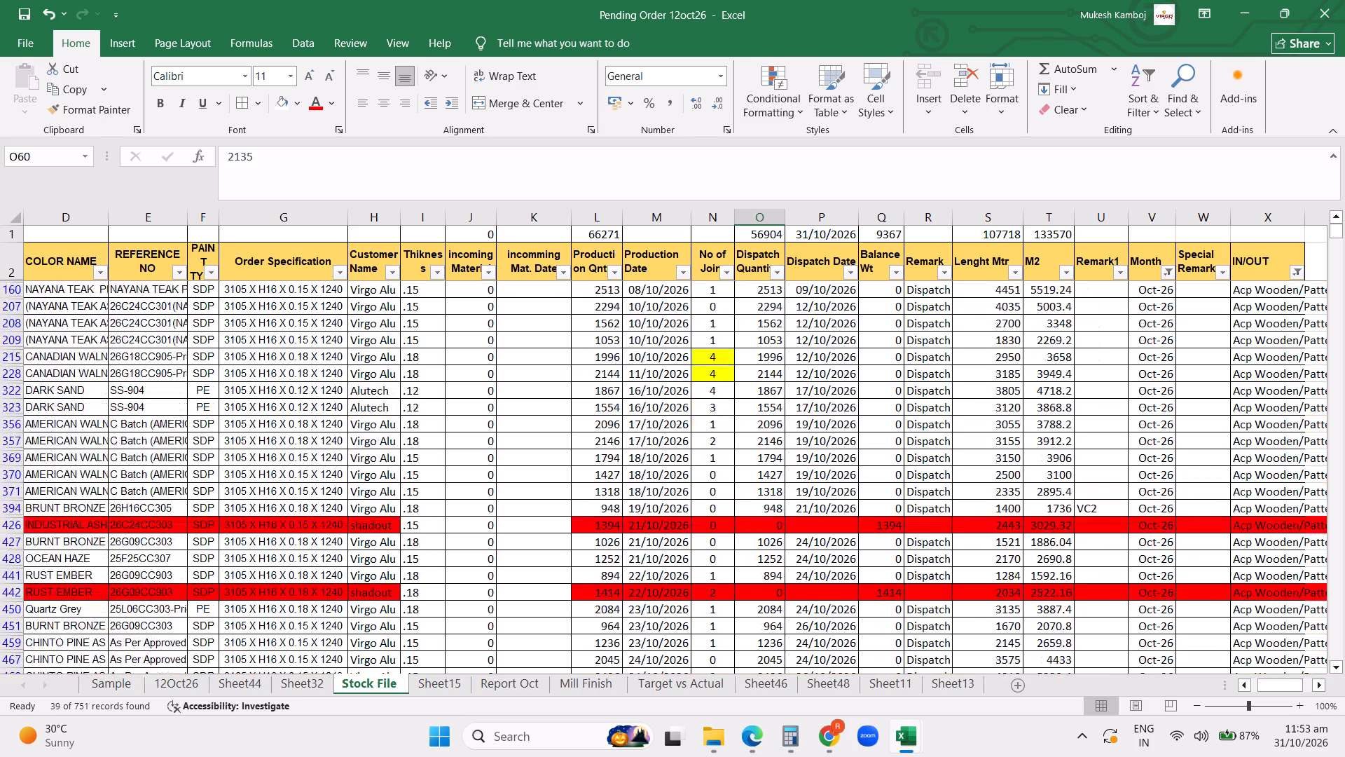
pyautogui.scroll(-6, 820, 412)
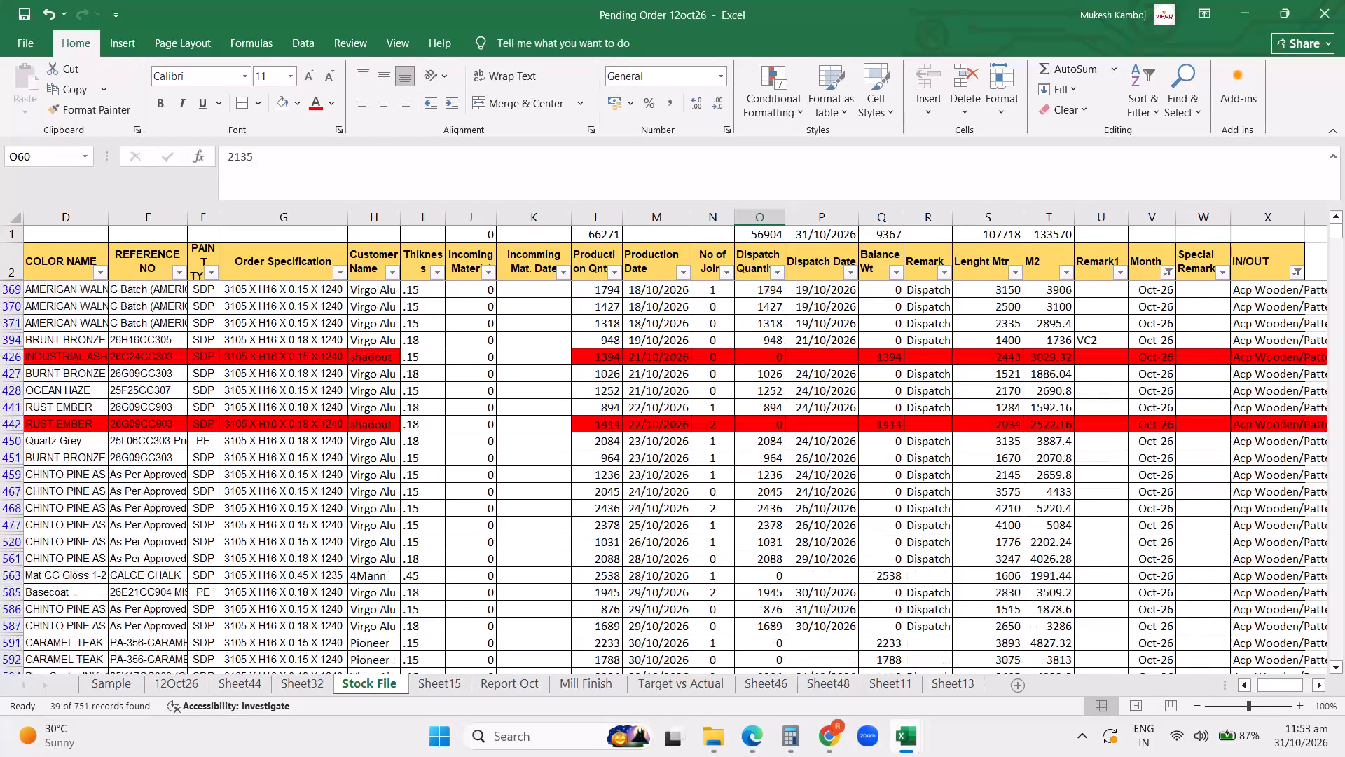
pyautogui.scroll(-5, 820, 412)
pyautogui.scroll(5, 1227, 453)
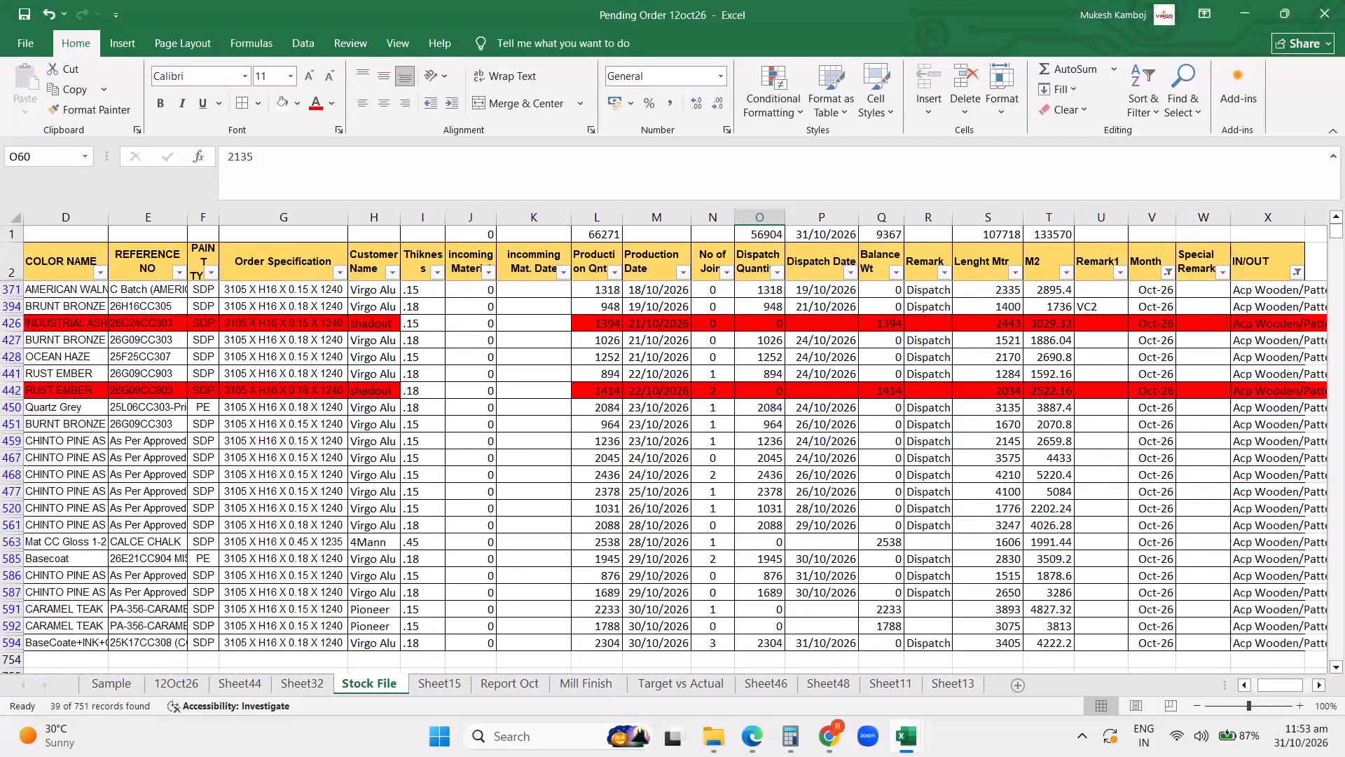
pyautogui.click(912, 424)
pyautogui.scroll(4, 662, 403)
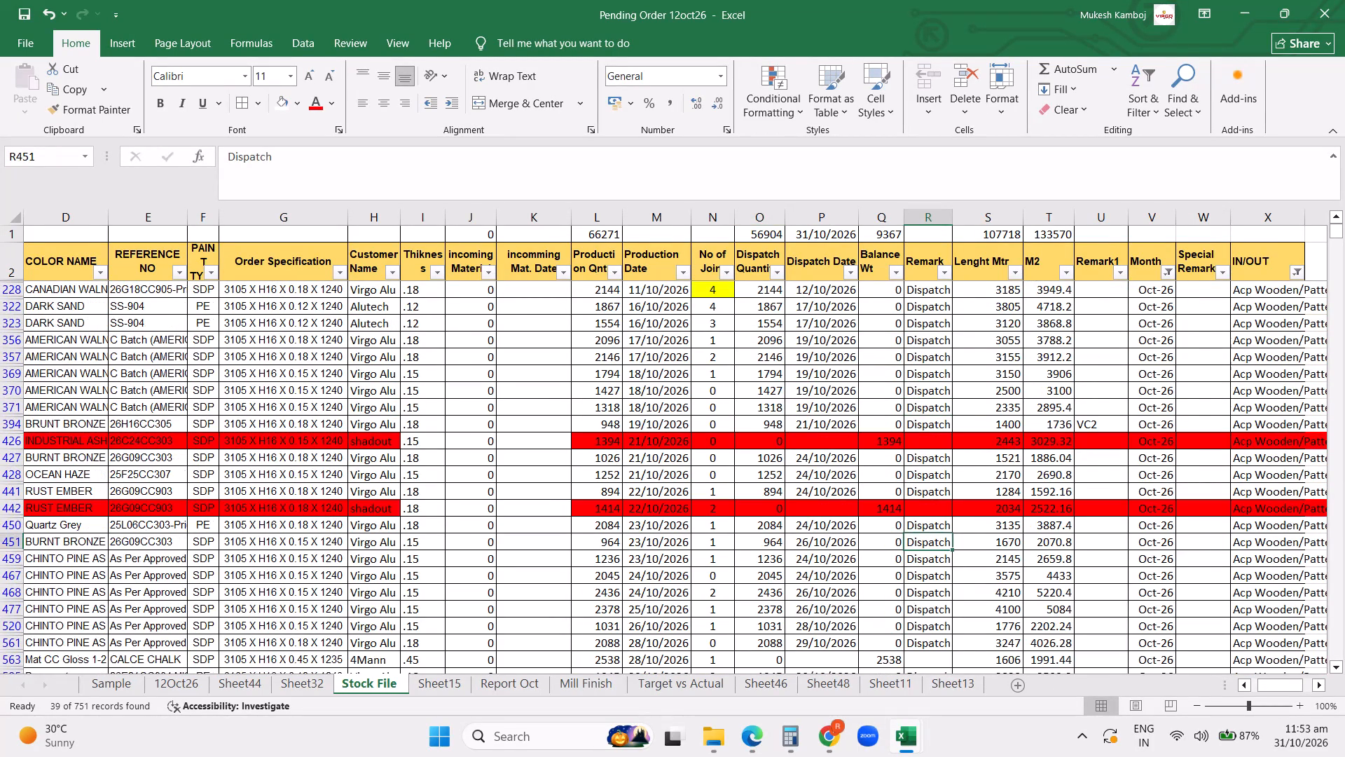
pyautogui.scroll(19, 662, 403)
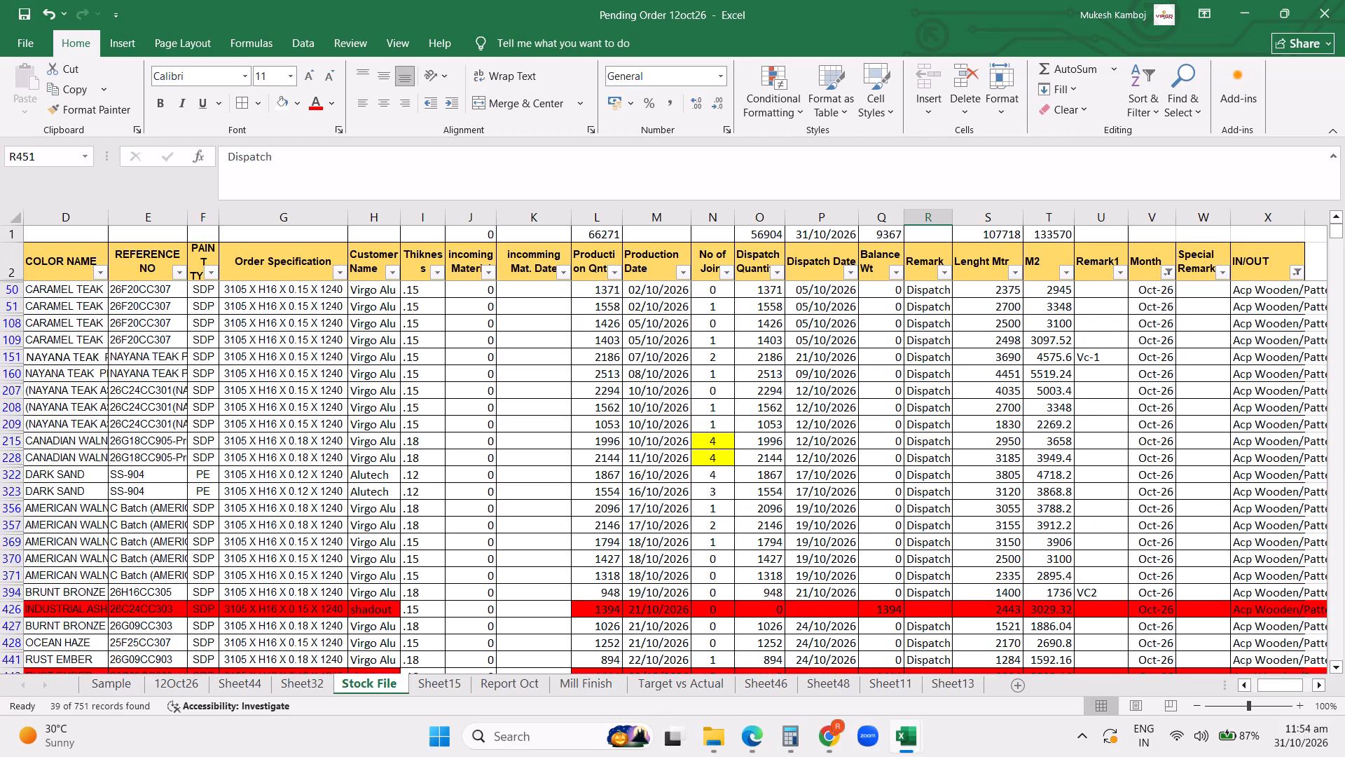
# Add OEM Wooden/Pattern to the IN/OUT filter alongside Acp Wooden/Pattern for the October rows.
pyautogui.click(1303, 273)
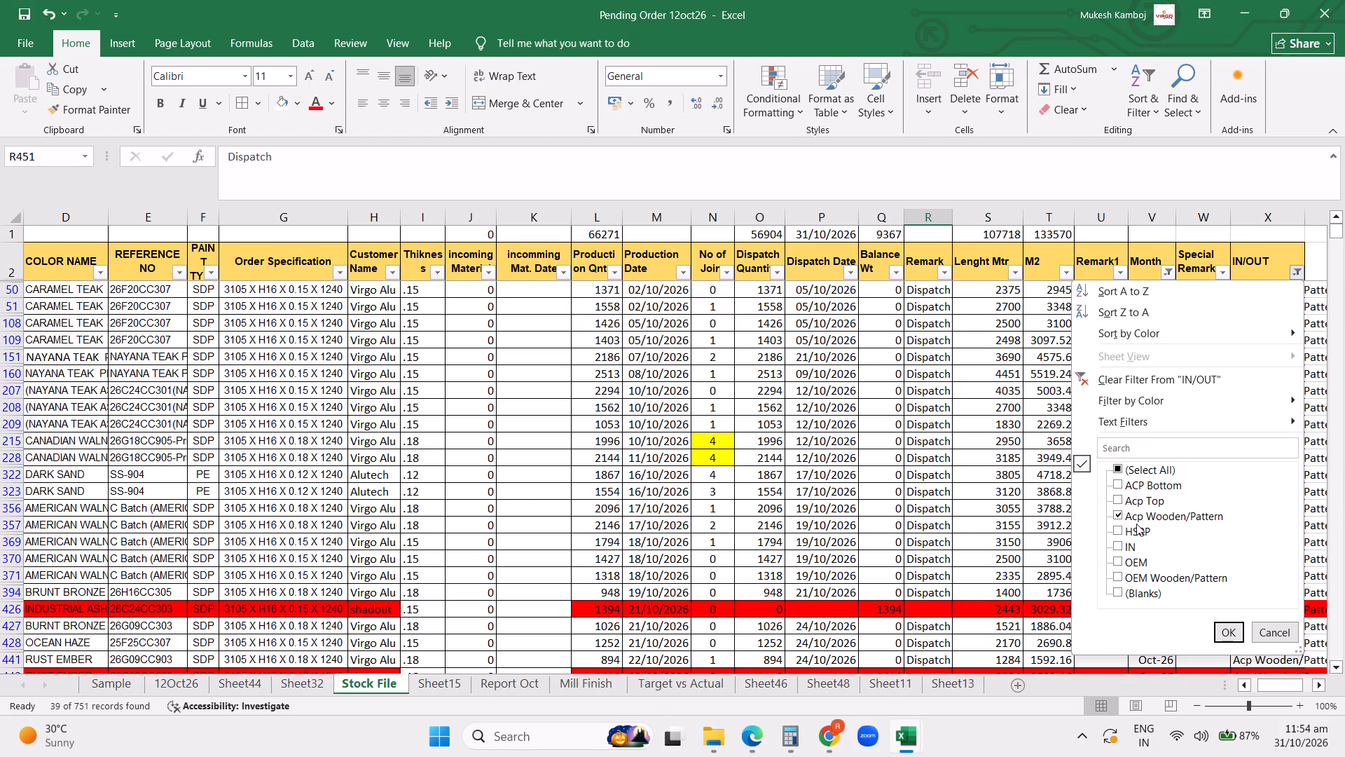
pyautogui.click(1156, 580)
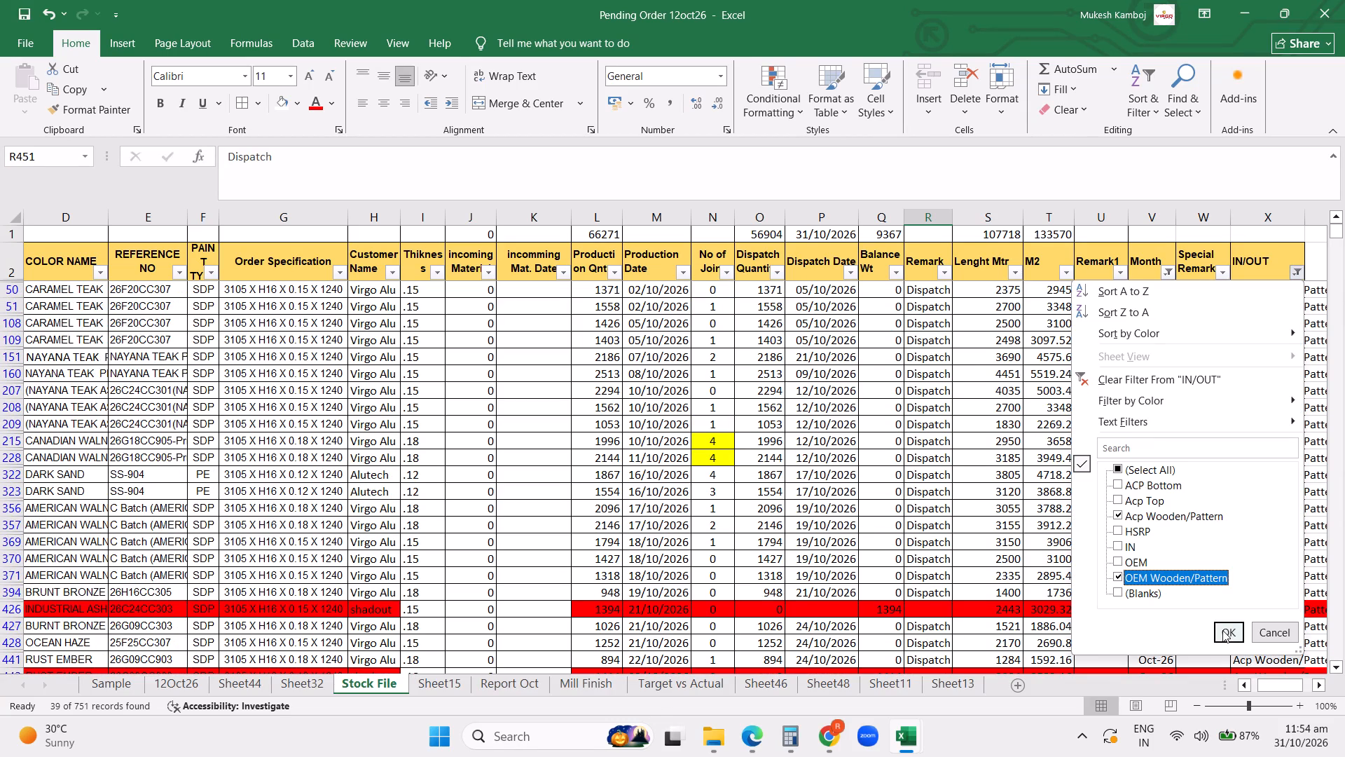
pyautogui.click(1222, 630)
# Review the October Acp and OEM Wooden/Pattern rows for their customers, production and dispatch quantities, and balance weights.
pyautogui.scroll(2, 1092, 543)
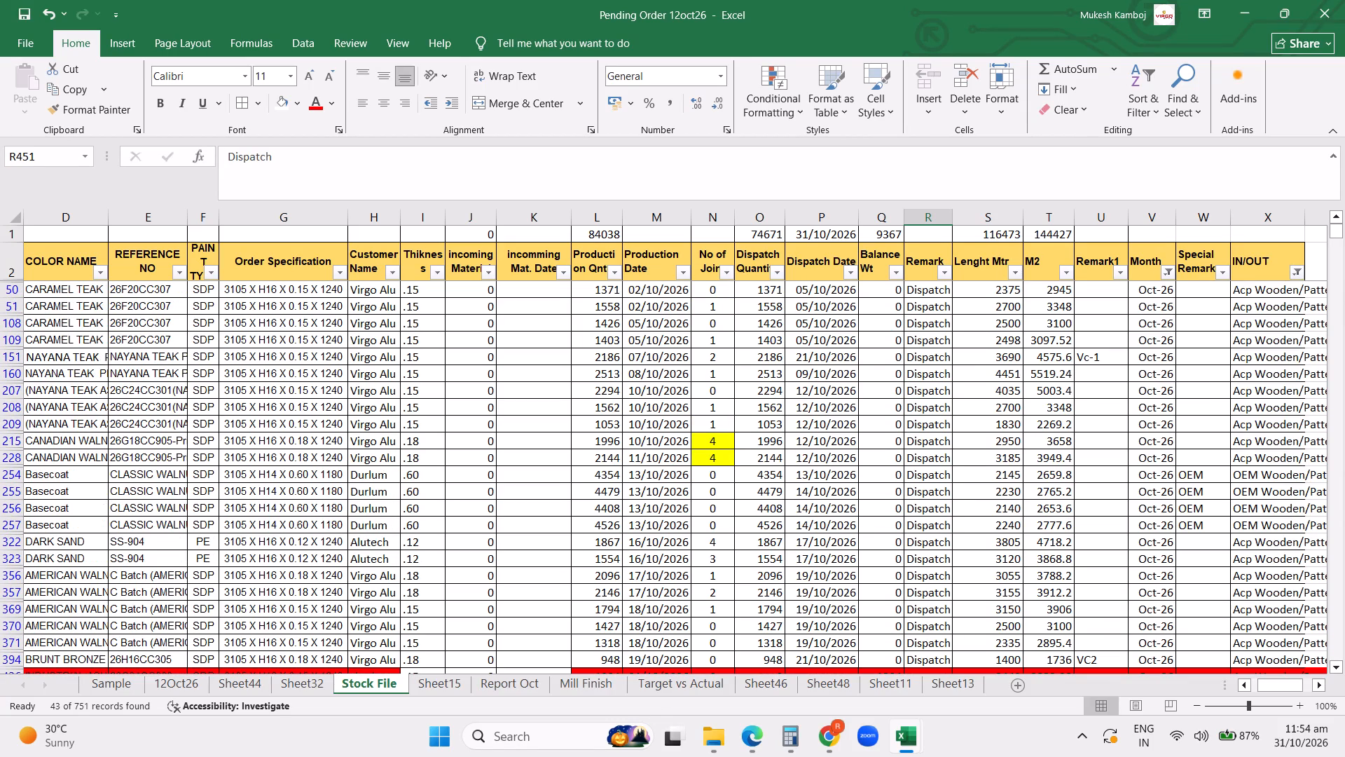
pyautogui.scroll(6, 1092, 543)
pyautogui.scroll(-8, 1054, 439)
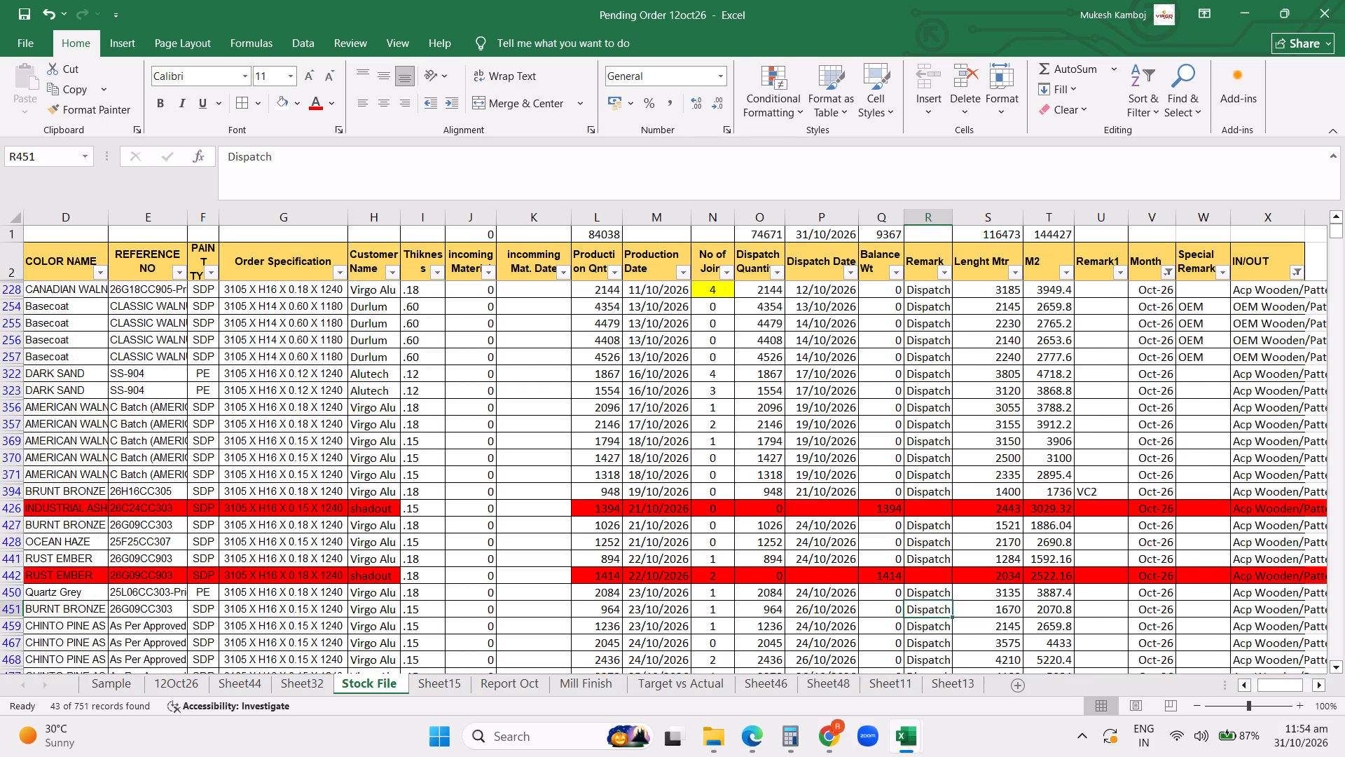
pyautogui.scroll(-6, 1054, 439)
pyautogui.scroll(5, 1054, 439)
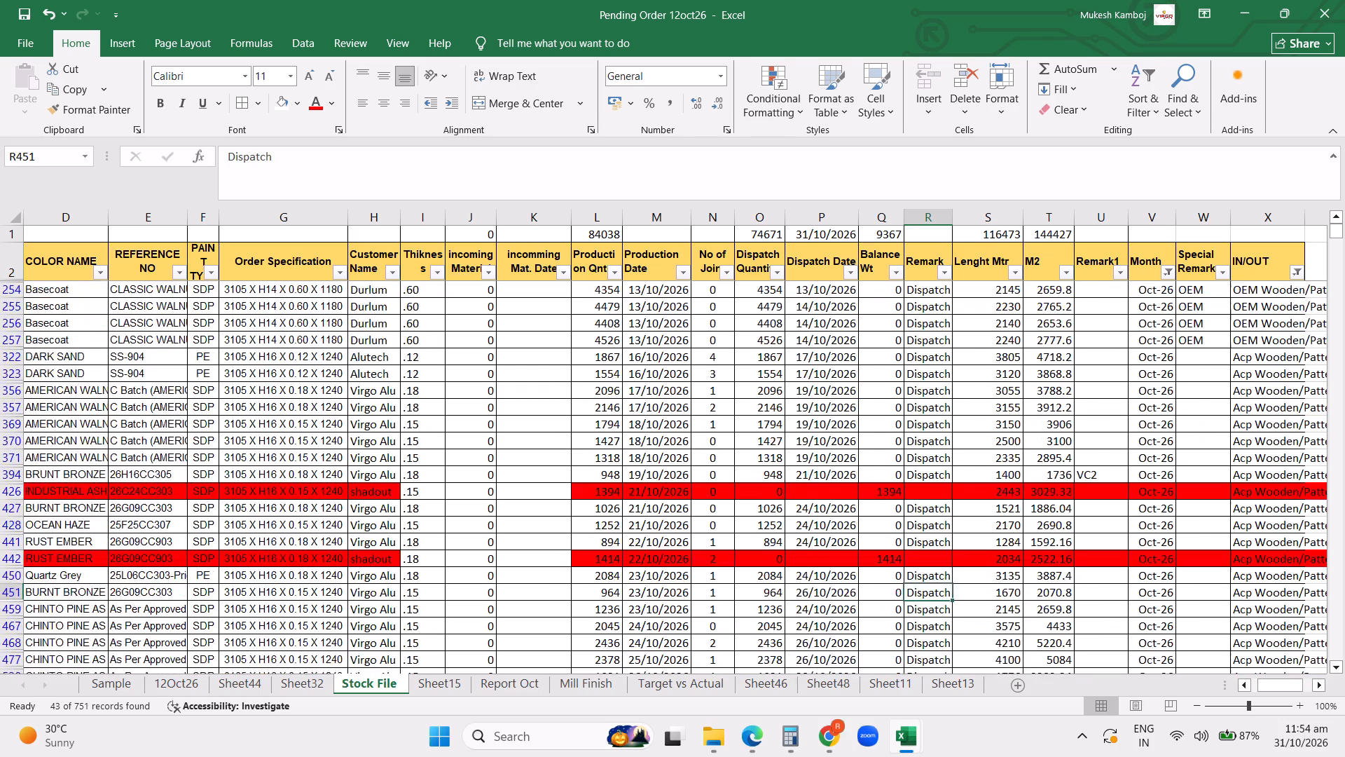
pyautogui.scroll(20, 1054, 439)
pyautogui.scroll(19, 1054, 439)
pyautogui.click(1164, 443)
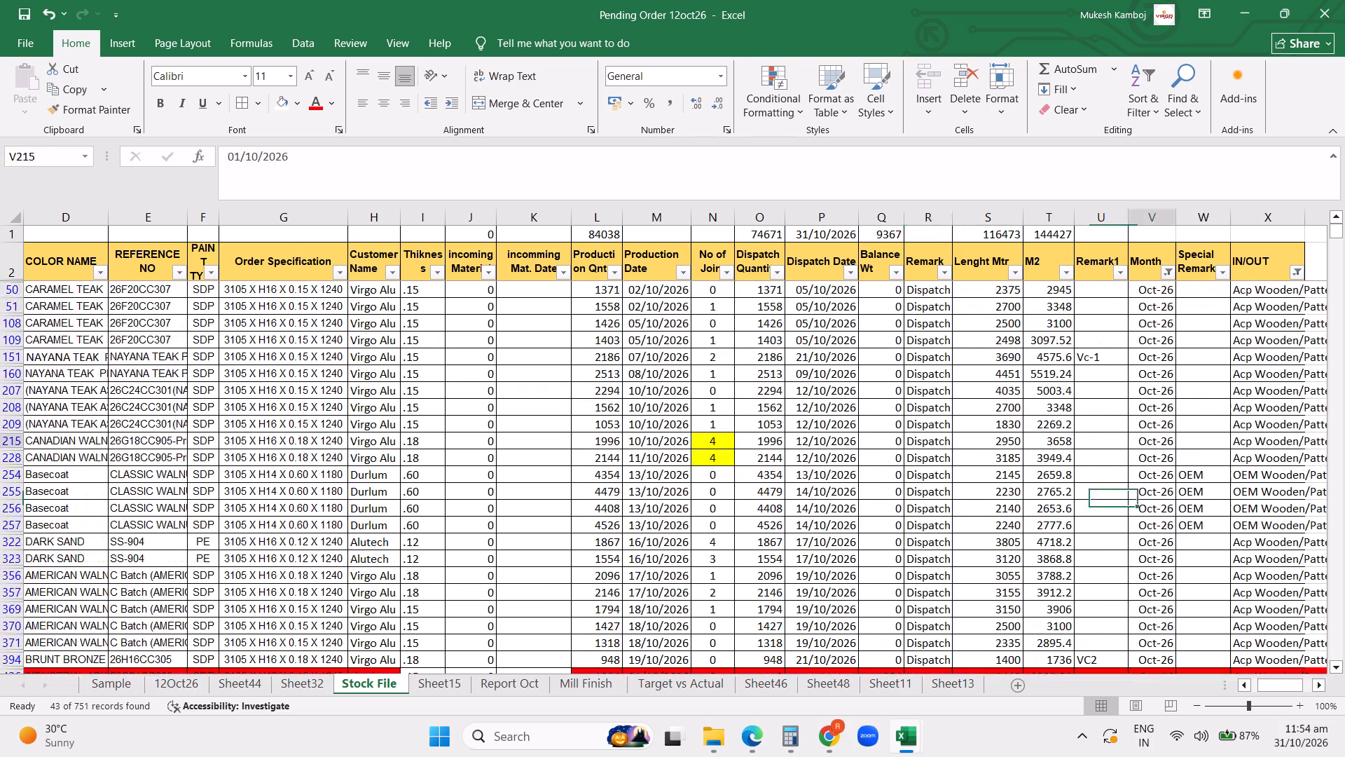
# Clear the IN/OUT and Month filters so the Stock File lists all records again.
pyautogui.click(1295, 273)
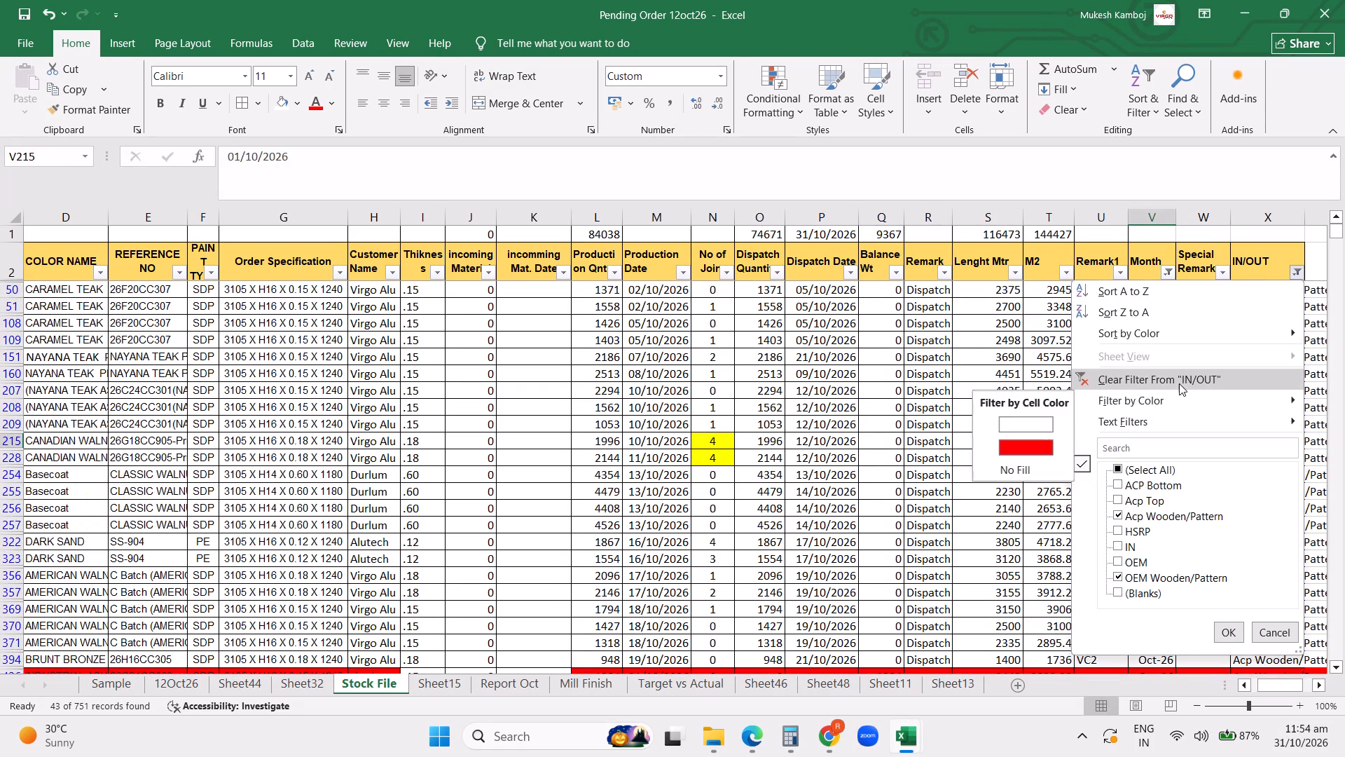
pyautogui.click(1157, 377)
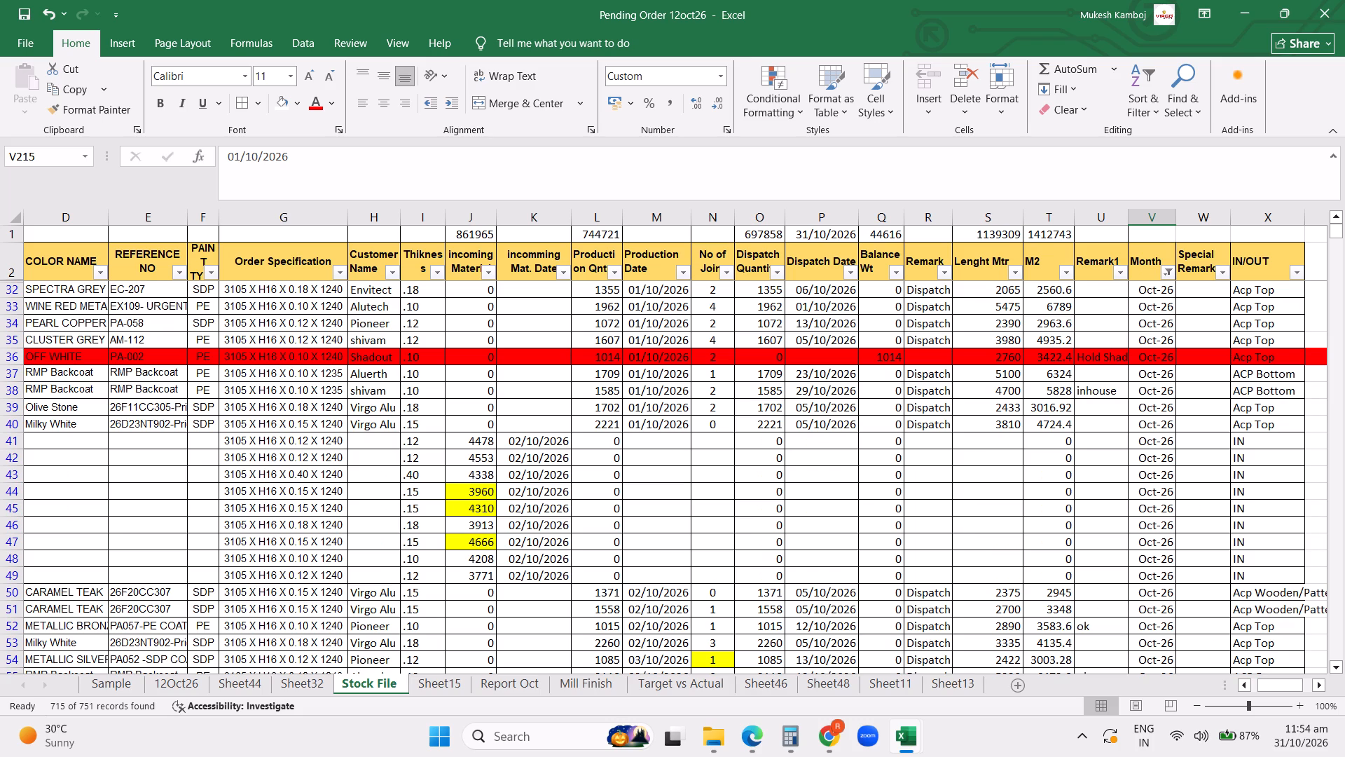
pyautogui.click(1171, 271)
pyautogui.click(1052, 378)
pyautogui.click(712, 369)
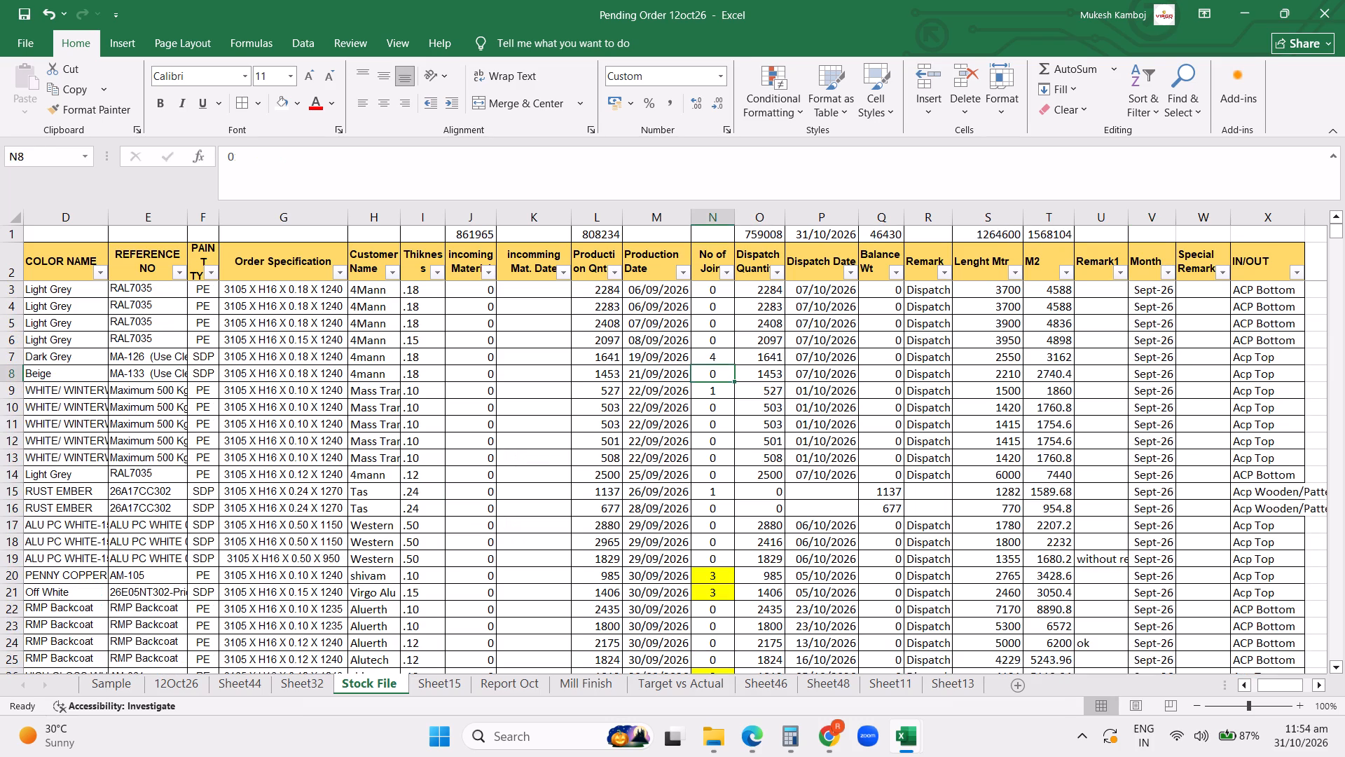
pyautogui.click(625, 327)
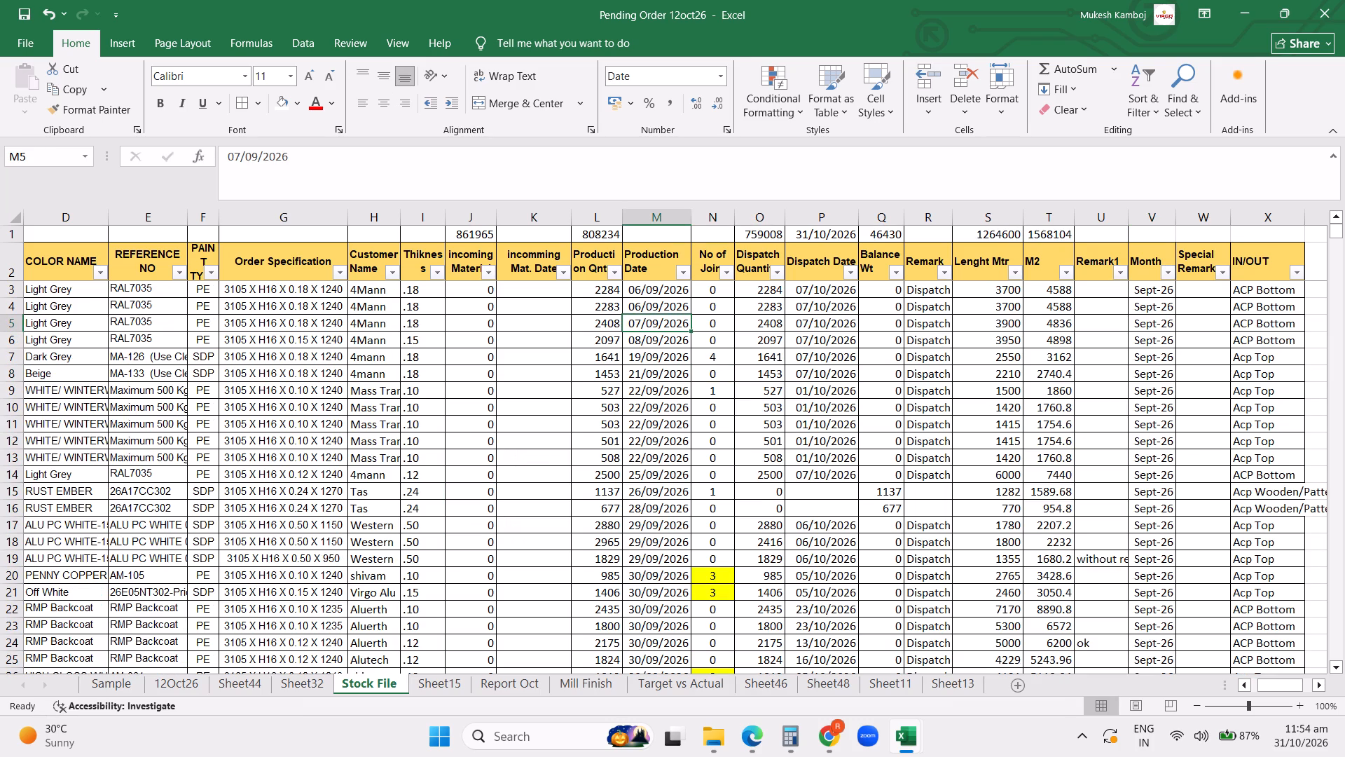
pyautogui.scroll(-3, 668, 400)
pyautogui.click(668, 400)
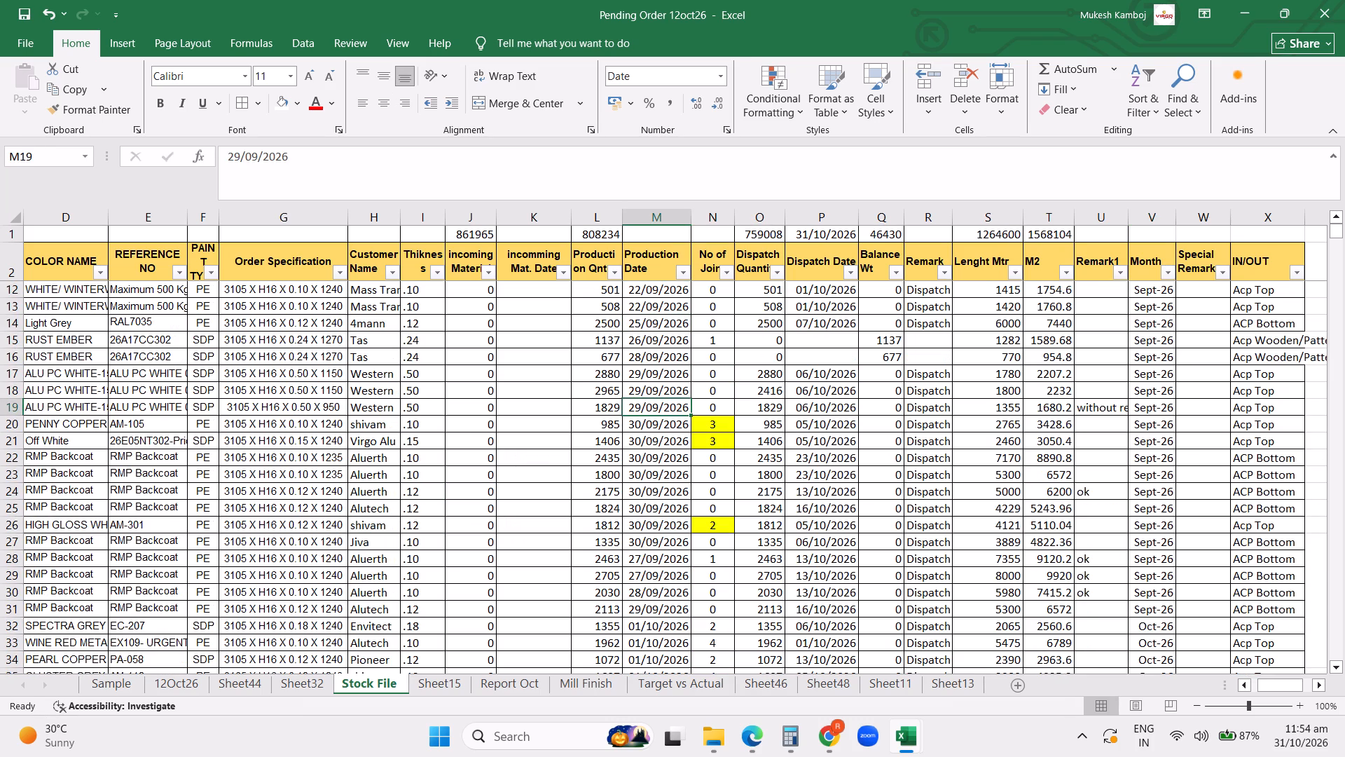
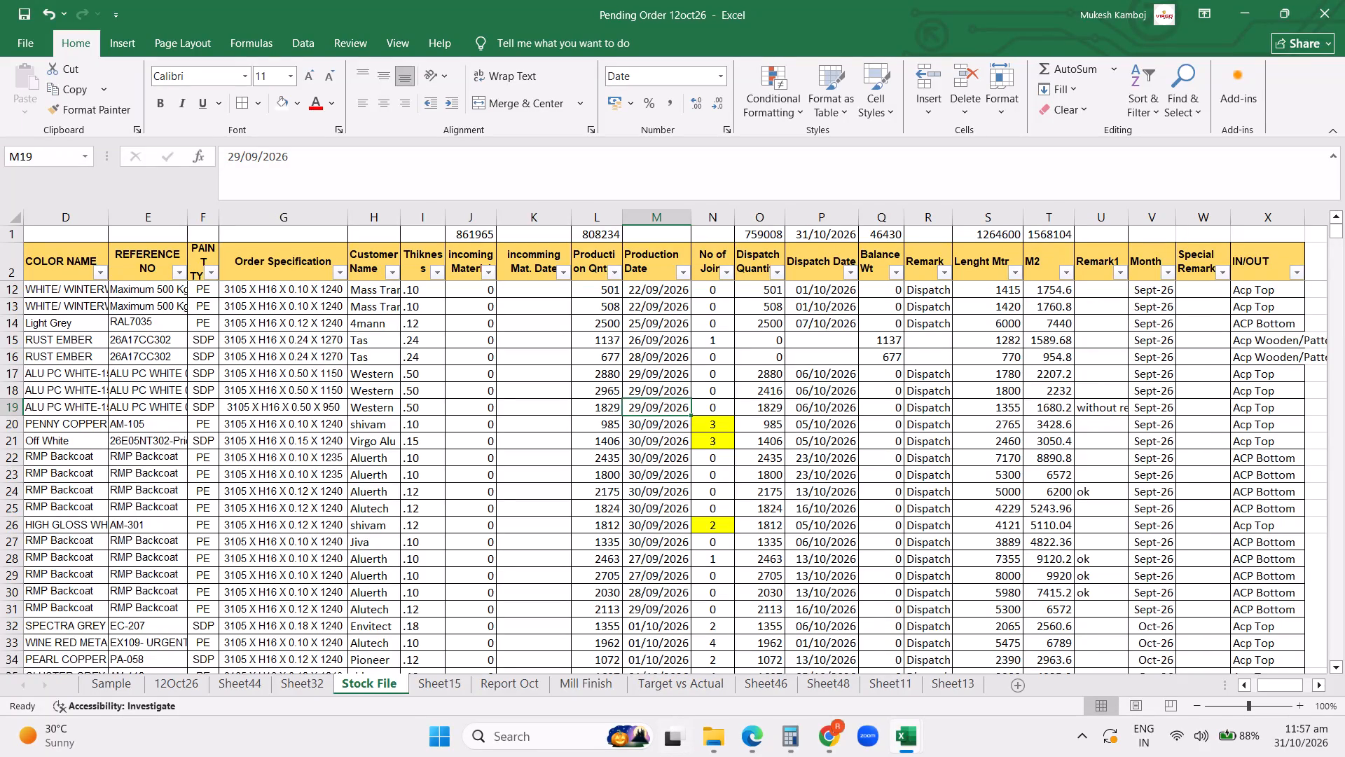
# Review the Stock File's October records down to the latest 30/10/2026 and 31/10/2026 production, dispatch and incoming material entries.
pyautogui.scroll(-7, 1103, 546)
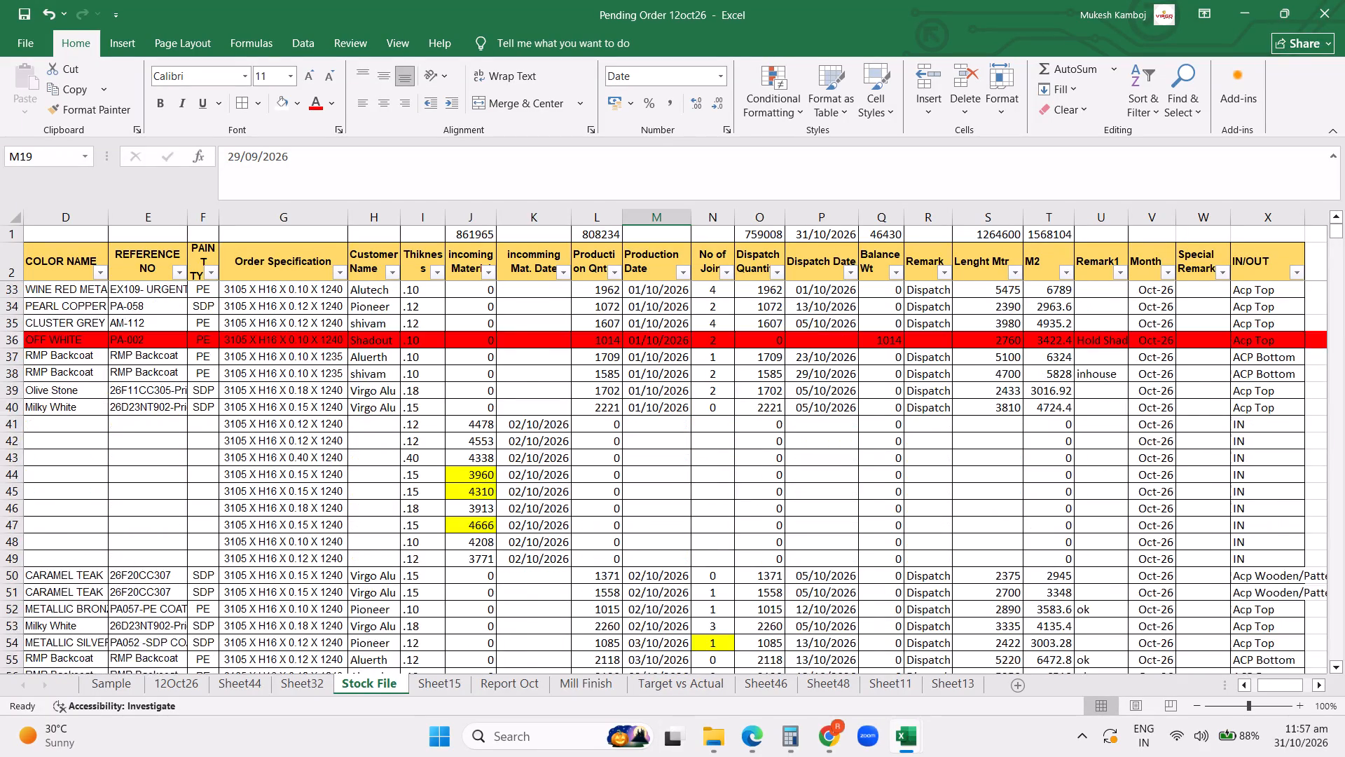
pyautogui.scroll(-20, 1101, 568)
pyautogui.scroll(-20, 1101, 568)
pyautogui.scroll(-11, 1101, 568)
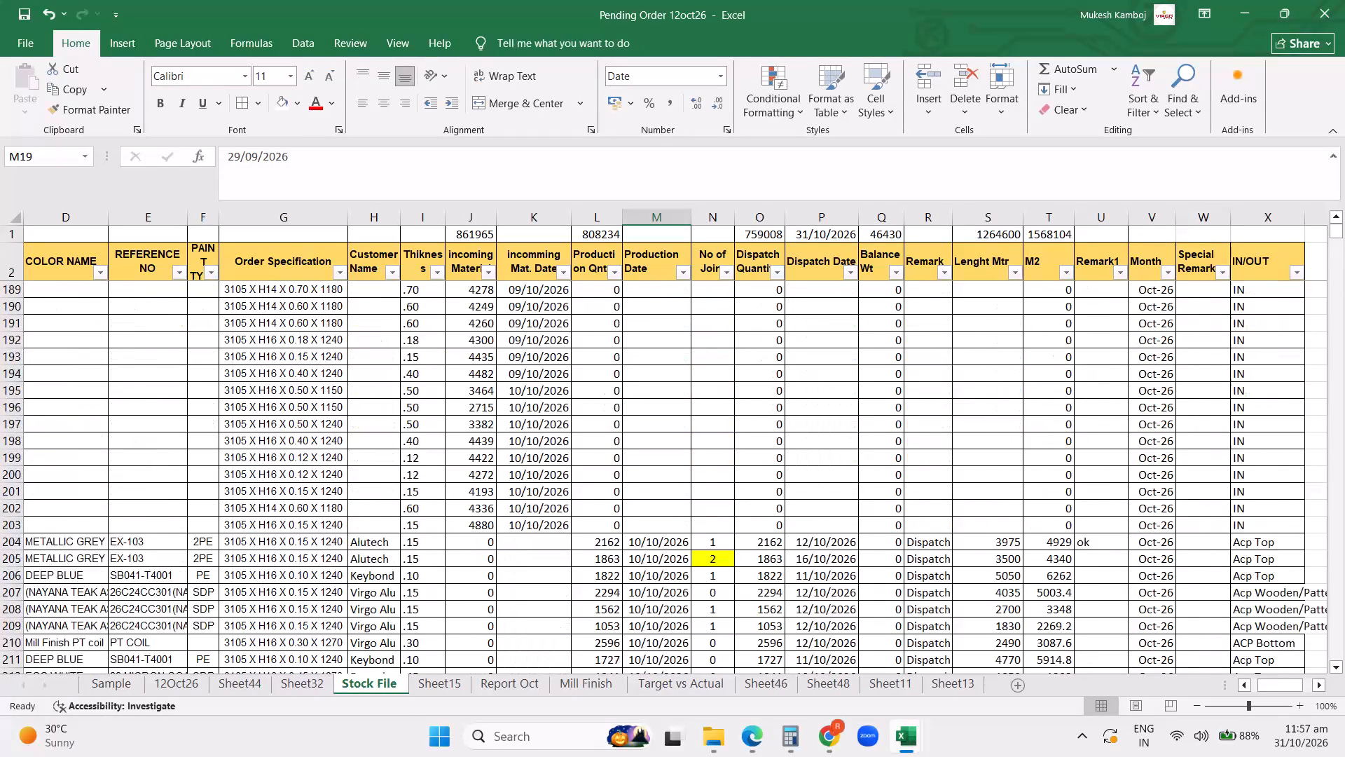
pyautogui.scroll(-10, 1105, 566)
pyautogui.click(331, 552)
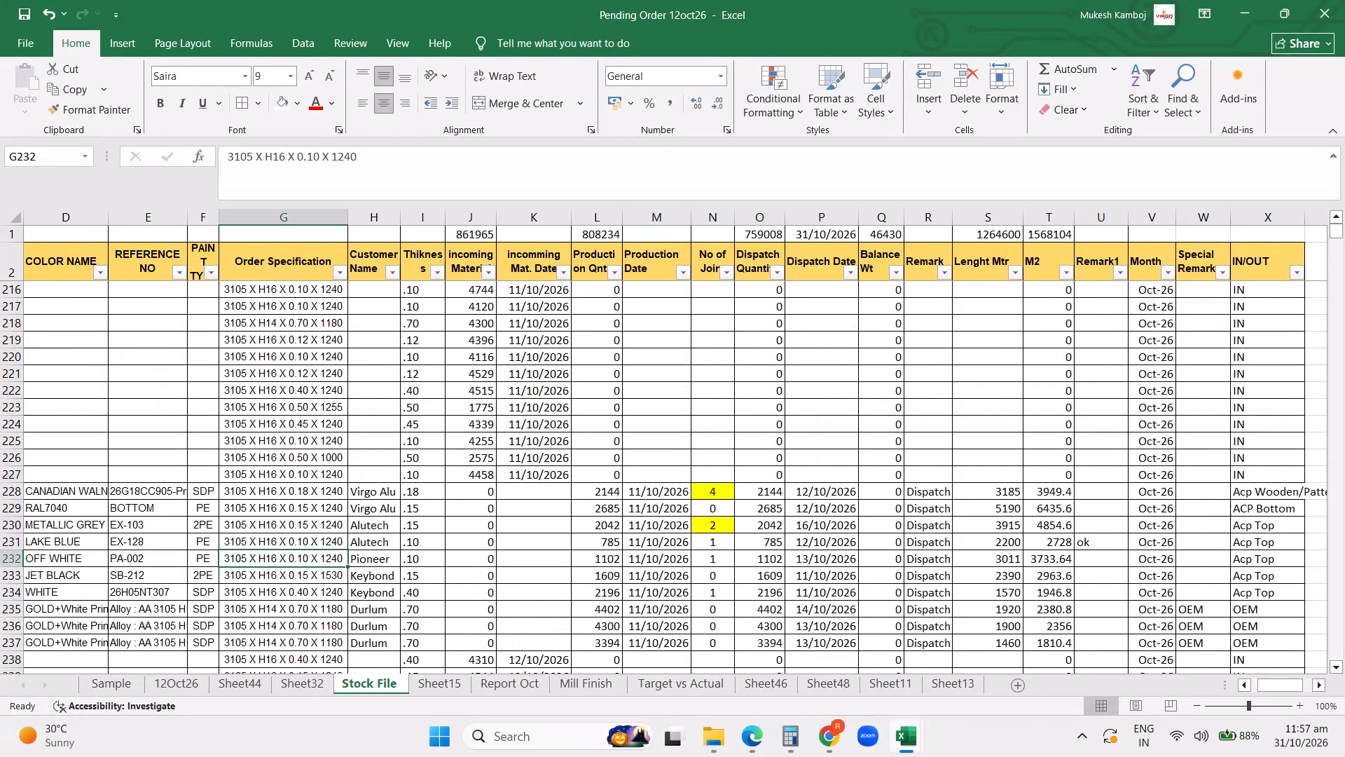
pyautogui.hotkey('ctrl', 'Down')
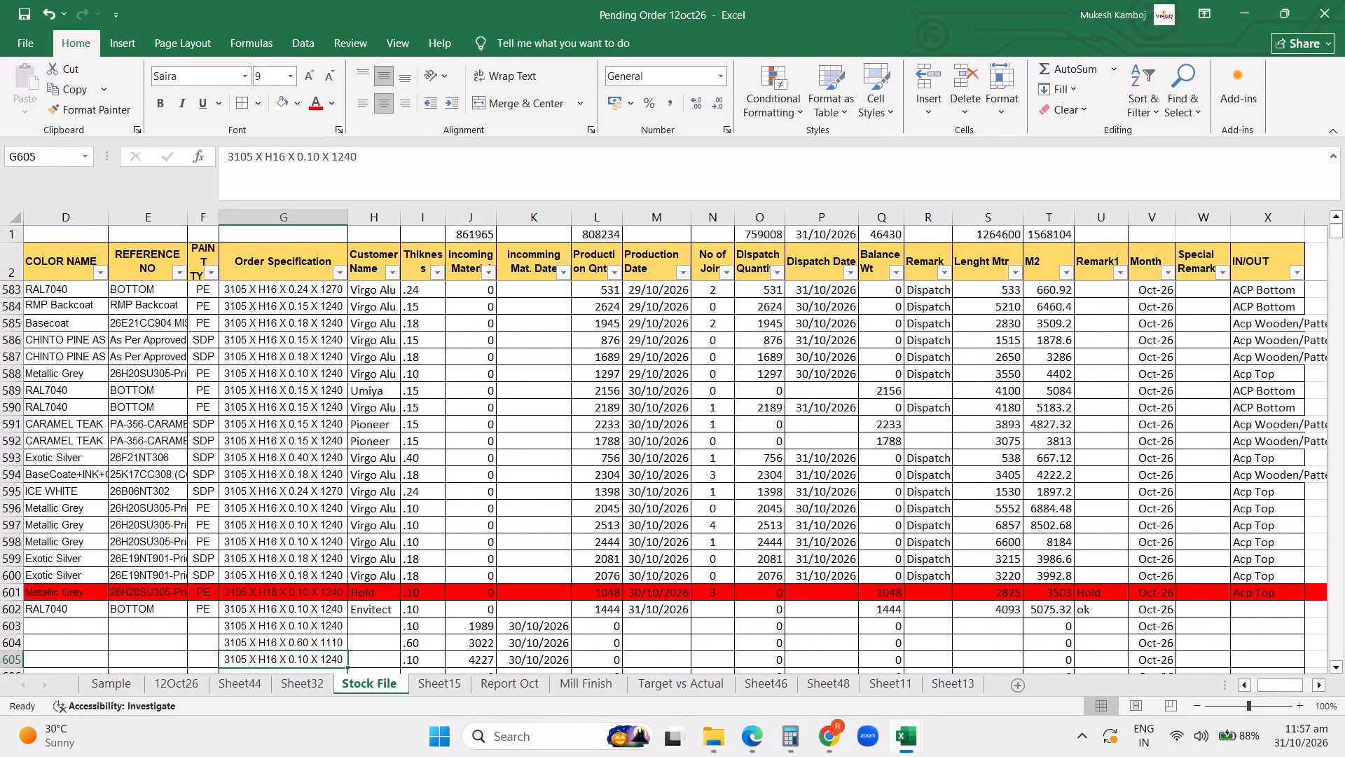
pyautogui.scroll(-4, 527, 686)
pyautogui.click(715, 578)
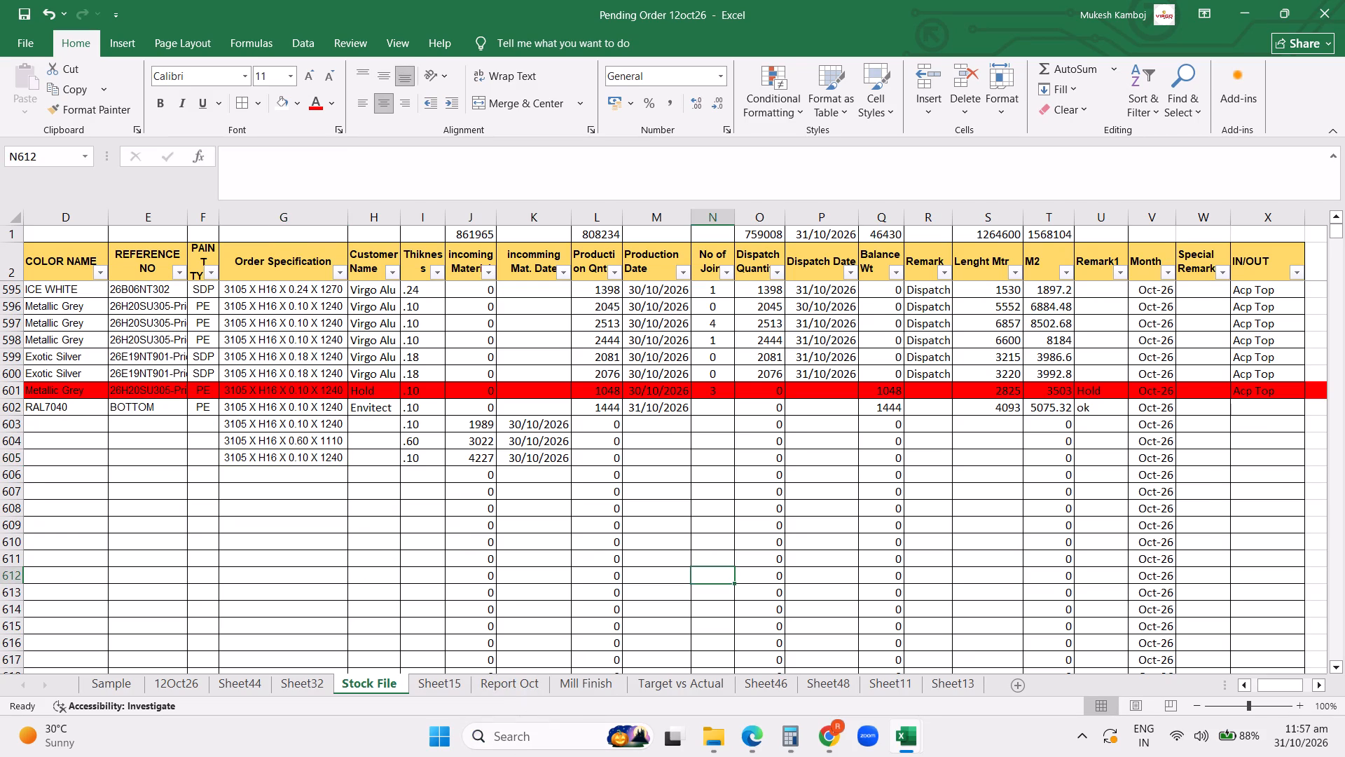
pyautogui.click(499, 325)
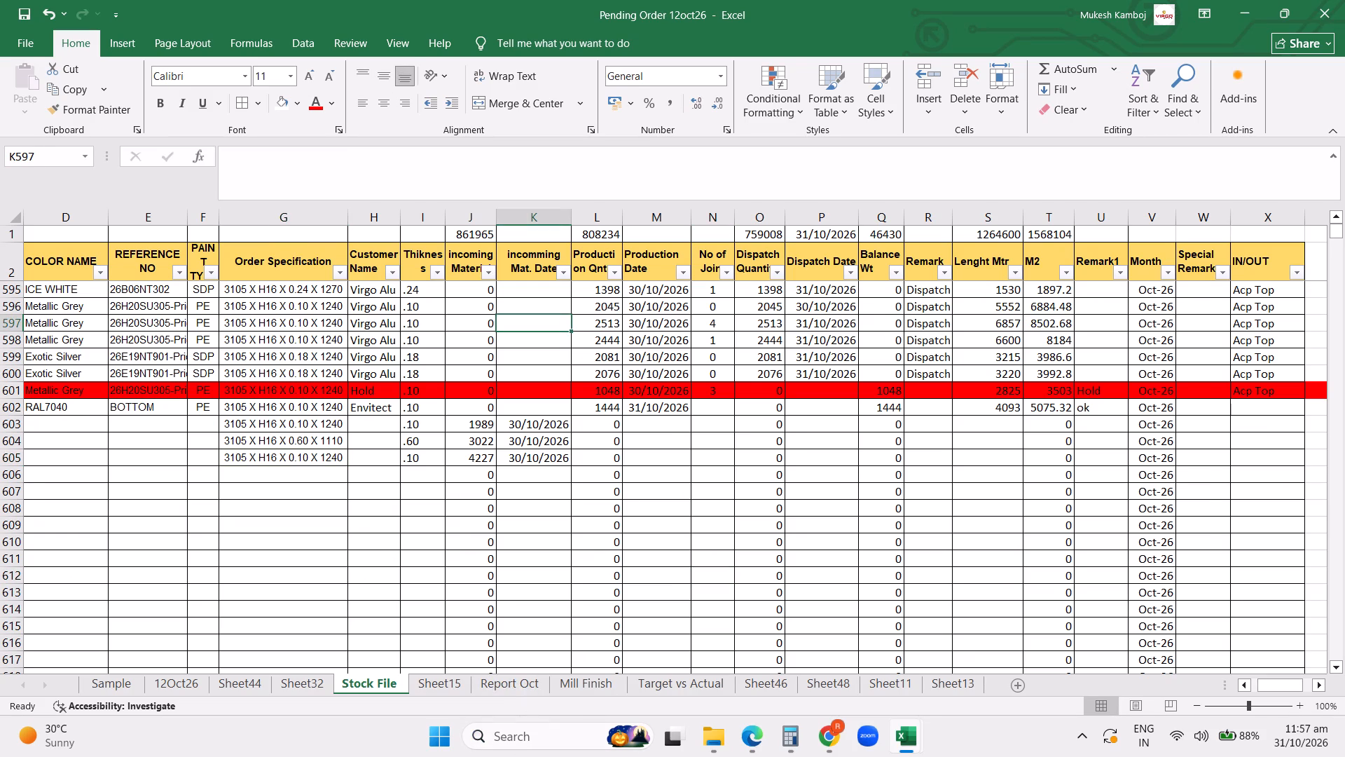
pyautogui.click(559, 526)
pyautogui.click(725, 520)
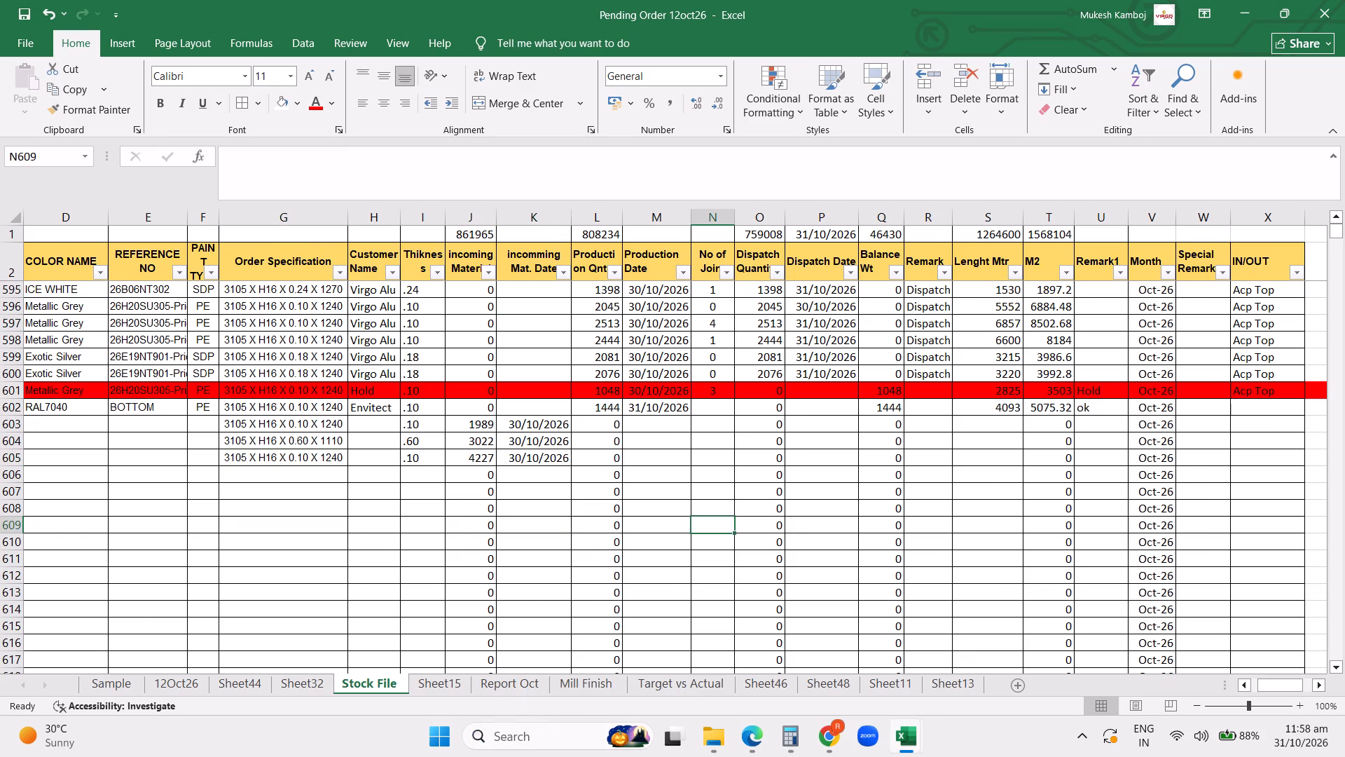
pyautogui.click(768, 545)
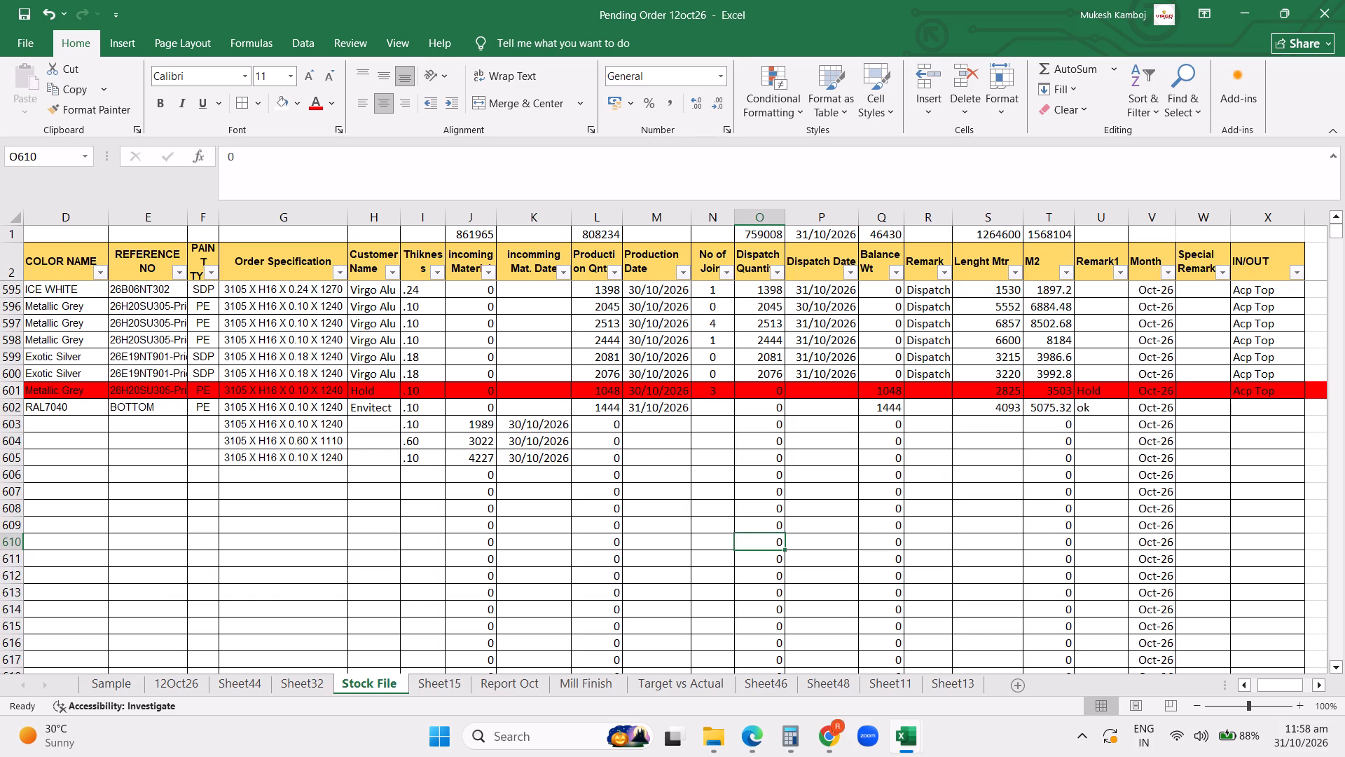
pyautogui.scroll(3, 768, 545)
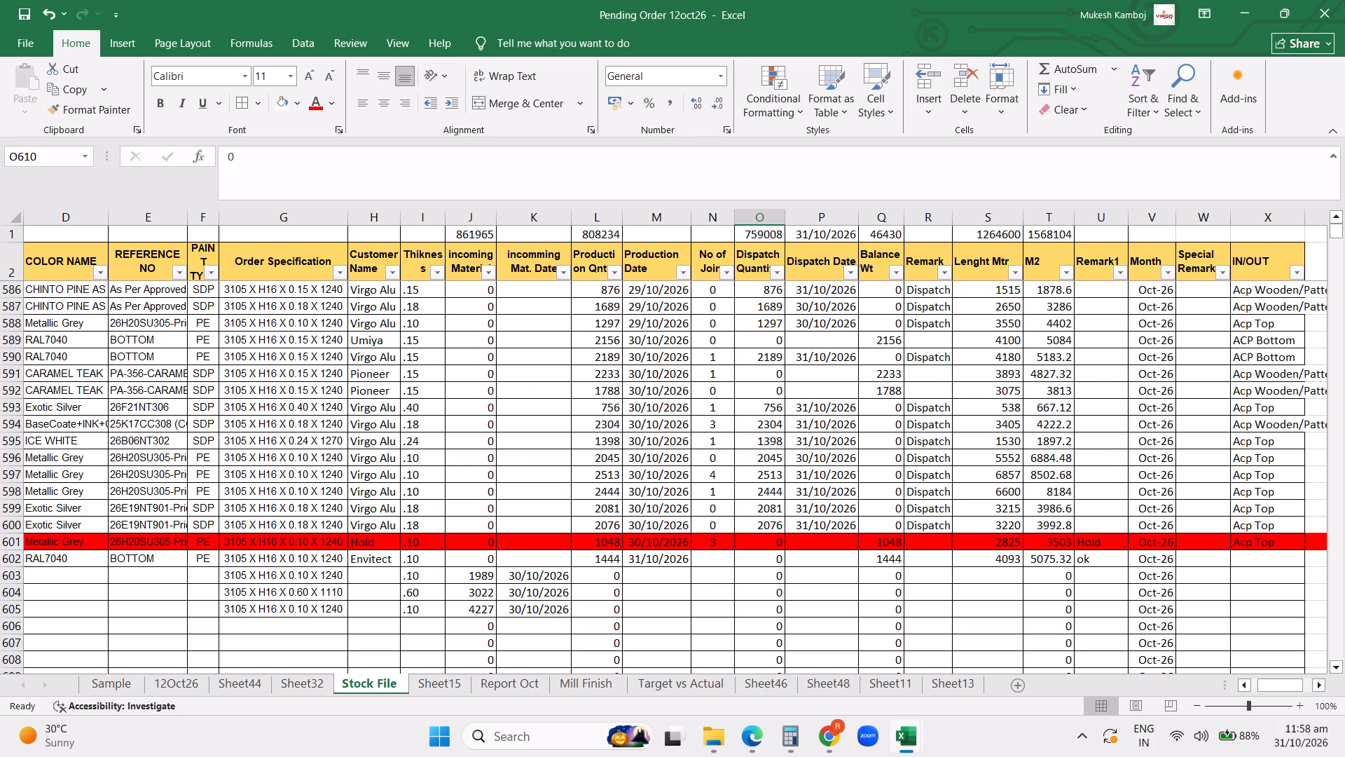
# Examine Sheet32's stock and dispatch summary, checking the customer balance weights, remarks and the Total row's formula.
pyautogui.click(305, 684)
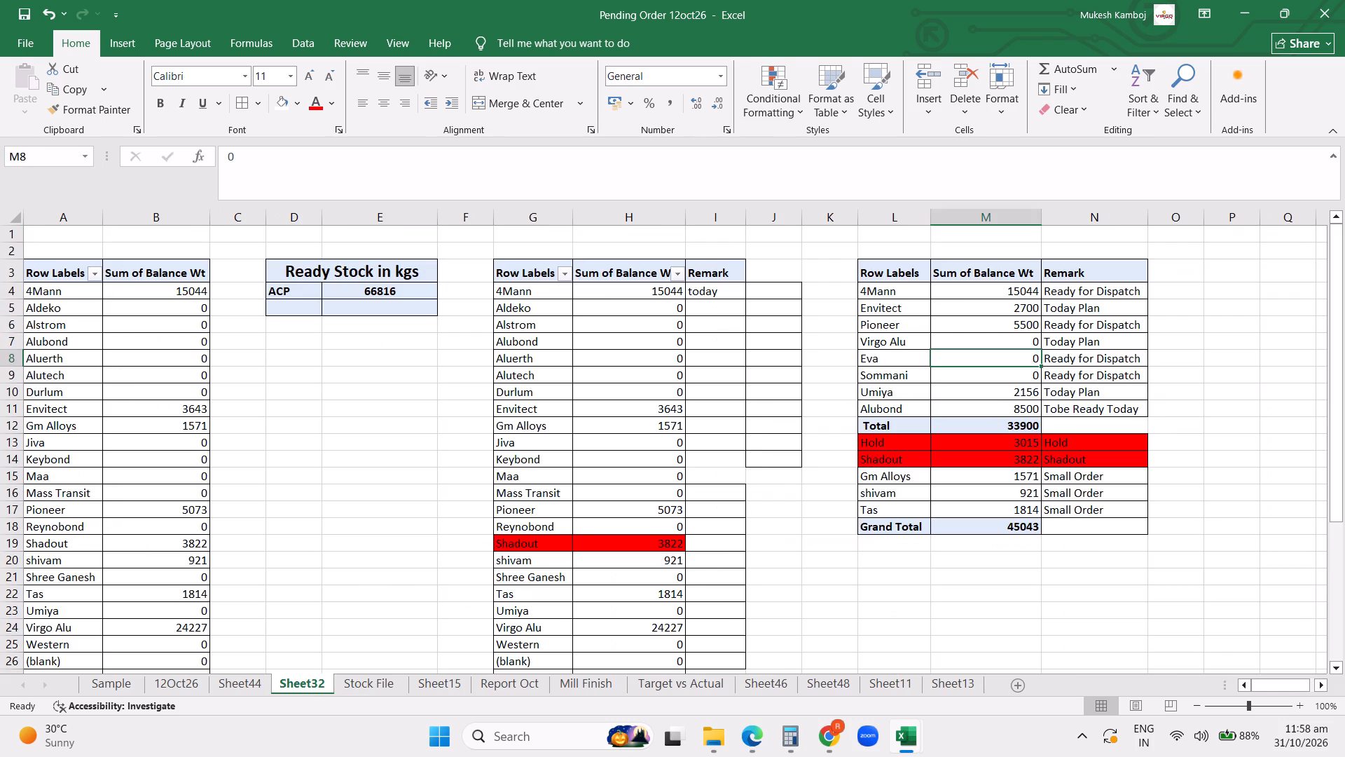
pyautogui.click(655, 522)
pyautogui.click(856, 542)
pyautogui.click(961, 614)
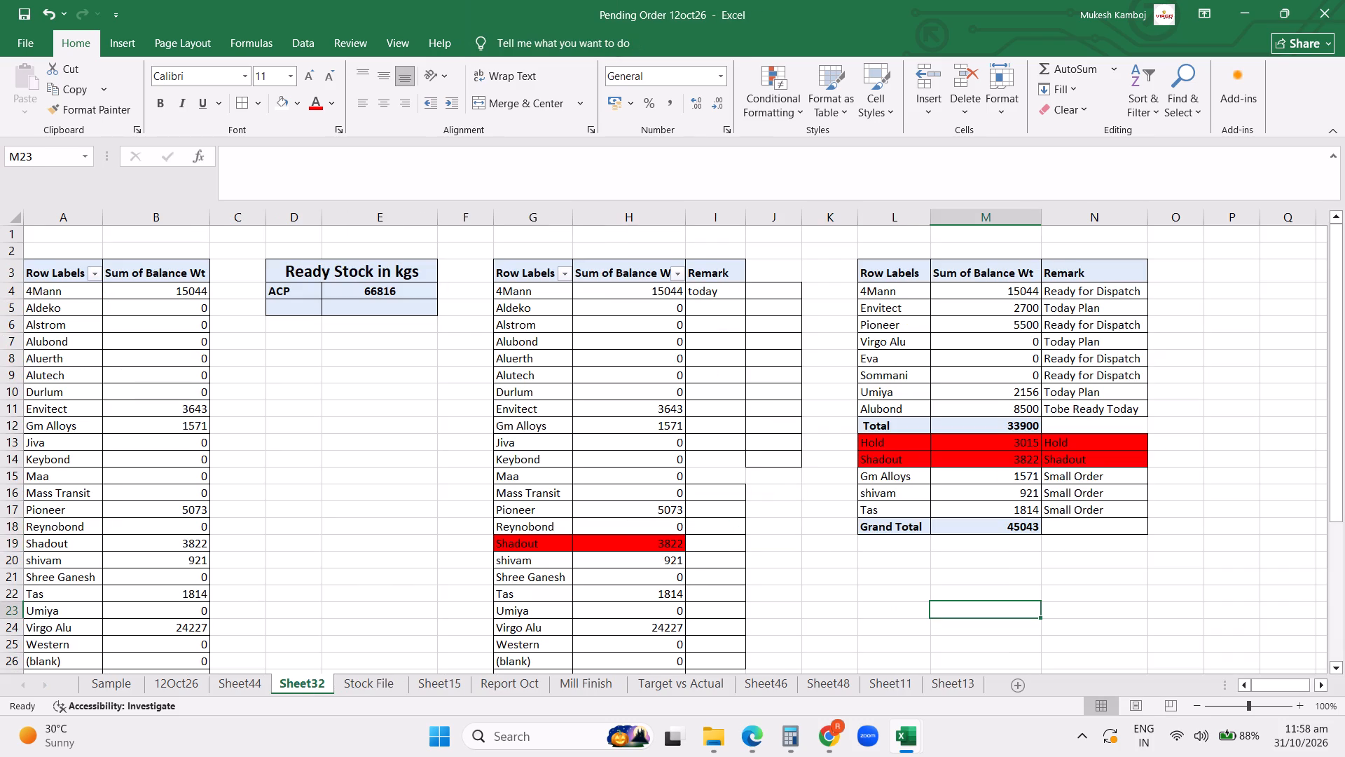
pyautogui.click(1008, 428)
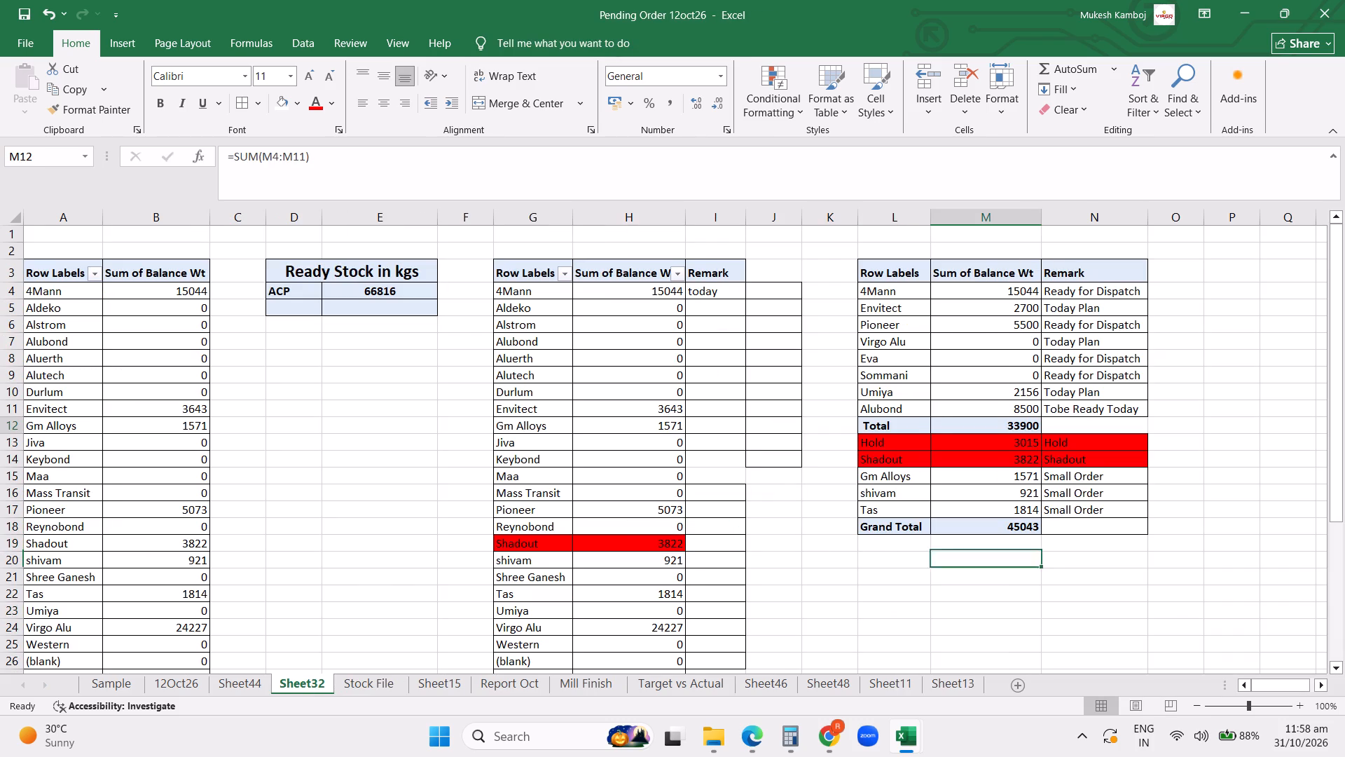
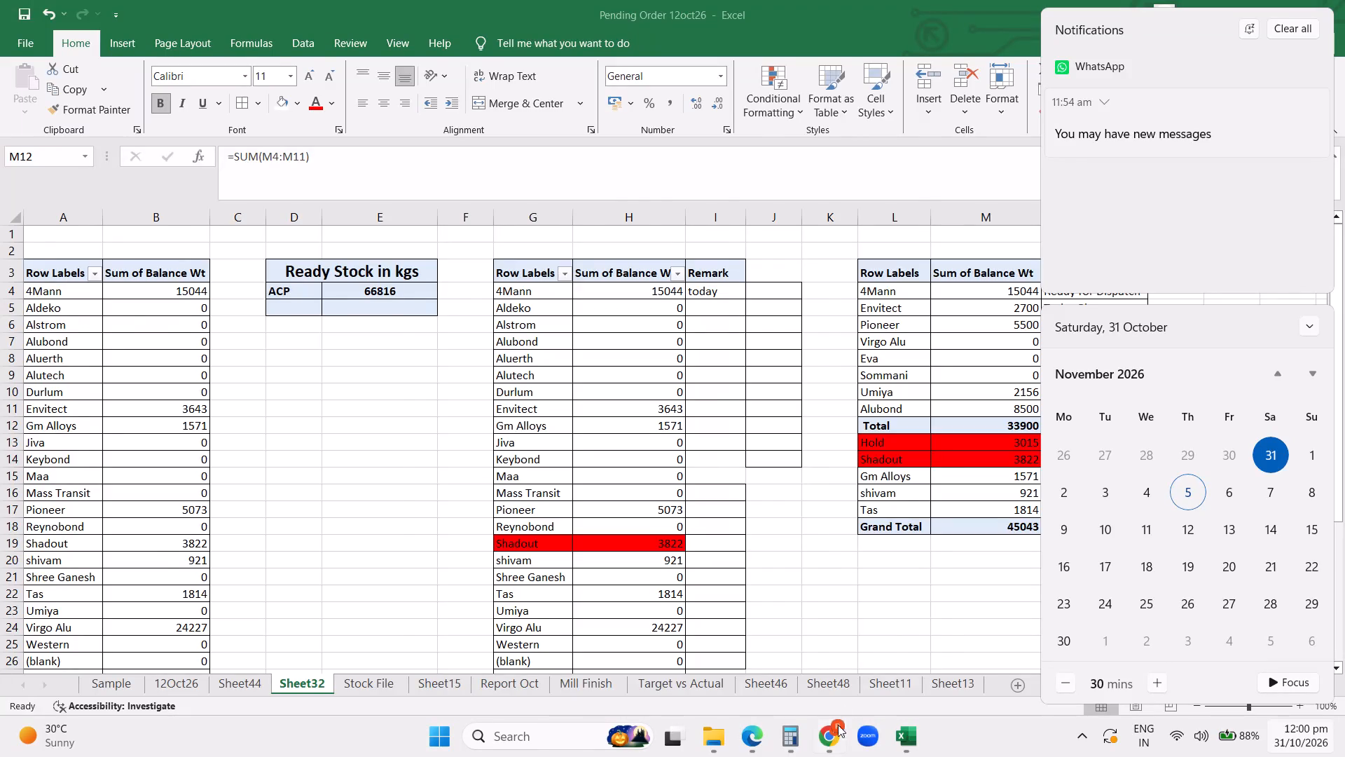
# Switch to Chrome to view the Party wise Pending Order sheet of the CCL ORDER PROCESS 2025 spreadsheet.
pyautogui.click(831, 743)
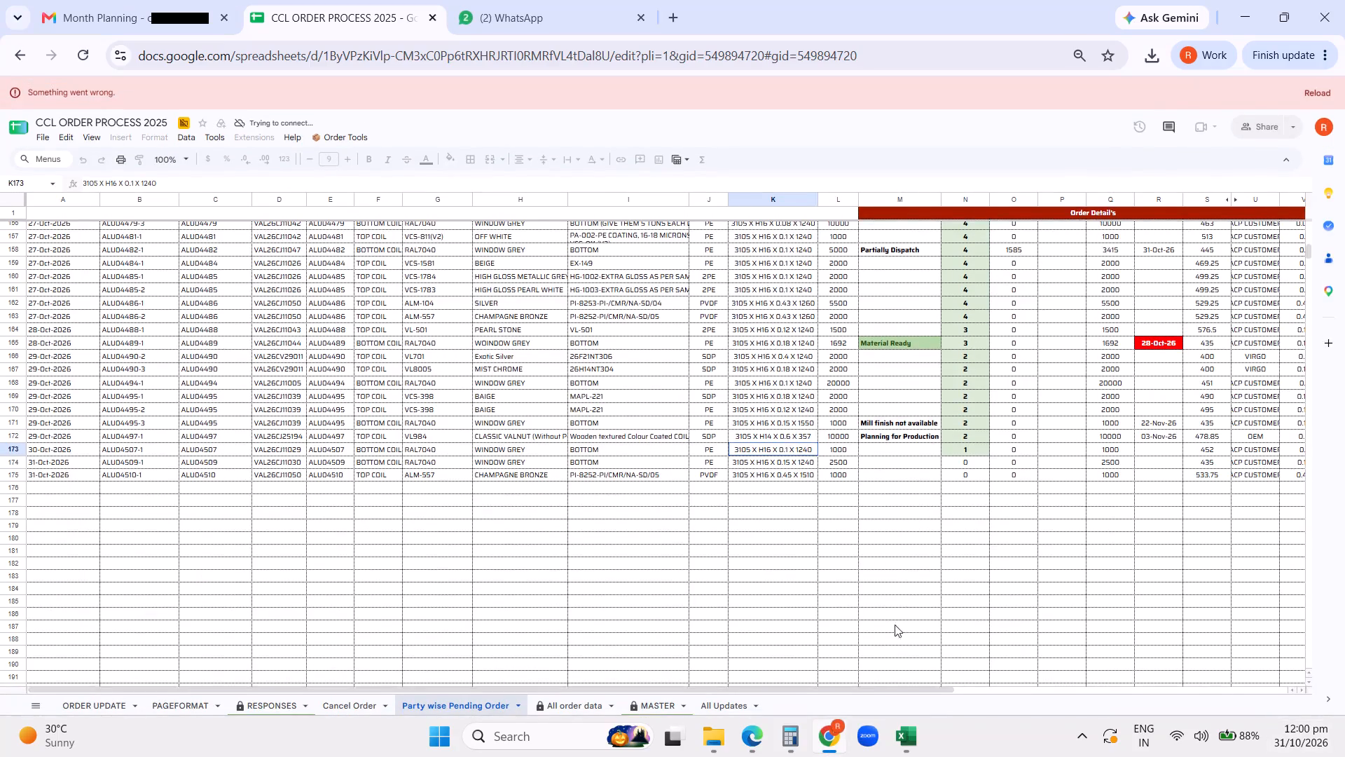
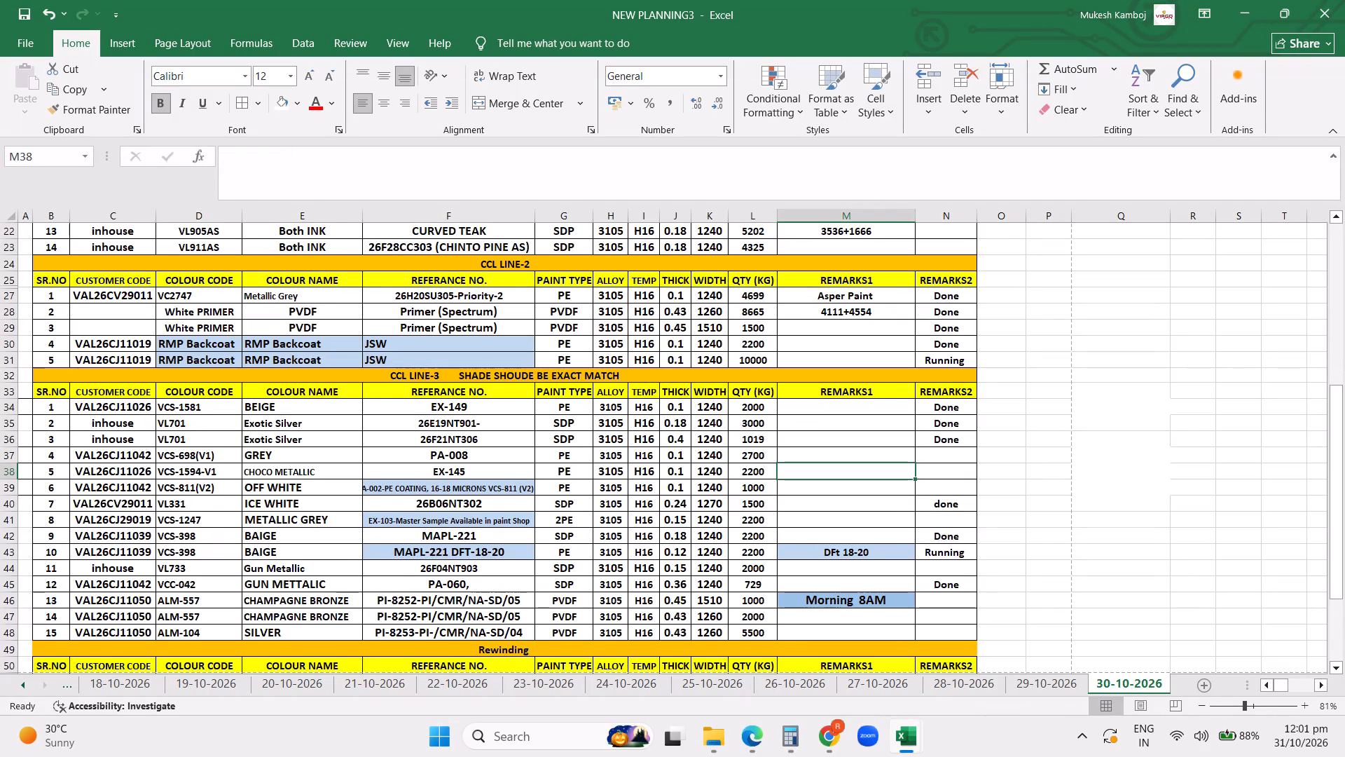
# Create a copy of the 30-10-2026 sheet at the end of the NEW PLANNING3 workbook.
pyautogui.scroll(8, 1009, 539)
pyautogui.rightClick(1113, 682)
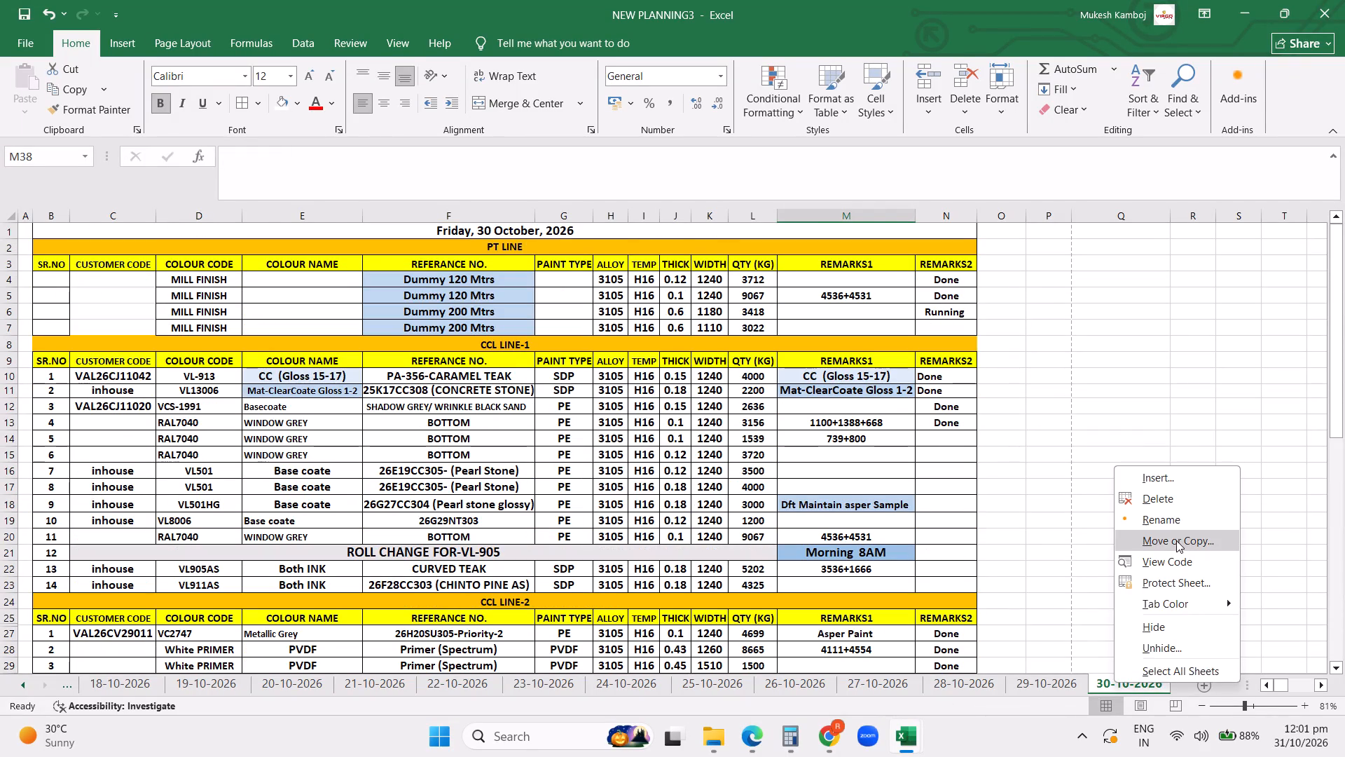
pyautogui.click(1176, 540)
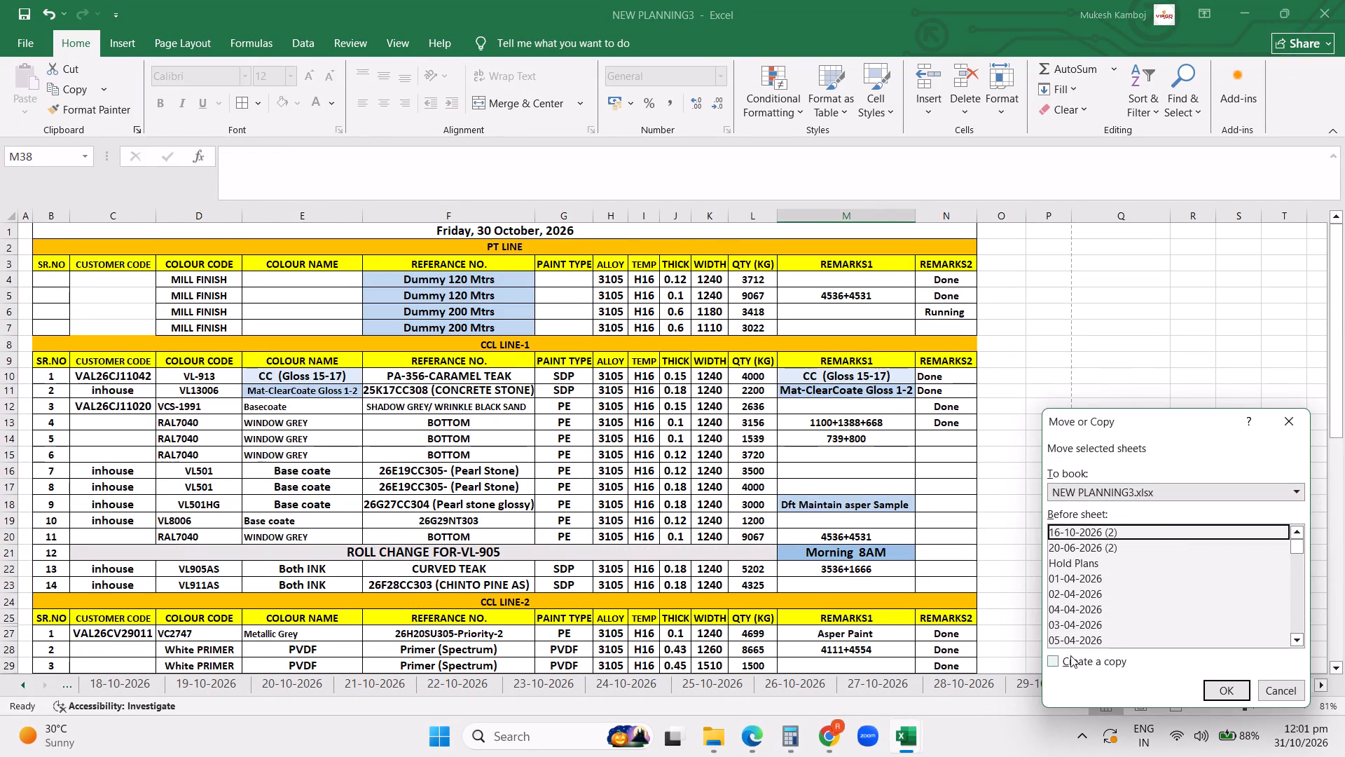
pyautogui.click(1070, 655)
pyautogui.click(1144, 484)
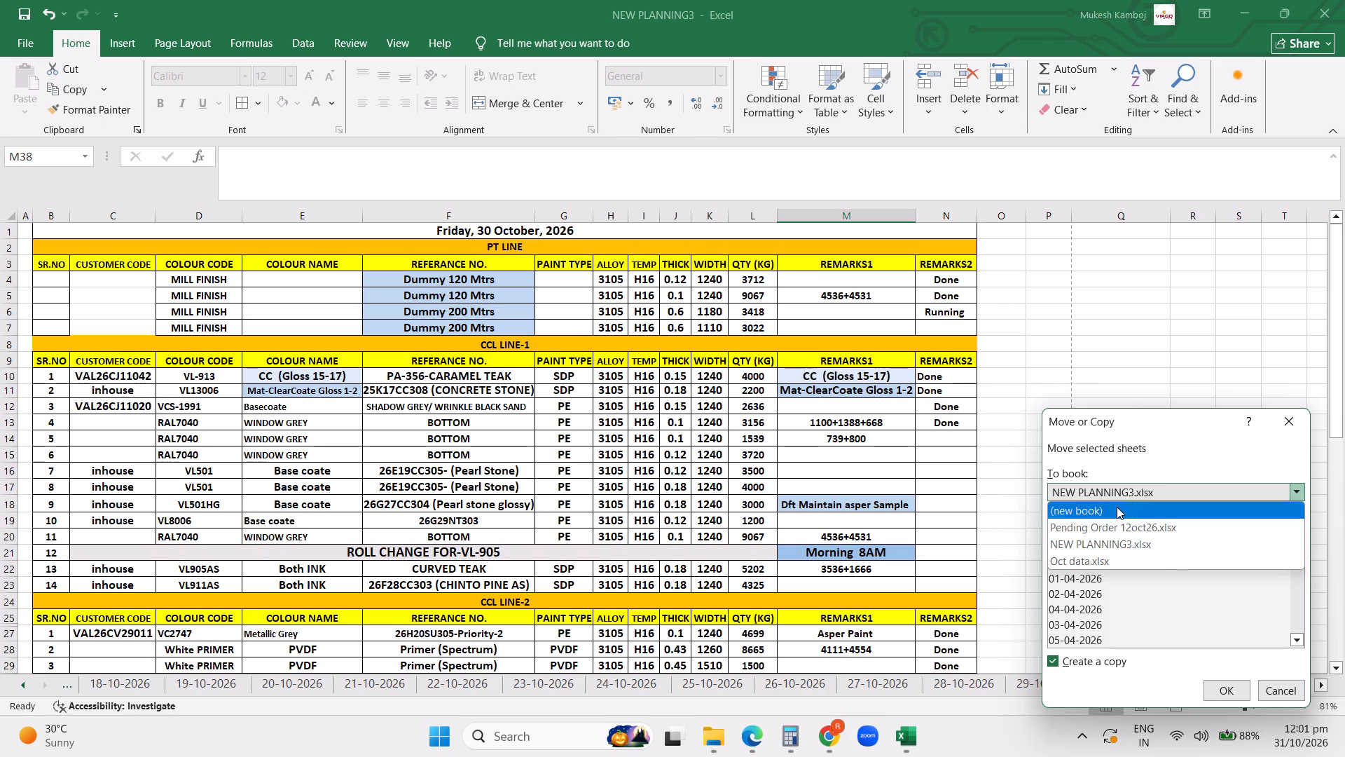
pyautogui.click(883, 603)
pyautogui.scroll(-7, 1090, 623)
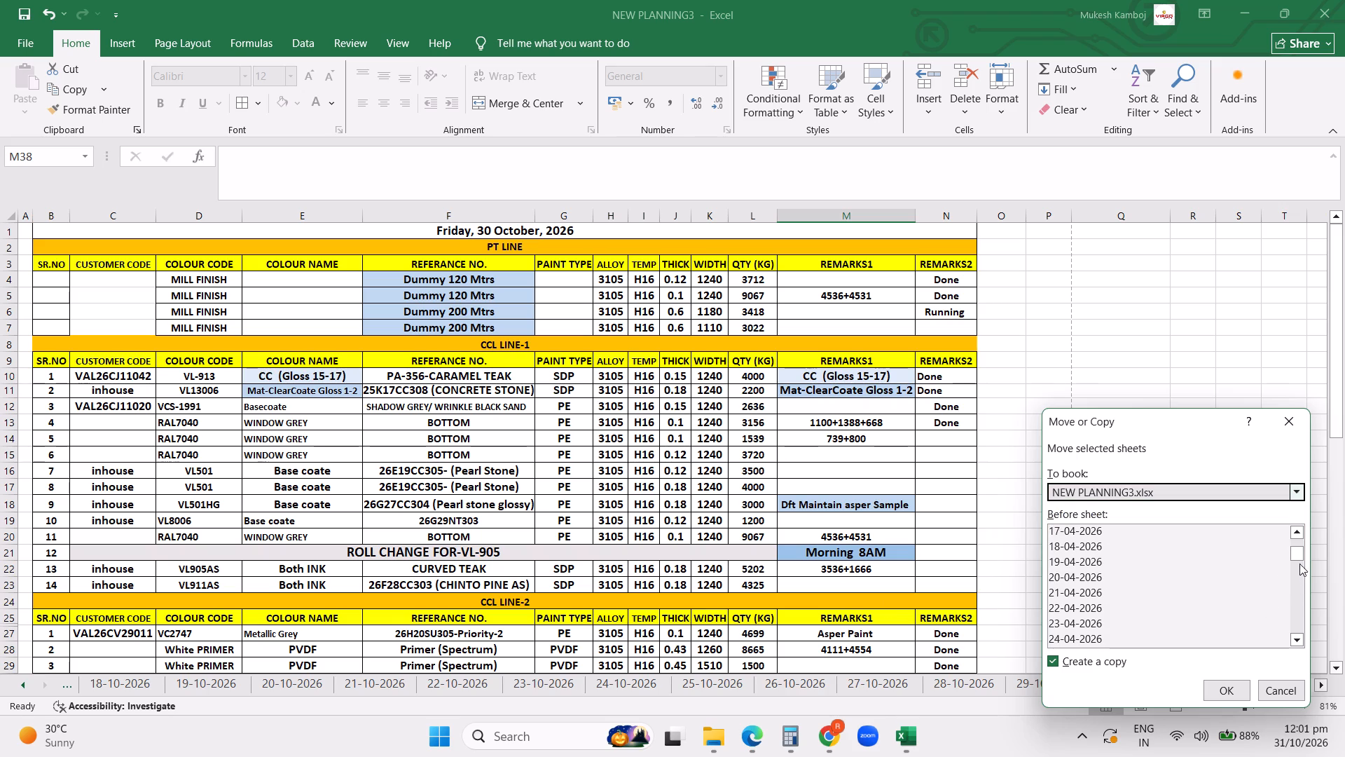
pyautogui.moveTo(1295, 554); pyautogui.dragTo(1290, 648)
pyautogui.click(1075, 638)
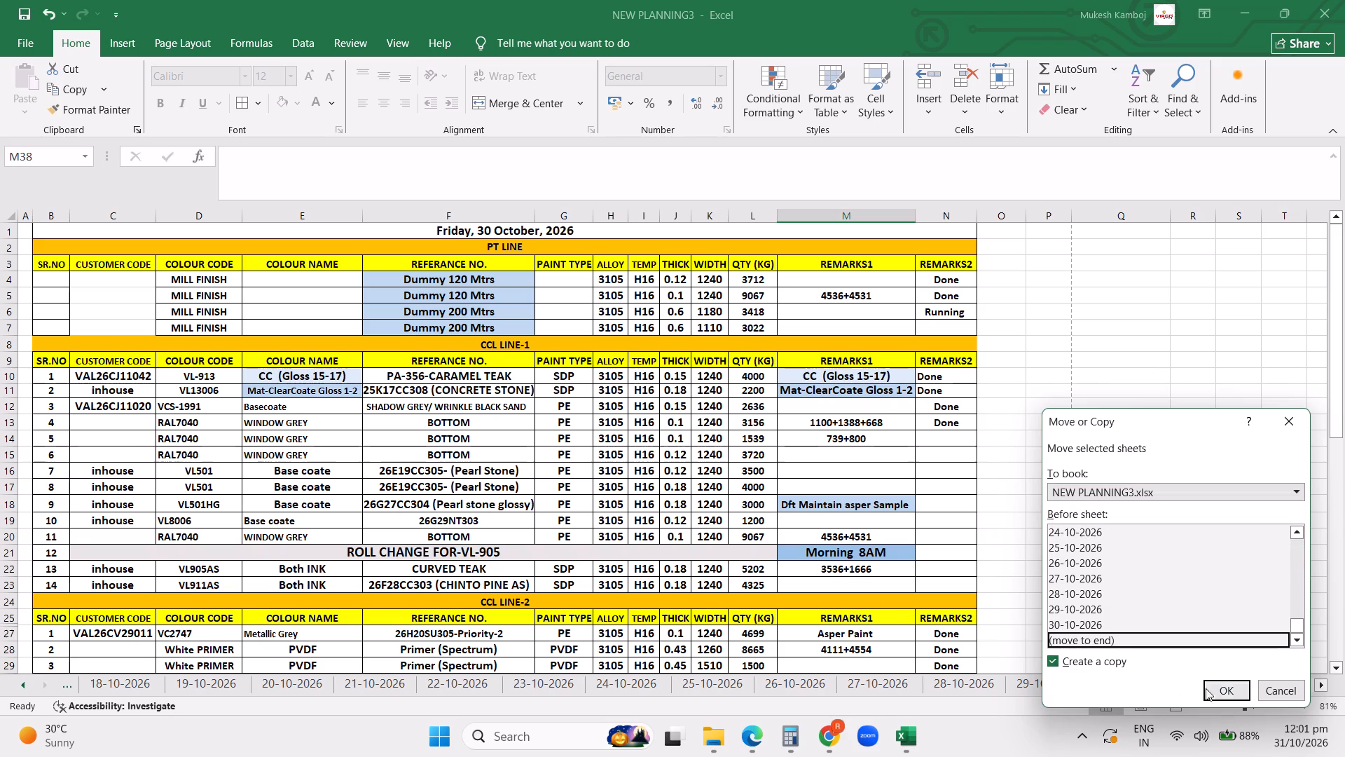
pyautogui.click(1231, 687)
# Rename the copied planning sheet as 31-10-2026.
pyautogui.rightClick(1103, 684)
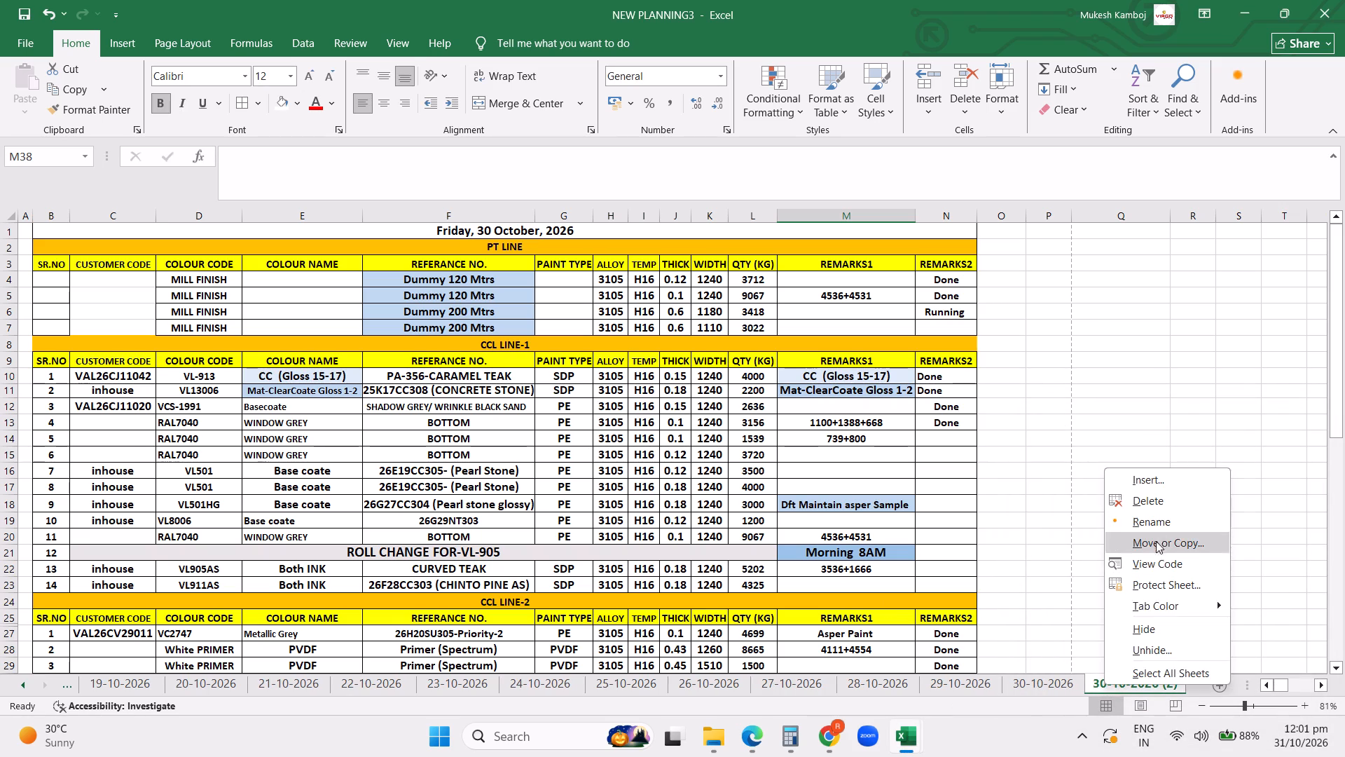
pyautogui.click(1150, 525)
pyautogui.press('Right')
pyautogui.press('BackSpace')
pyautogui.press('BackSpace')
pyautogui.press('BackSpace')
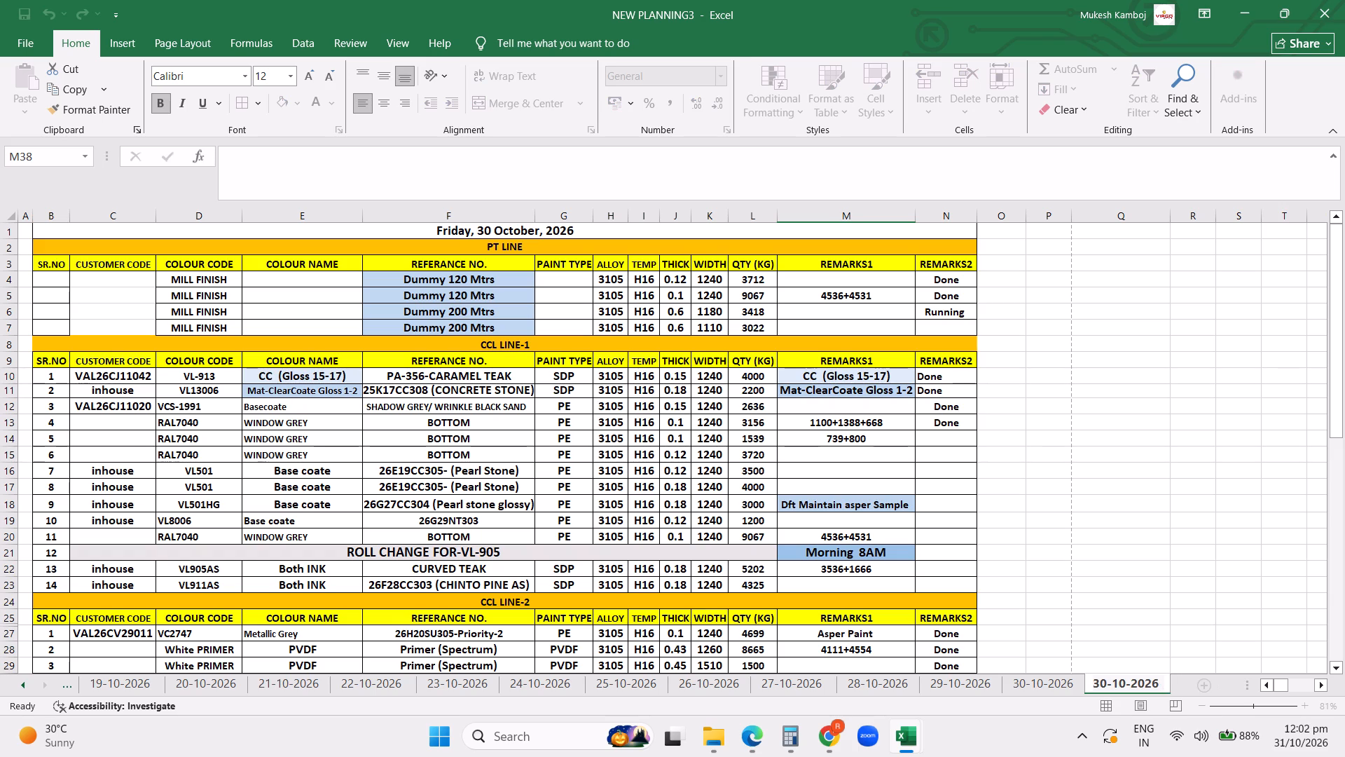
pyautogui.press('Left')
pyautogui.press('Left')
pyautogui.press('Left')
pyautogui.press('Left')
pyautogui.press('Left')
pyautogui.press('Left')
pyautogui.press('Left')
pyautogui.press('Left')
pyautogui.press('Left')
pyautogui.press('BackSpace')
pyautogui.press('1')
pyautogui.press('Return')
# Delete the two Mill Finish rows marked Done, Dummy 120 Mtrs, from the PT LINE section.
pyautogui.scroll(5, 871, 467)
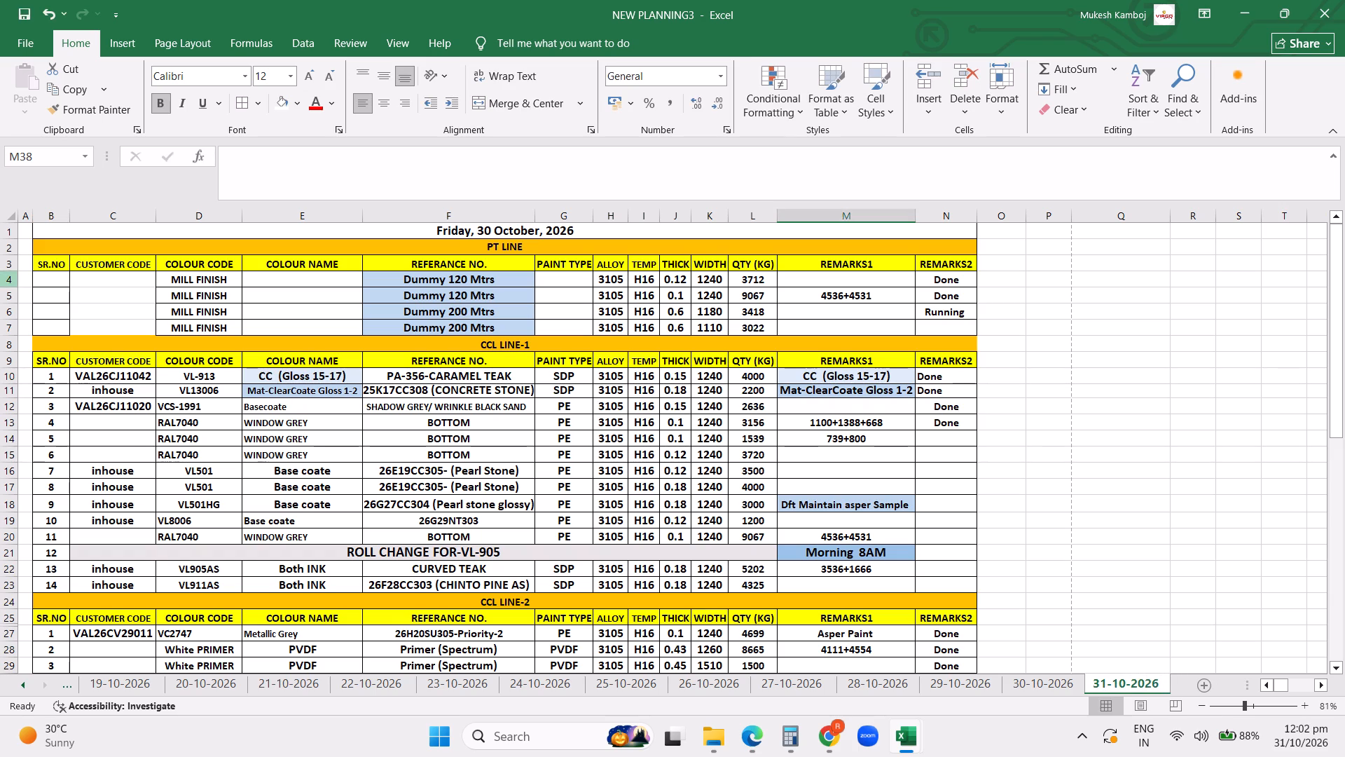
pyautogui.moveTo(14, 280); pyautogui.dragTo(14, 291)
pyautogui.hotkey('ctrl', '-')
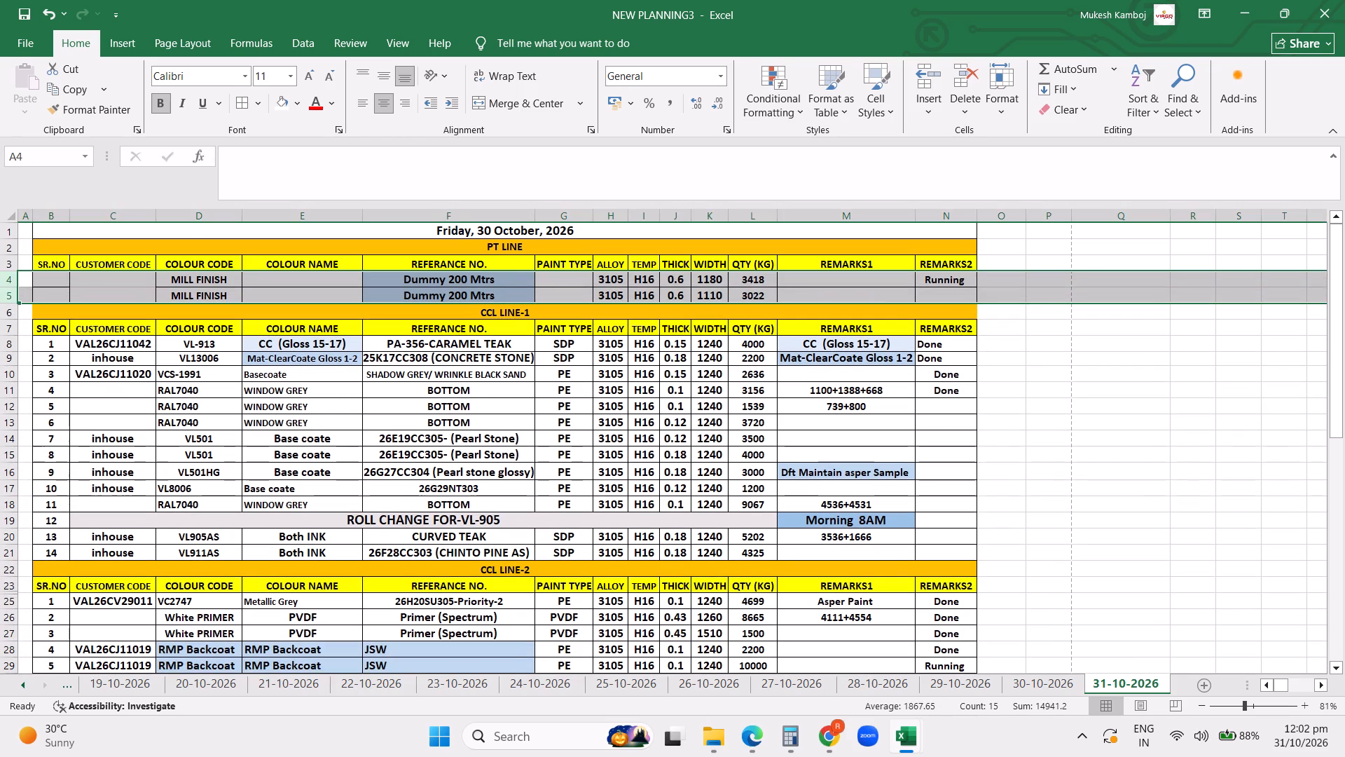
# Delete the four rows marked Done, serial numbers 1 to 4, from the CCL LINE-1 section.
pyautogui.moveTo(6, 345); pyautogui.dragTo(6, 362)
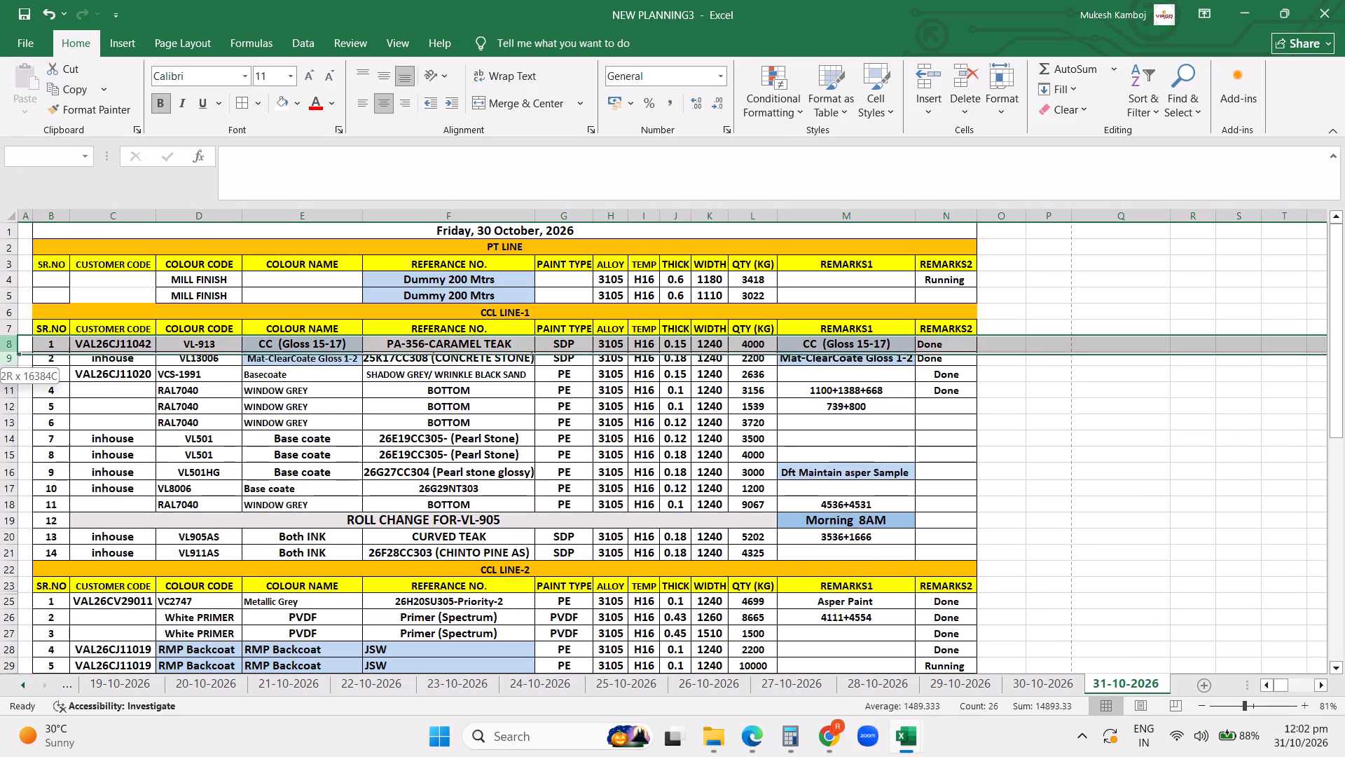
pyautogui.moveTo(6, 362); pyautogui.dragTo(6, 389)
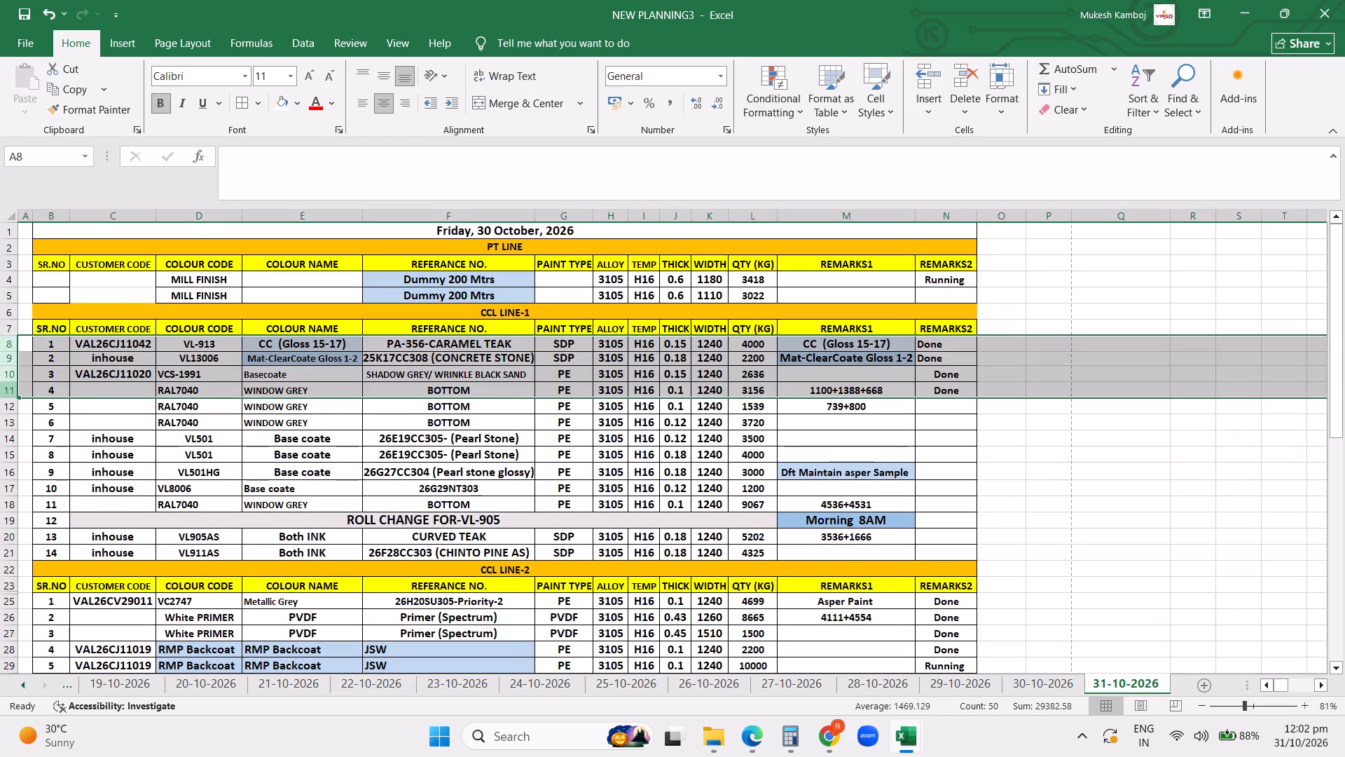
pyautogui.hotkey('ctrl', '-')
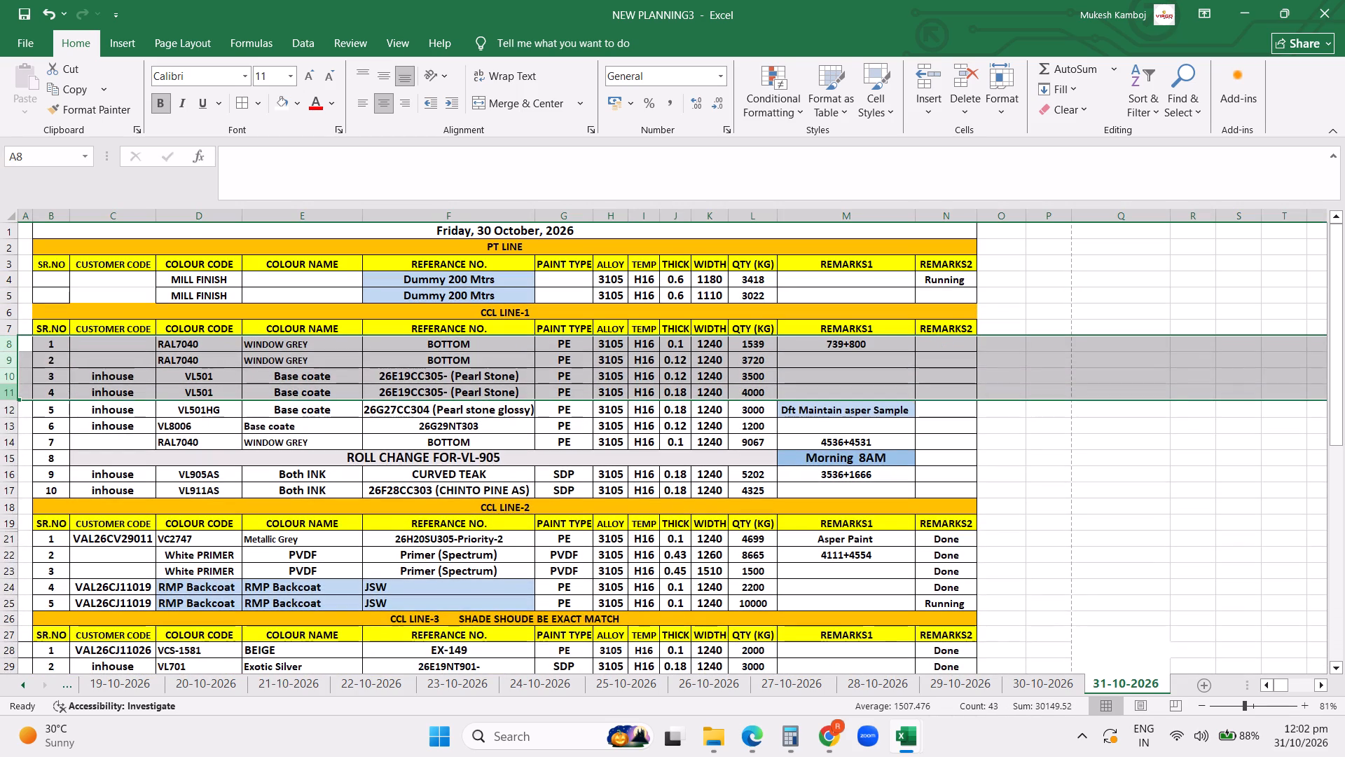
pyautogui.click(504, 406)
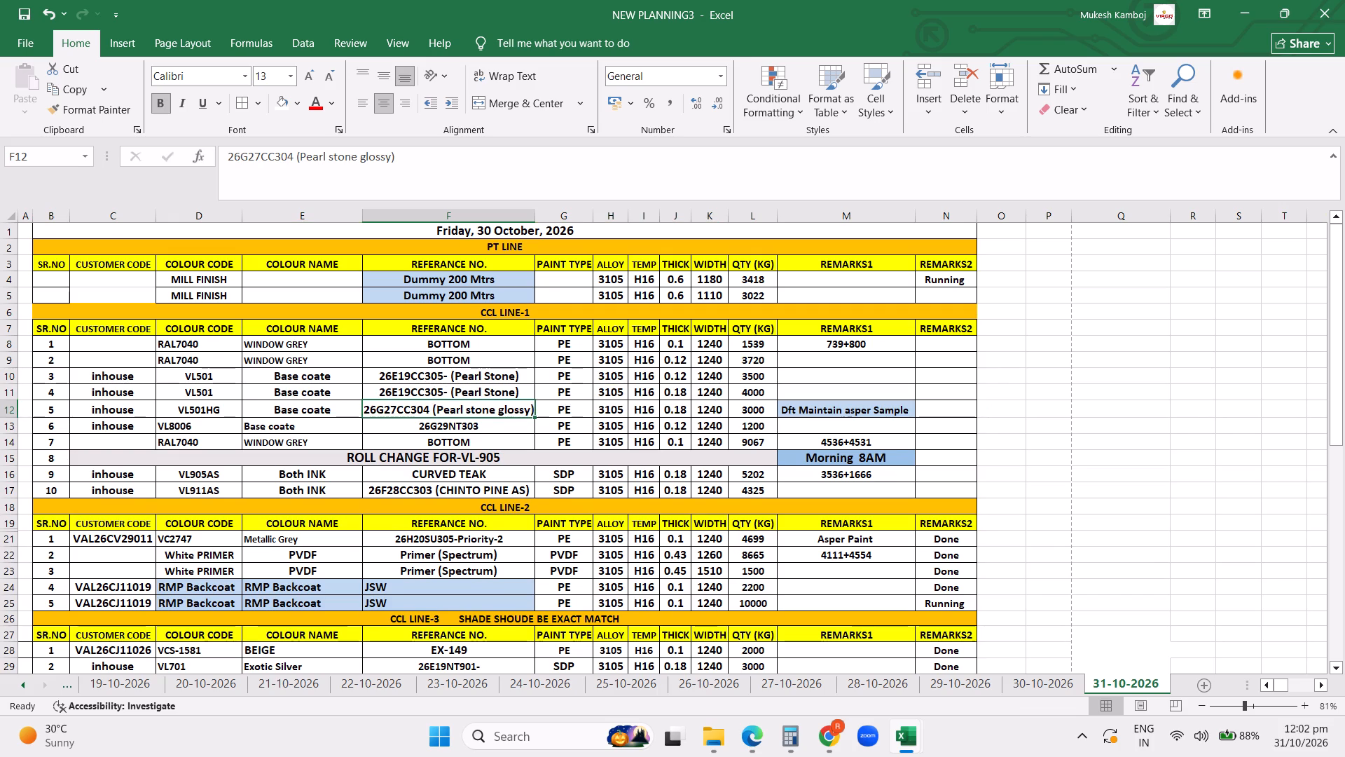
pyautogui.click(817, 433)
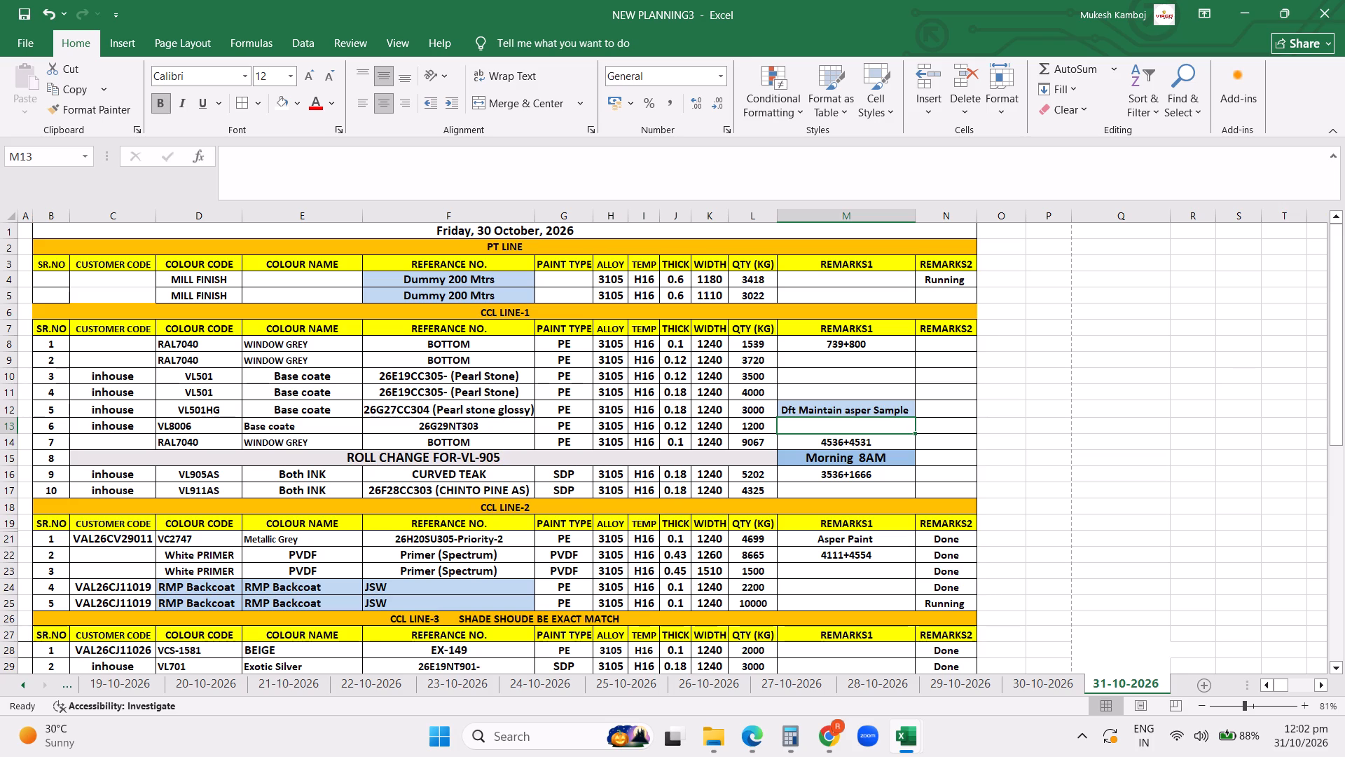
# Move the VL905AS Curved Teak row to the top of the CCL LINE-1 entries and delete the emptied row.
pyautogui.click(13, 343)
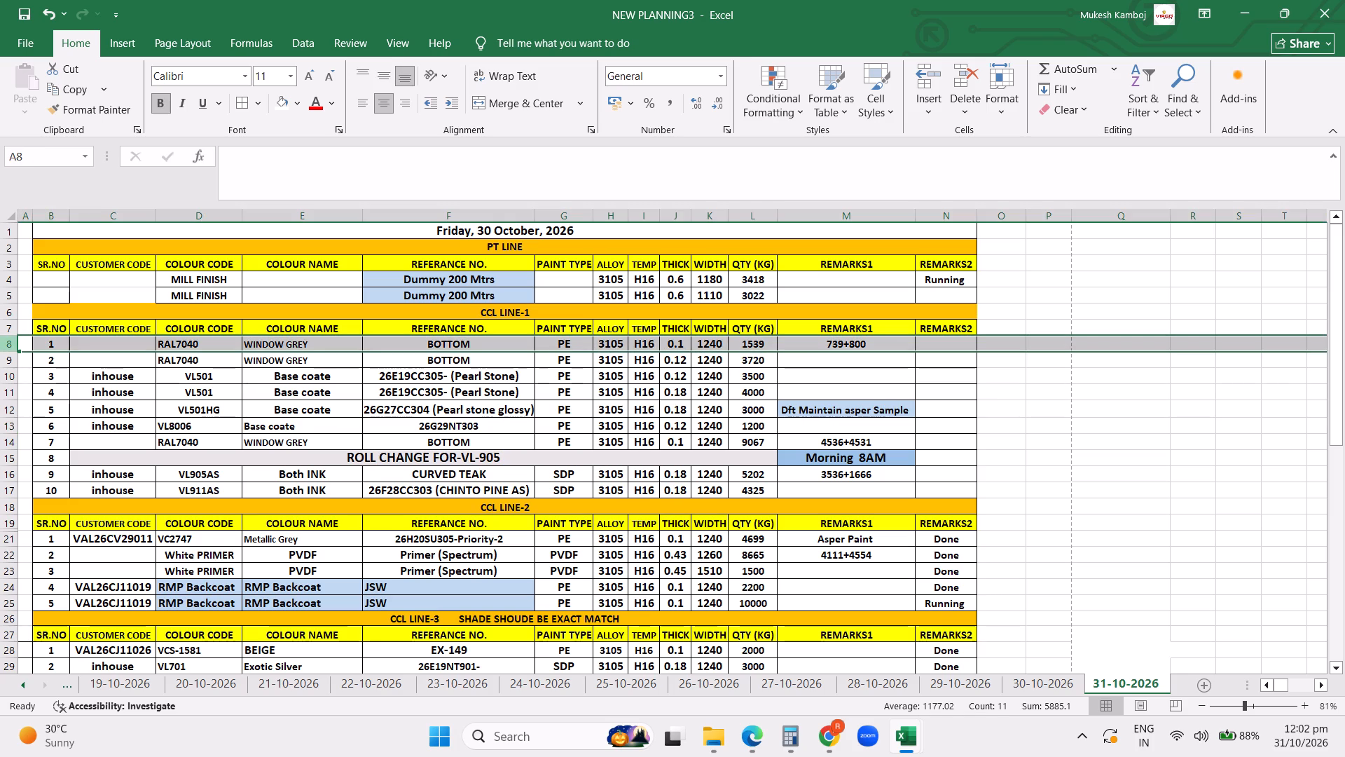
pyautogui.hotkey('ctrl', 'shift', '=')
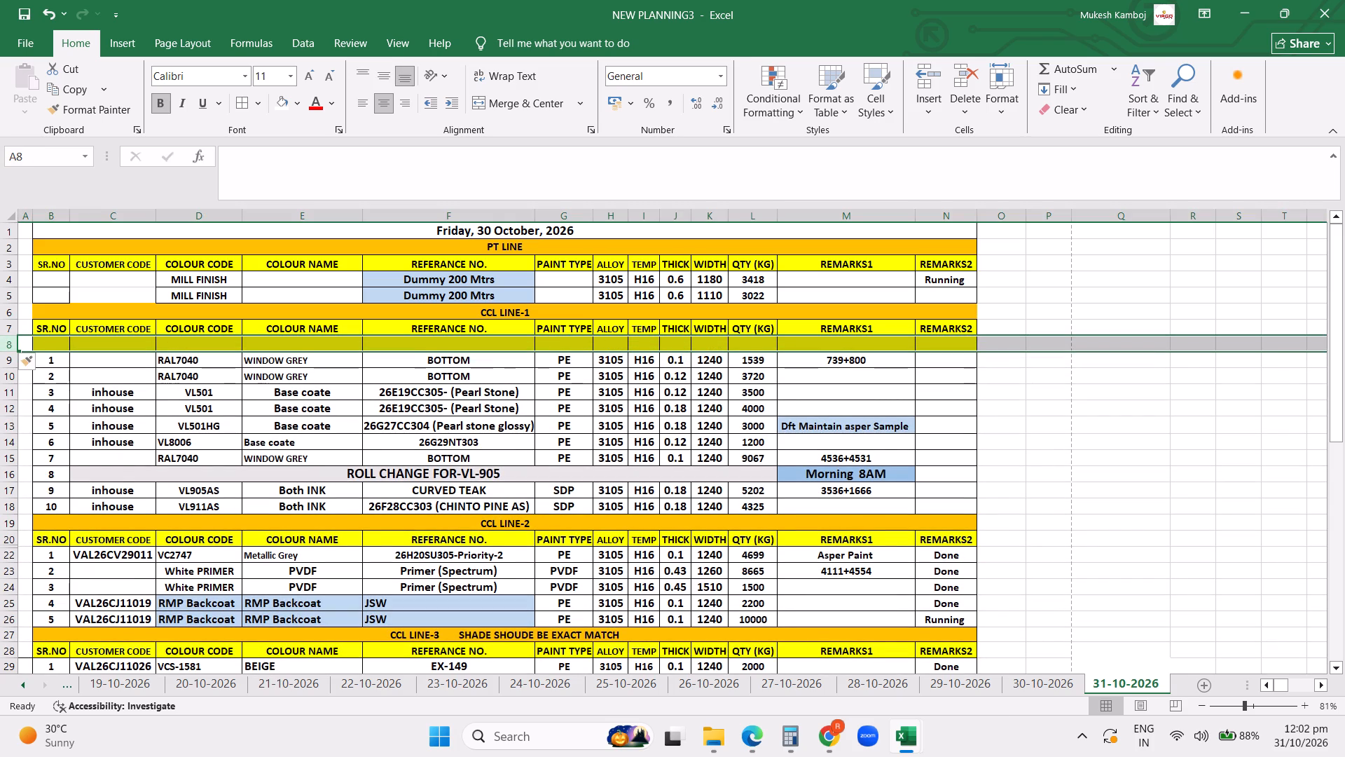
pyautogui.click(7, 486)
pyautogui.click(7, 491)
pyautogui.hotkey('ctrl', 'x')
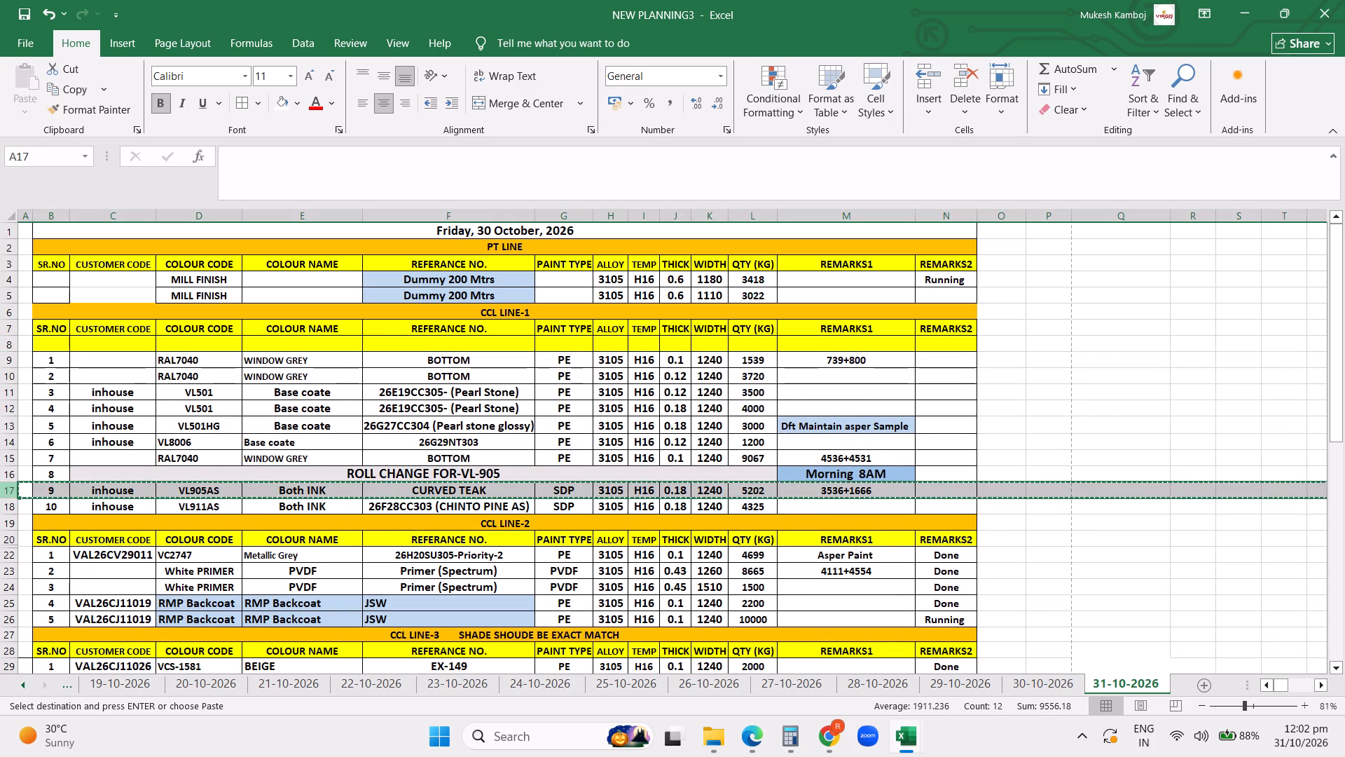
pyautogui.click(10, 342)
pyautogui.hotkey('ctrl', 'v')
pyautogui.moveTo(10, 342); pyautogui.dragTo(20, 346)
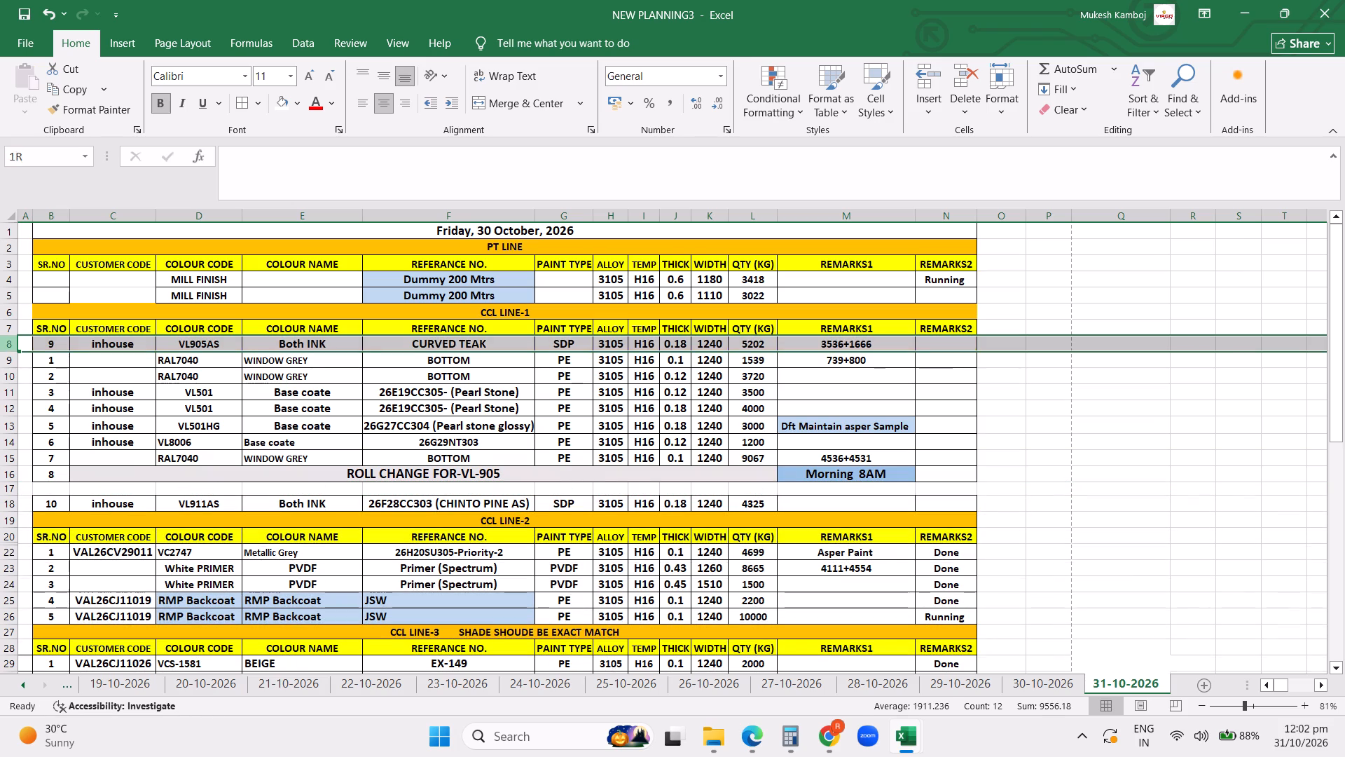
pyautogui.moveTo(20, 346); pyautogui.dragTo(110, 375)
pyautogui.click(12, 490)
pyautogui.hotkey('ctrl', '-')
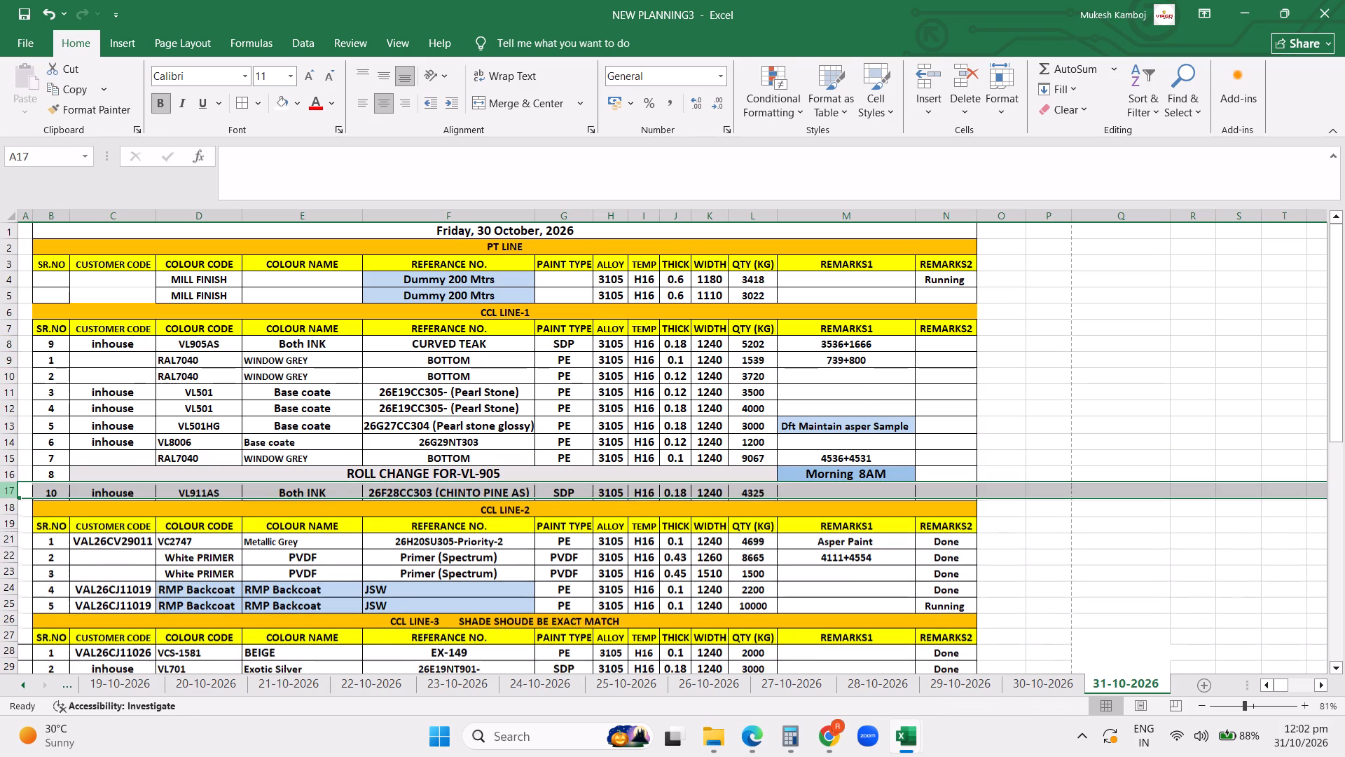
# Renumber the CCL LINE-1 entries by setting the first serial number to =ROWS($A$8:B8) and filling it down to the VL911AS row.
pyautogui.click(65, 338)
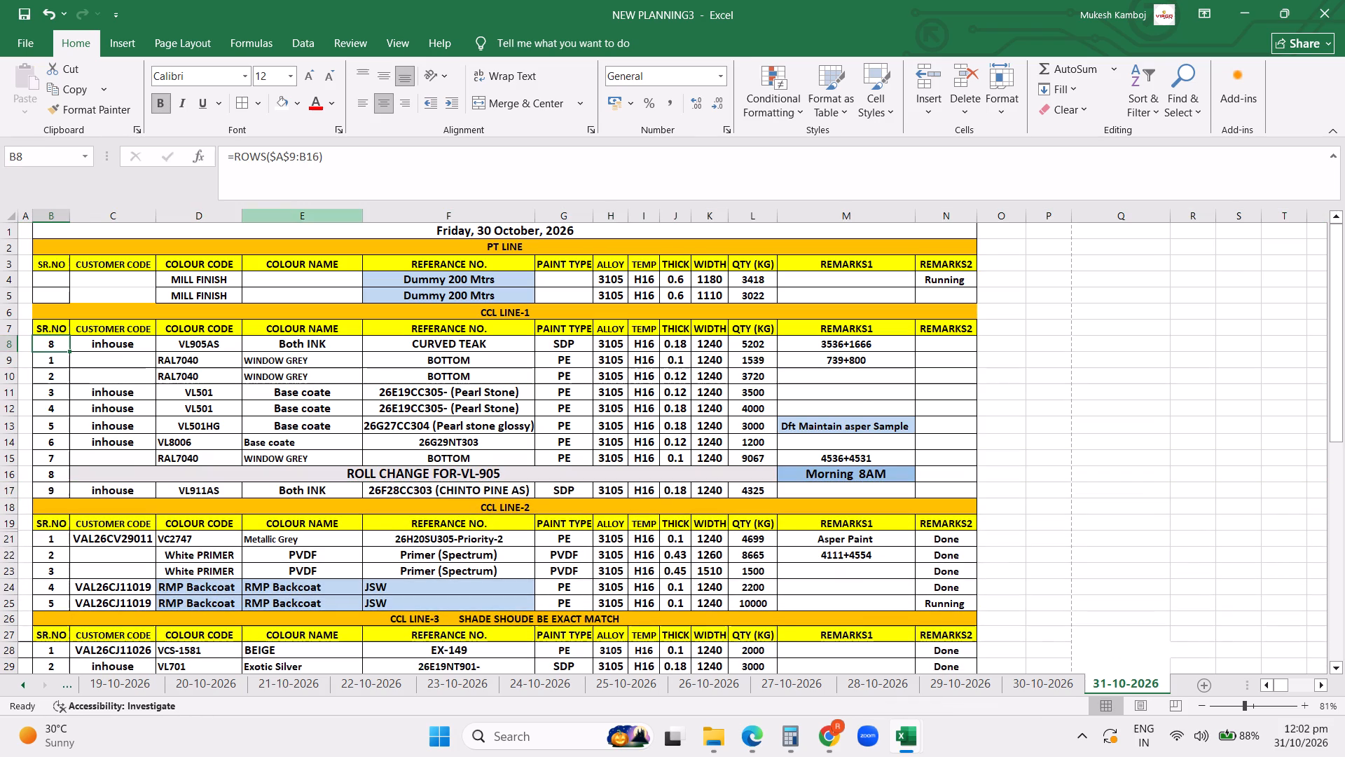
pyautogui.click(296, 156)
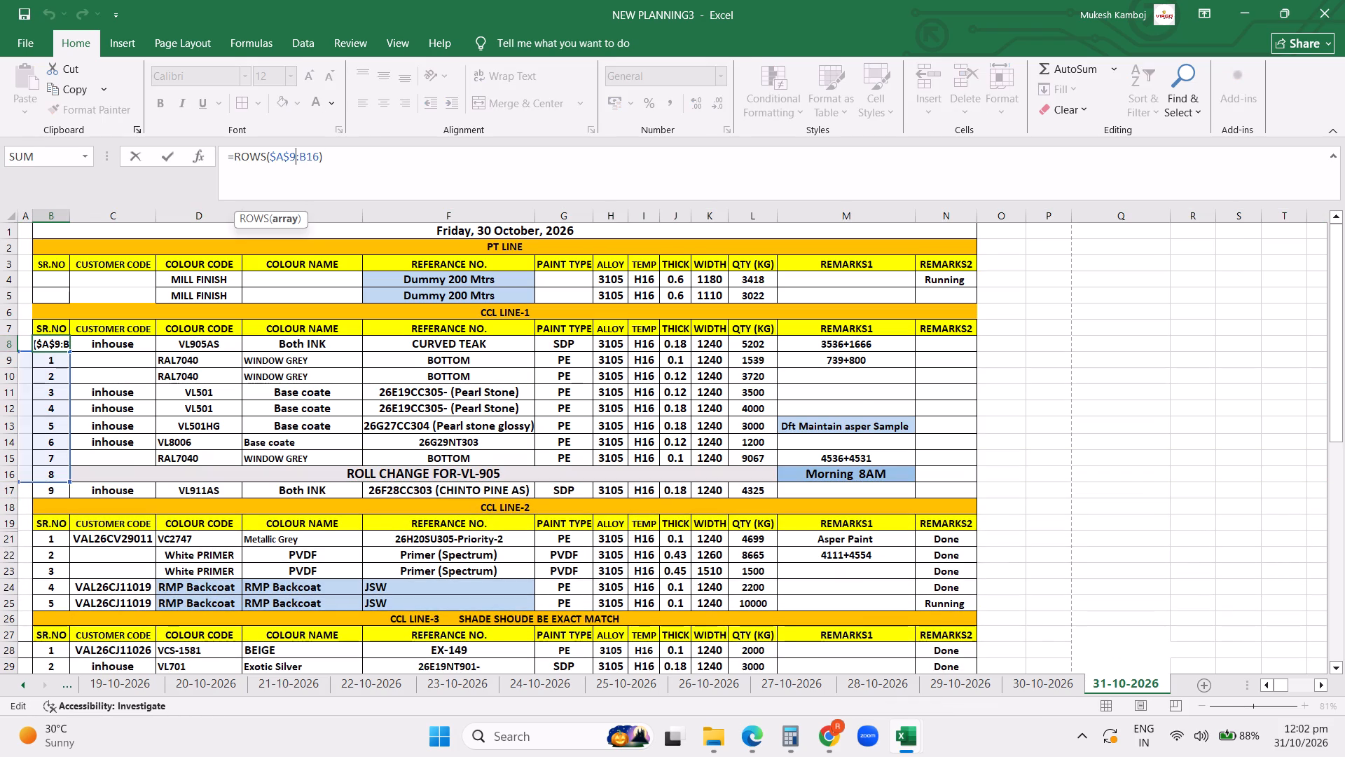
pyautogui.press('BackSpace')
pyautogui.press('8')
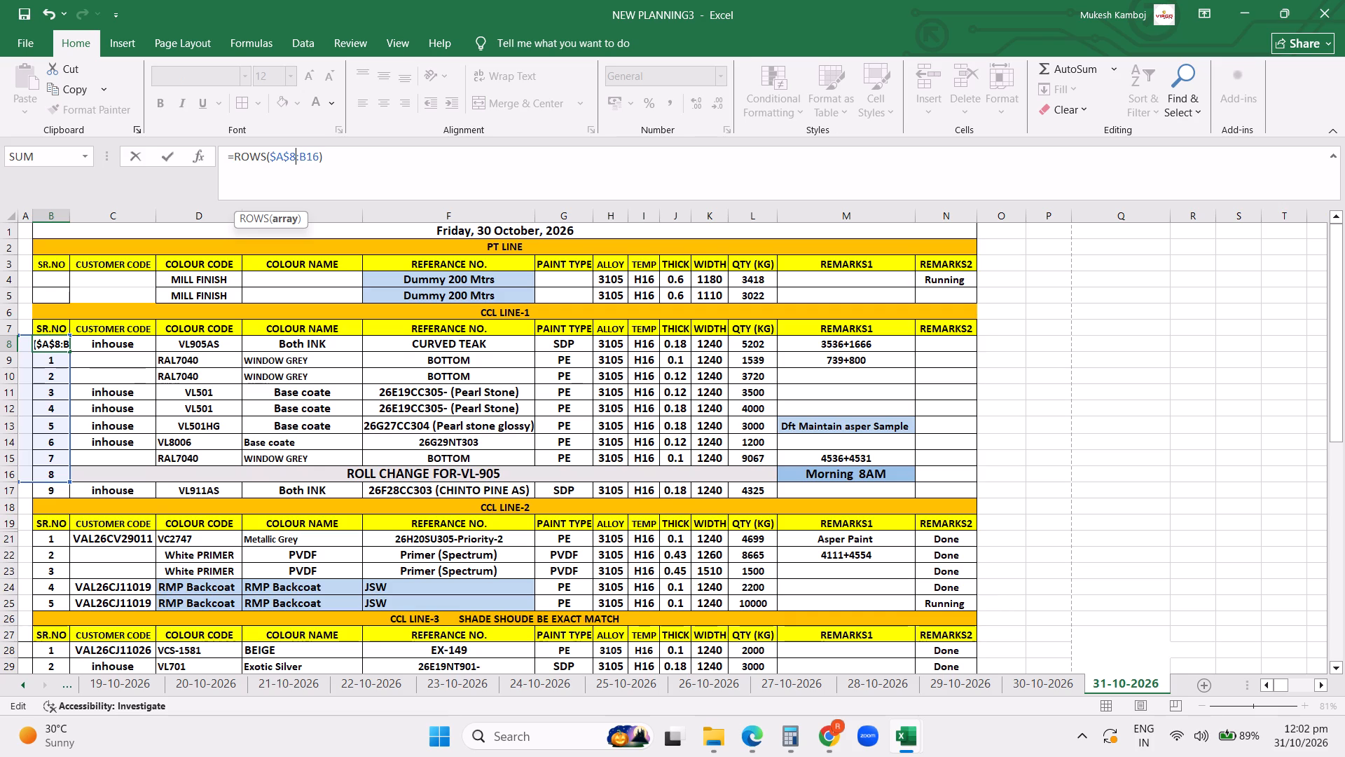
pyautogui.press('Right')
pyautogui.press('Right')
pyautogui.press('Right')
pyautogui.press('Right')
pyautogui.press('BackSpace')
pyautogui.press('BackSpace')
pyautogui.press('8')
pyautogui.press('Return')
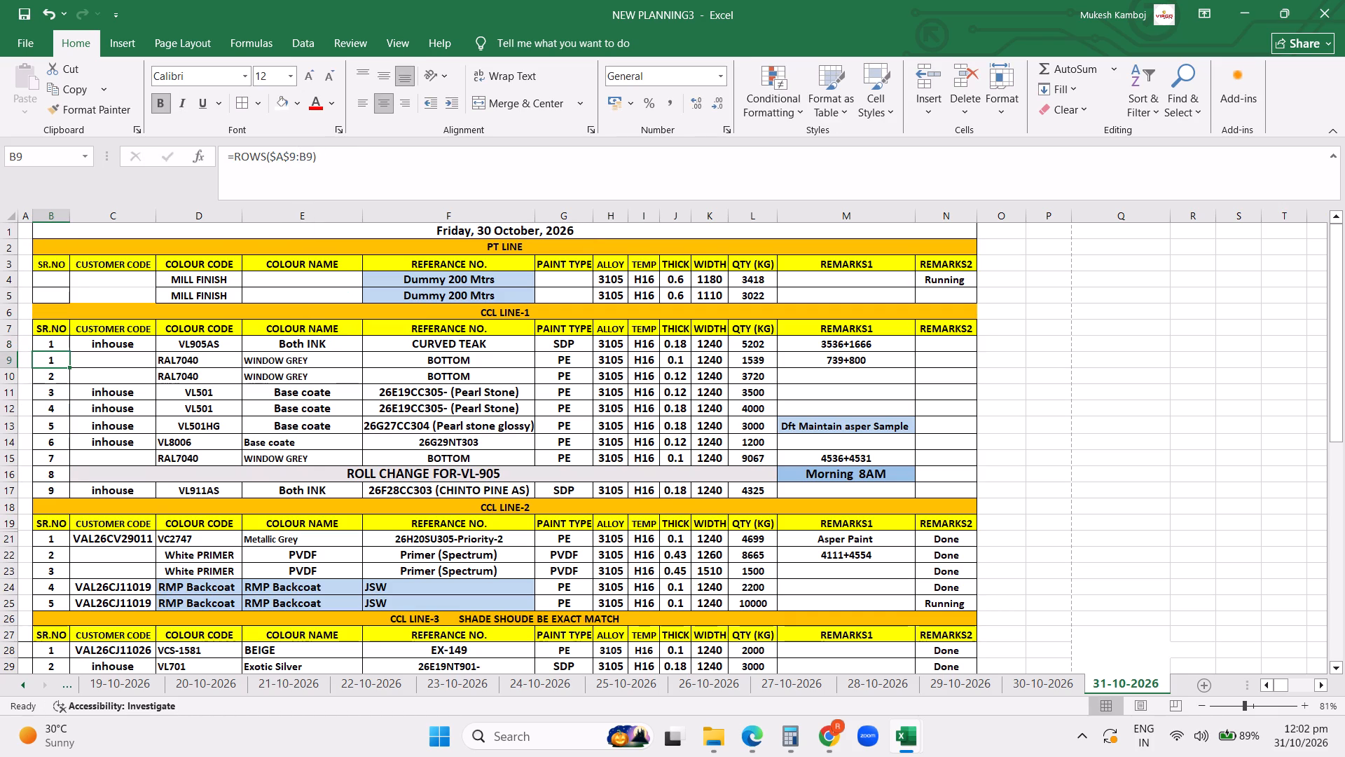
pyautogui.click(52, 343)
pyautogui.moveTo(71, 350); pyautogui.dragTo(69, 493)
pyautogui.click(267, 479)
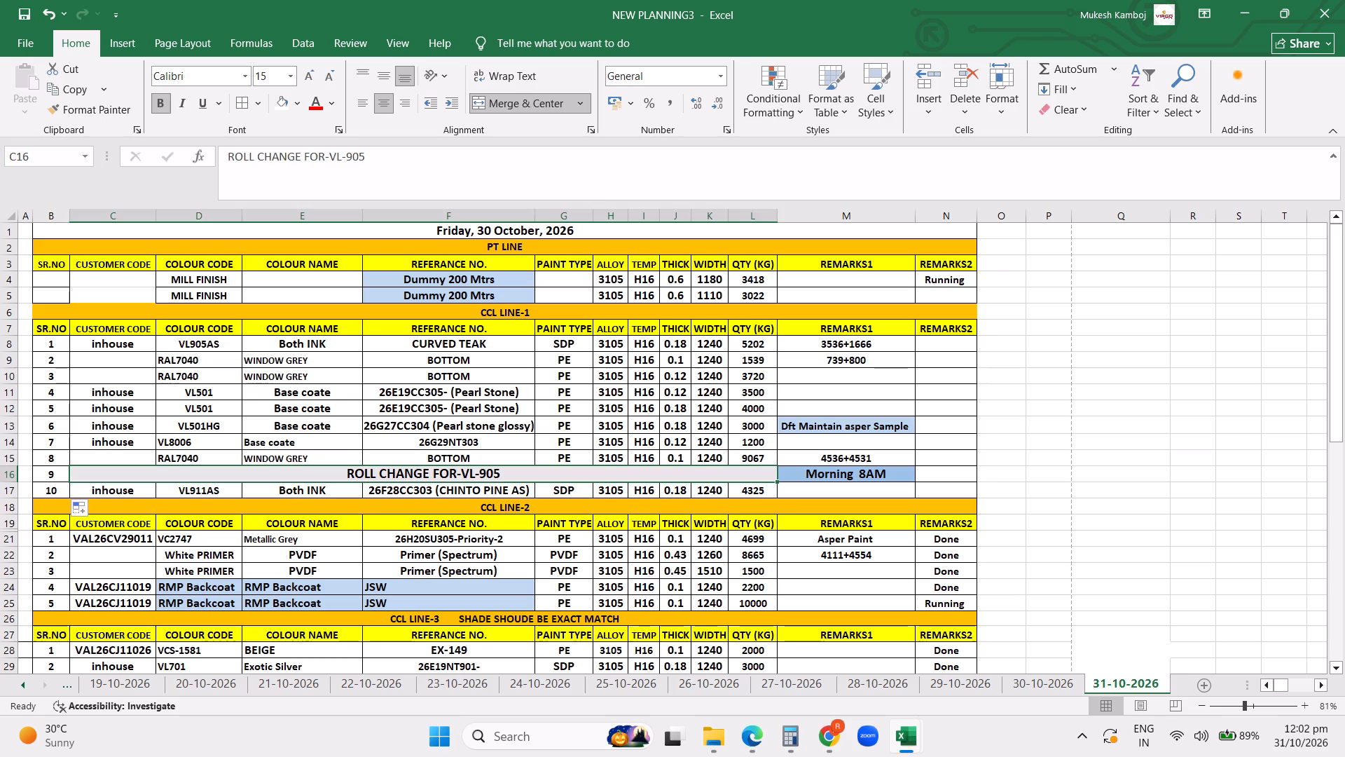
pyautogui.click(508, 357)
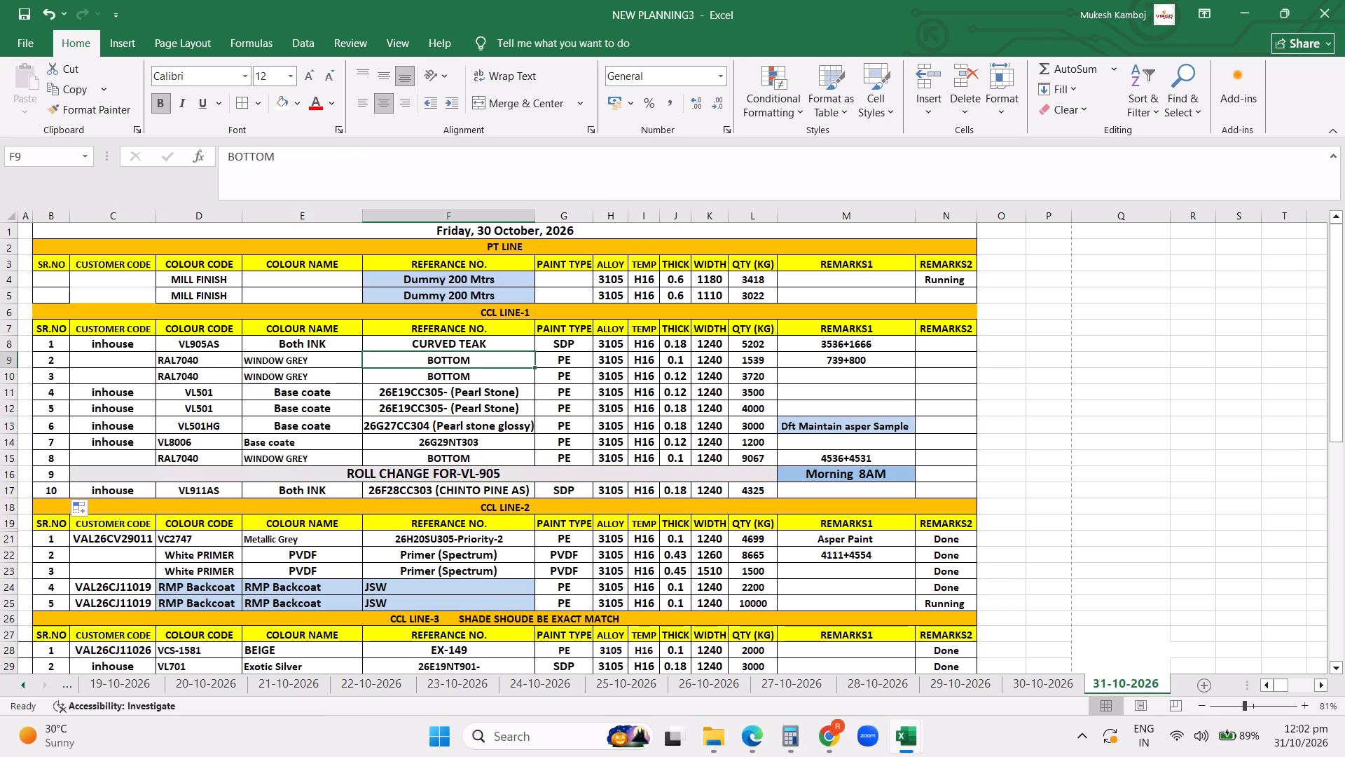
pyautogui.click(525, 404)
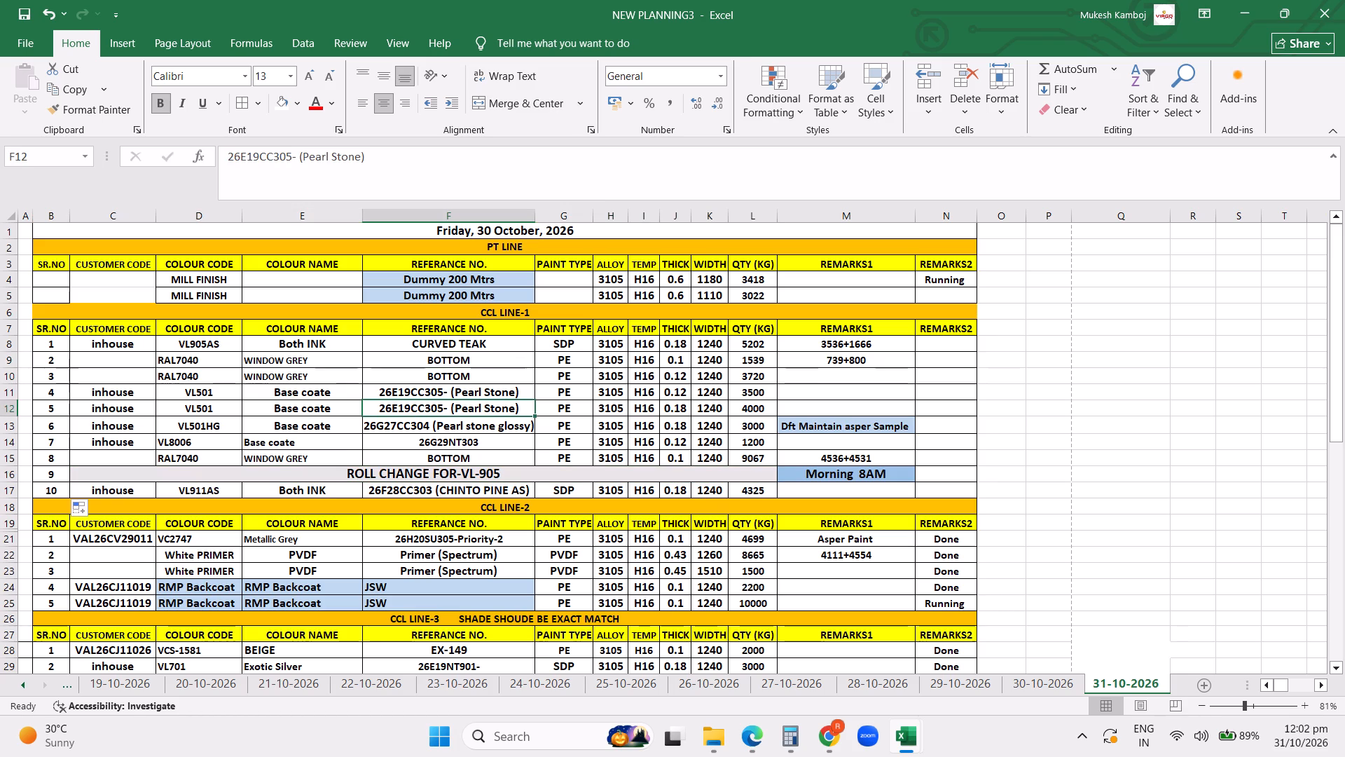
# Delete the four rows marked Done above the running 10000 kg RMP Backcoat row in the CCL LINE-2 section.
pyautogui.scroll(-1, 791, 393)
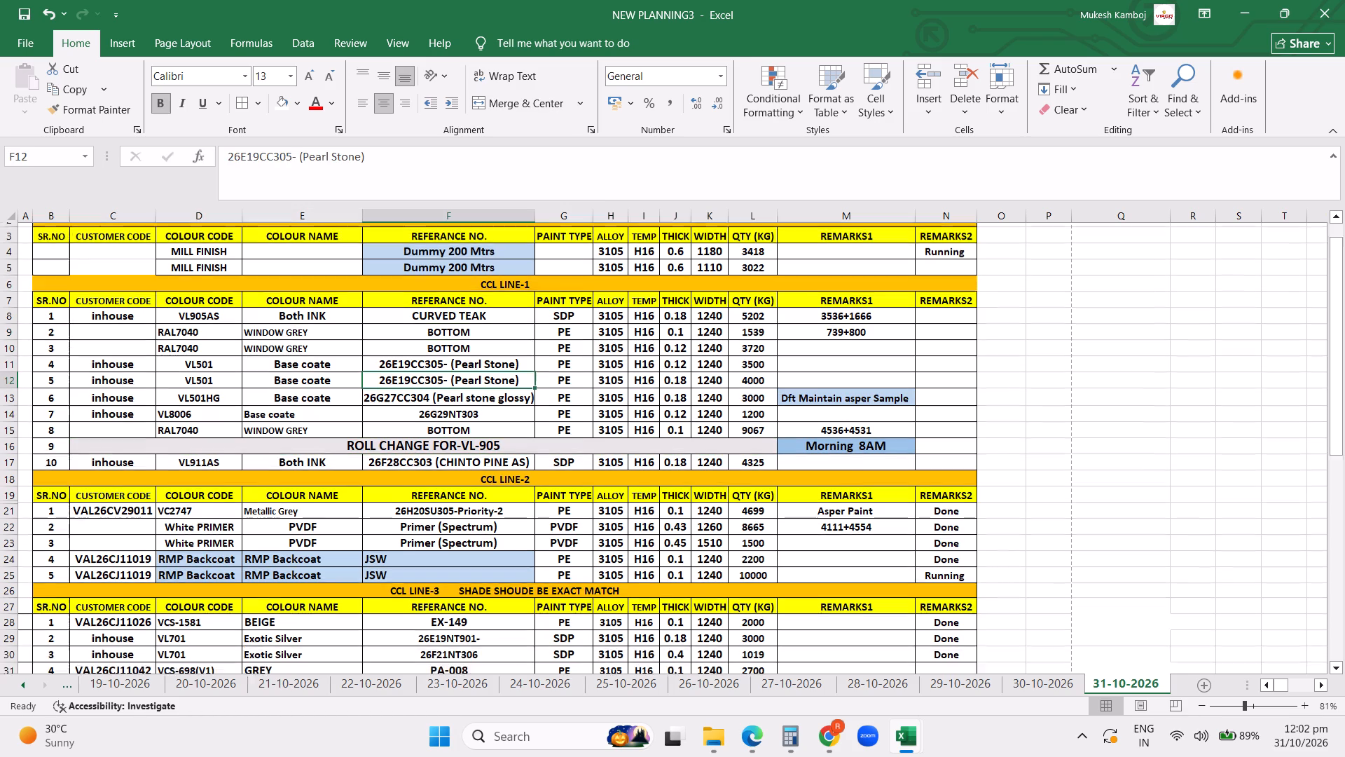
pyautogui.scroll(-1, 791, 393)
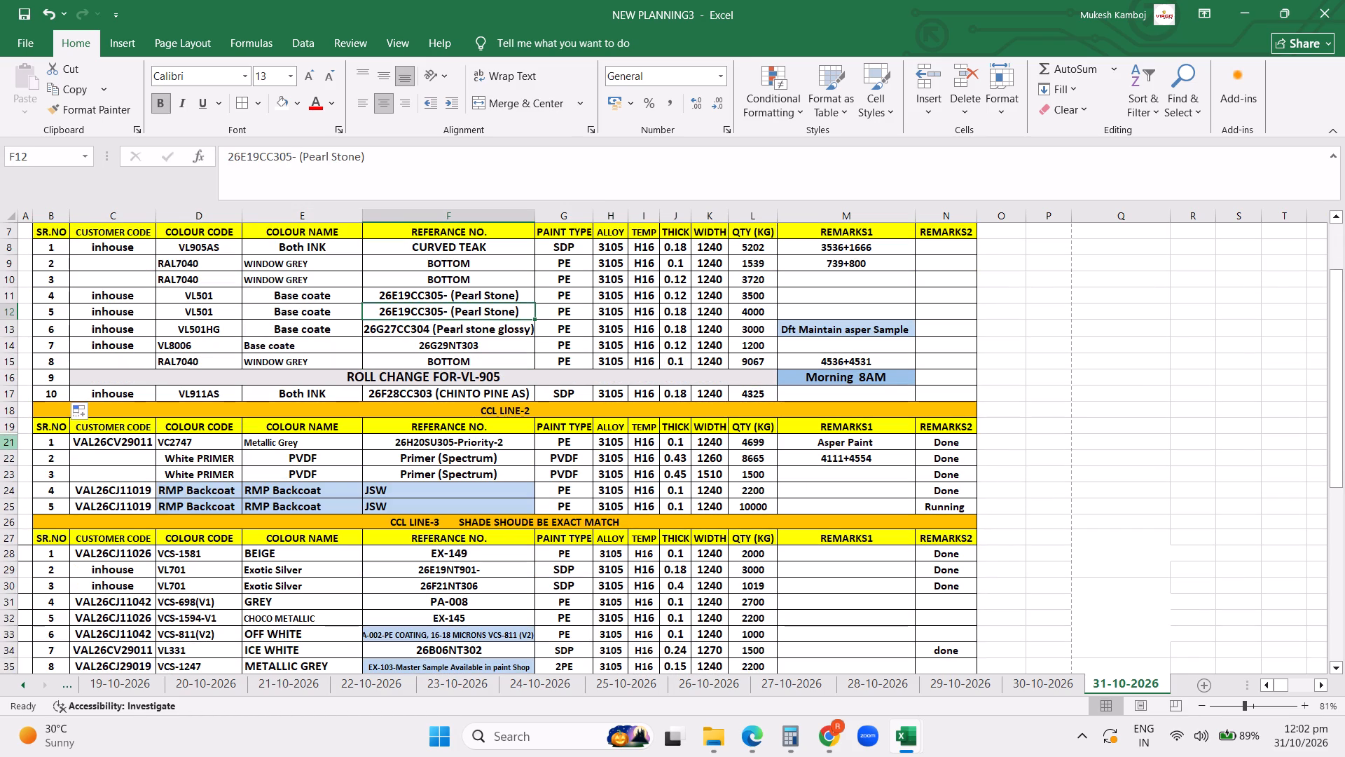
pyautogui.moveTo(11, 441); pyautogui.dragTo(23, 486)
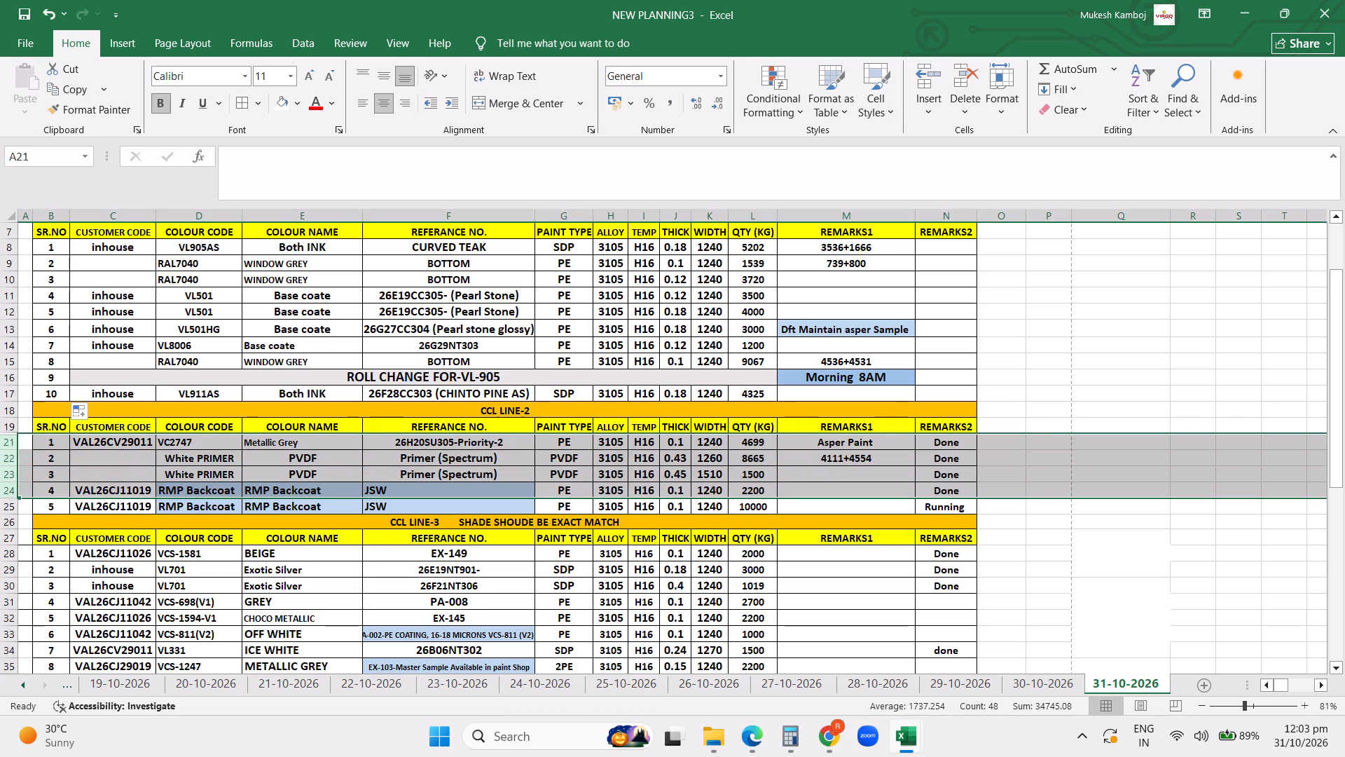
pyautogui.hotkey('ctrl', '-')
pyautogui.click(738, 540)
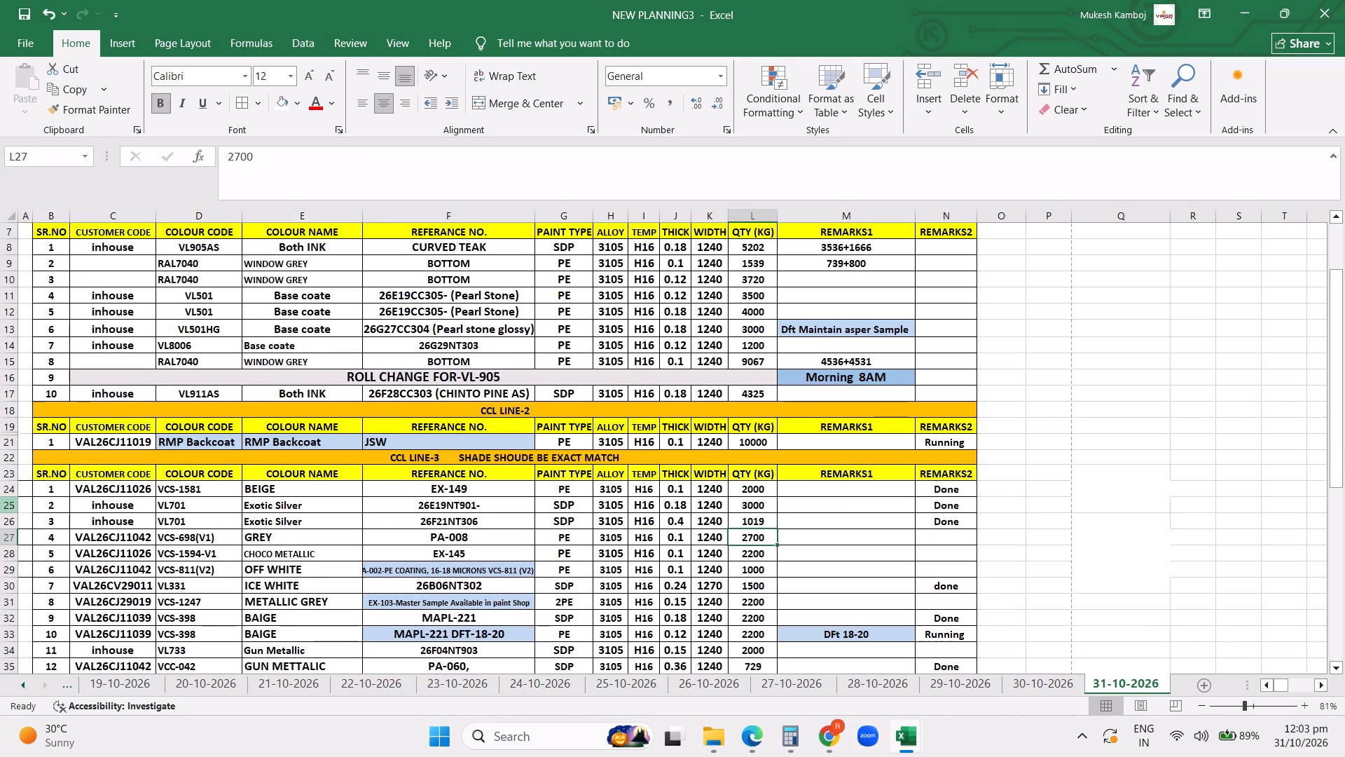
# Delete the first three rows marked Done, the EX-149 Beige and two Exotic Silver entries, from CCL LINE-3.
pyautogui.moveTo(9, 488); pyautogui.dragTo(10, 514)
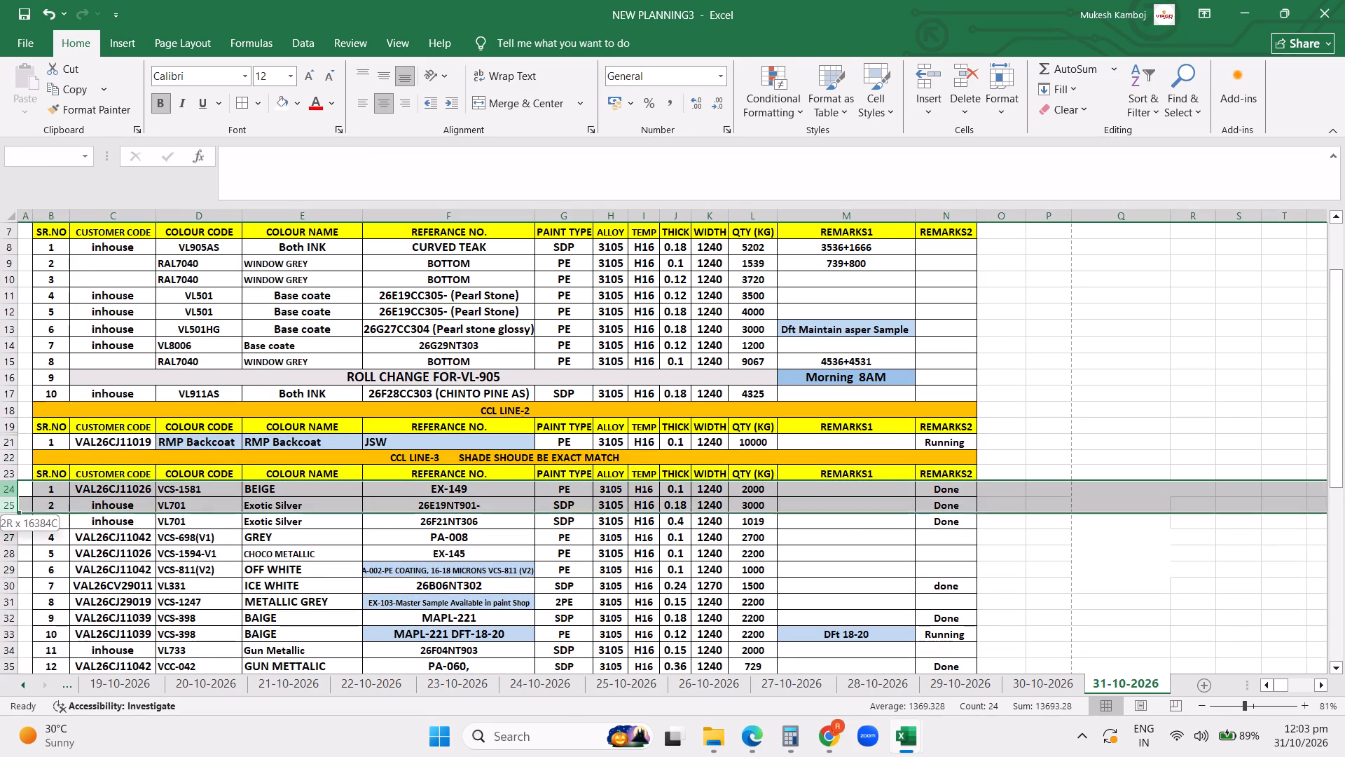
pyautogui.moveTo(10, 514); pyautogui.dragTo(10, 519)
pyautogui.hotkey('ctrl', '-')
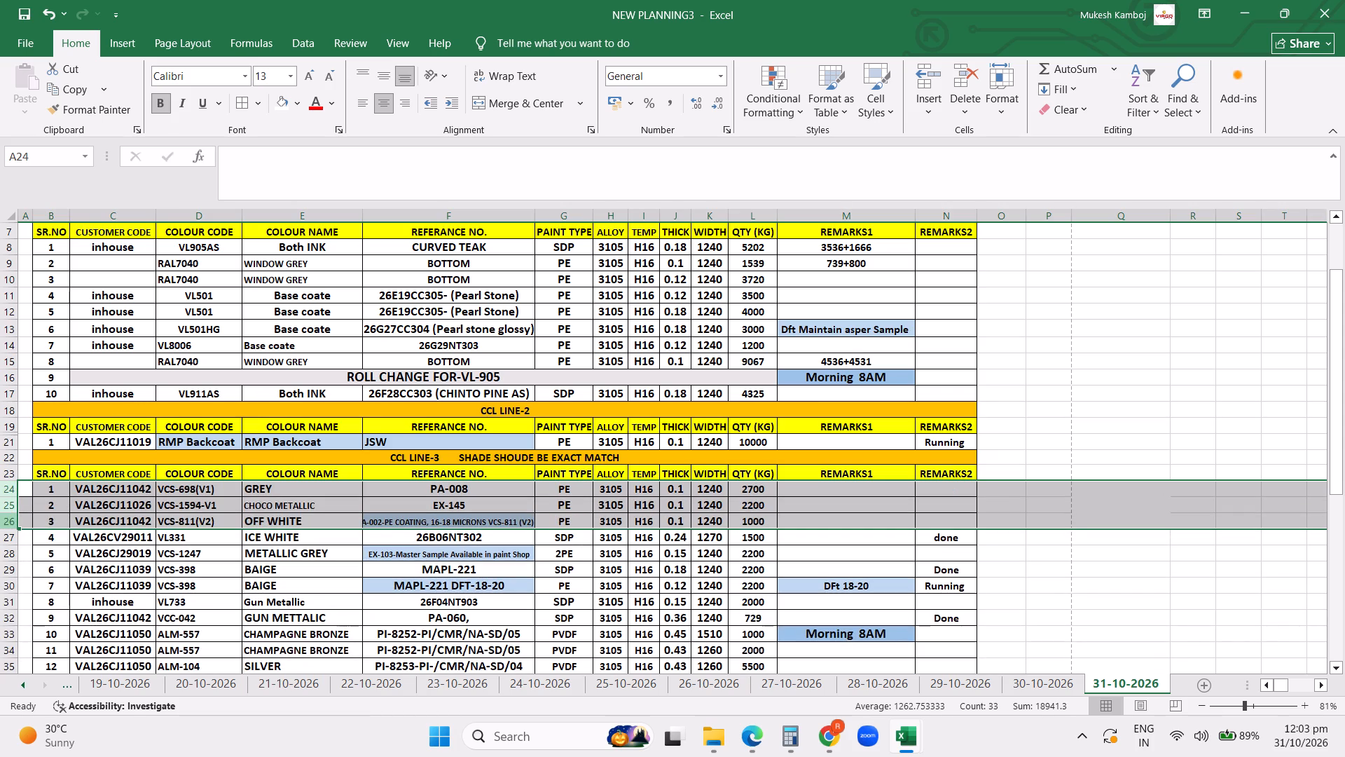
# Delete the remaining rows marked Done from CCL LINE-3: VL331 Ice White, VCS-398 Baige MAPL-221 at 0.18, and VCC-042 Gun Mettalic.
pyautogui.click(2, 538)
pyautogui.hotkey('ctrl', '-')
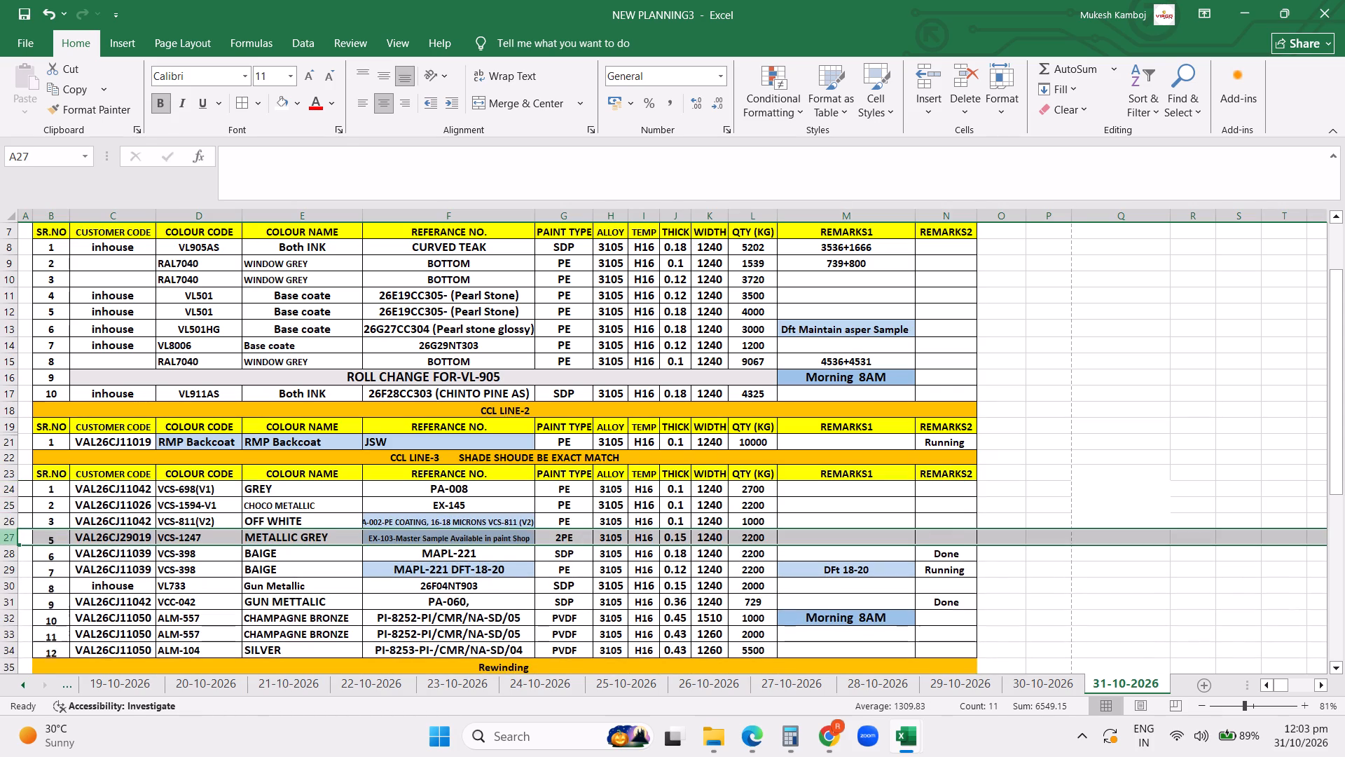
pyautogui.click(6, 554)
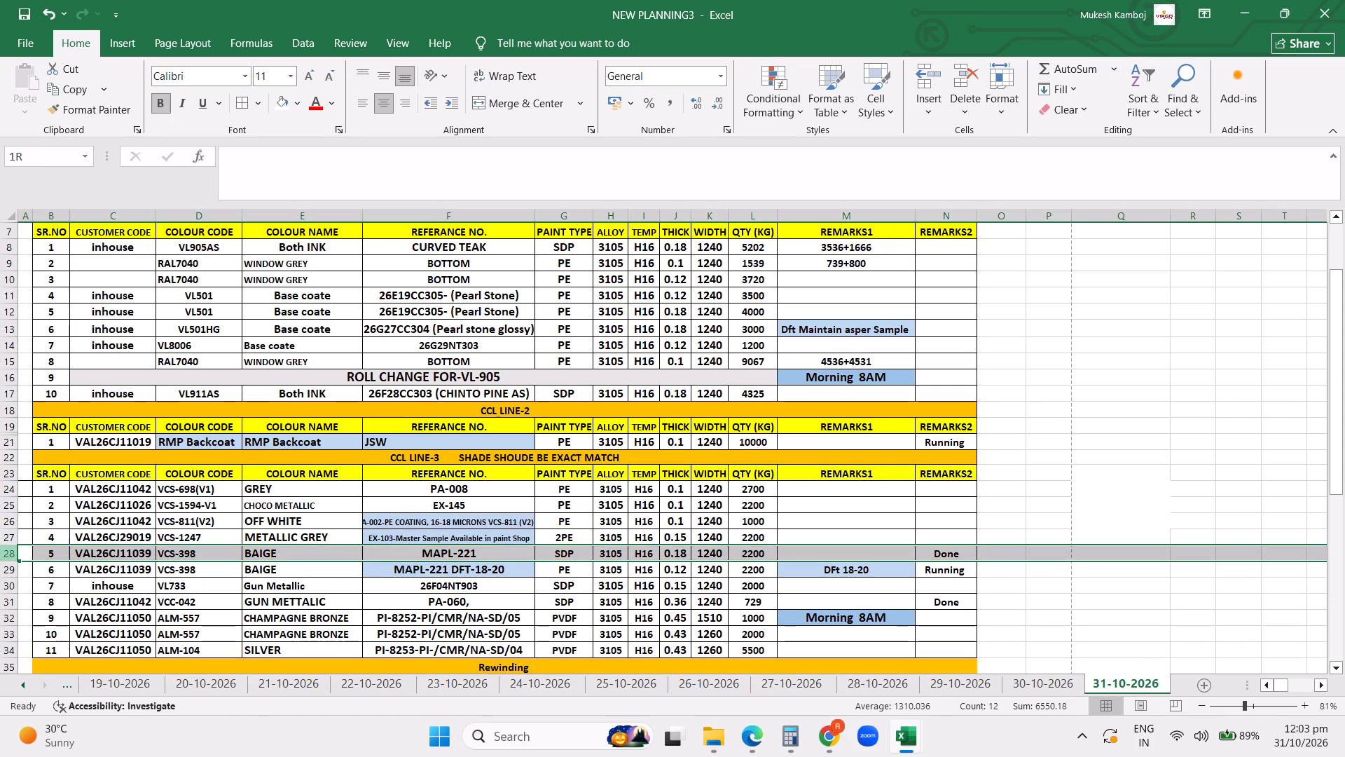
pyautogui.hotkey('ctrl', '-')
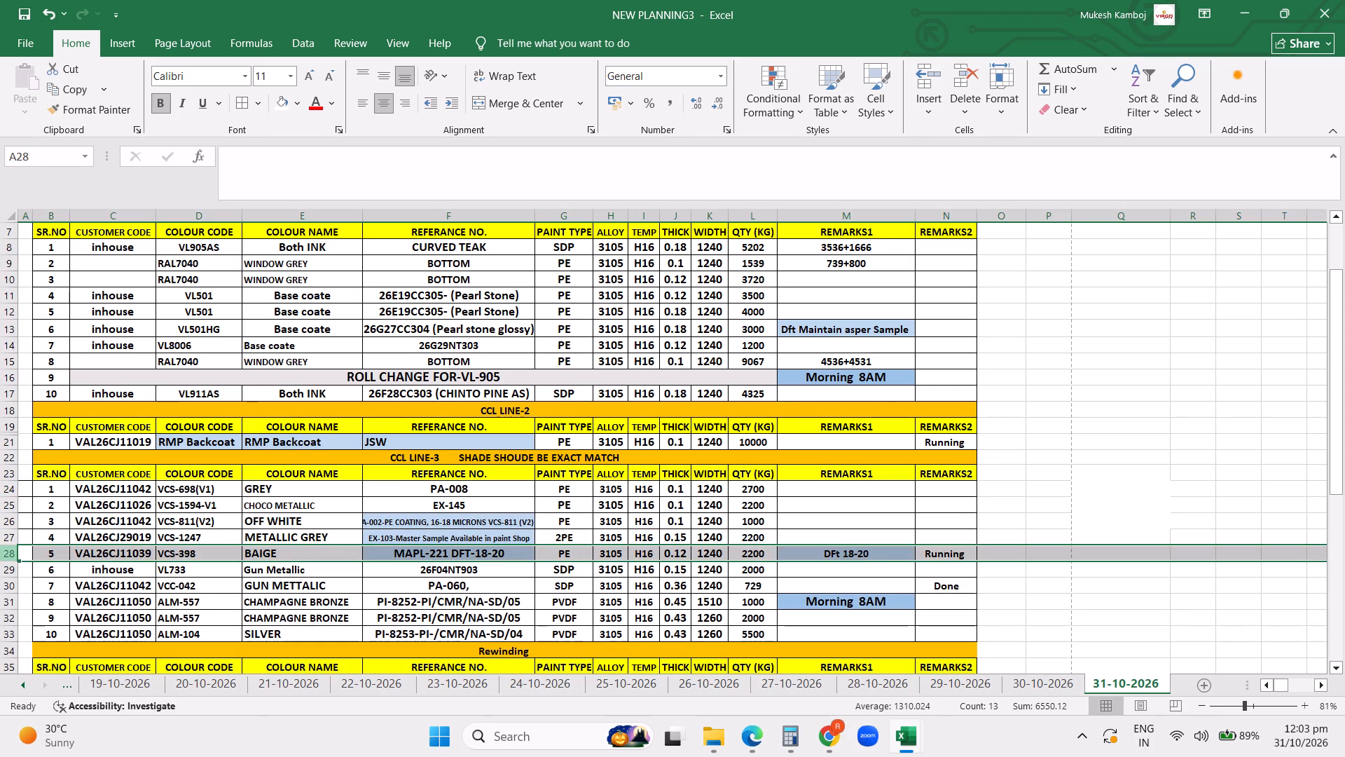
pyautogui.click(1, 581)
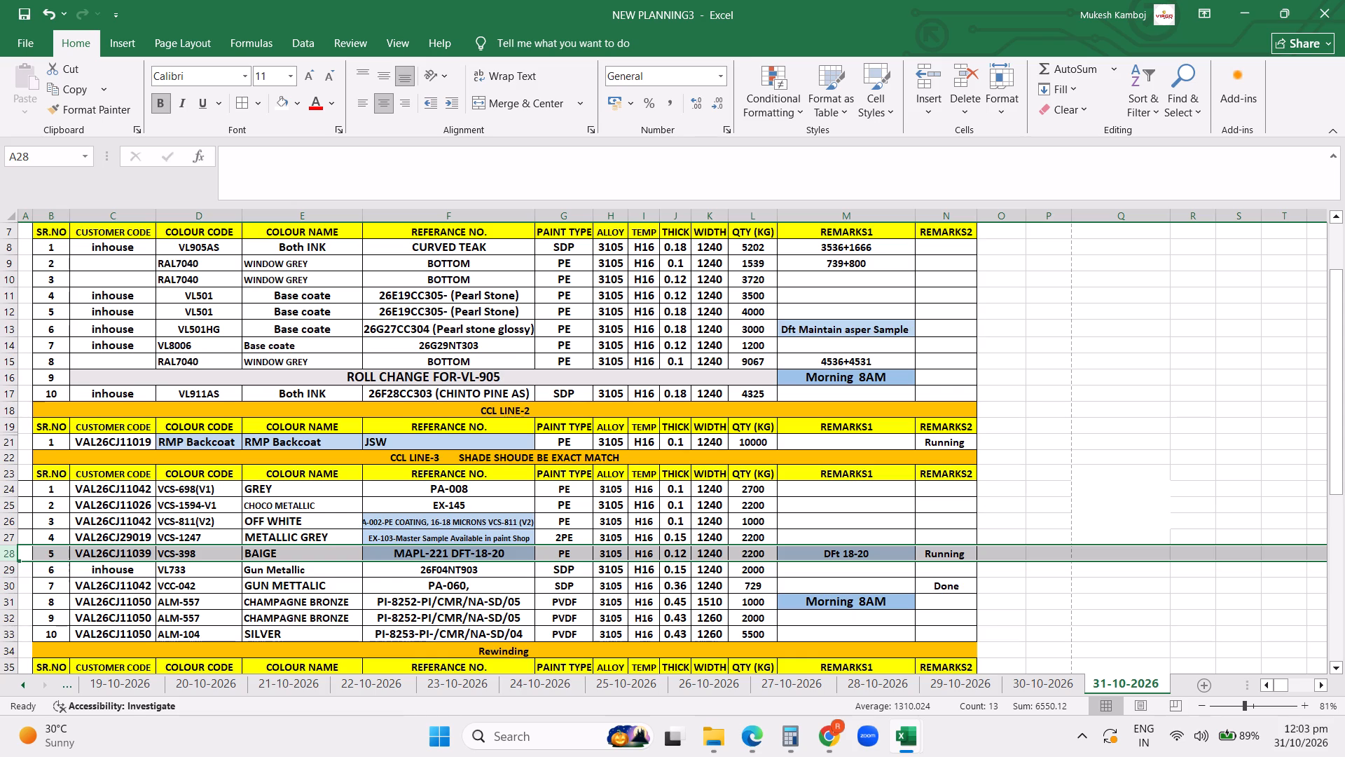
pyautogui.click(5, 583)
pyautogui.hotkey('ctrl', '-')
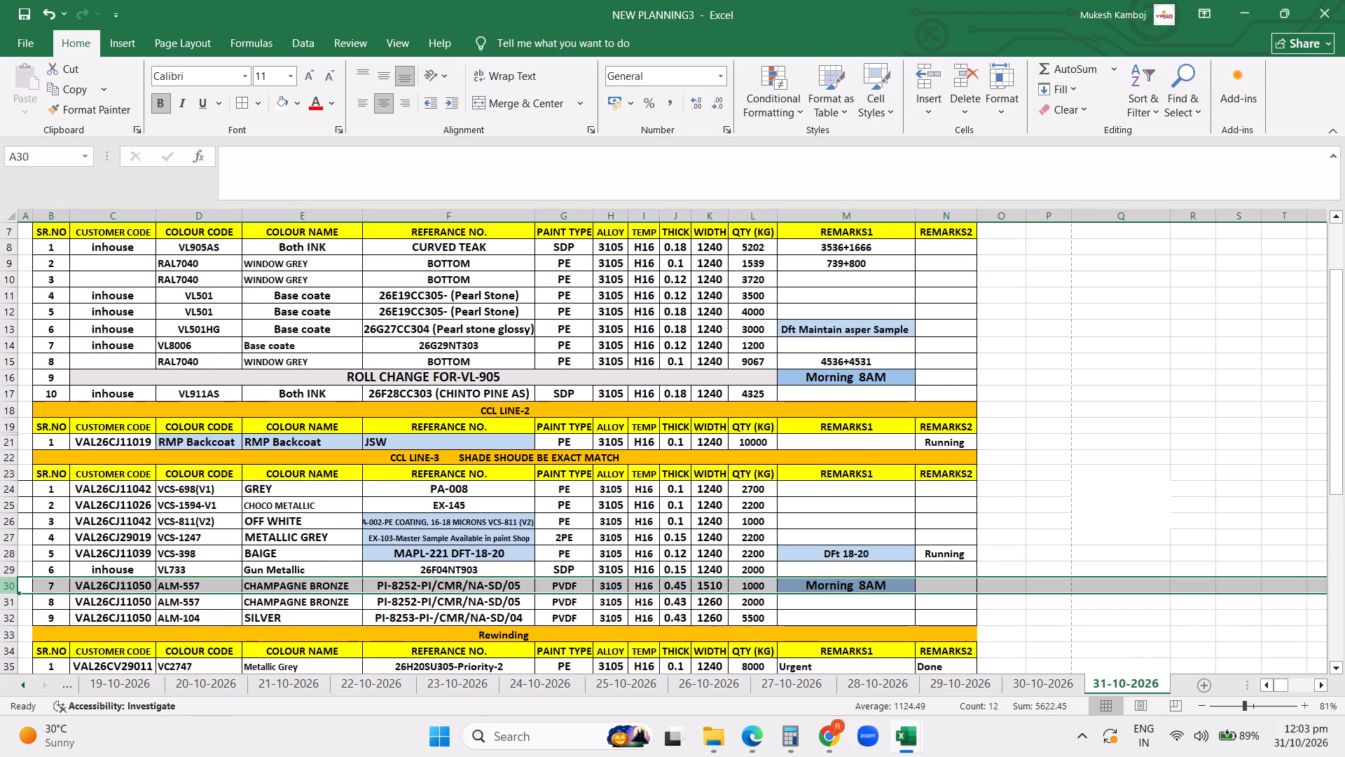
# Insert four blank rows at the top of CCL LINE-3 and move the running VCS-398 Baige row into the first one.
pyautogui.moveTo(11, 490); pyautogui.dragTo(10, 552)
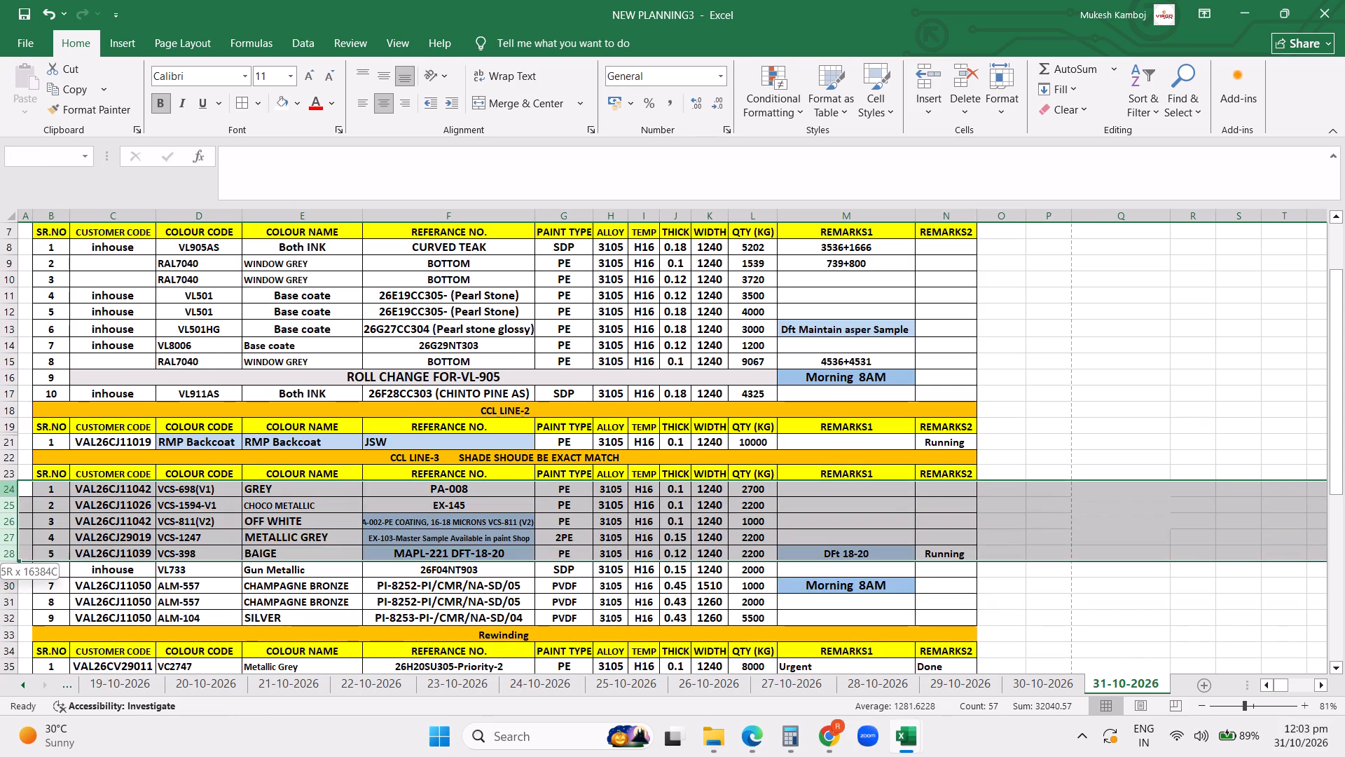
pyautogui.moveTo(10, 552); pyautogui.dragTo(10, 543)
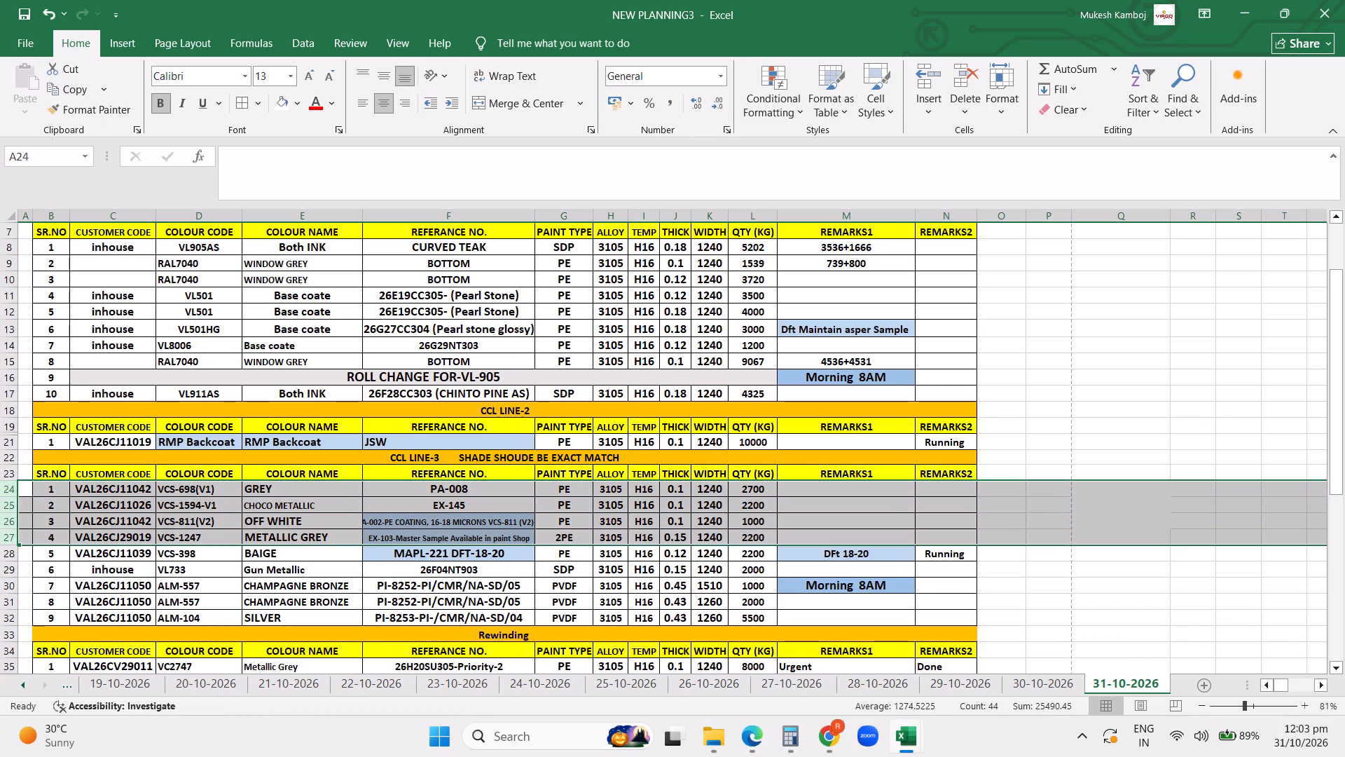
pyautogui.hotkey('ctrl', 'shift', '=')
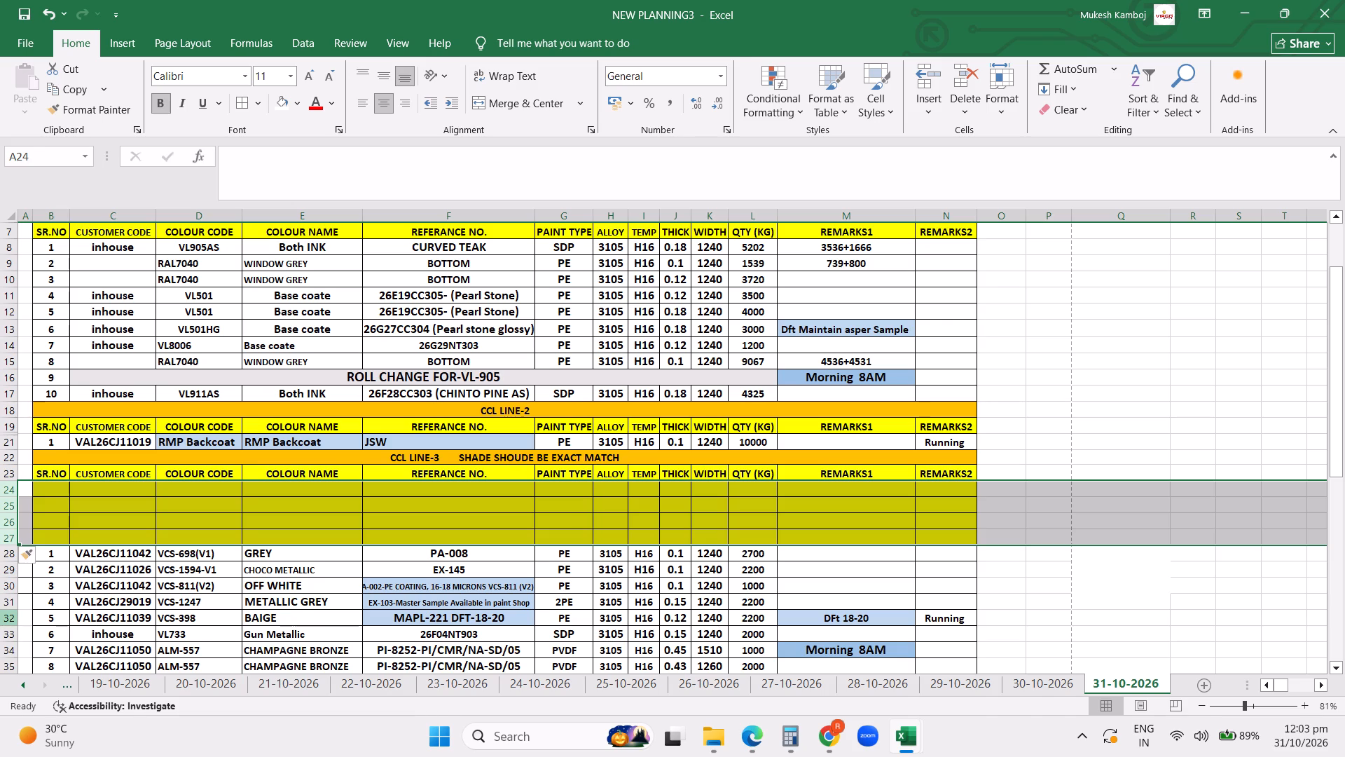
pyautogui.click(4, 617)
pyautogui.hotkey('ctrl', 'x')
pyautogui.click(13, 486)
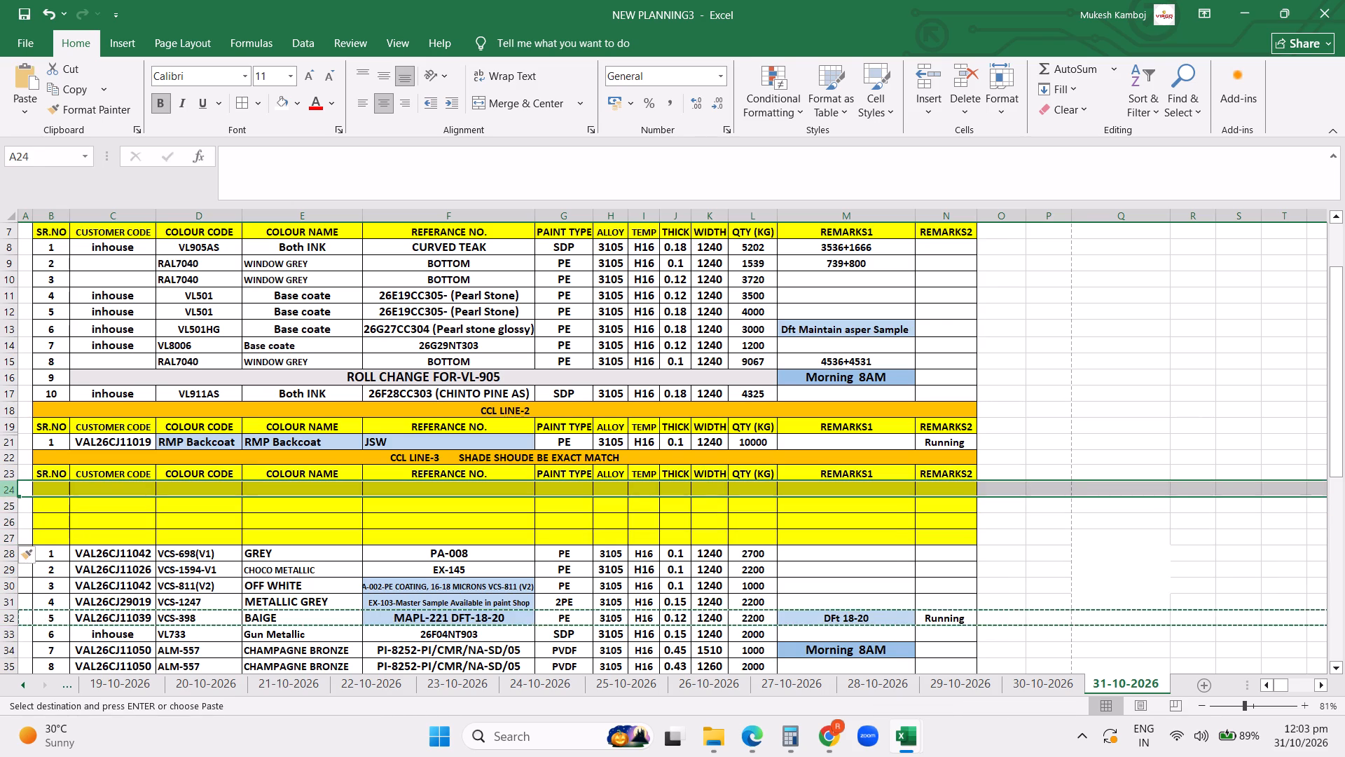
pyautogui.hotkey('ctrl', 'v')
# Move the two ALM-557 Champagne Bronze rows and the ALM-104 Silver row directly below the Baige row, and delete the four emptied rows.
pyautogui.scroll(-3, 353, 542)
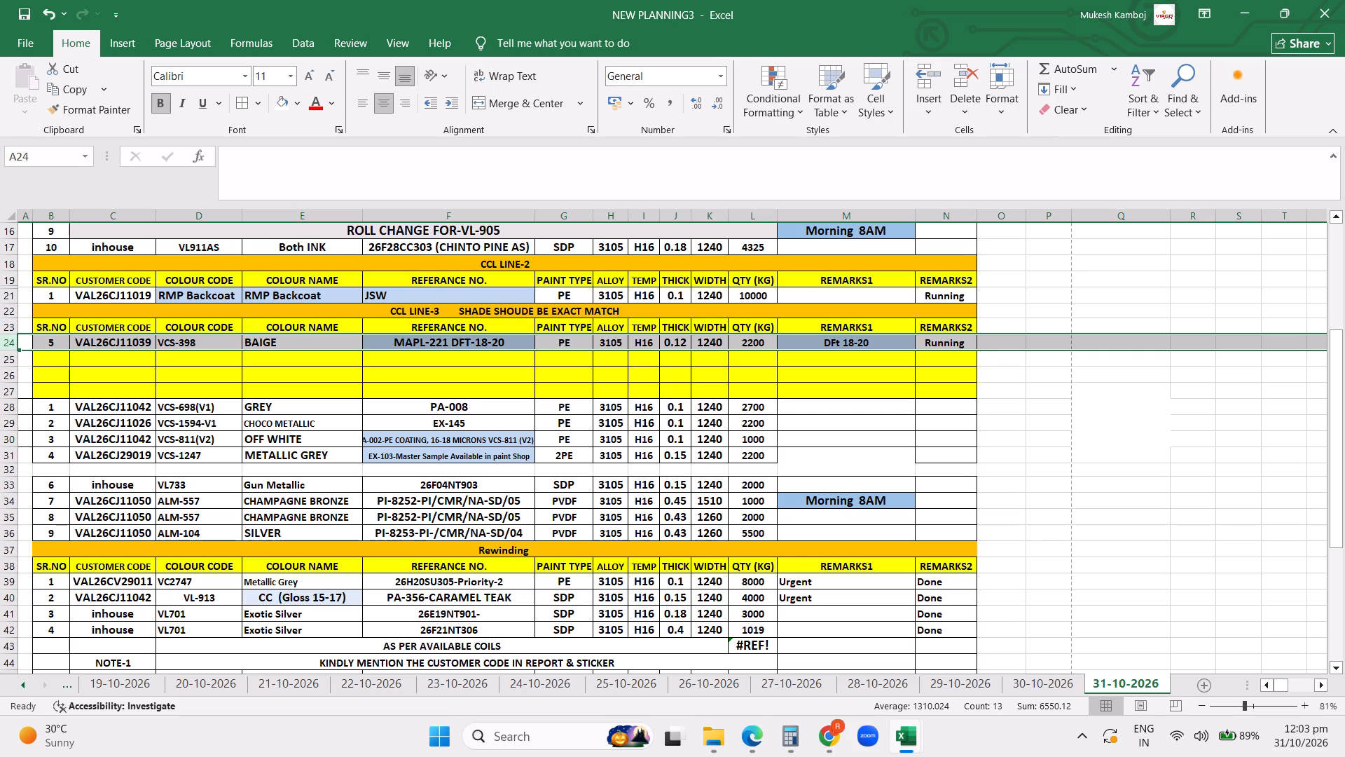
pyautogui.moveTo(10, 500); pyautogui.dragTo(11, 529)
pyautogui.hotkey('ctrl', 'x')
pyautogui.click(11, 359)
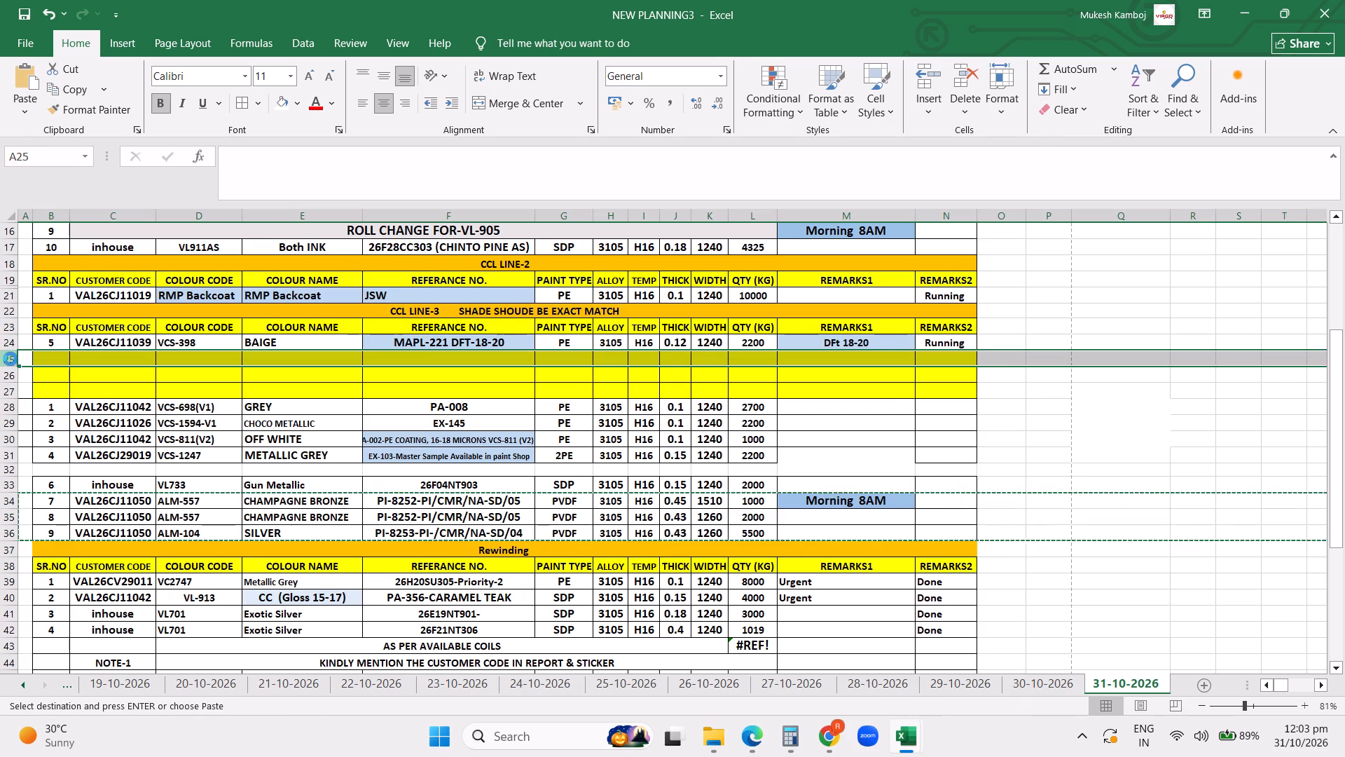
pyautogui.hotkey('ctrl', 'v')
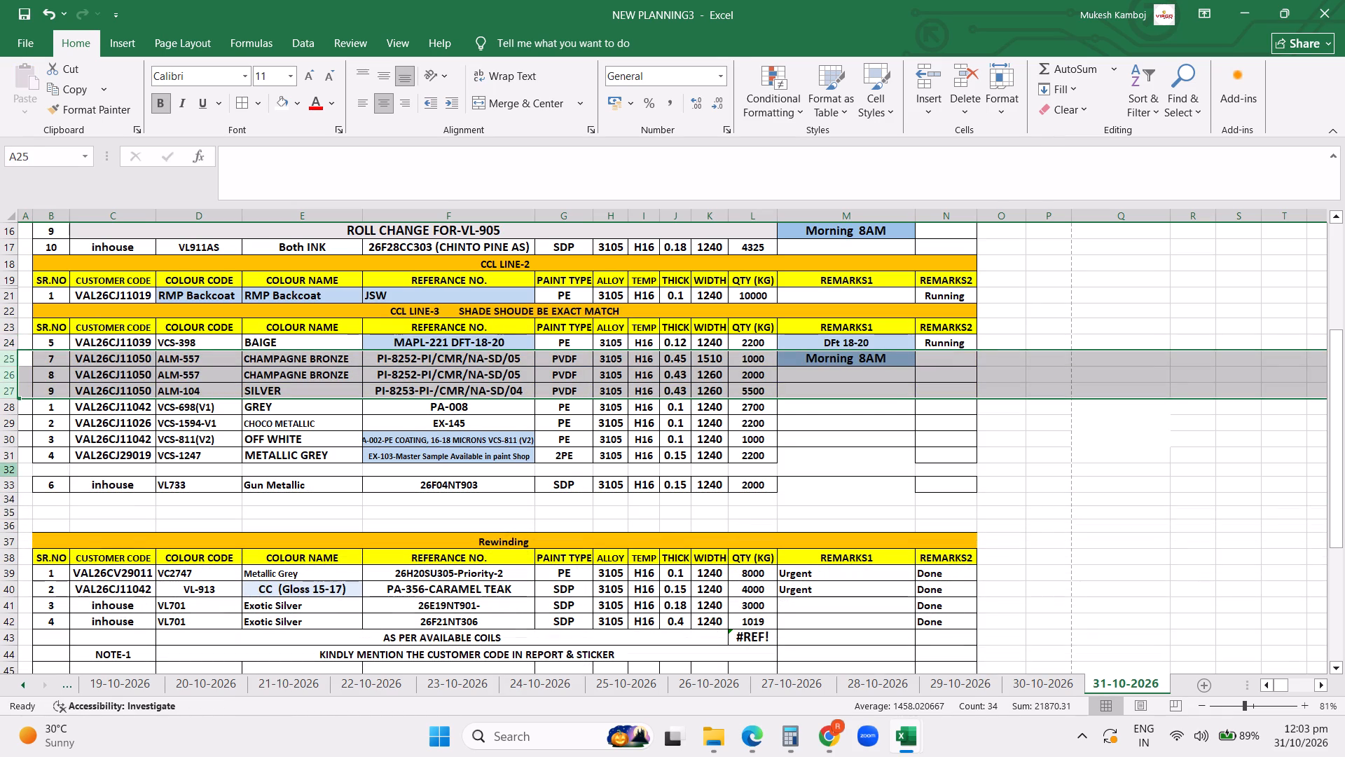
pyautogui.click(12, 469)
pyautogui.hotkey('ctrl', '-')
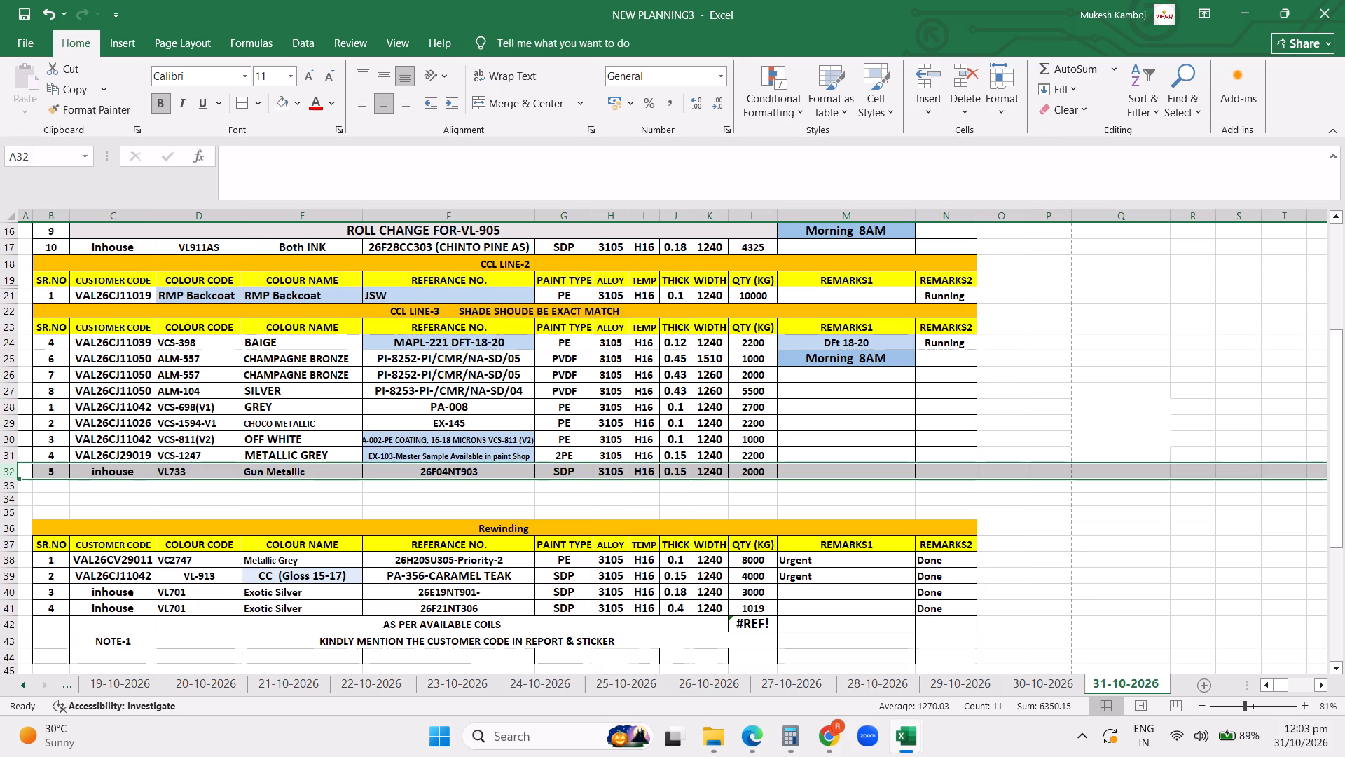
pyautogui.moveTo(5, 485); pyautogui.dragTo(5, 510)
pyautogui.hotkey('ctrl', '-')
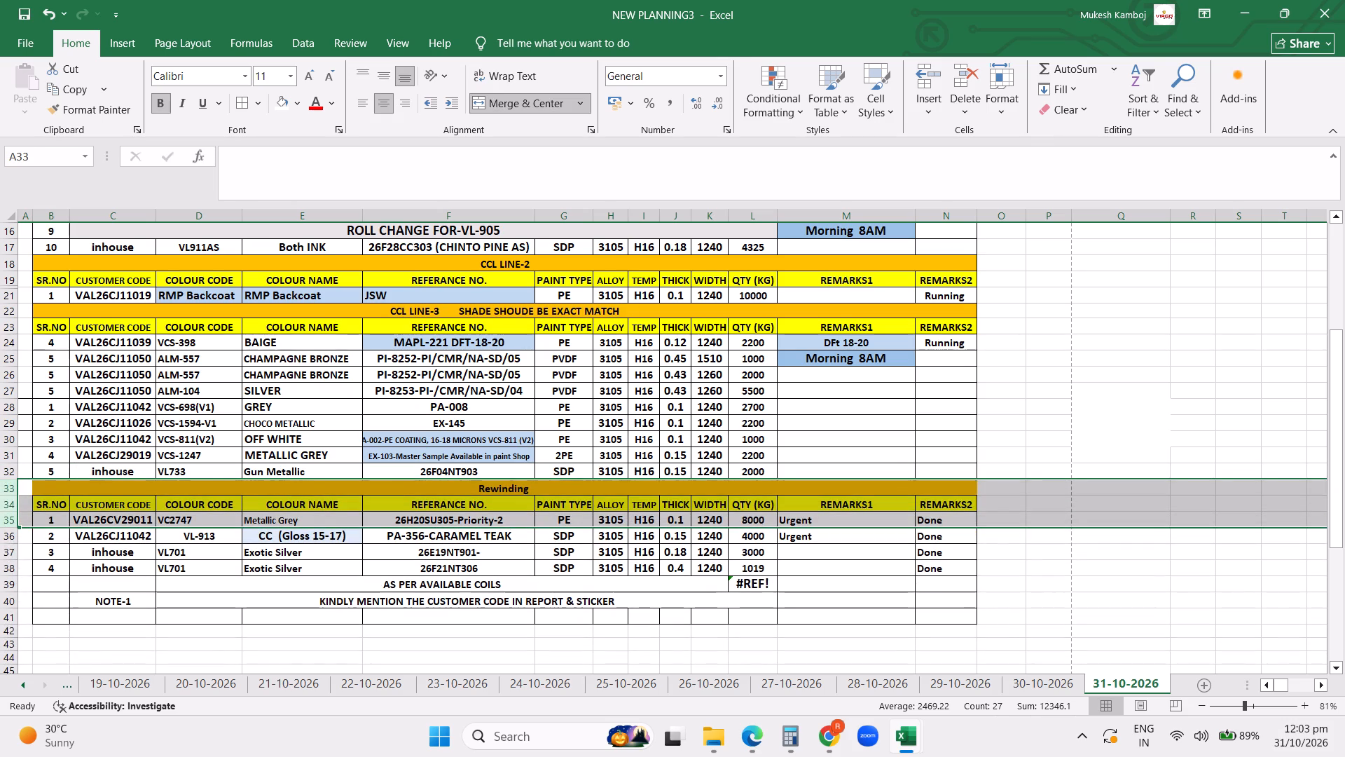
pyautogui.click(857, 437)
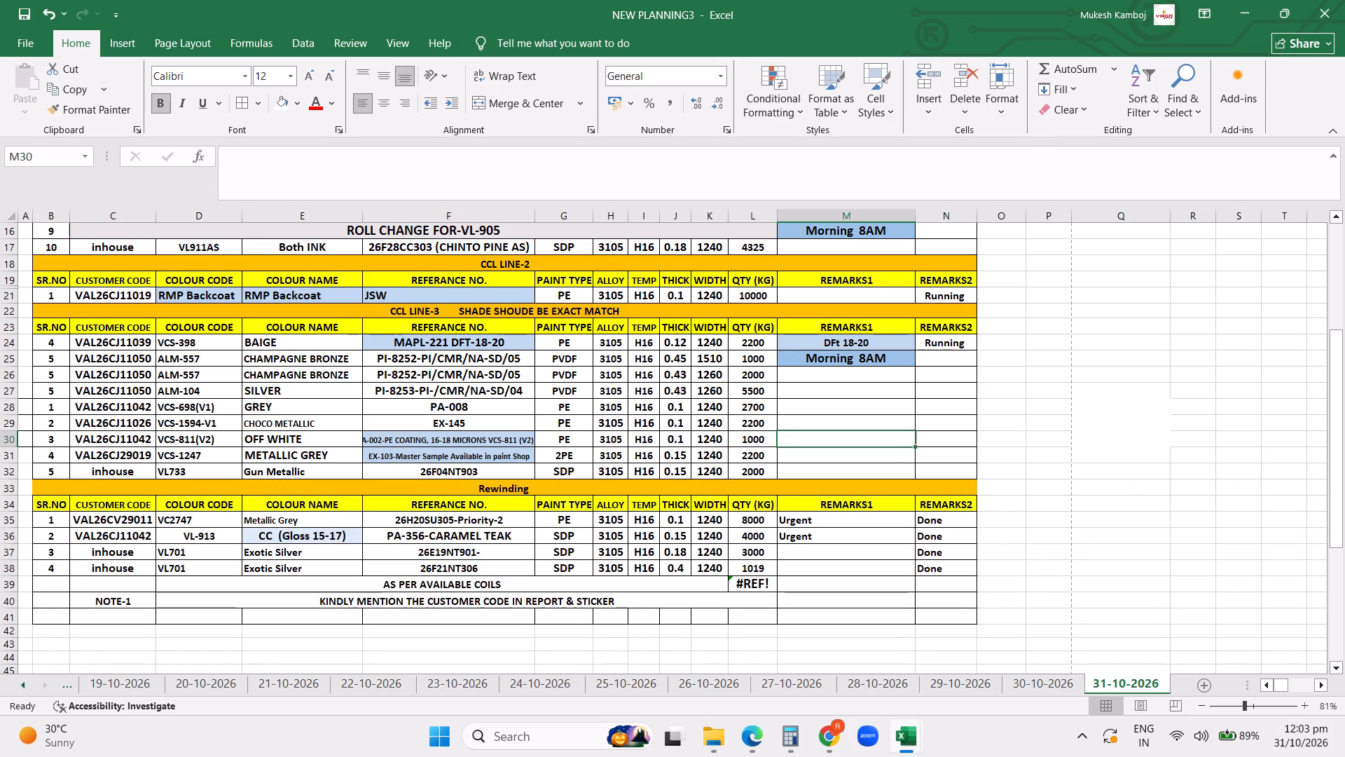
pyautogui.click(868, 413)
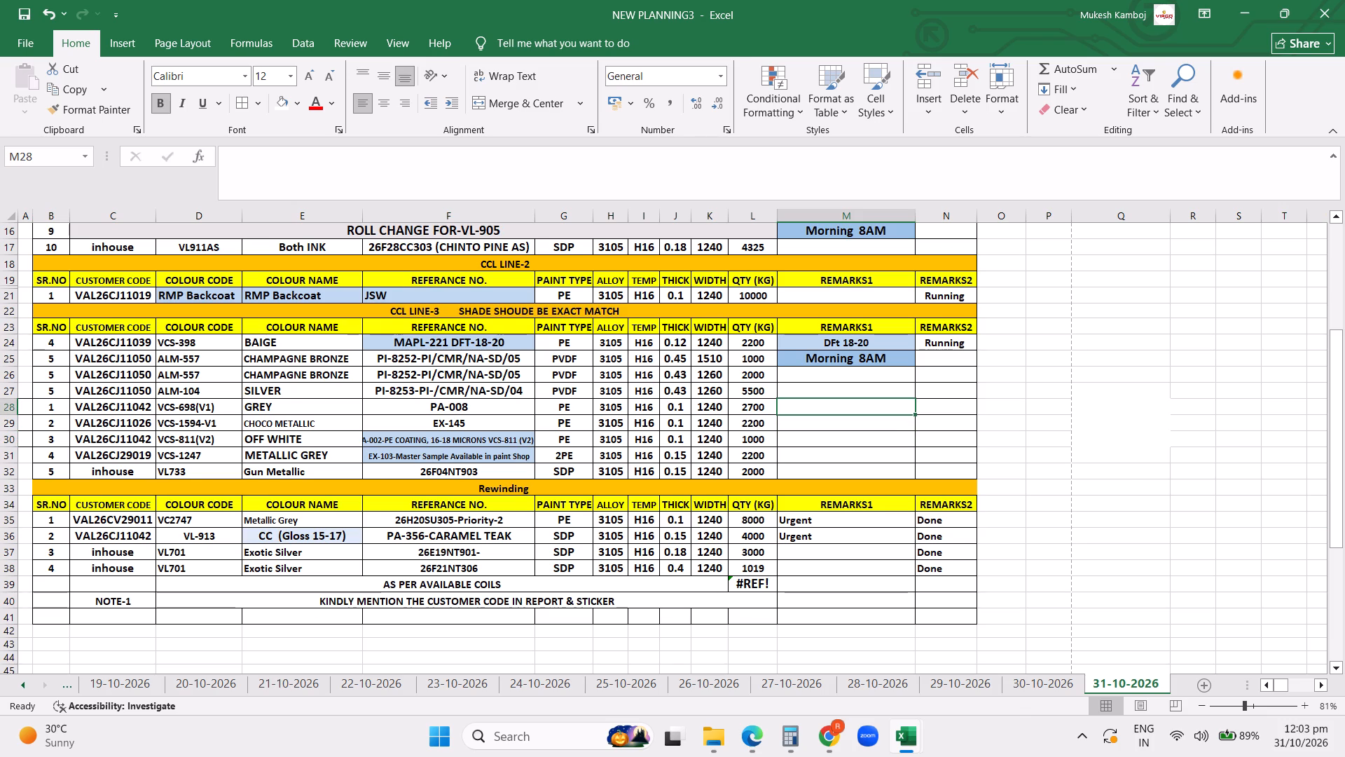
# Renumber the CCL LINE-3 entries by setting the first serial number to =ROWS($A$28:B28) and filling it down to the VL733 row.
pyautogui.click(39, 345)
pyautogui.click(323, 153)
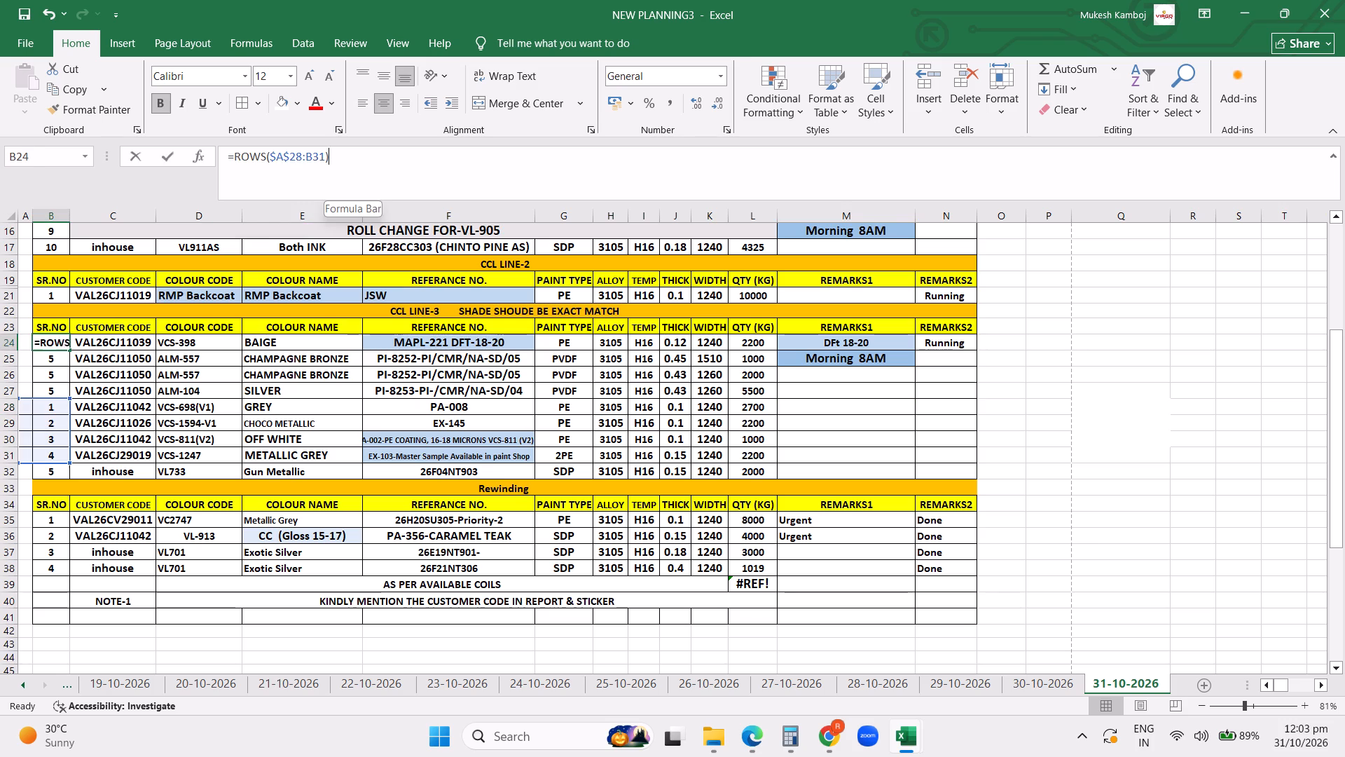
pyautogui.press('BackSpace')
pyautogui.press('BackSpace')
pyautogui.write('28')
pyautogui.press('Return')
pyautogui.scroll(1, 323, 153)
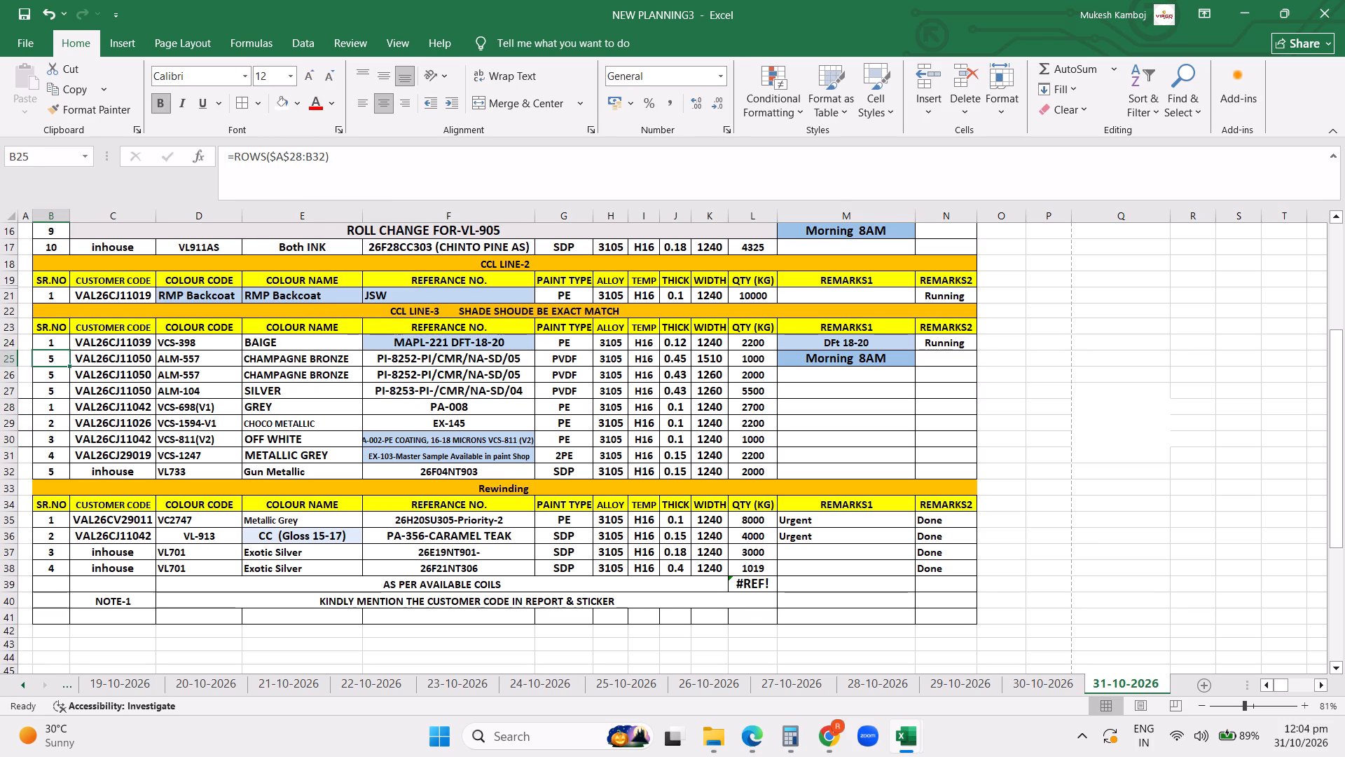
pyautogui.click(54, 346)
pyautogui.moveTo(71, 348); pyautogui.dragTo(81, 477)
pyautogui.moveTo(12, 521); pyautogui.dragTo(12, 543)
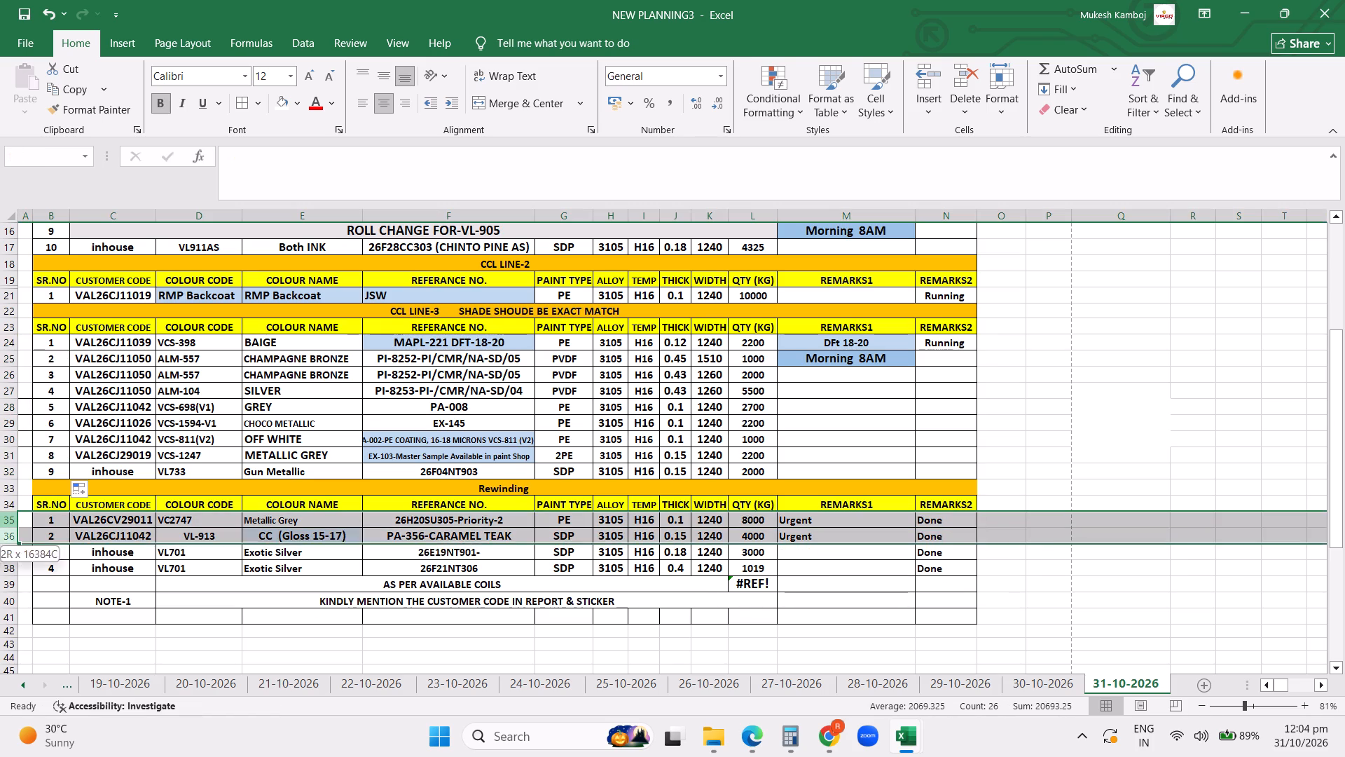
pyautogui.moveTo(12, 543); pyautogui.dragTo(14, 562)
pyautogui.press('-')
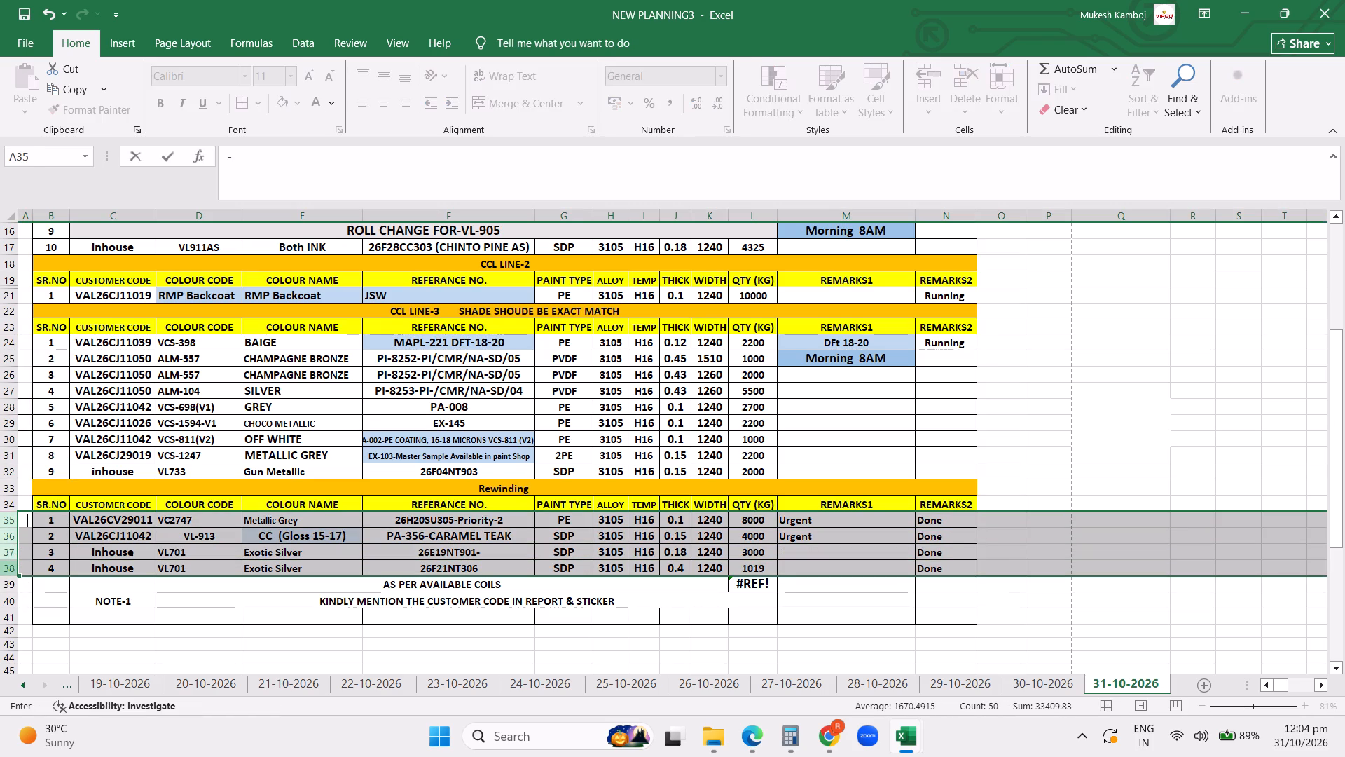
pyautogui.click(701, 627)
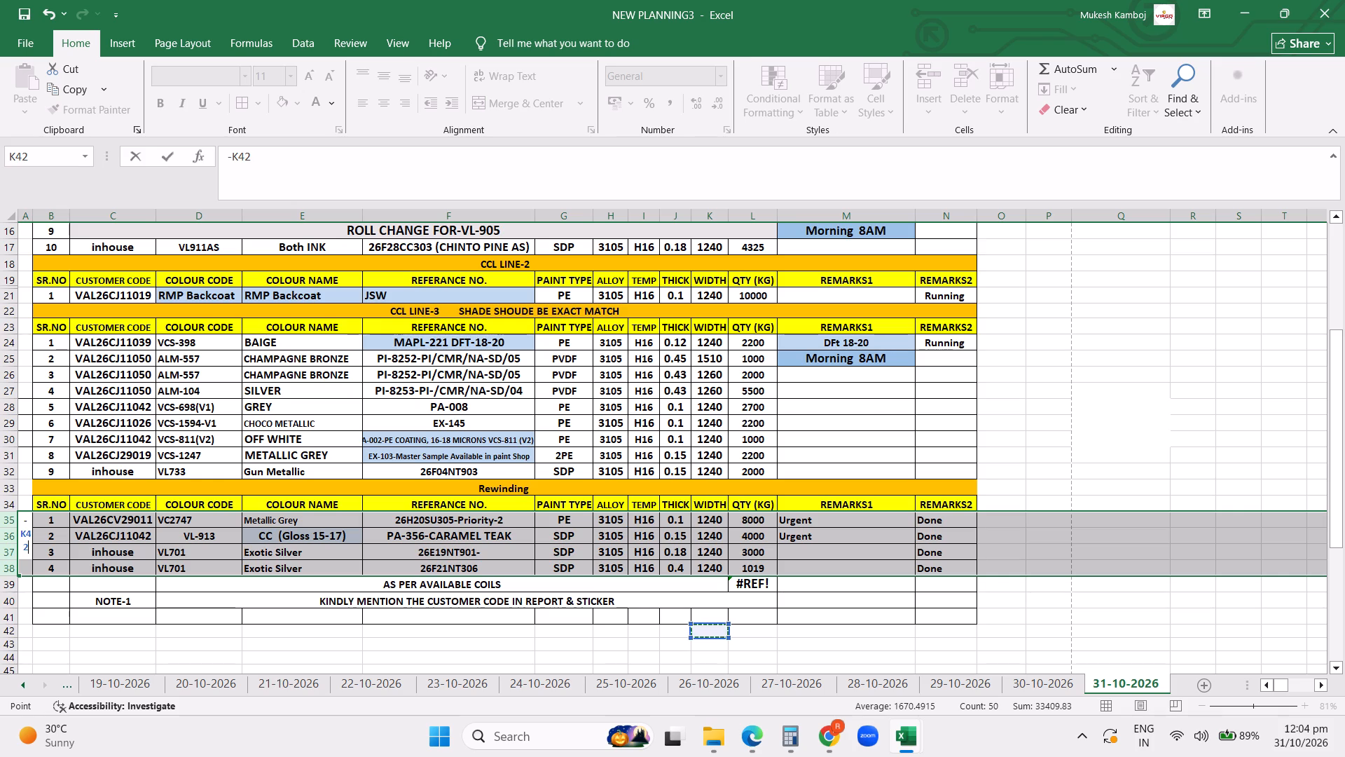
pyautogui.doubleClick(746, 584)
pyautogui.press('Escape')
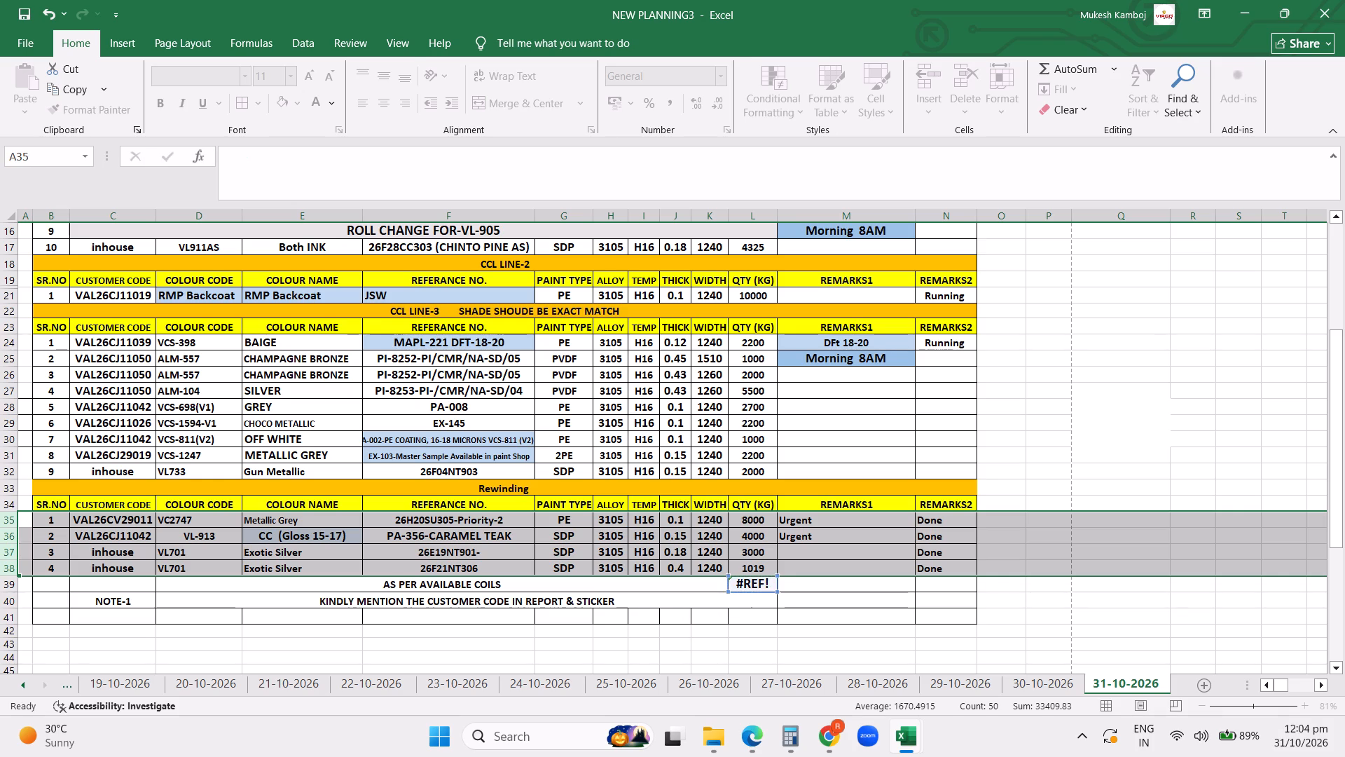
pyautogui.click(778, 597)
# Correct the AS PER AVAILABLE COILS total formula to sum L24:L32 for CCL LINE-3 and L21 in place of the broken reference.
pyautogui.doubleClick(745, 579)
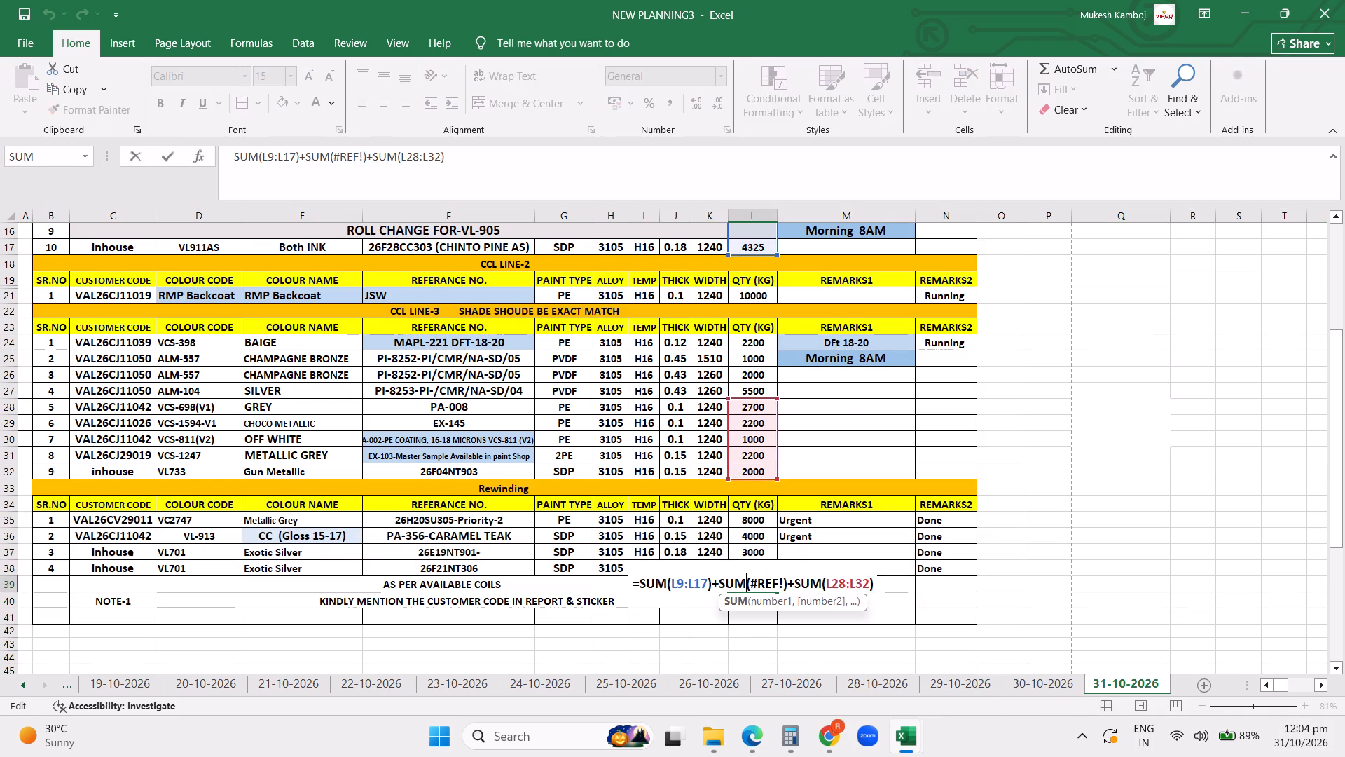
pyautogui.moveTo(776, 396); pyautogui.dragTo(779, 345)
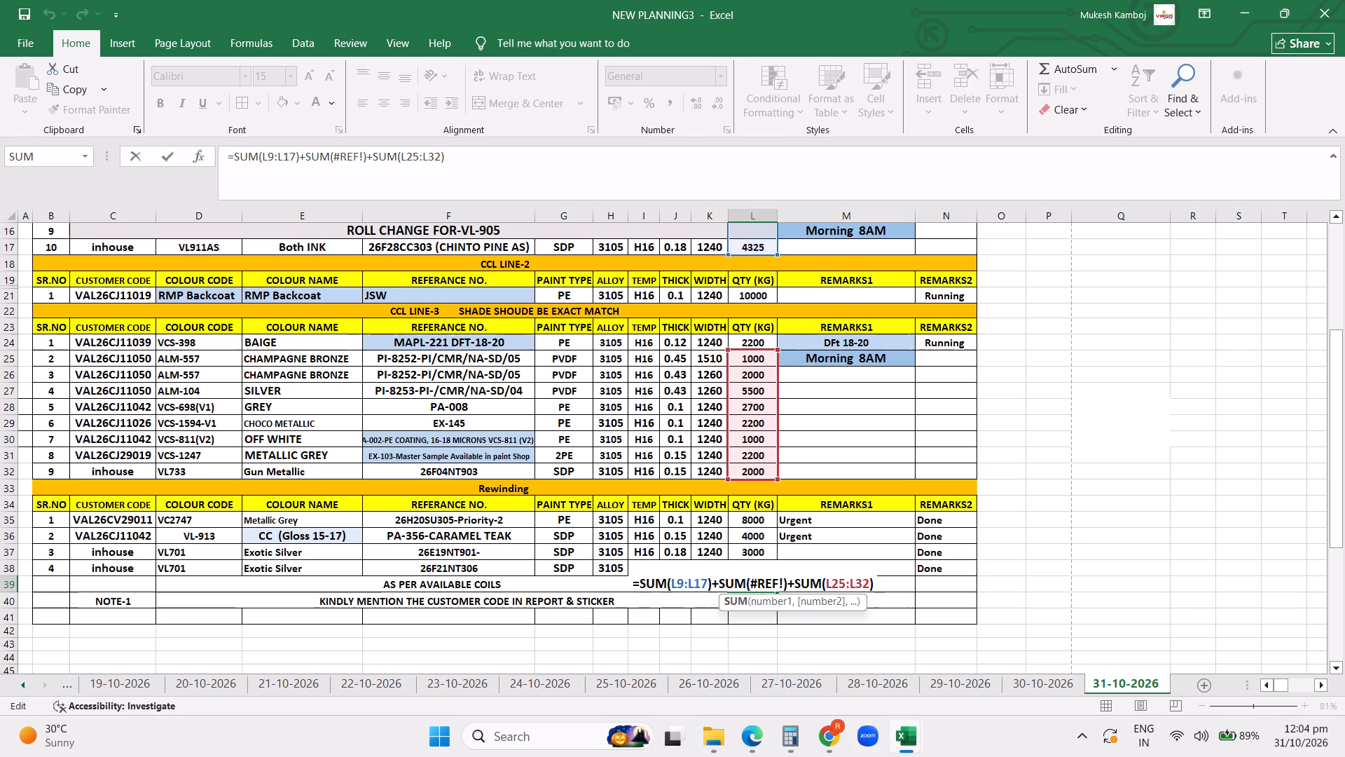
pyautogui.moveTo(779, 345); pyautogui.dragTo(779, 339)
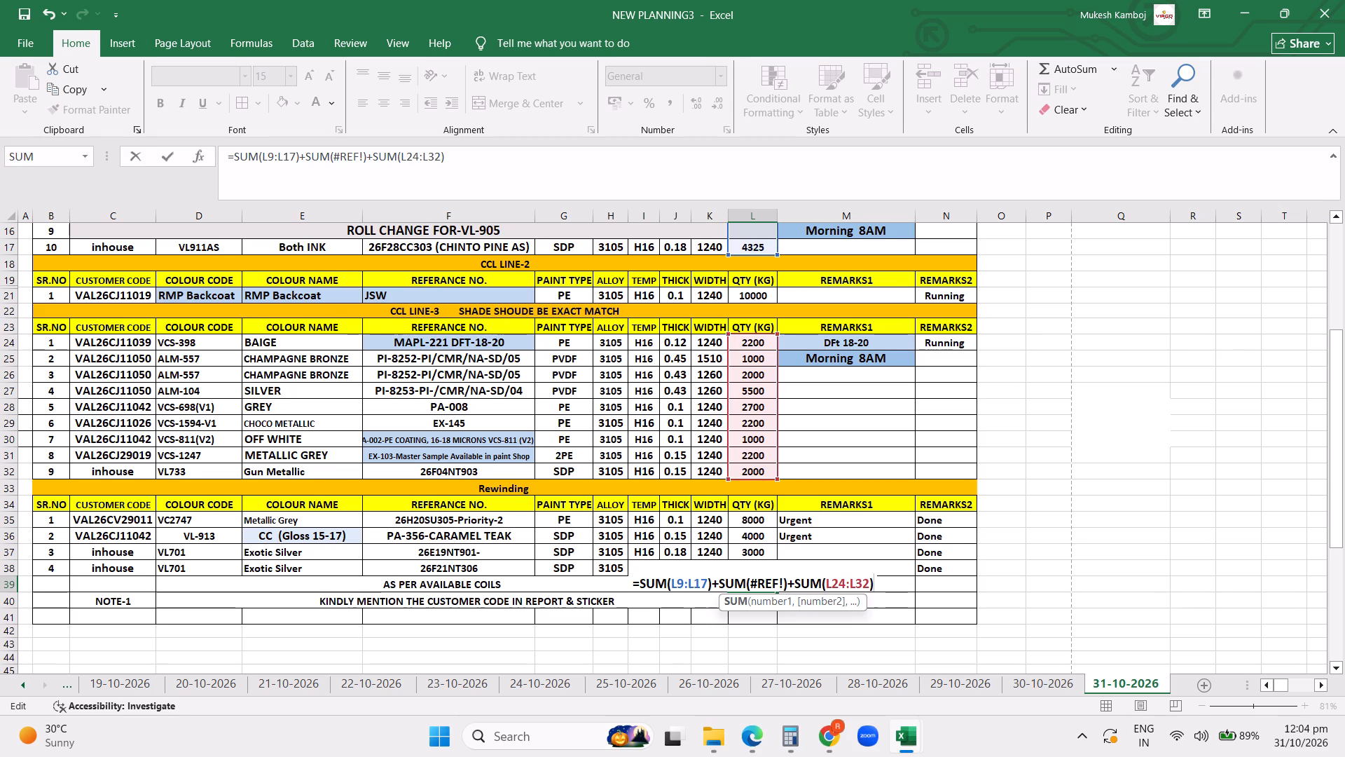
pyautogui.click(782, 586)
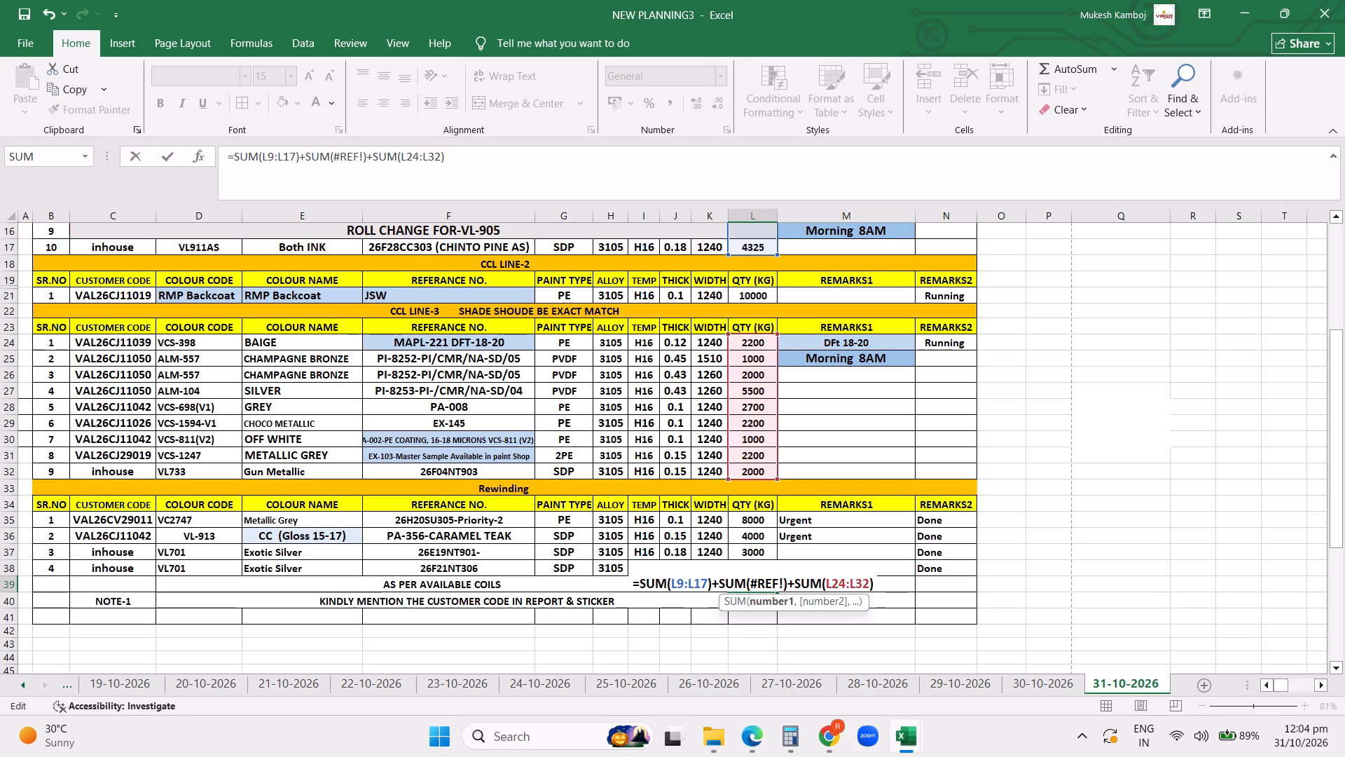
pyautogui.press('BackSpace')
pyautogui.press('BackSpace')
pyautogui.press('BackSpace')
pyautogui.press('BackSpace')
pyautogui.press('BackSpace')
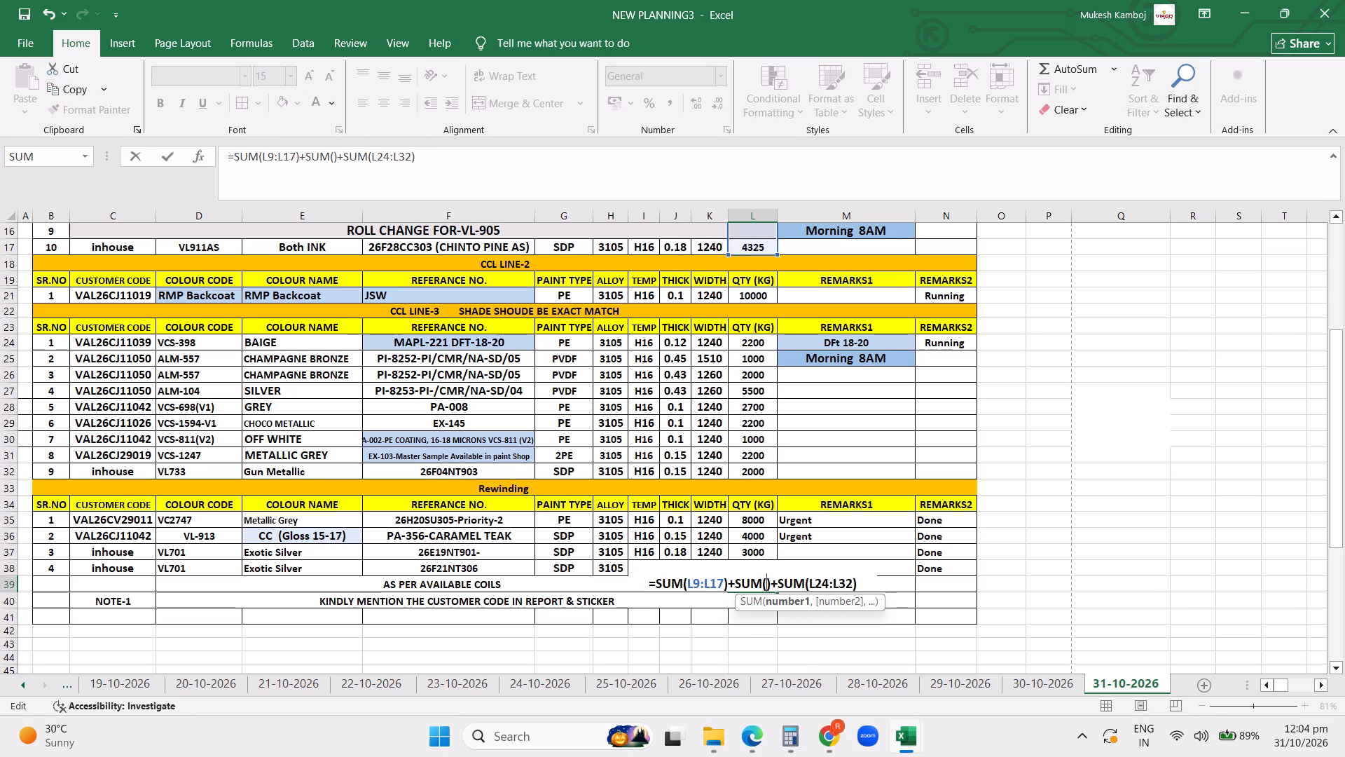
pyautogui.click(749, 301)
pyautogui.press('Return')
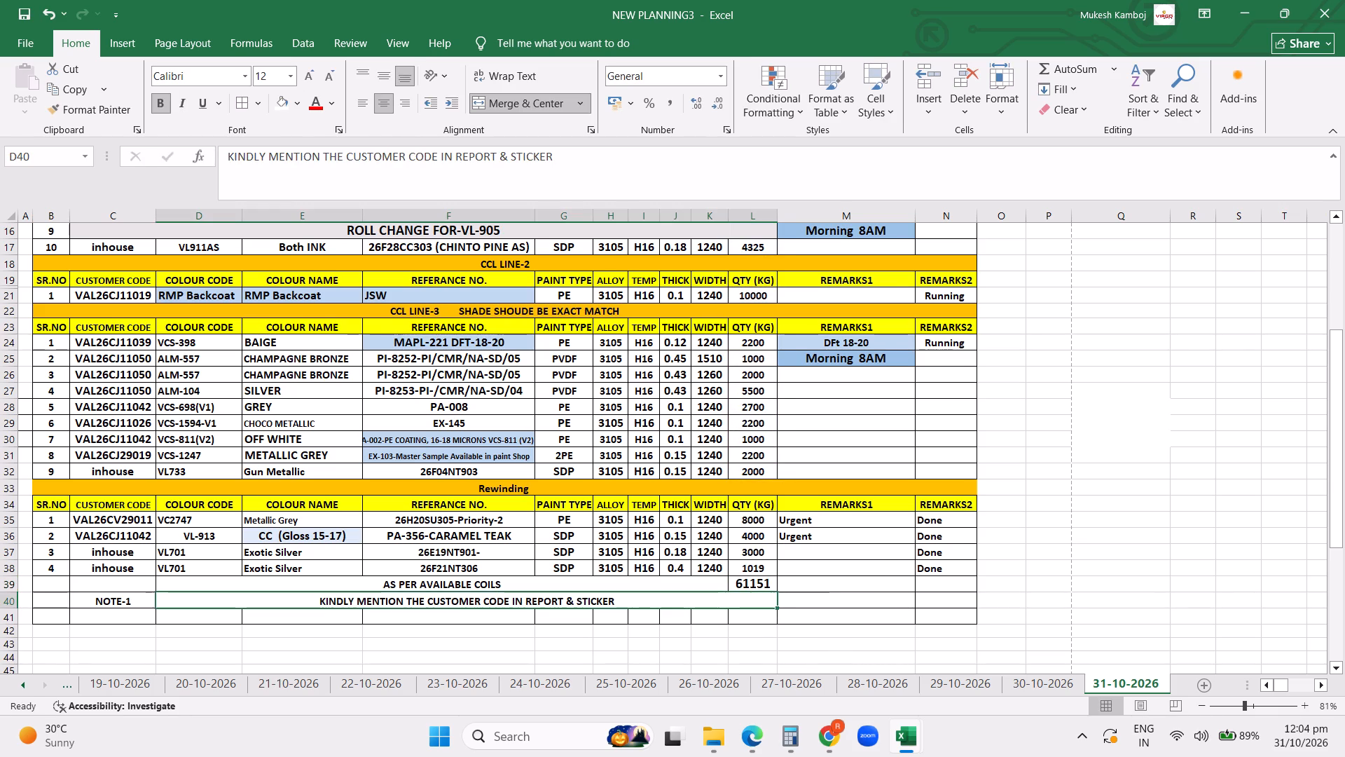
# Extend the CCL LINE-1 range in the total formula upward to include the VL905AS Curved Teak quantity.
pyautogui.doubleClick(740, 587)
pyautogui.scroll(4, 903, 424)
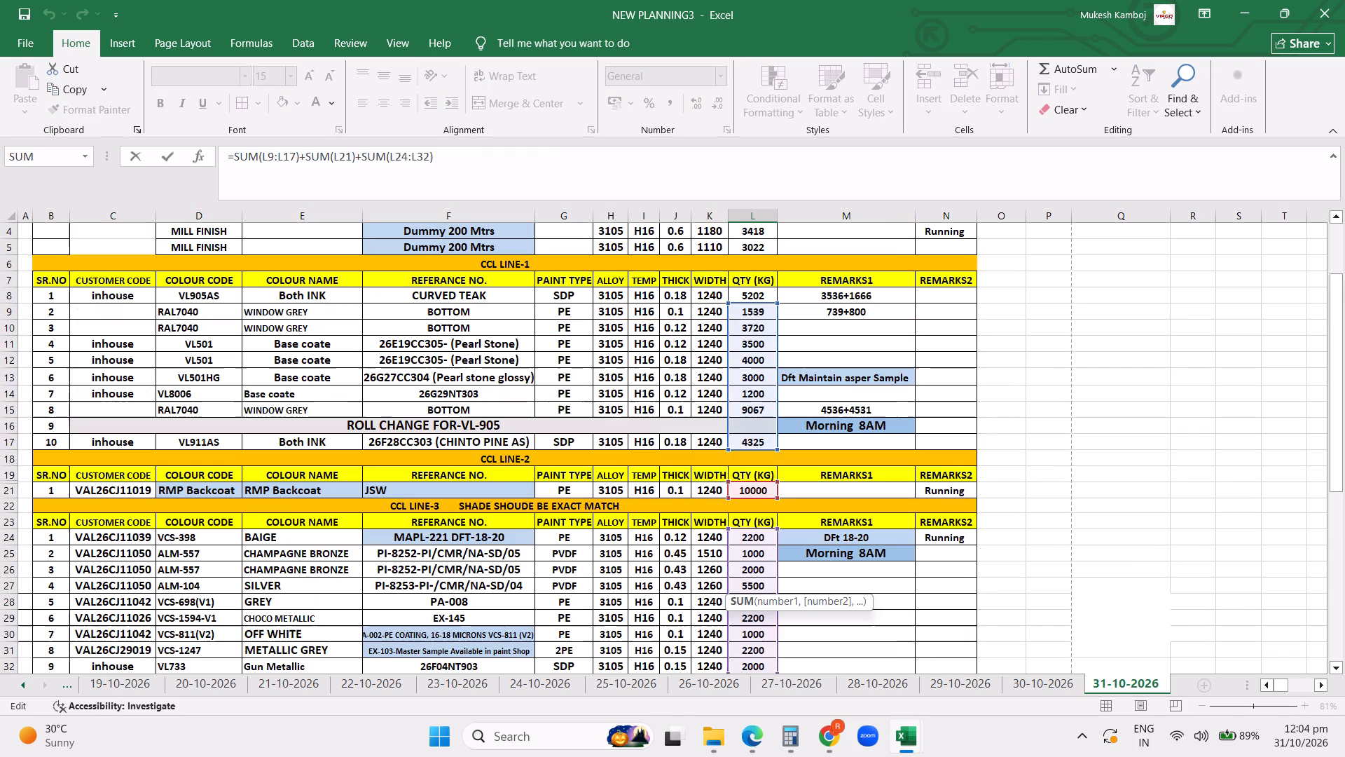
pyautogui.moveTo(773, 301); pyautogui.dragTo(775, 294)
pyautogui.press('Return')
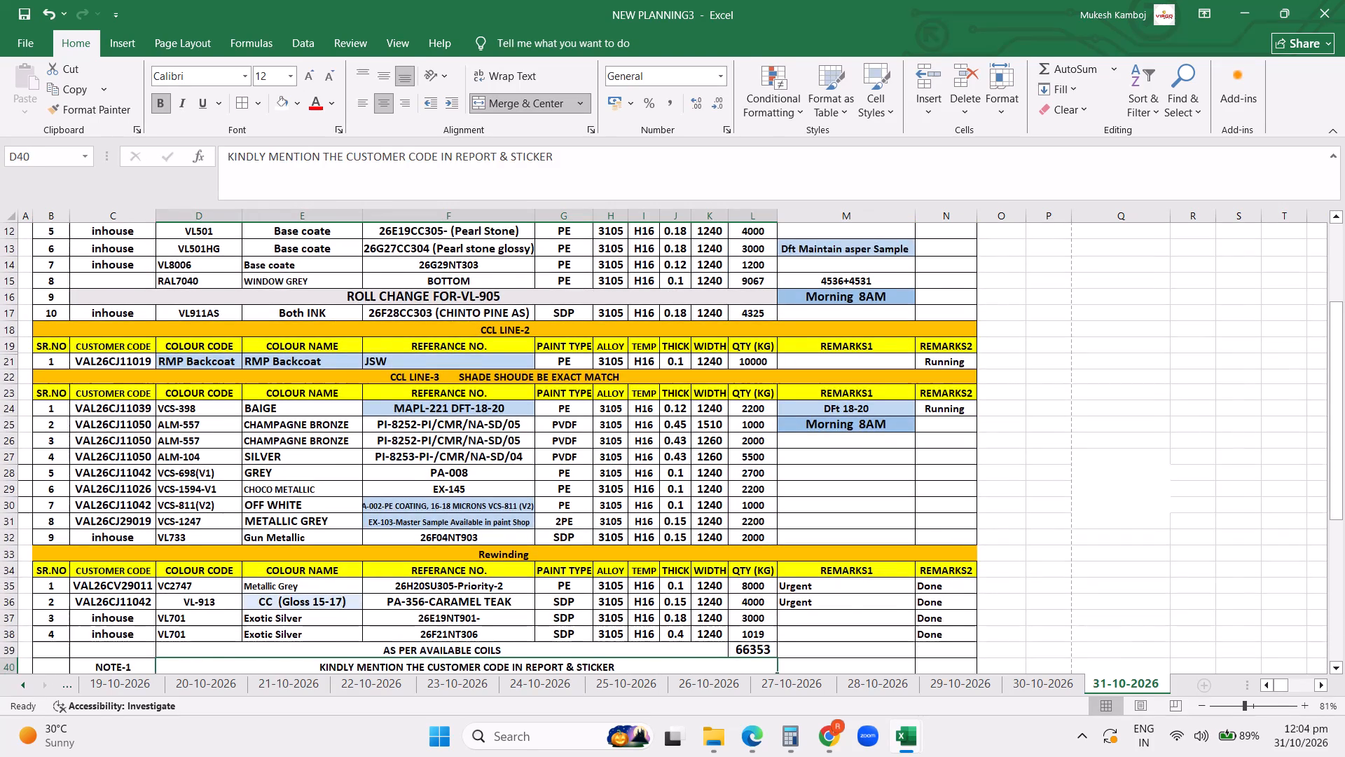
# Set REMARKS2 to Running for VL905AS Curved Teak, Done for the VCS-398 Baige row, and Next for the first Champagne Bronze row.
pyautogui.scroll(10, 844, 402)
pyautogui.click(928, 346)
pyautogui.write('Ru')
pyautogui.press('Return')
pyautogui.scroll(-2, 925, 418)
pyautogui.click(946, 489)
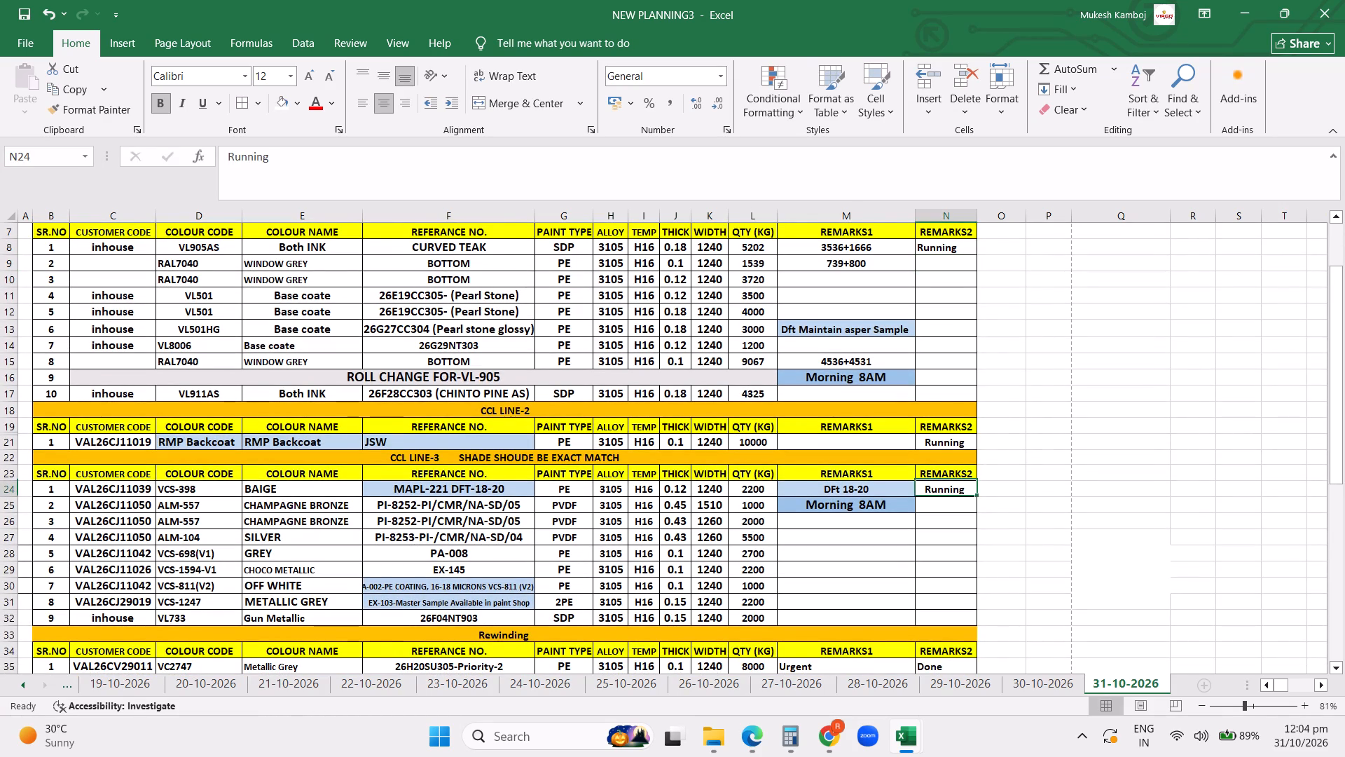
pyautogui.press('d')
pyautogui.press('Down')
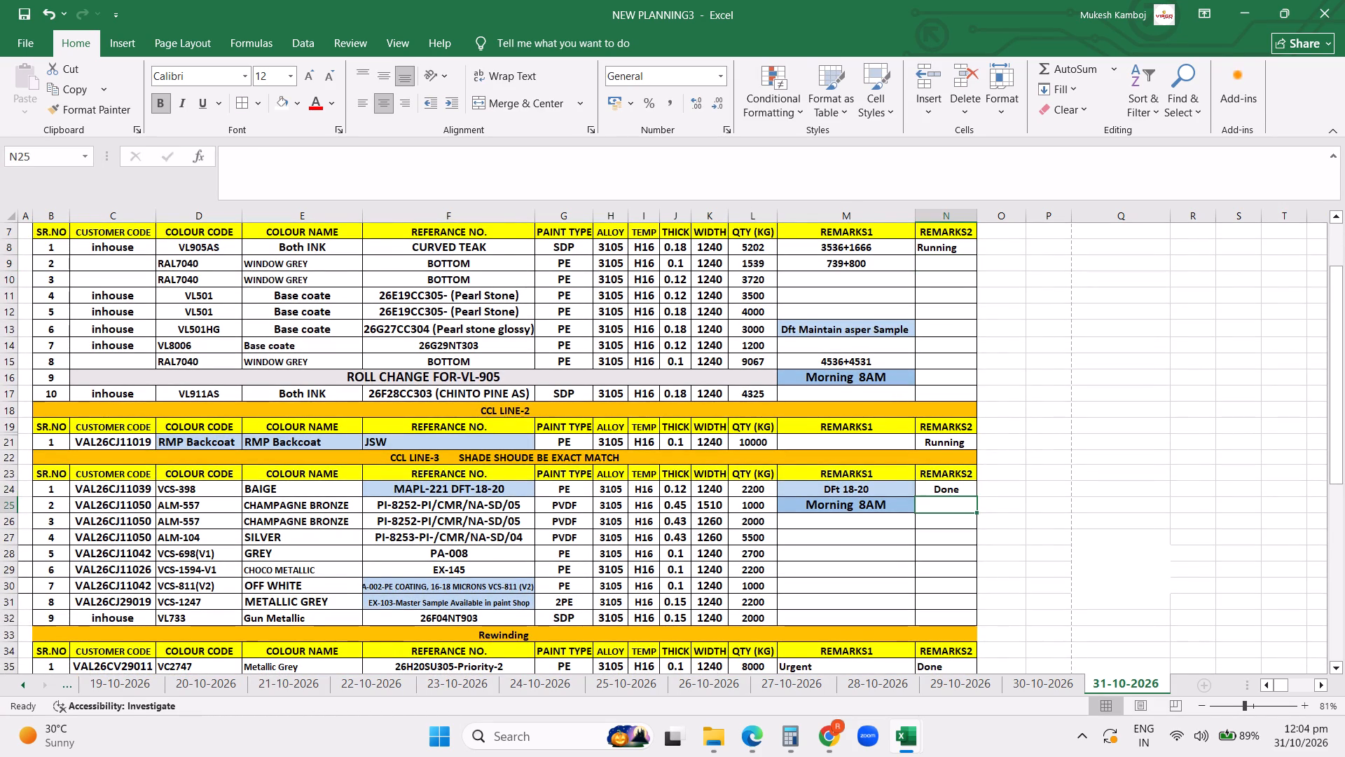
pyautogui.write('ne')
pyautogui.press('BackSpace')
pyautogui.press('BackSpace')
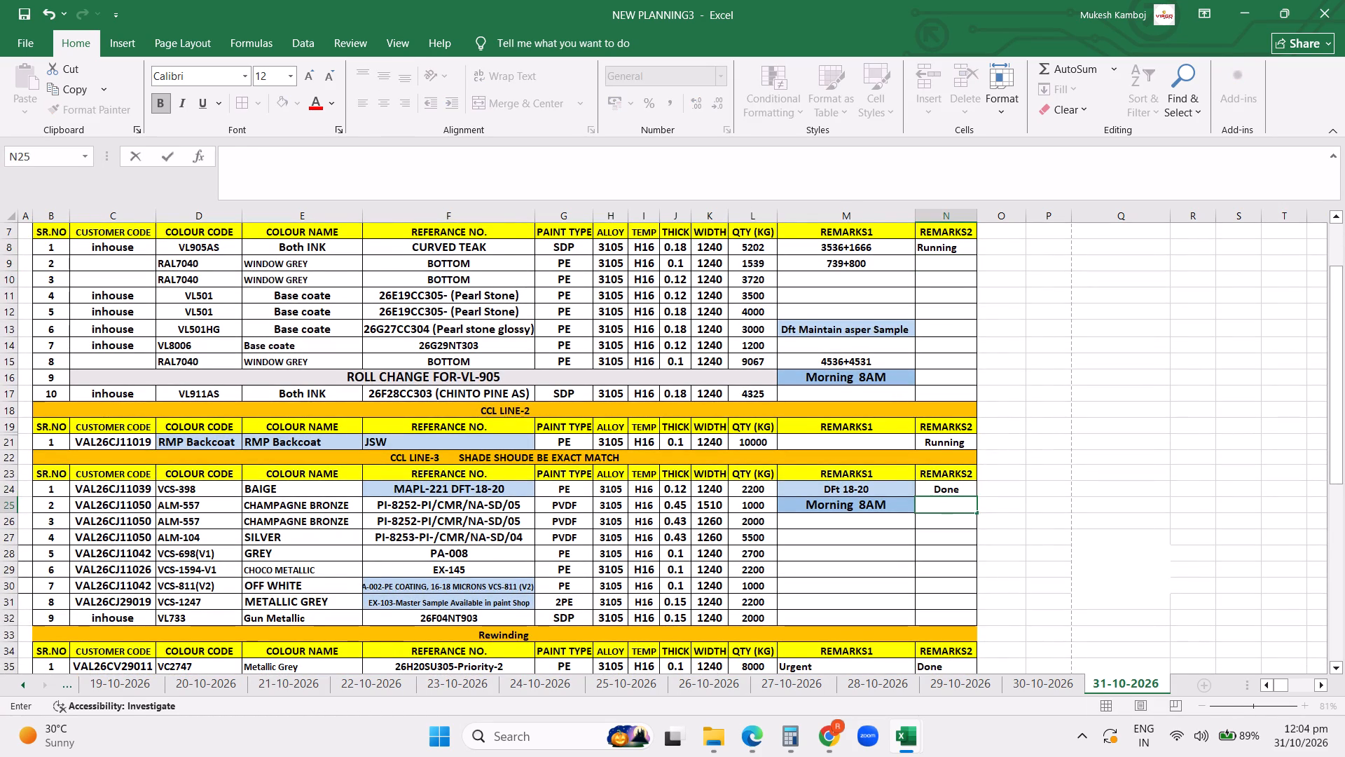
pyautogui.write('Next')
pyautogui.press('Return')
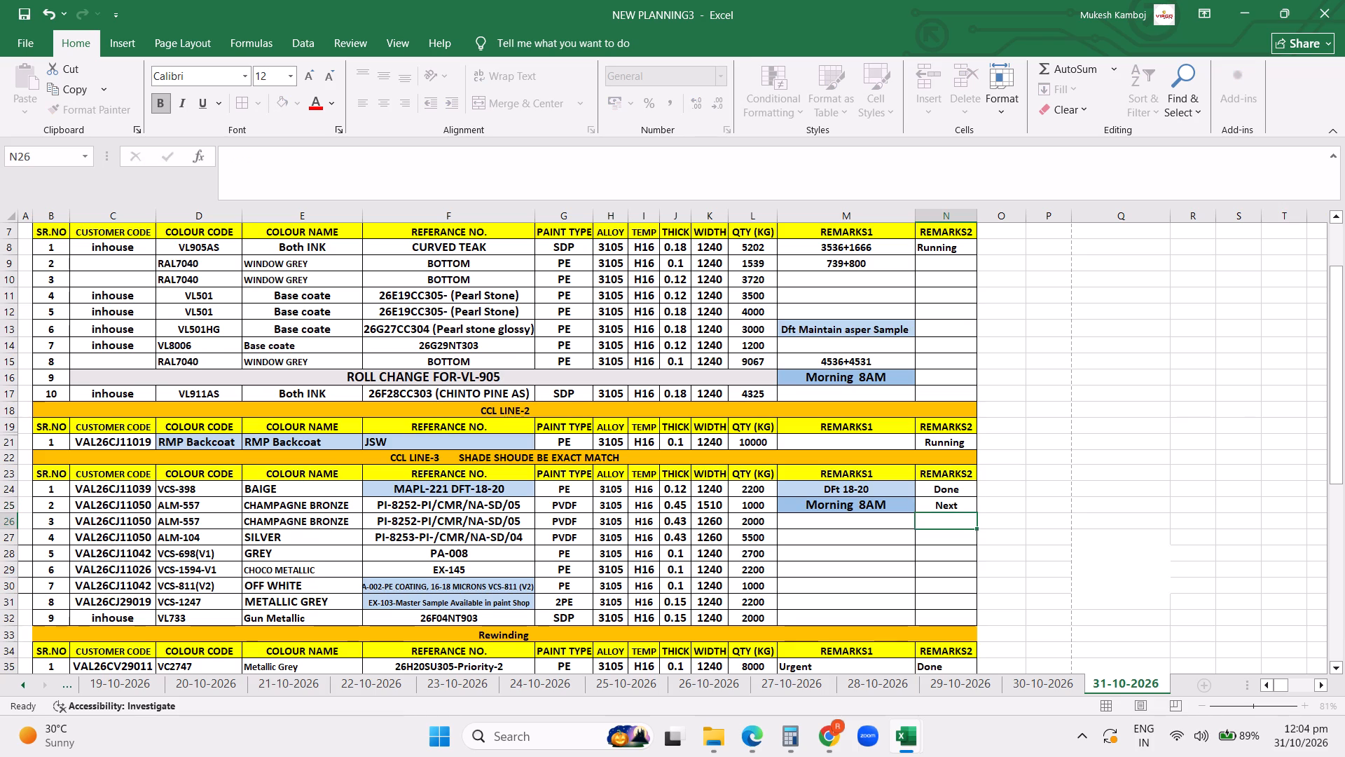
# Clear the Morning 8AM entry from REMARKS1 of the first Champagne Bronze row and give the cell the plain format of the blank cell below.
pyautogui.click(829, 528)
pyautogui.click(104, 114)
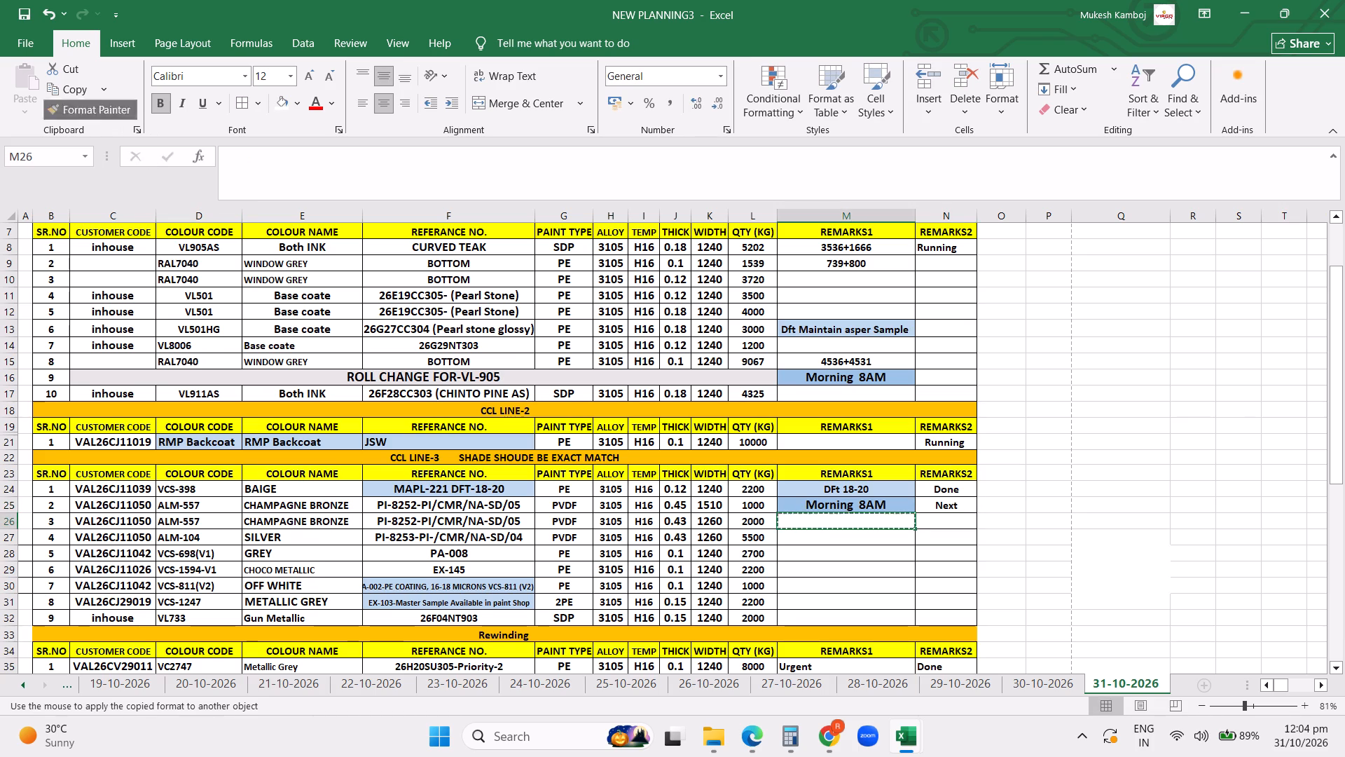
pyautogui.click(825, 508)
pyautogui.press('Delete')
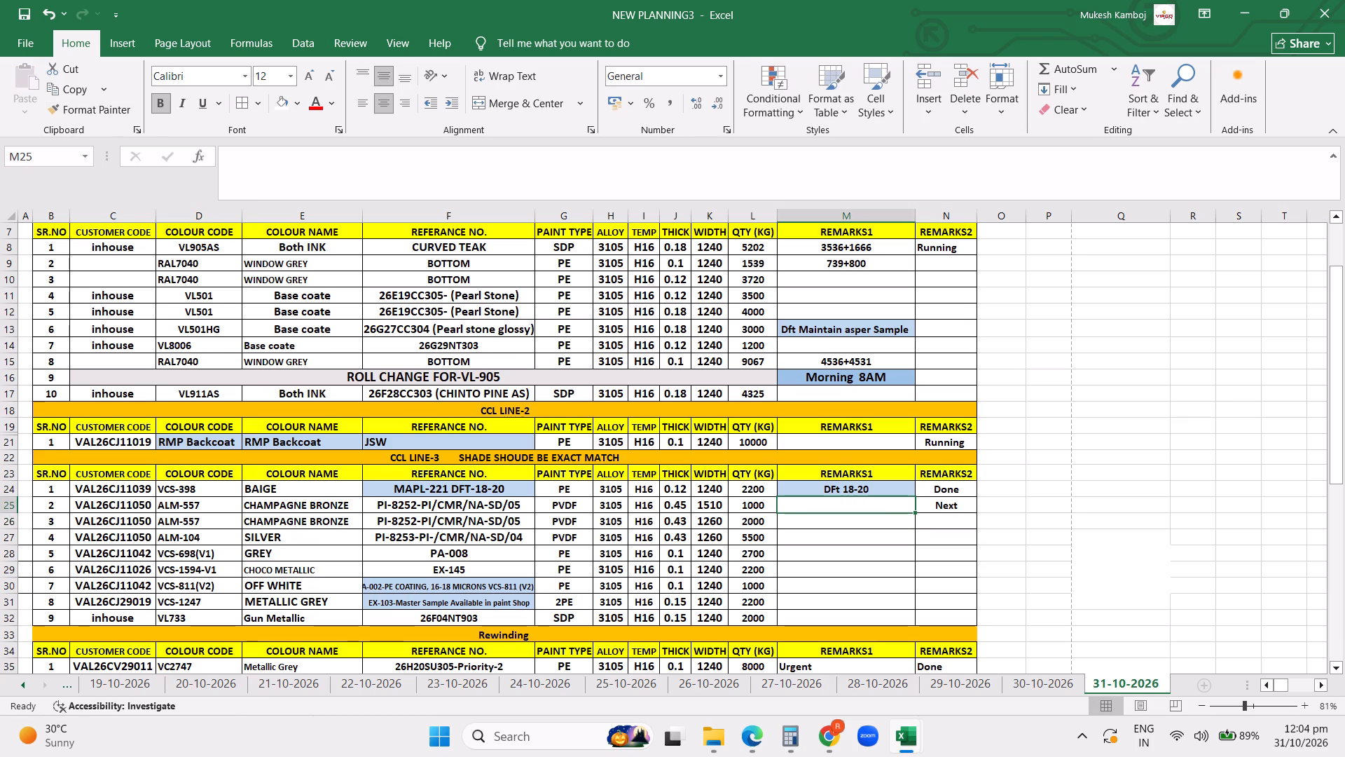
pyautogui.click(195, 528)
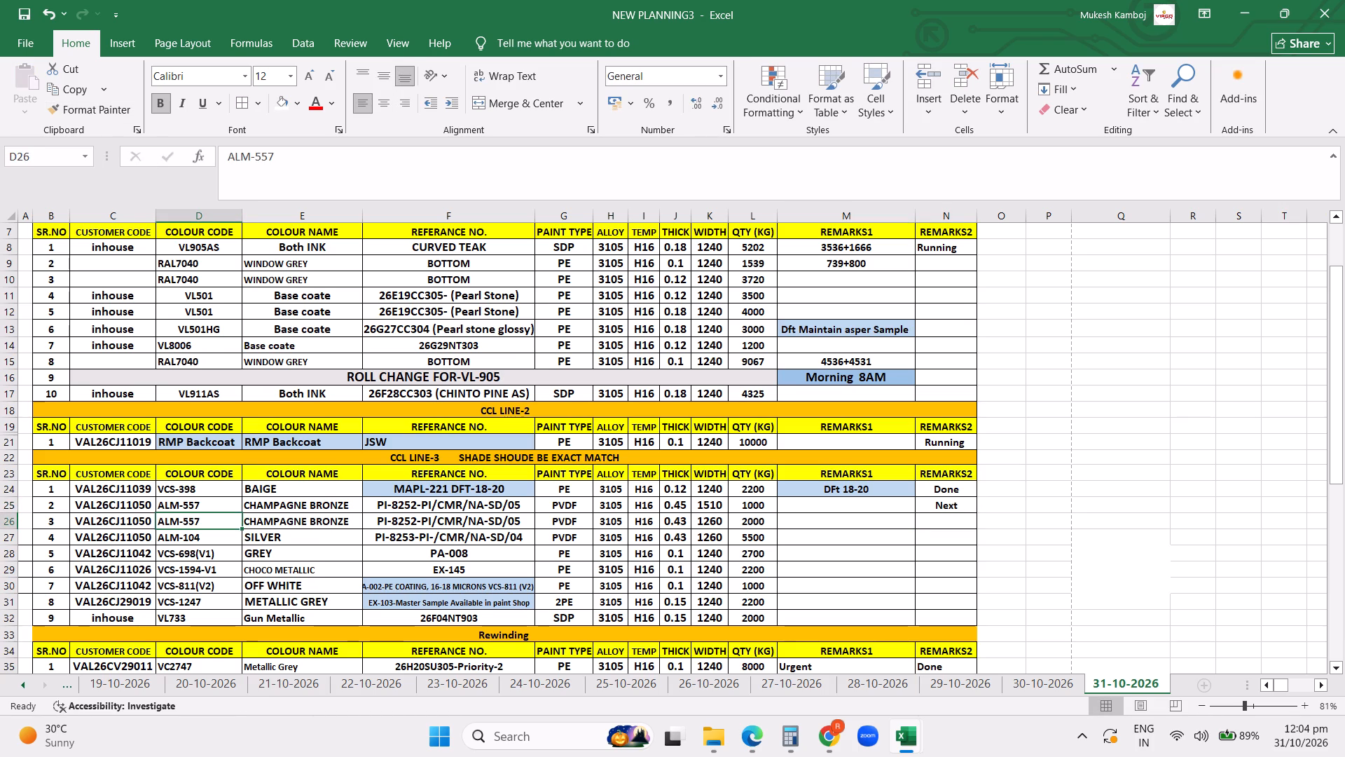
pyautogui.scroll(-4, 660, 571)
# In the Pending Order 12oct26 workbook, copy the Target vs Actual headers to F1:I1 and widen column I to fit.
pyautogui.click(901, 748)
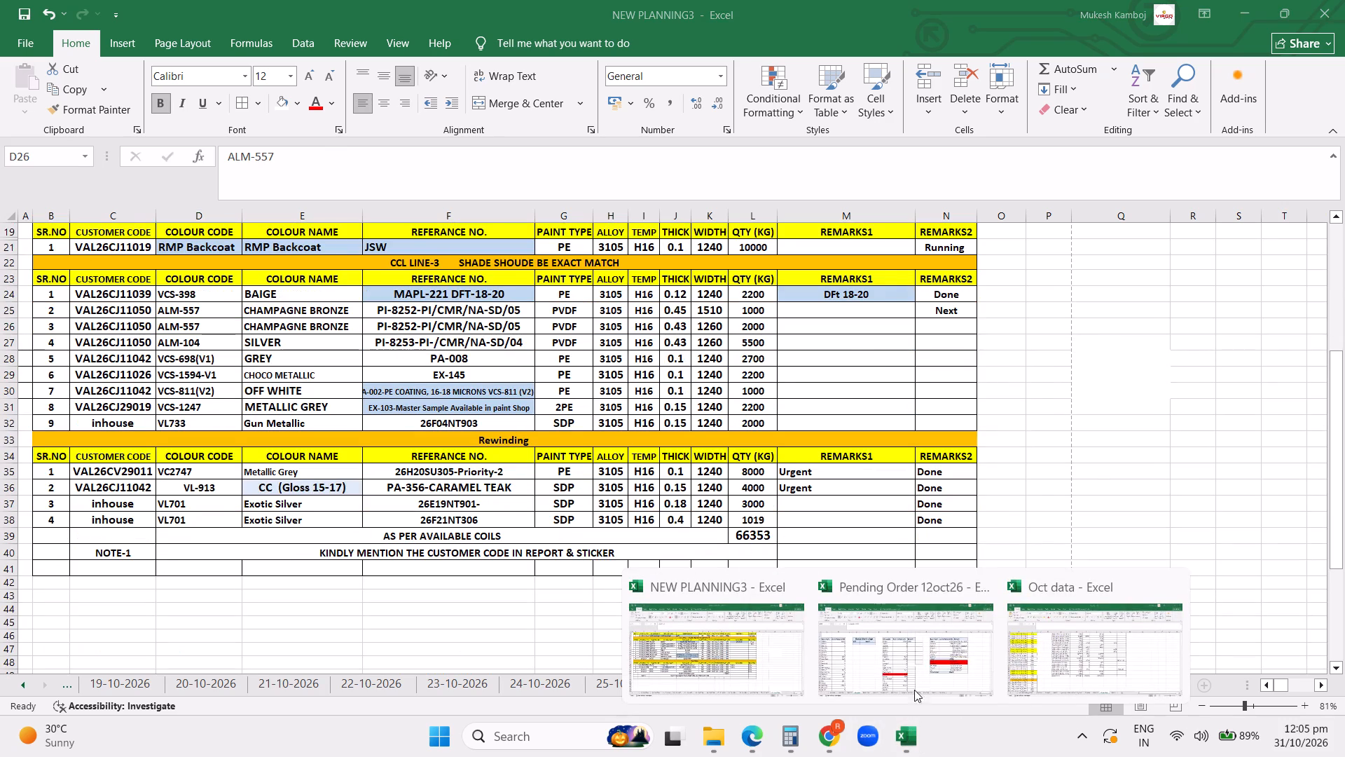
pyautogui.click(922, 664)
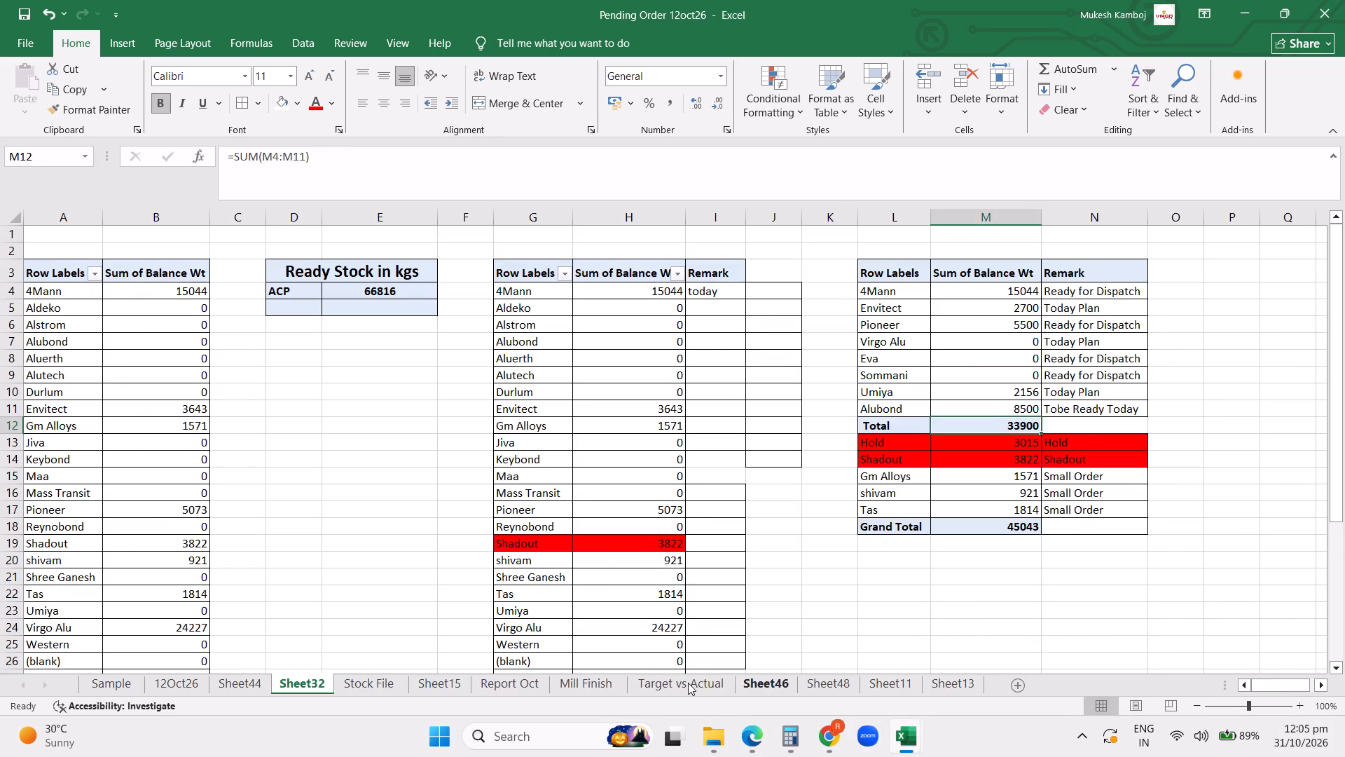
pyautogui.click(688, 683)
pyautogui.click(505, 550)
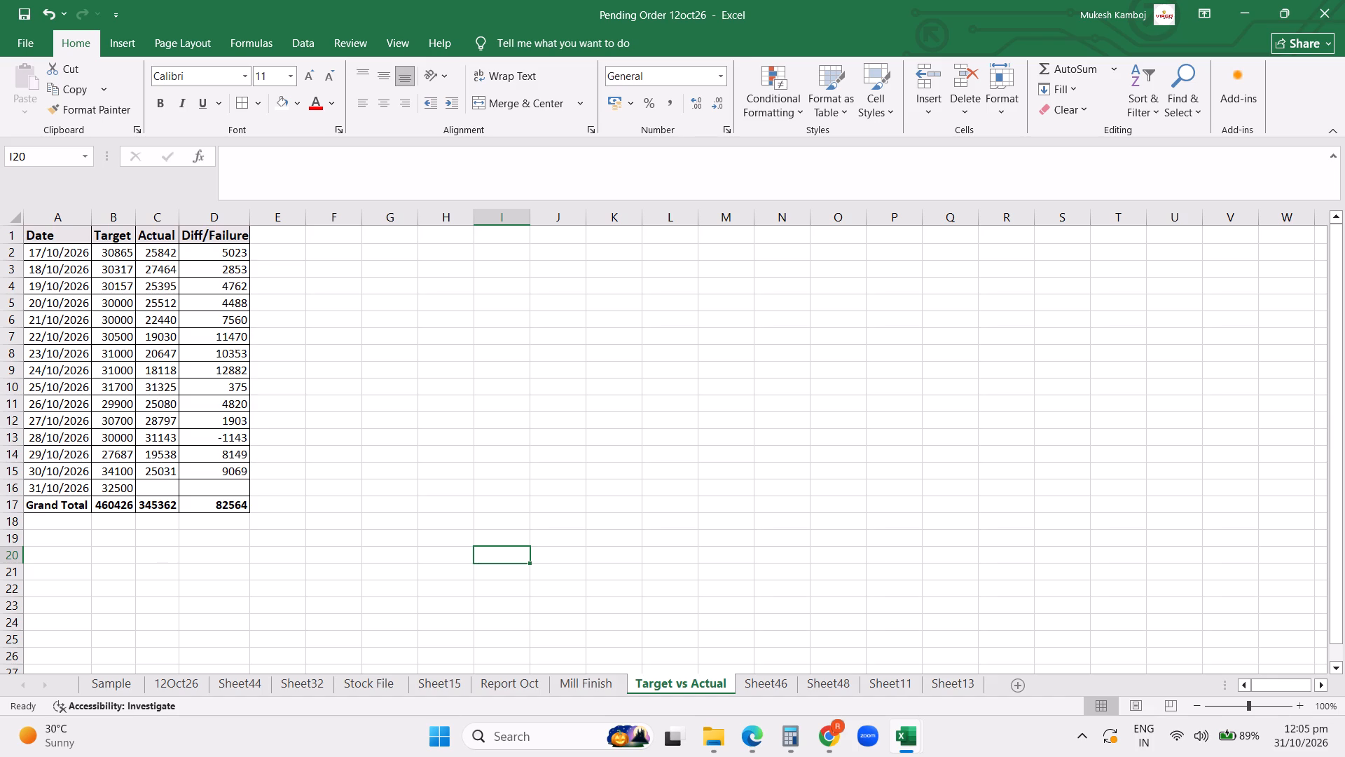
pyautogui.moveTo(73, 239); pyautogui.dragTo(188, 238)
pyautogui.hotkey('ctrl', 'c')
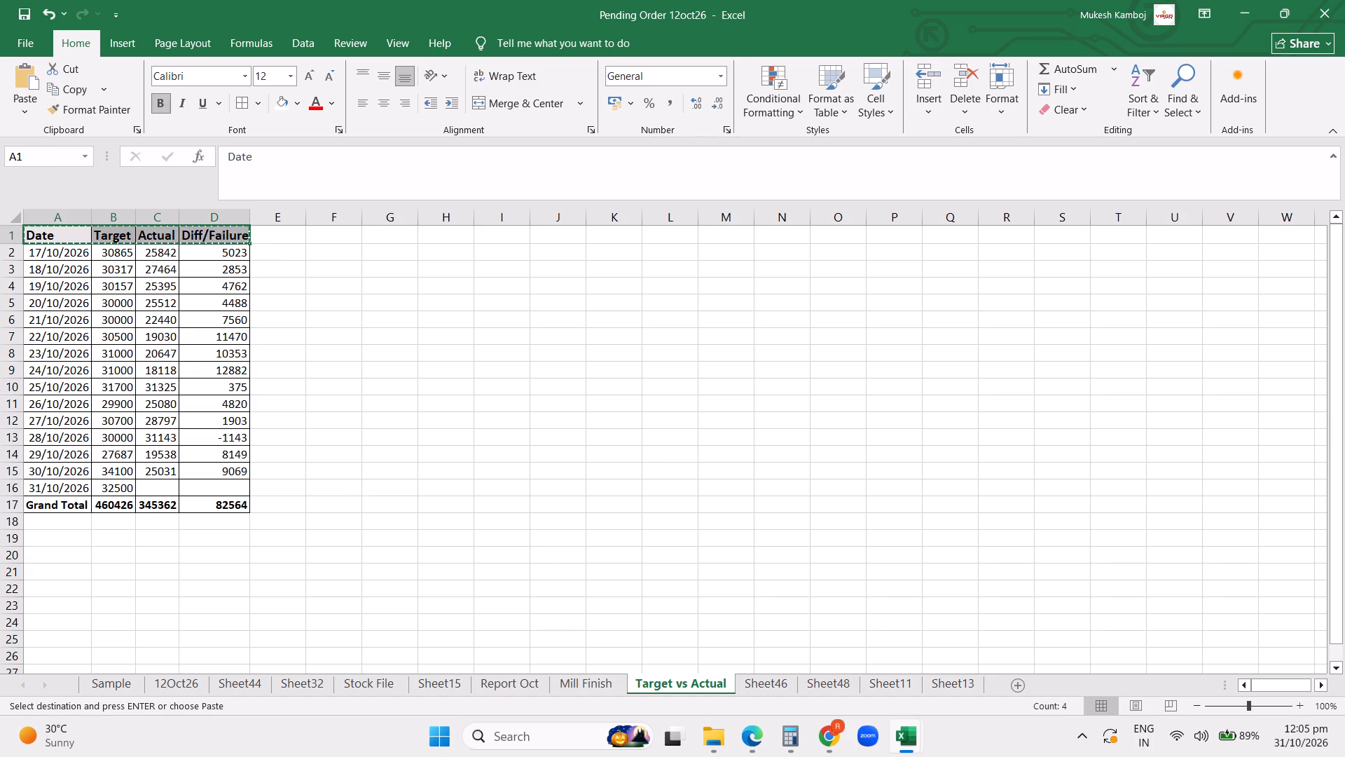
pyautogui.click(73, 537)
pyautogui.click(340, 238)
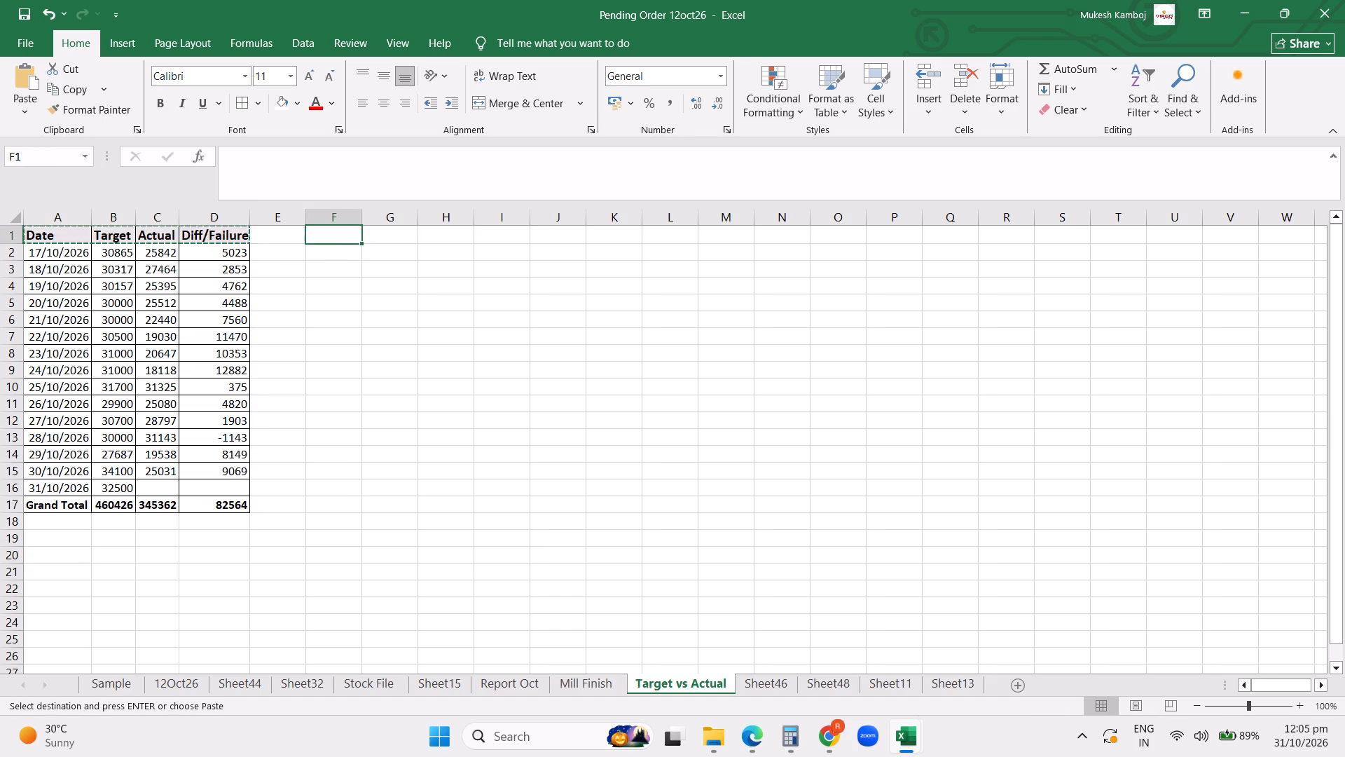
pyautogui.hotkey('ctrl', 'v')
pyautogui.click(480, 335)
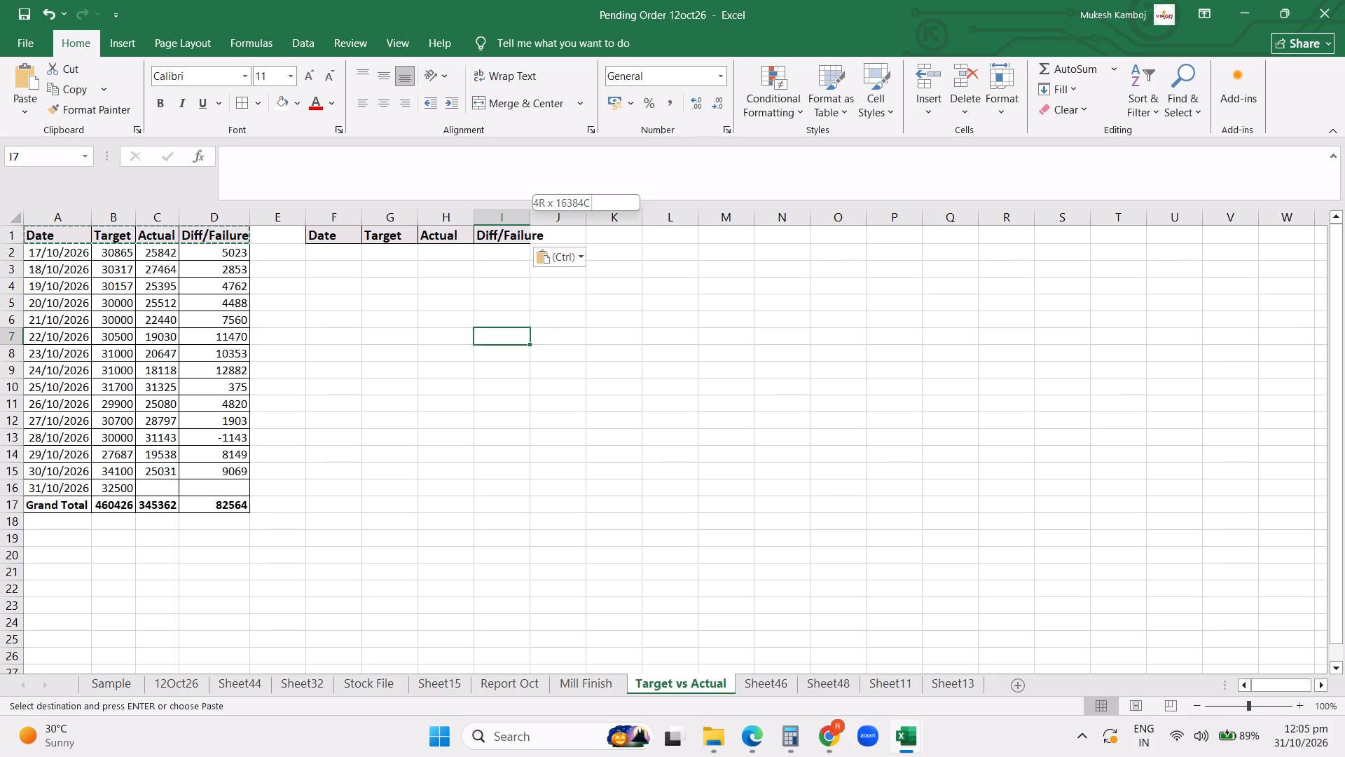
pyautogui.doubleClick(532, 221)
# Enter 01/11/26 in F2 under the new Date header and fill the dates down to 30/11/2026.
pyautogui.click(333, 254)
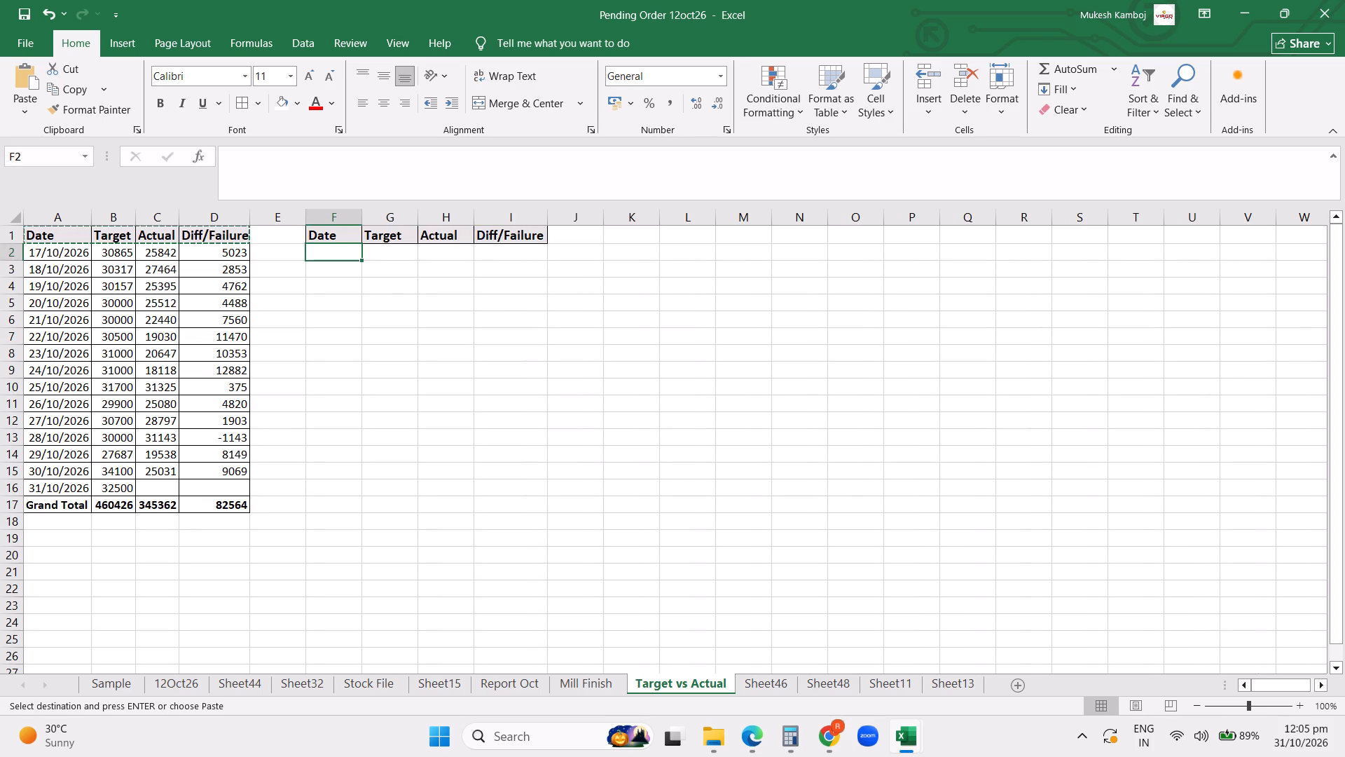
pyautogui.write('01')
pyautogui.write('/11')
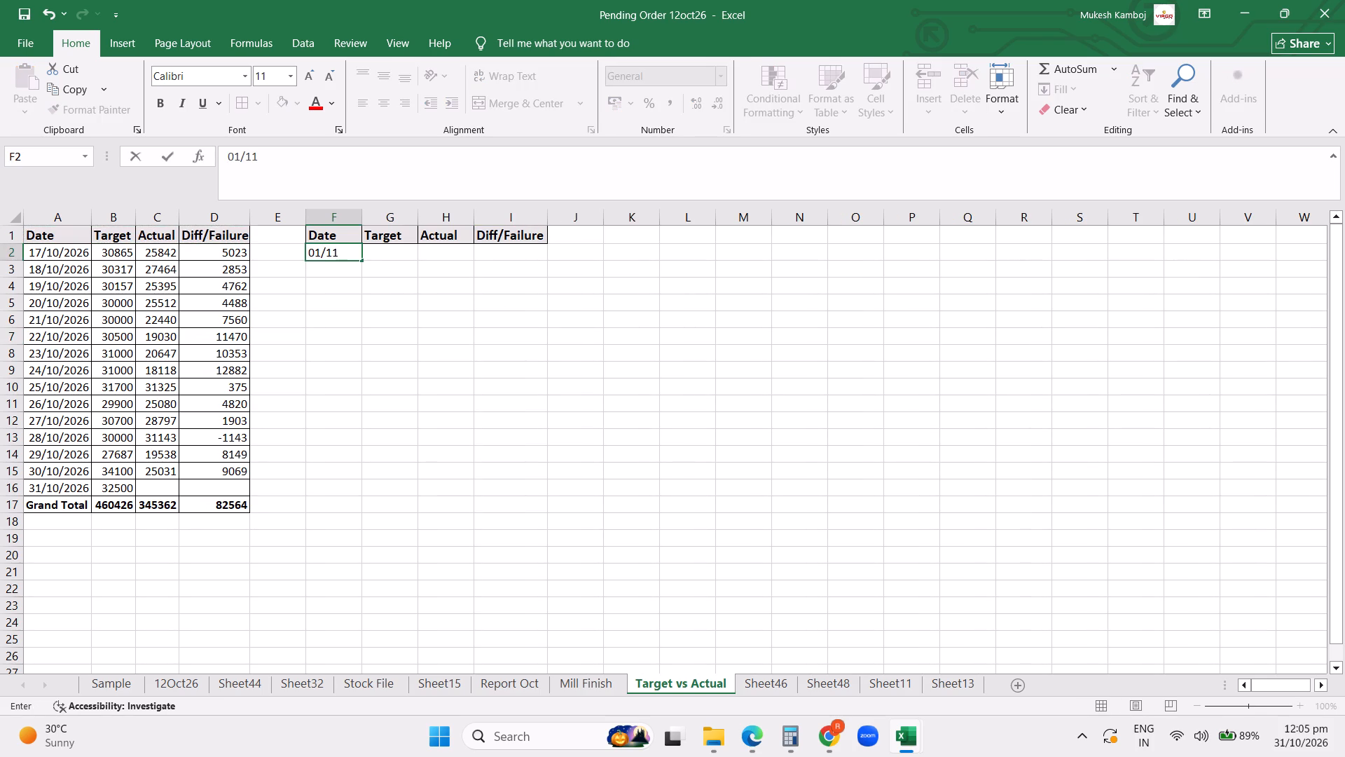
pyautogui.write('/26')
pyautogui.press('Return')
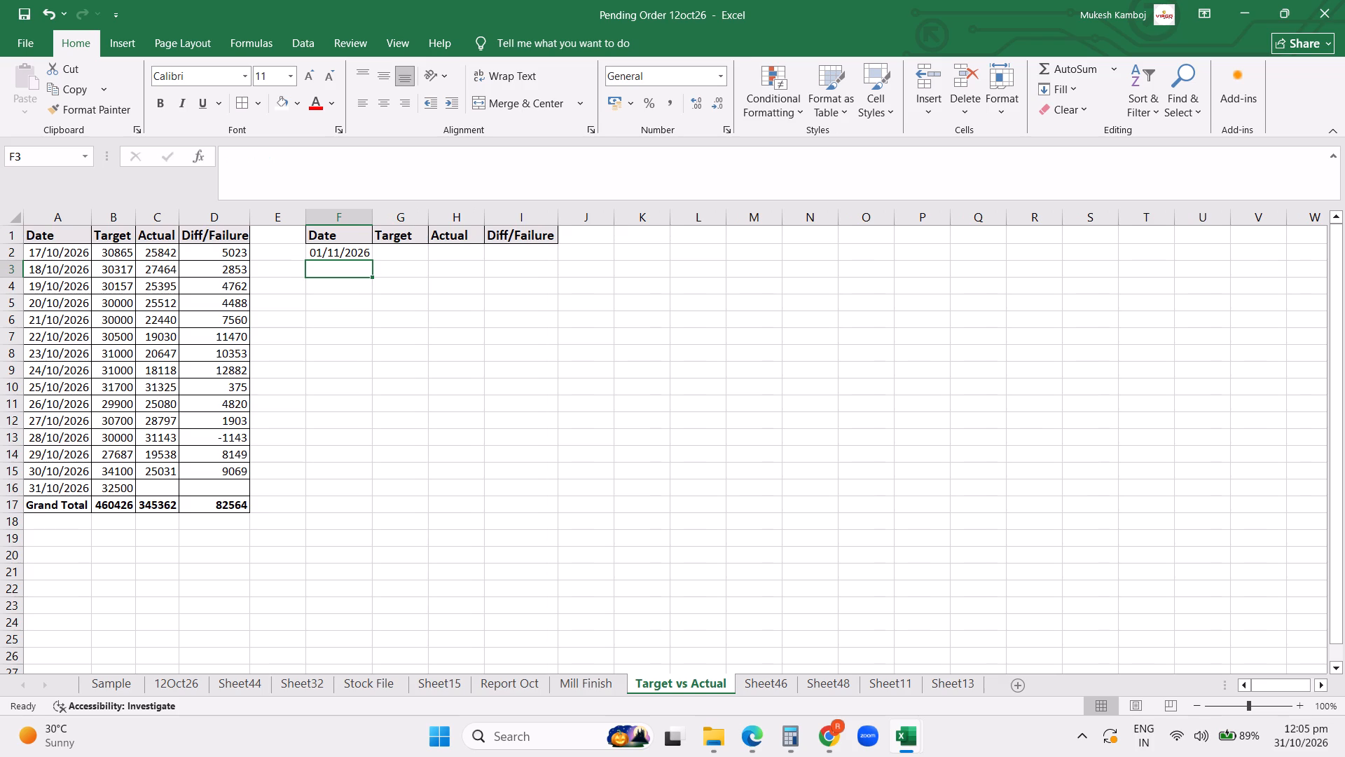
pyautogui.click(330, 251)
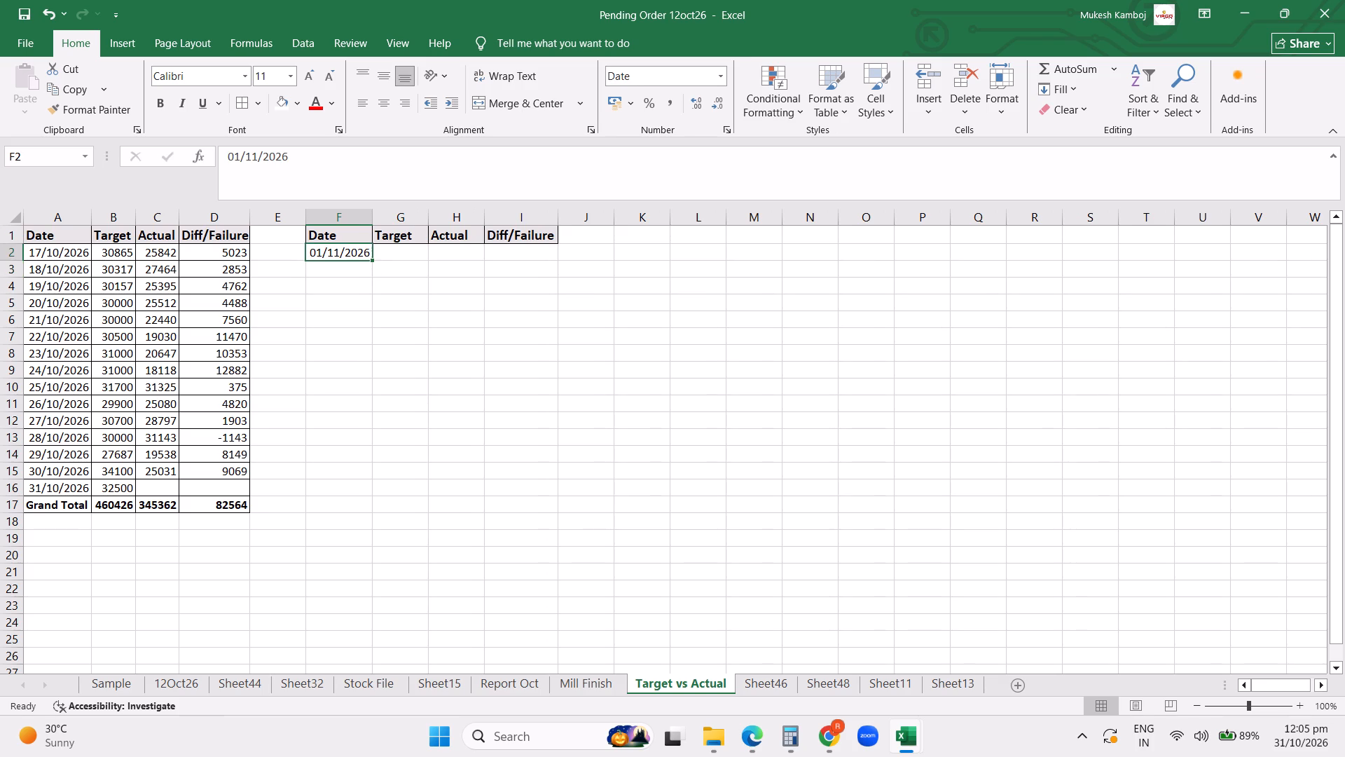
pyautogui.hotkey('ctrl', 'c')
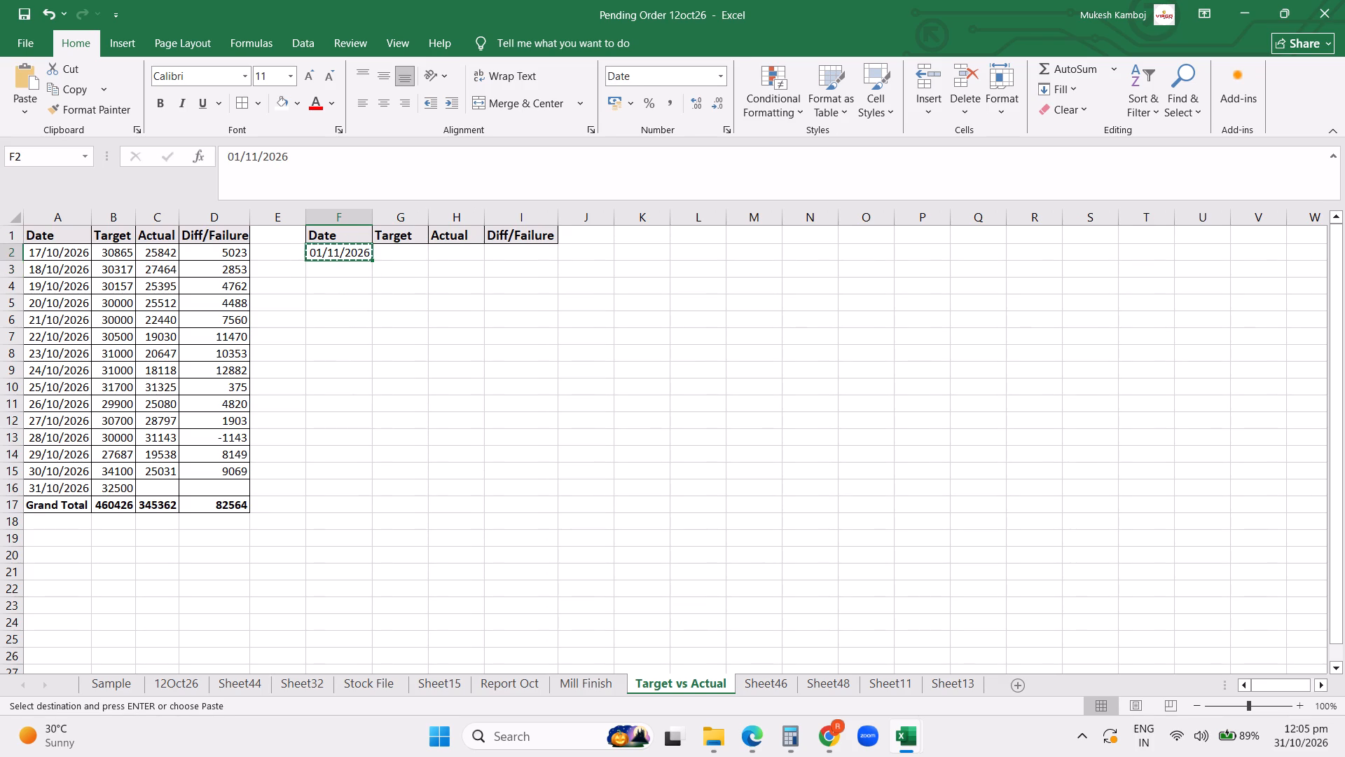
pyautogui.moveTo(373, 263); pyautogui.dragTo(351, 650)
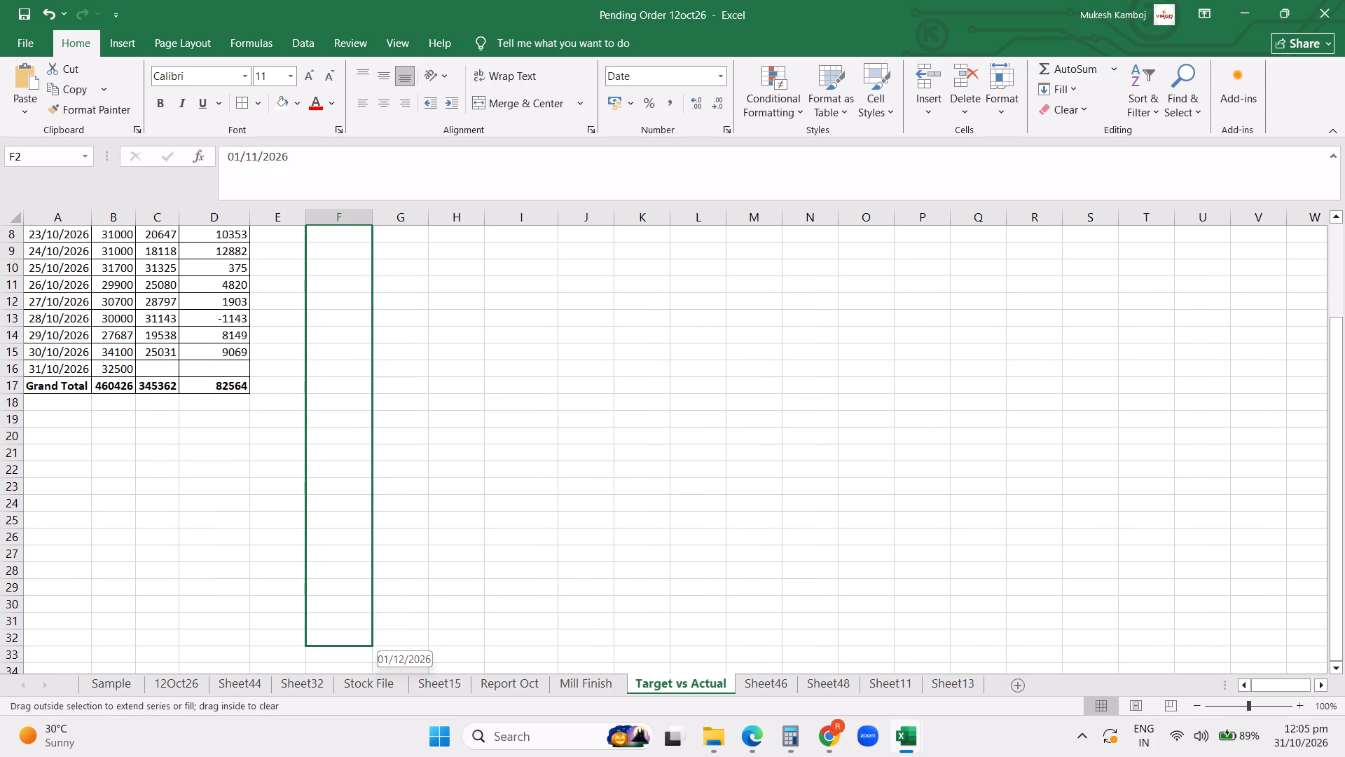
pyautogui.moveTo(351, 650); pyautogui.dragTo(351, 636)
pyautogui.click(446, 563)
pyautogui.scroll(5, 453, 517)
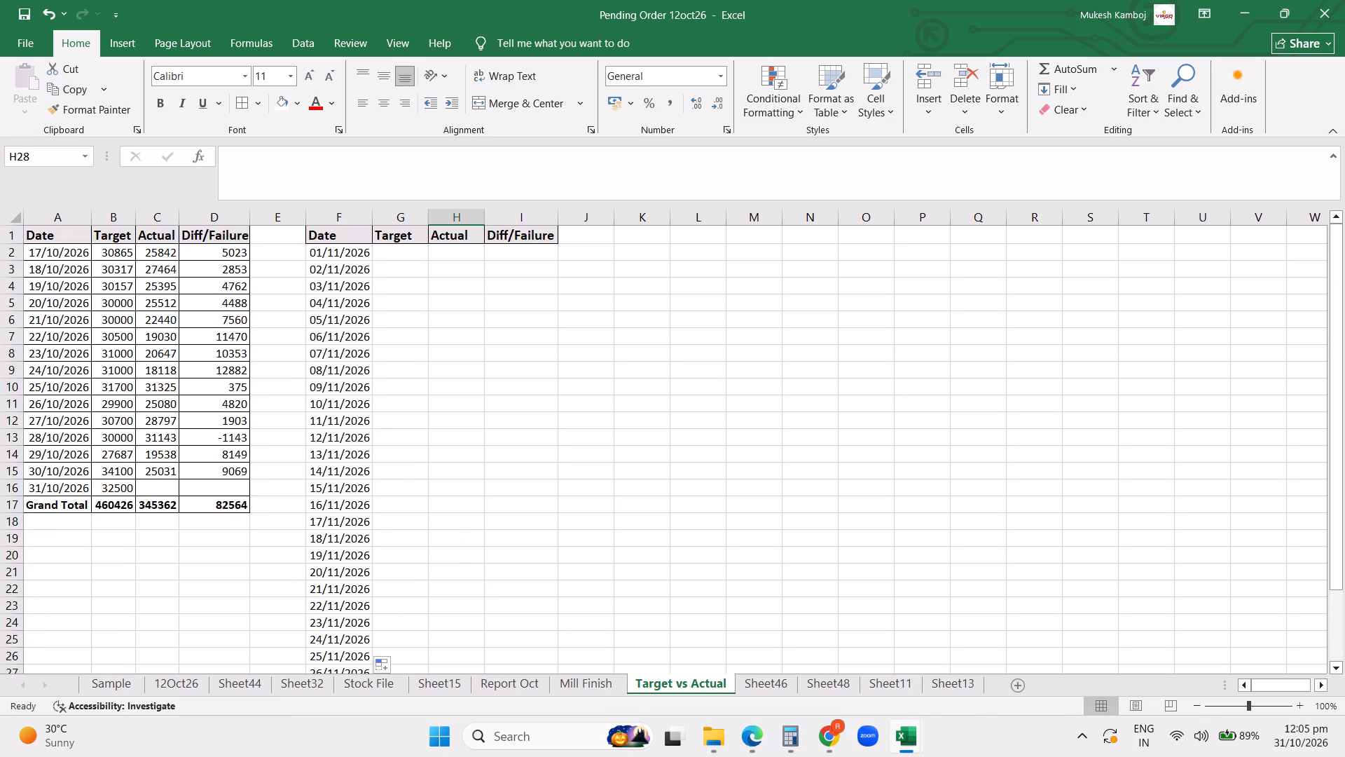
# Copy the Diff/Failure formula from D2 into I2:I31 for all the November dates.
pyautogui.click(233, 256)
pyautogui.hotkey('ctrl', 'c')
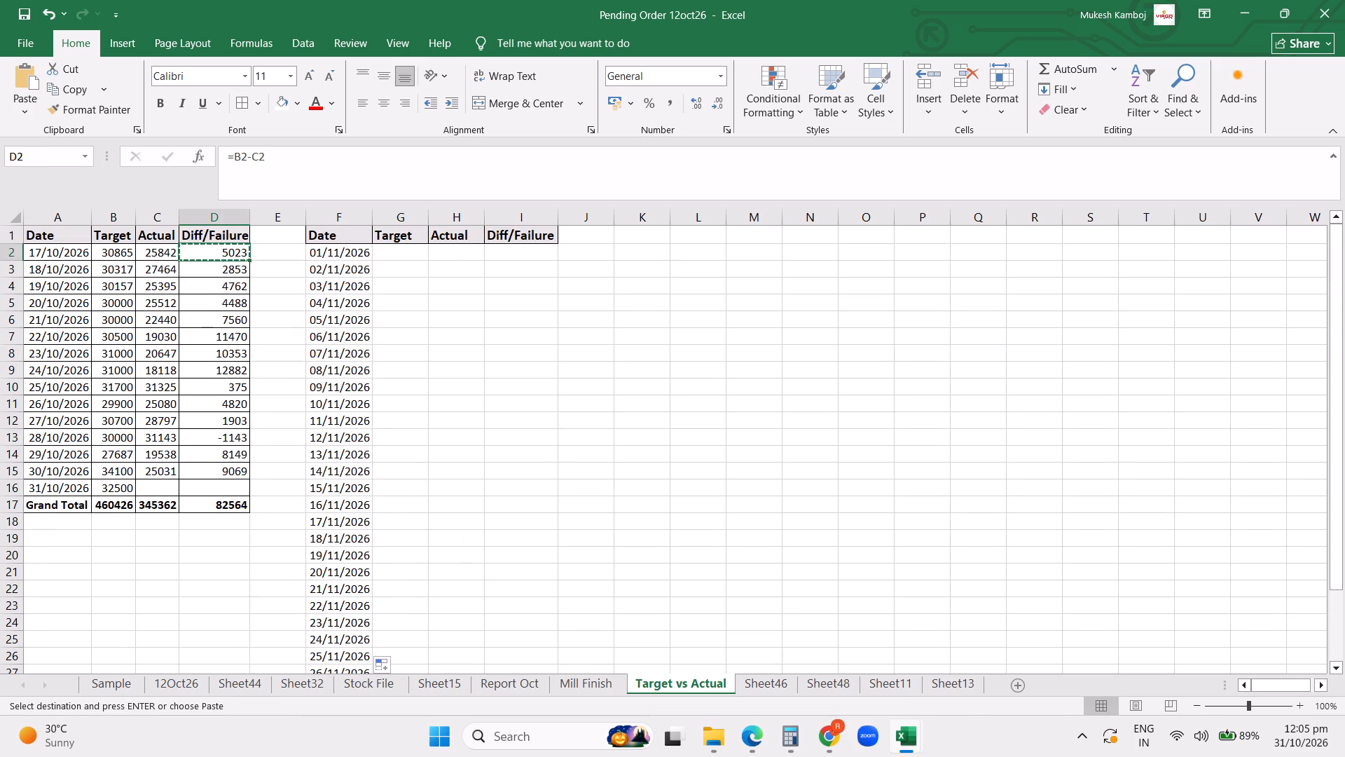
pyautogui.moveTo(509, 254); pyautogui.dragTo(504, 653)
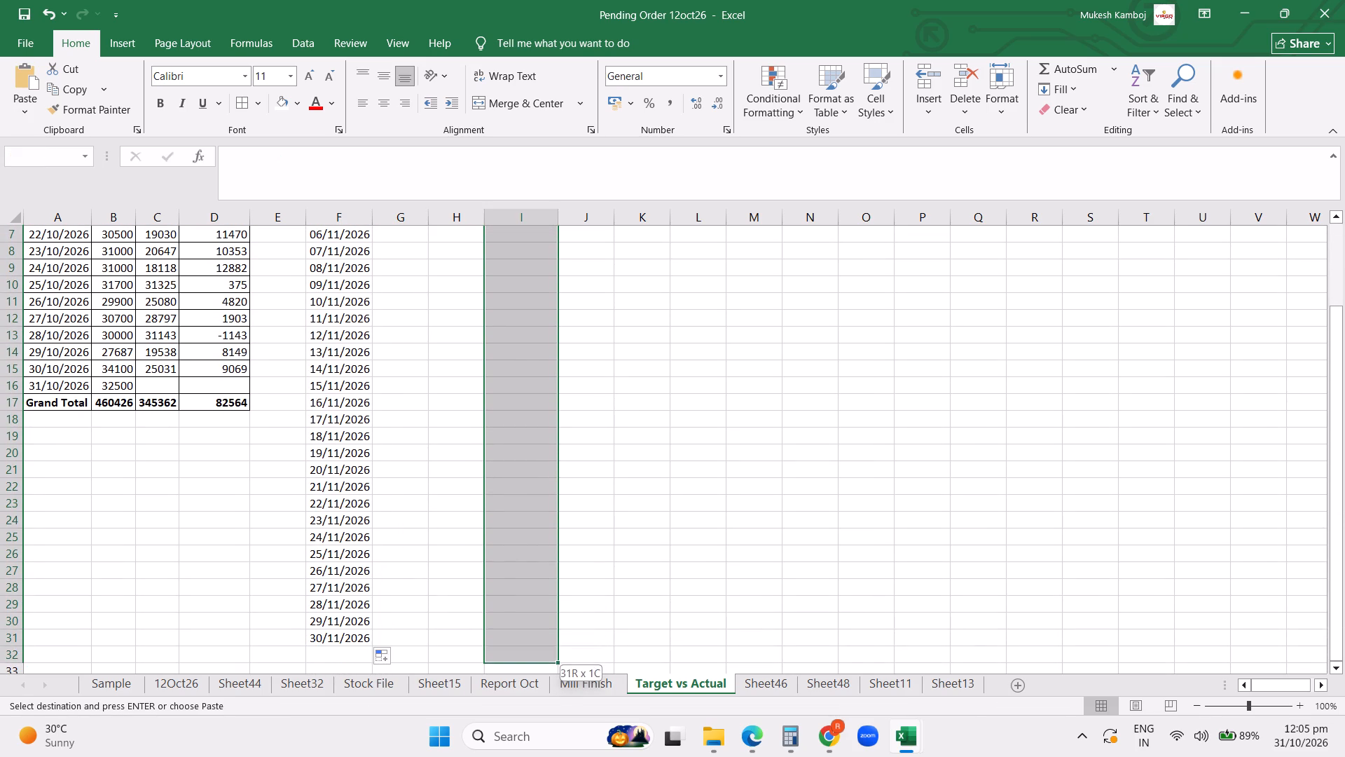
pyautogui.moveTo(504, 653); pyautogui.dragTo(504, 641)
pyautogui.press('Return')
pyautogui.click(603, 540)
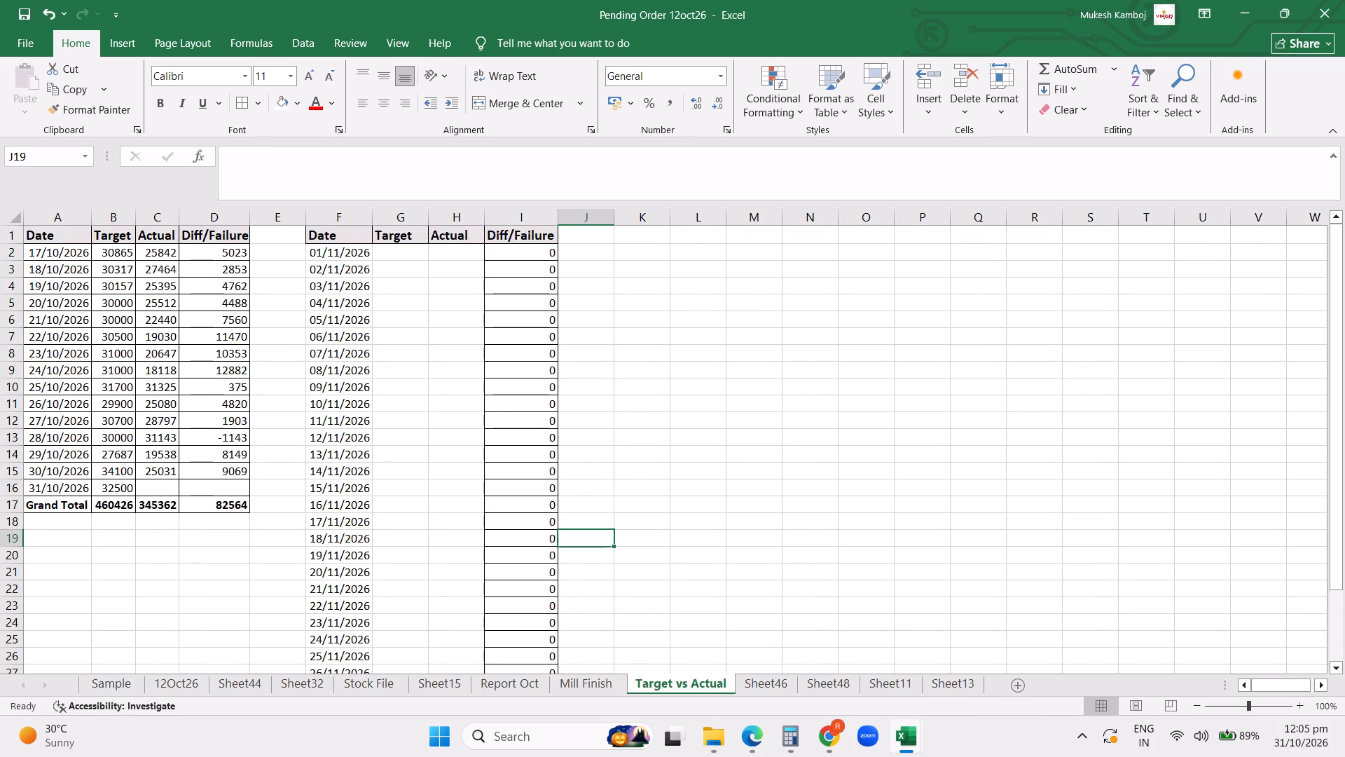
# Apply all borders to the November table cells F2:I31.
pyautogui.moveTo(351, 249); pyautogui.dragTo(541, 711)
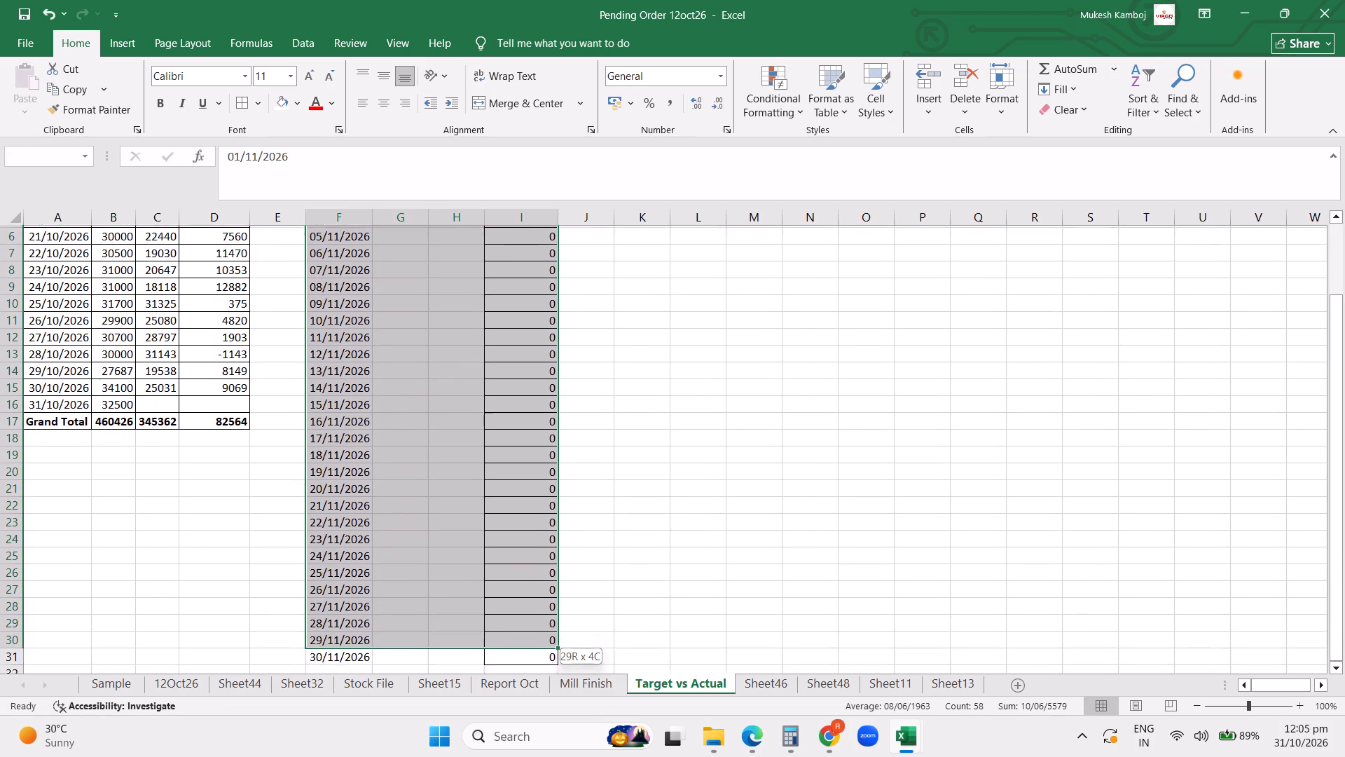
pyautogui.moveTo(541, 711); pyautogui.dragTo(536, 640)
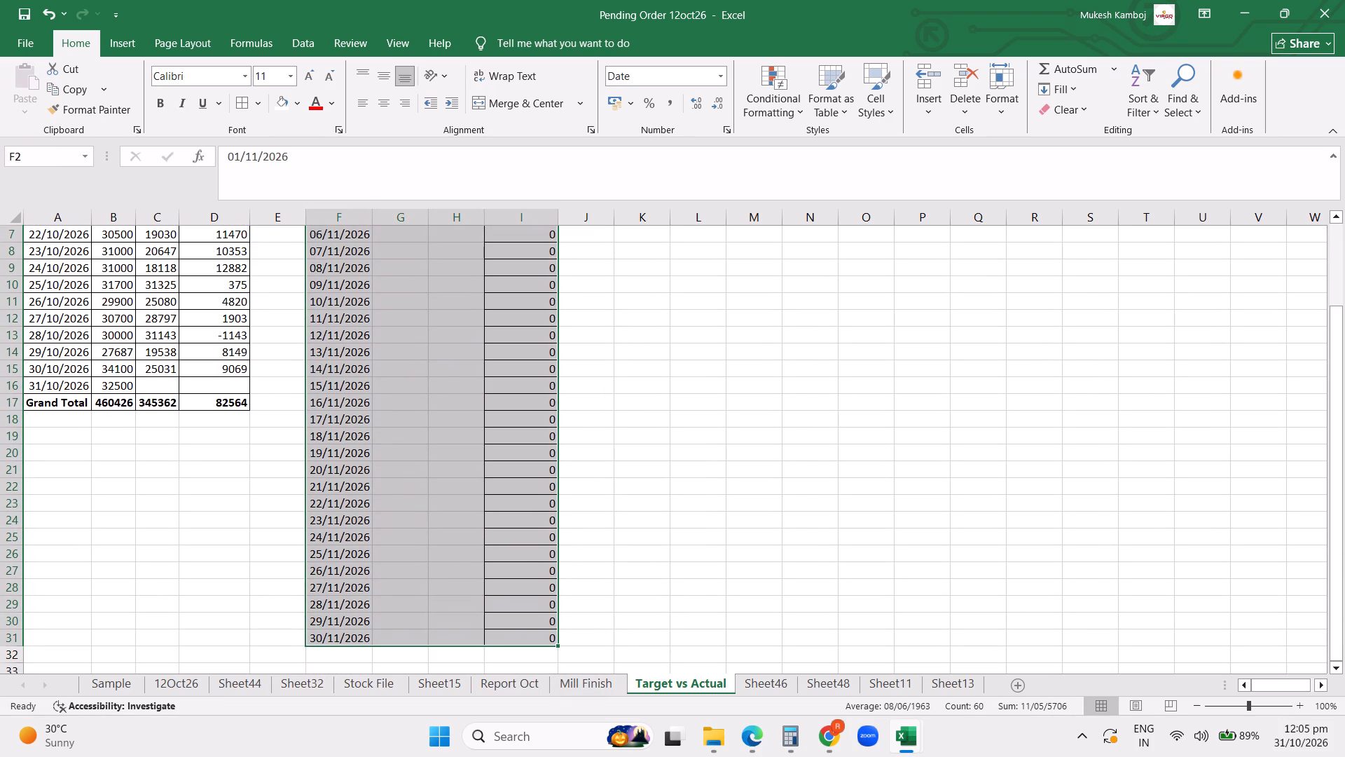
pyautogui.click(242, 107)
# Copy the October table's Grand Total row to the row beneath 30/11/2026 in the November table.
pyautogui.scroll(-3, 501, 437)
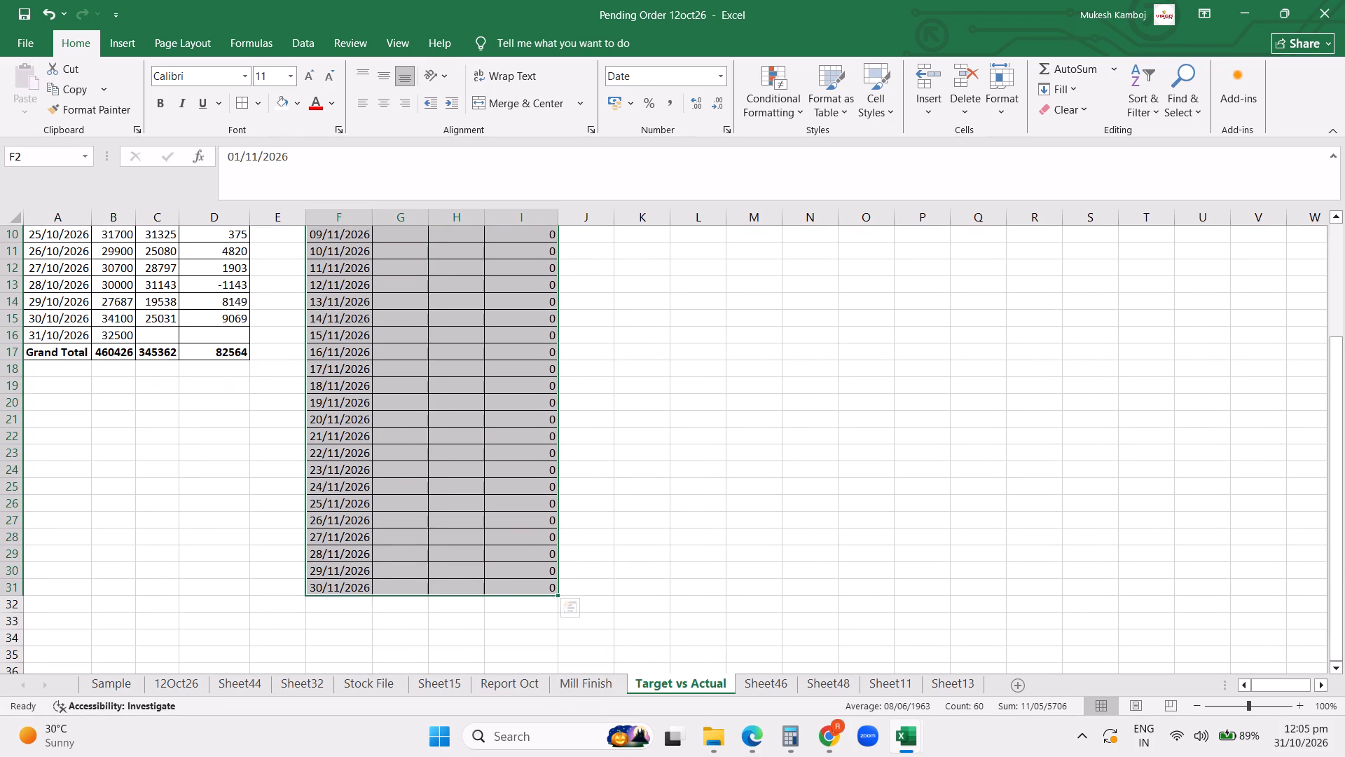
pyautogui.moveTo(74, 348); pyautogui.dragTo(219, 359)
pyautogui.hotkey('ctrl', 'c')
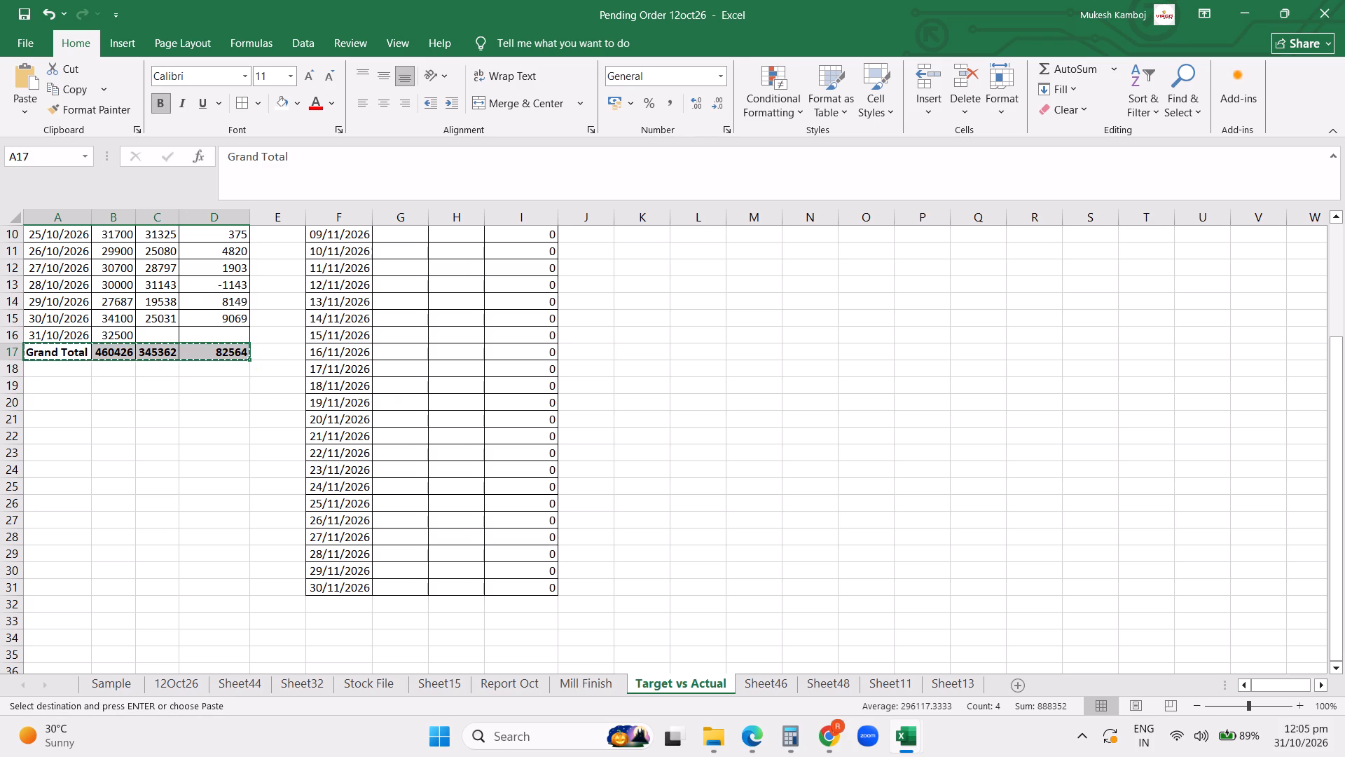
pyautogui.click(340, 604)
pyautogui.hotkey('ctrl', 'v')
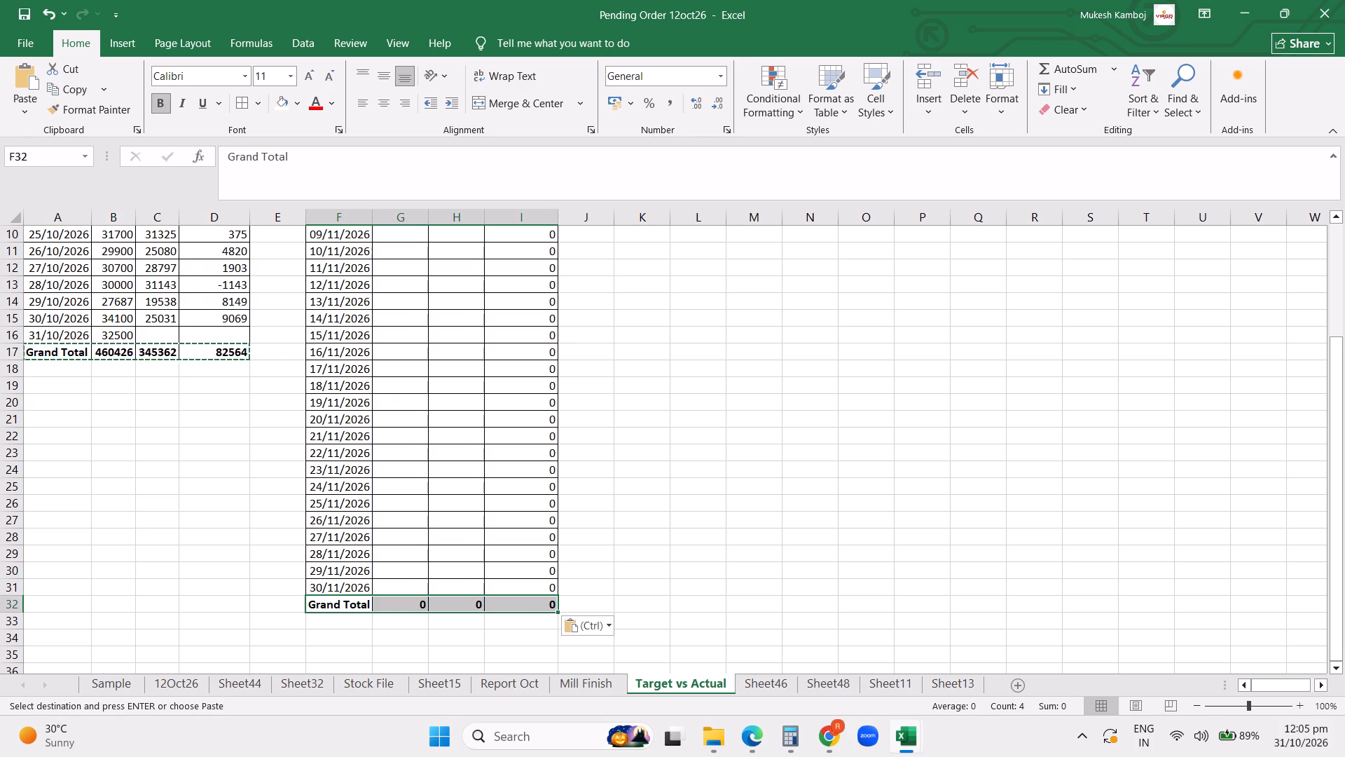
# Extend the November Target grand total to =SUM(G2:G31) and copy the formula to the Actual and Diff/Failure totals.
pyautogui.doubleClick(396, 608)
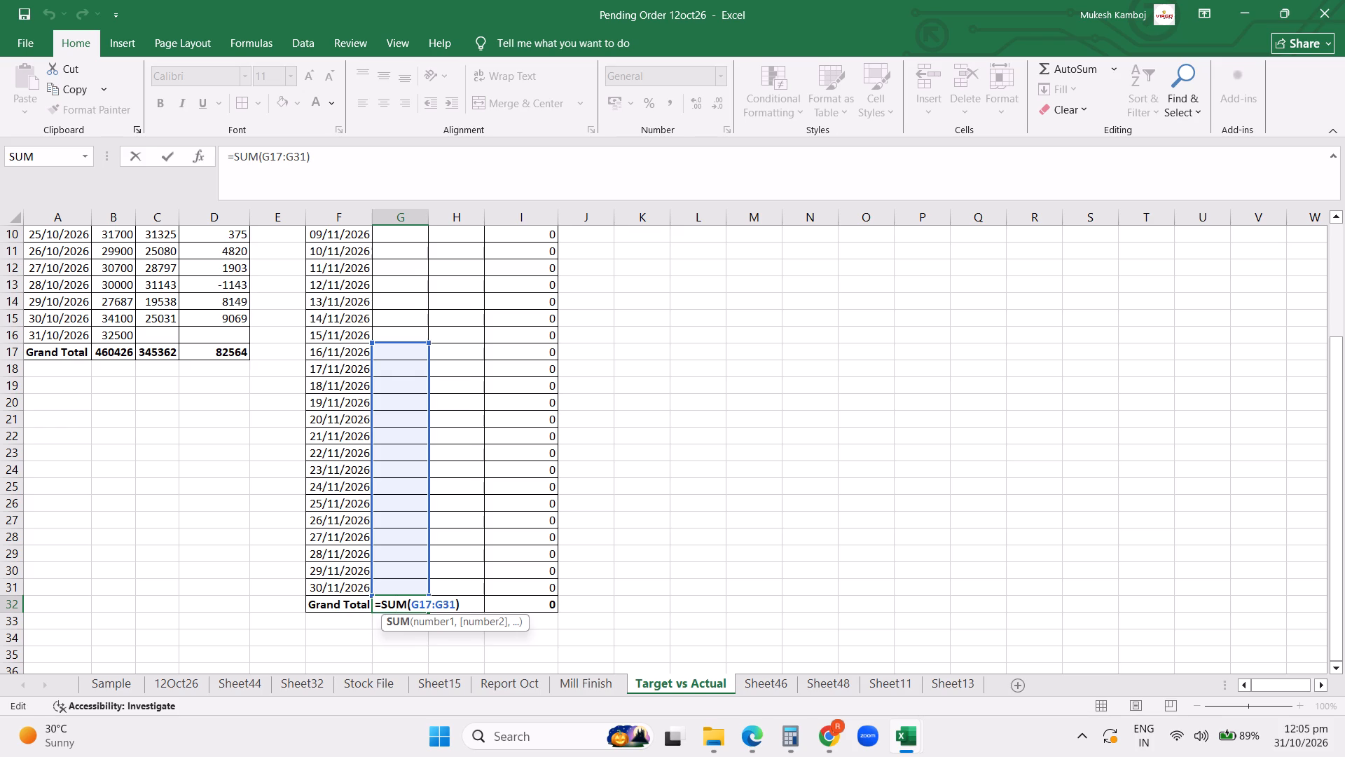
pyautogui.moveTo(426, 343); pyautogui.dragTo(425, 221)
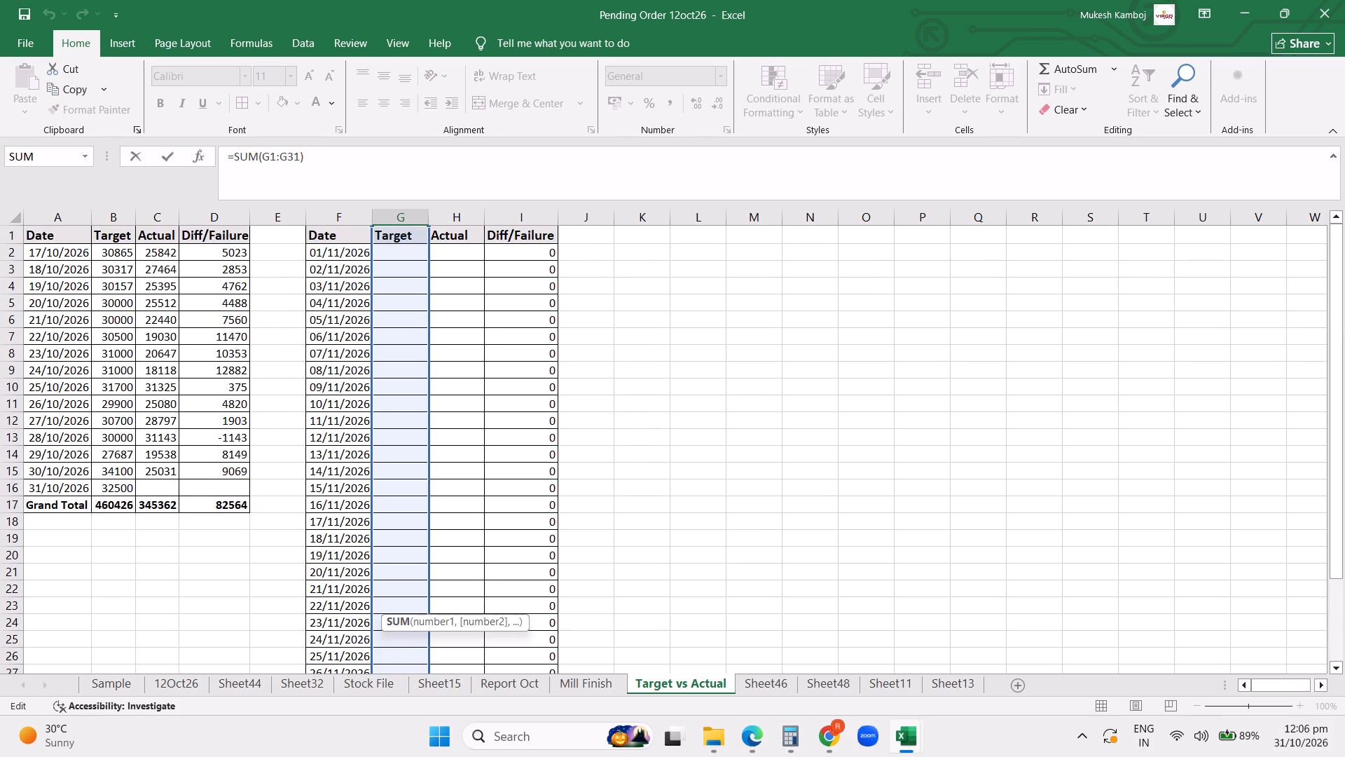
pyautogui.moveTo(425, 221); pyautogui.dragTo(421, 241)
pyautogui.press('Return')
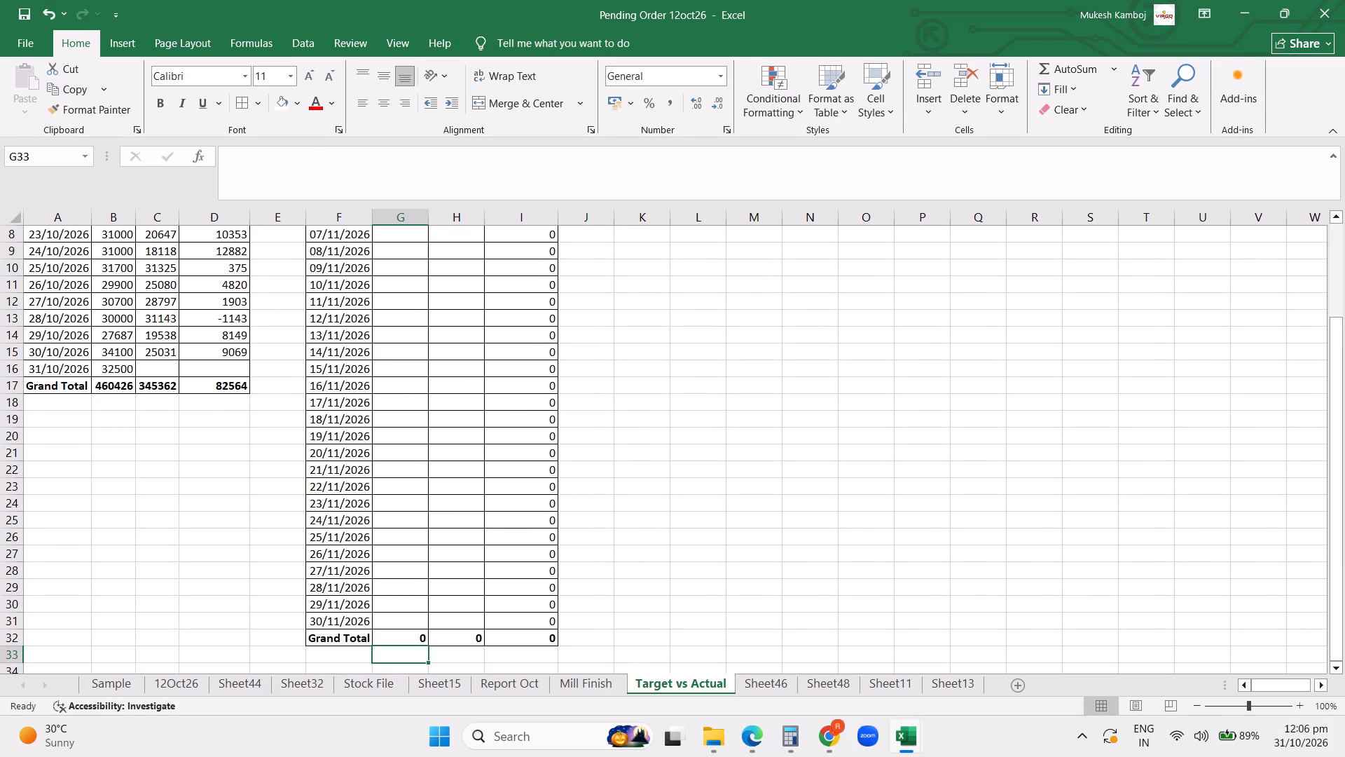
pyautogui.click(403, 633)
pyautogui.hotkey('ctrl', 'c')
pyautogui.click(462, 641)
pyautogui.hotkey('ctrl', 'v')
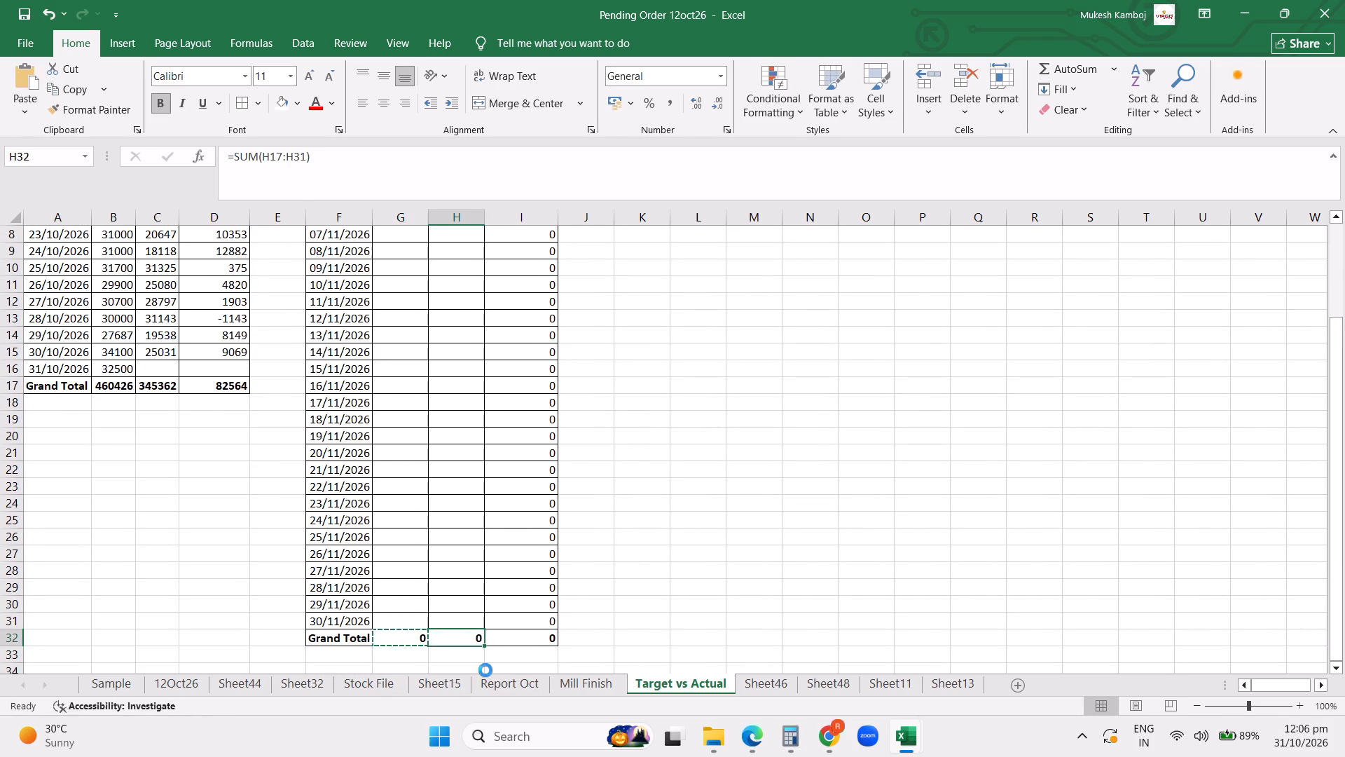
pyautogui.click(497, 631)
pyautogui.hotkey('ctrl', 'v')
pyautogui.click(689, 611)
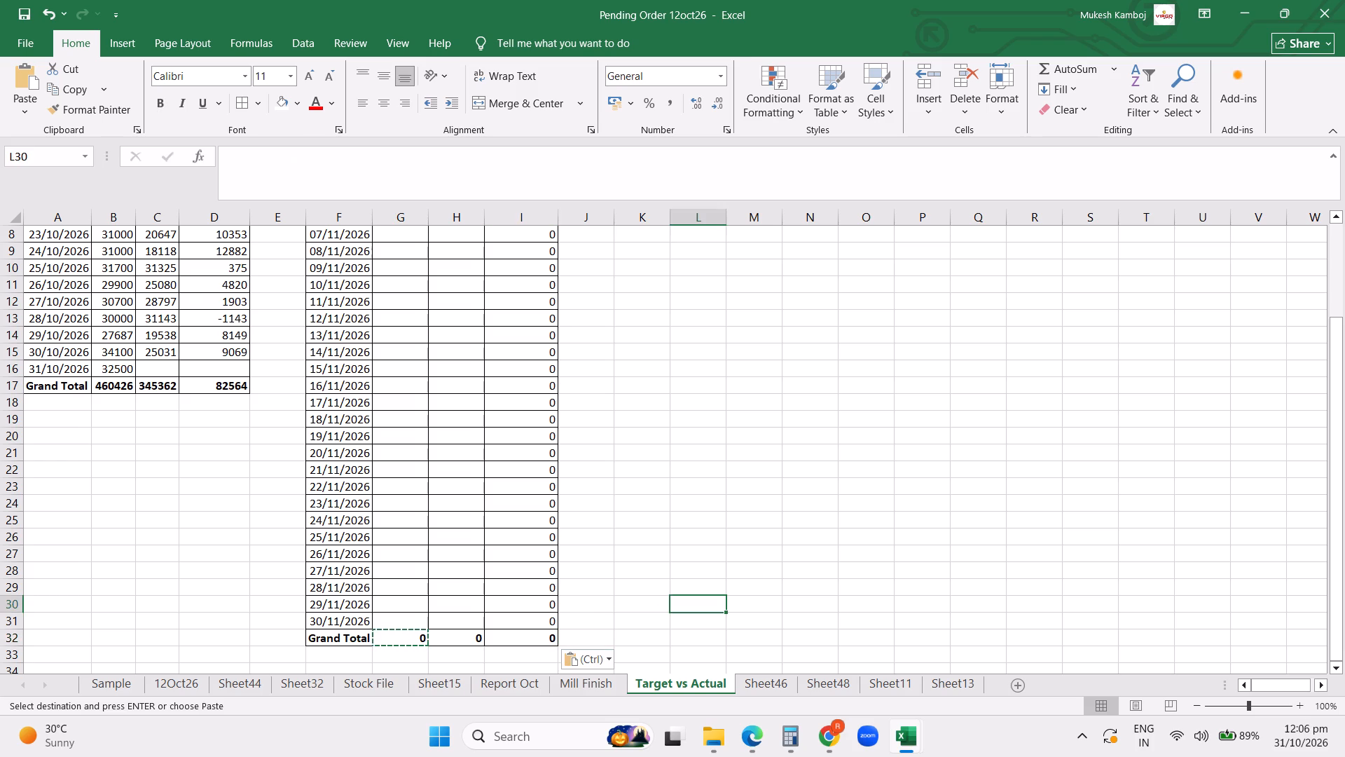
pyautogui.click(536, 640)
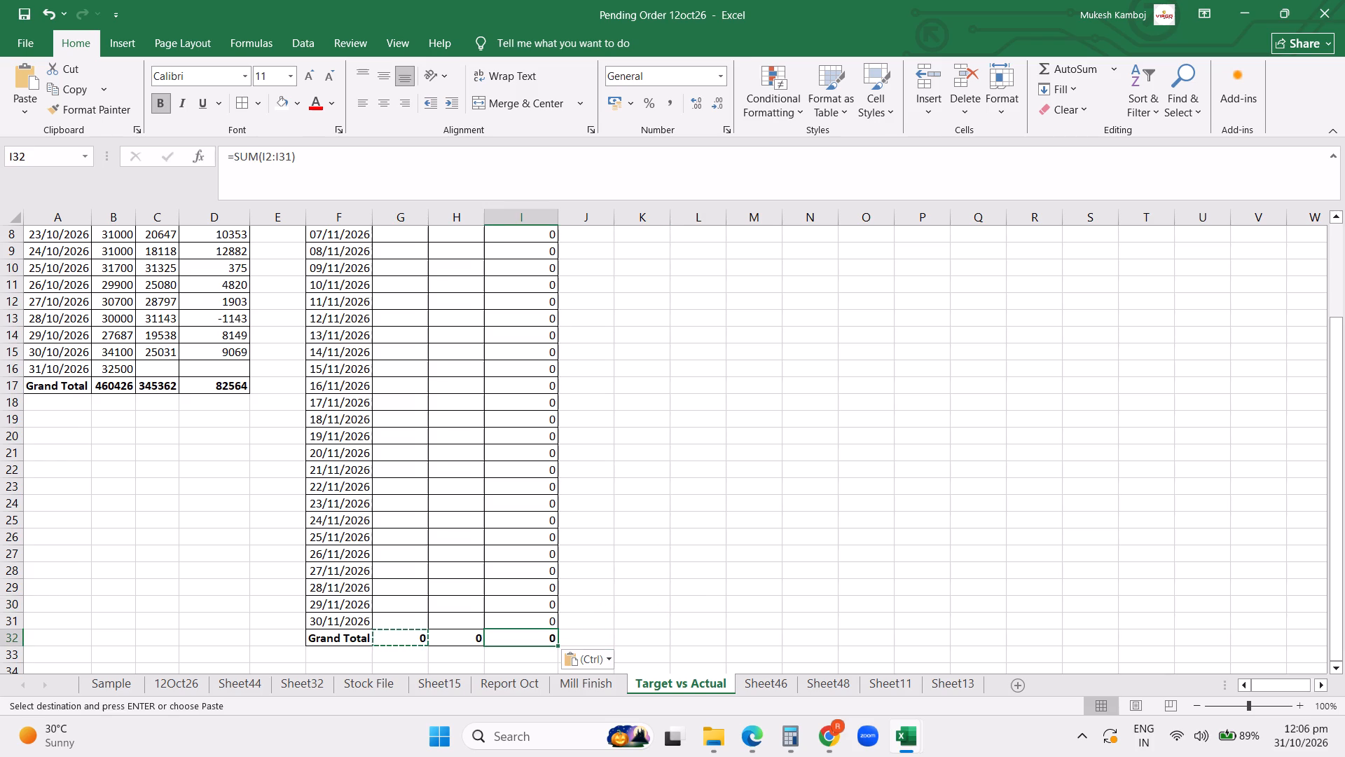
pyautogui.click(401, 634)
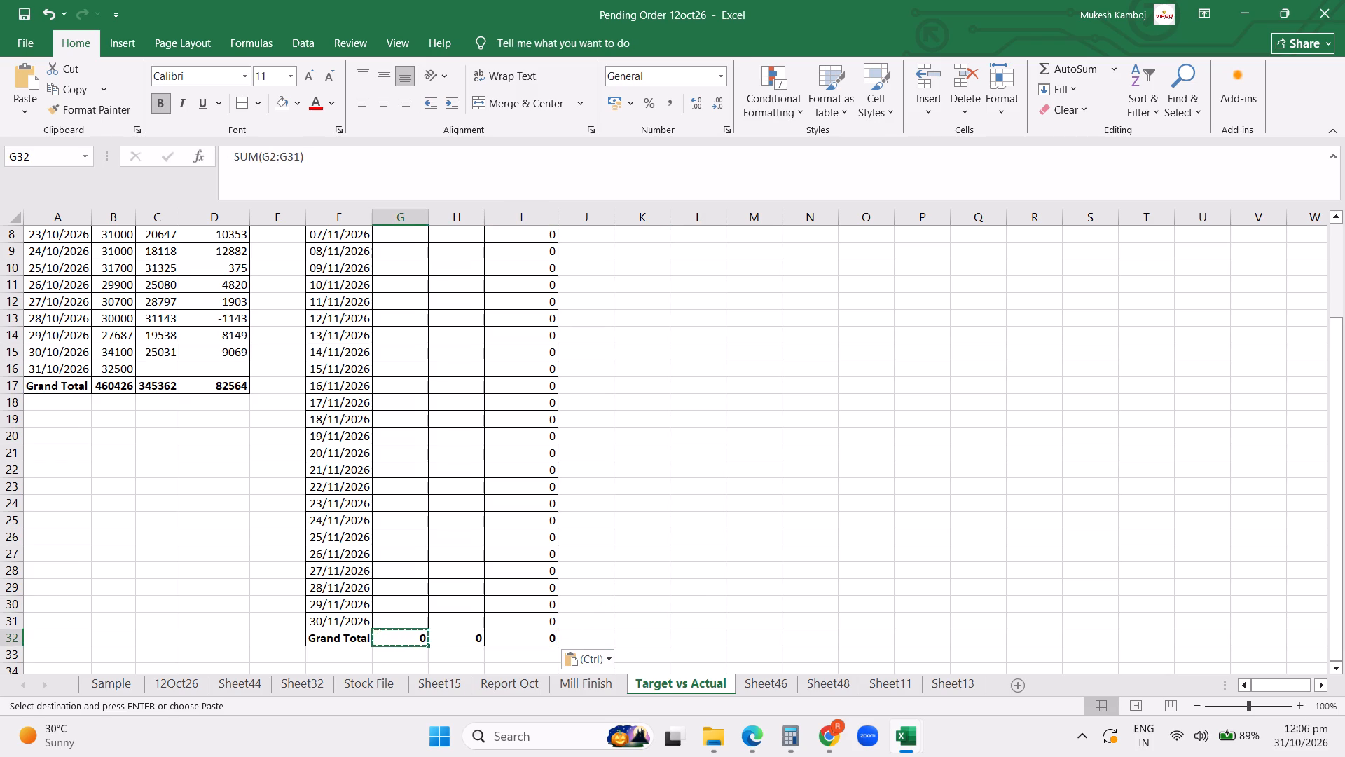
# Insert a blank row above the table headers and merge and centre F1:I1 over the November table.
pyautogui.scroll(5, 495, 557)
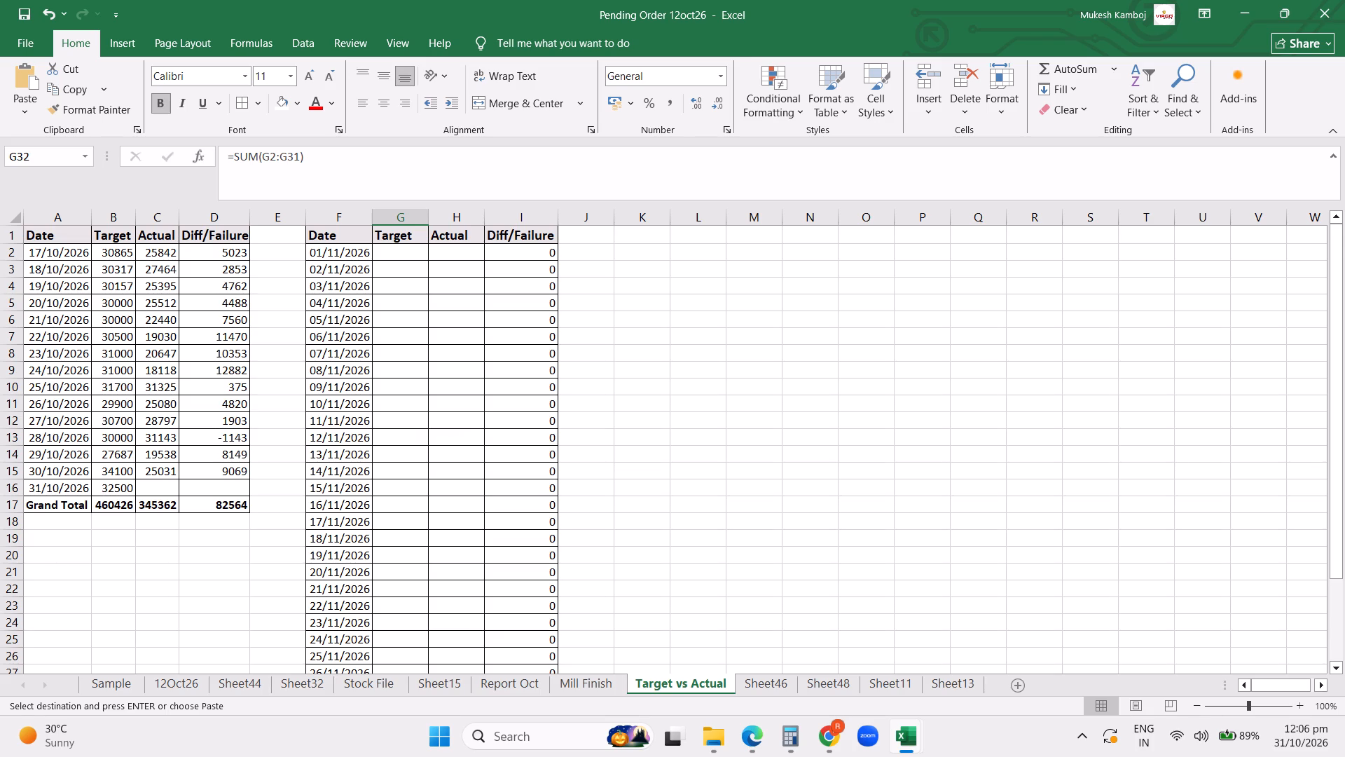
pyautogui.click(18, 234)
pyautogui.hotkey('ctrl', 'shift', '=')
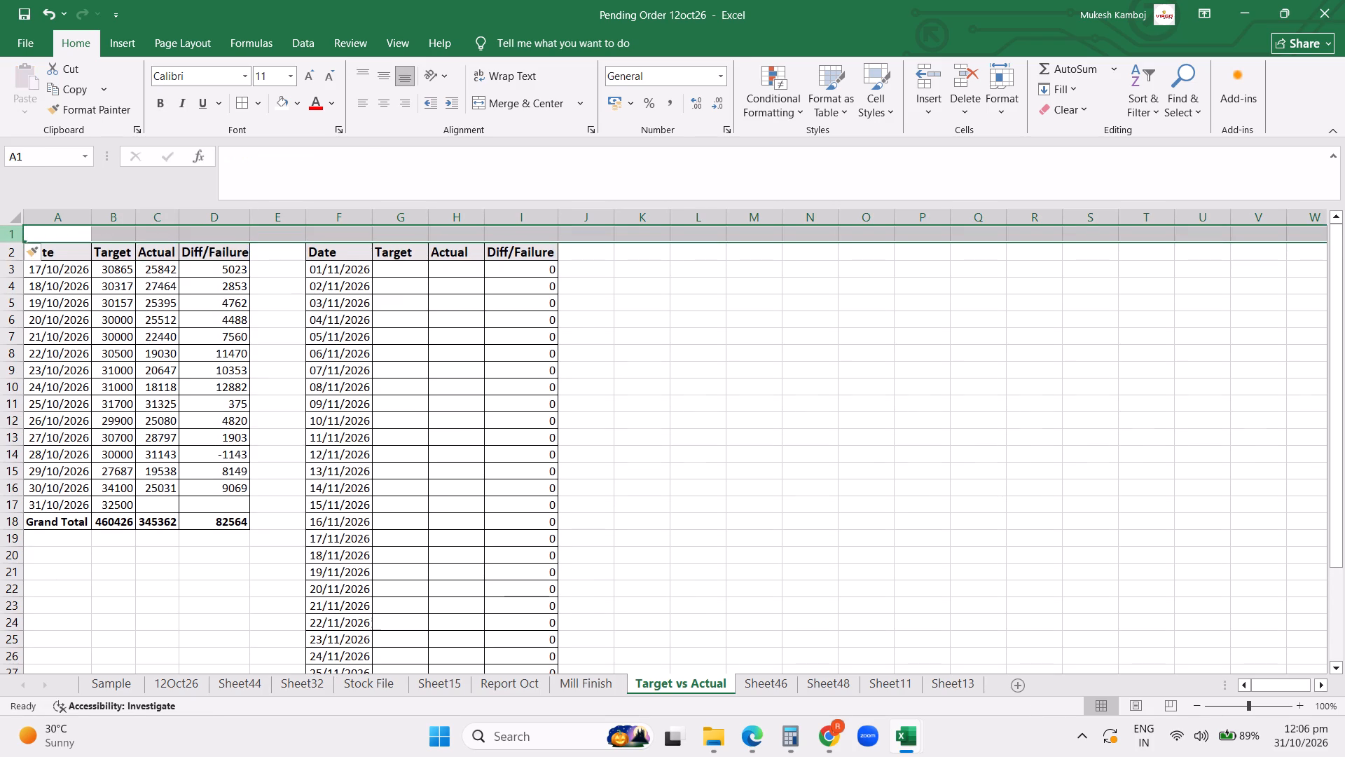
pyautogui.moveTo(361, 230); pyautogui.dragTo(511, 238)
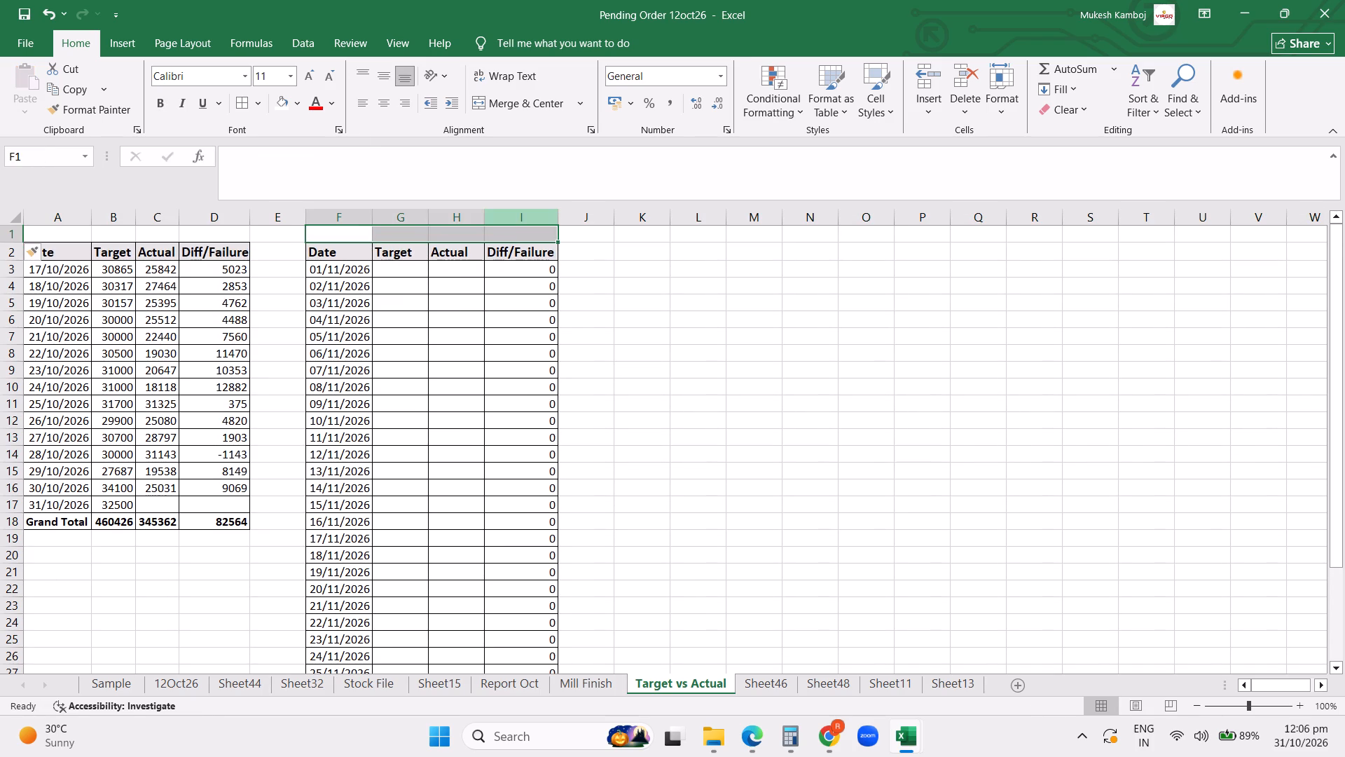
pyautogui.click(473, 102)
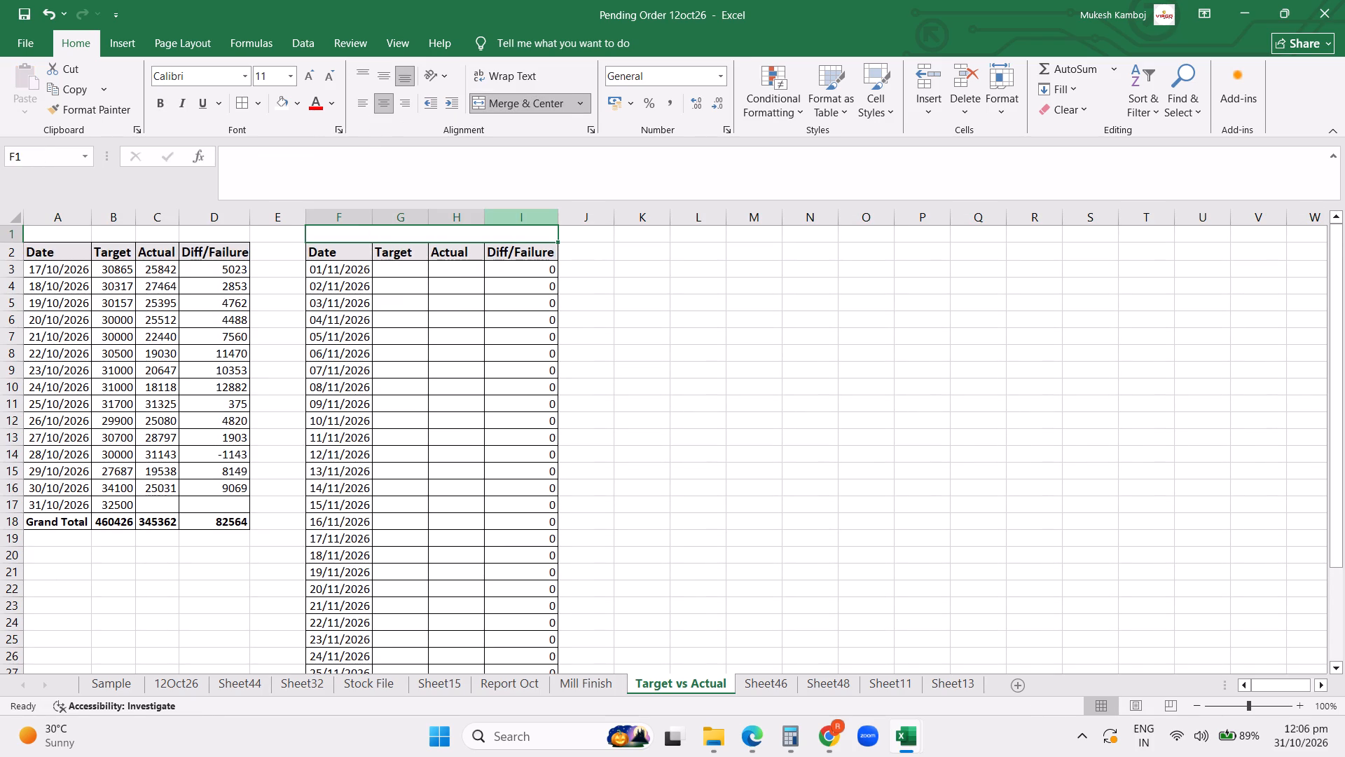
# Enter the heading "700 Mt ACP" in the merged cell above the November table.
pyautogui.write('700')
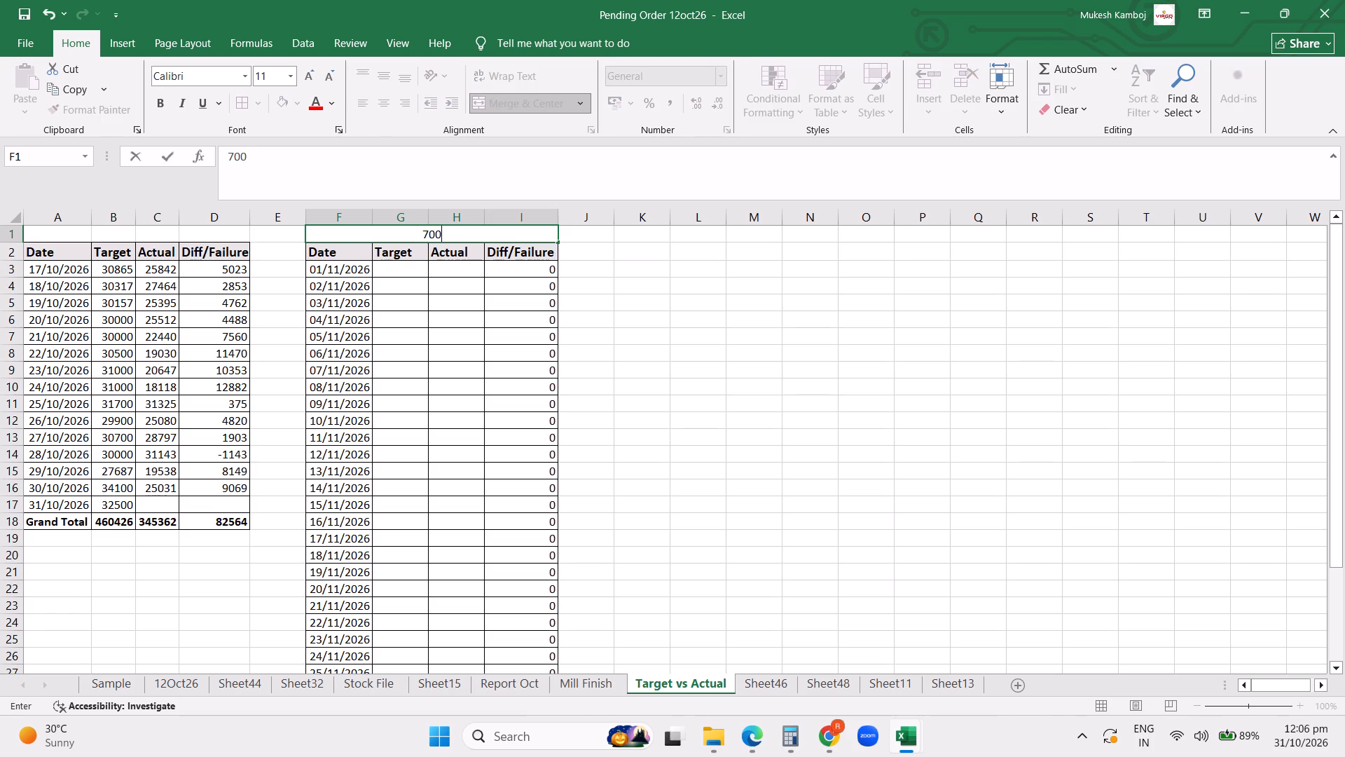
pyautogui.press('space')
pyautogui.write('Mt')
pyautogui.press('space')
pyautogui.write('ACP')
pyautogui.press('Return')
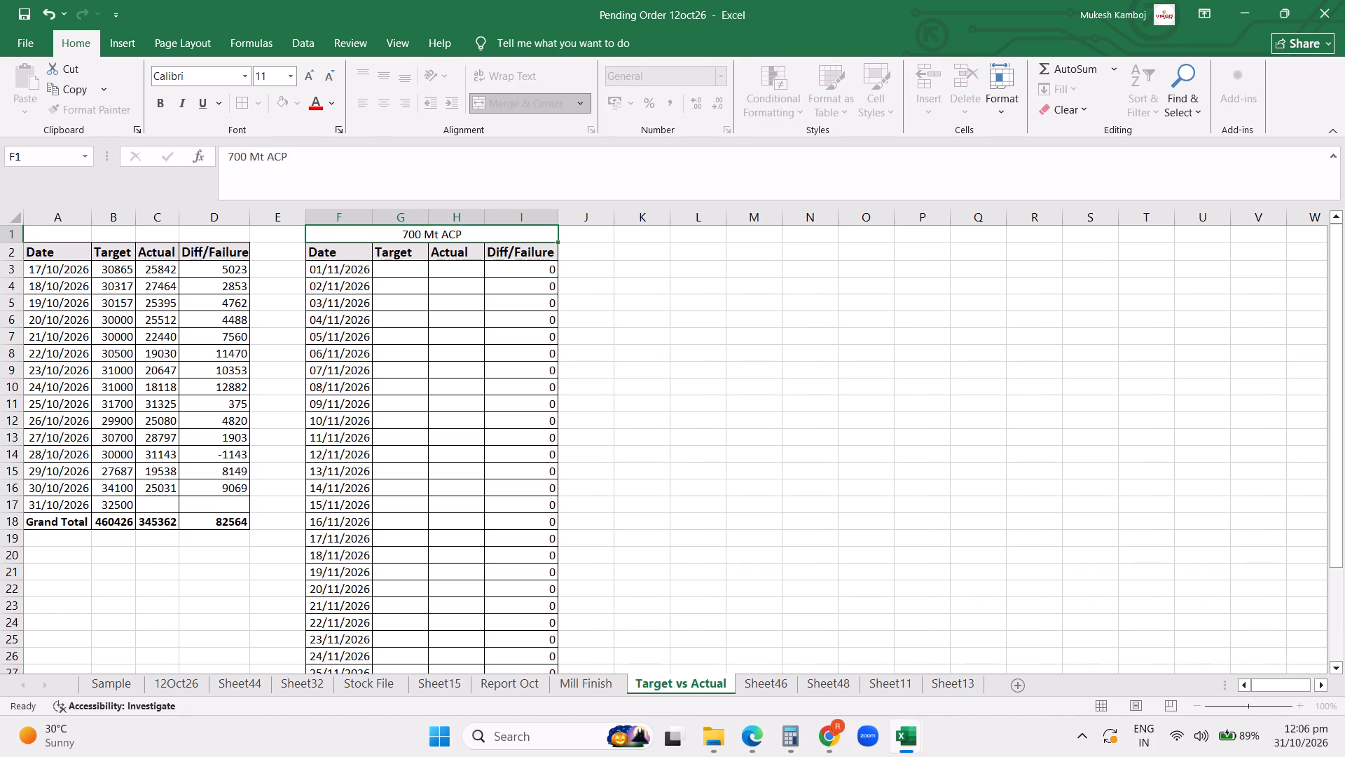
# Calculate the daily target with the formula =700/30 in cell J1 beside the November heading.
pyautogui.scroll(1, 396, 237)
pyautogui.click(408, 265)
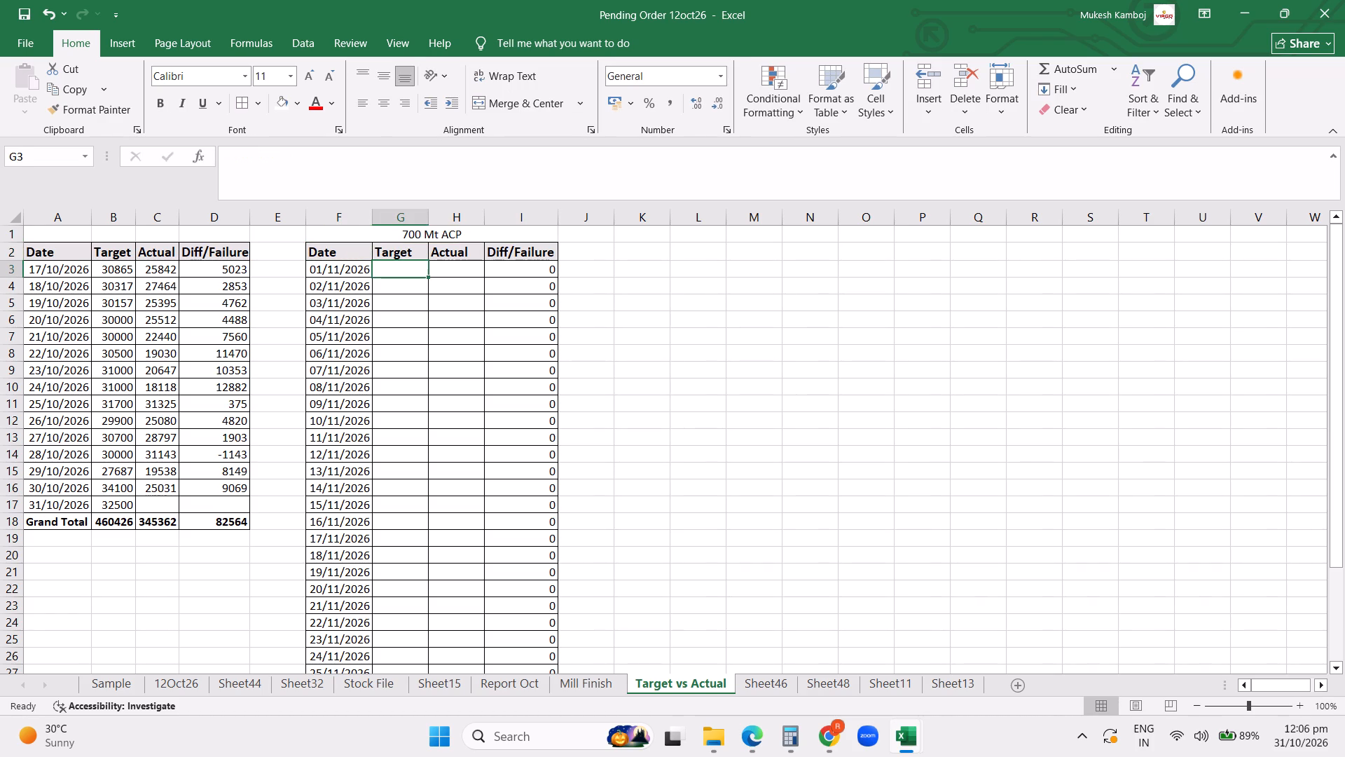
pyautogui.click(577, 238)
pyautogui.write('700')
pyautogui.press('BackSpace')
pyautogui.press('BackSpace')
pyautogui.press('BackSpace')
pyautogui.press('BackSpace')
pyautogui.press('BackSpace')
pyautogui.write('=700')
pyautogui.press('/')
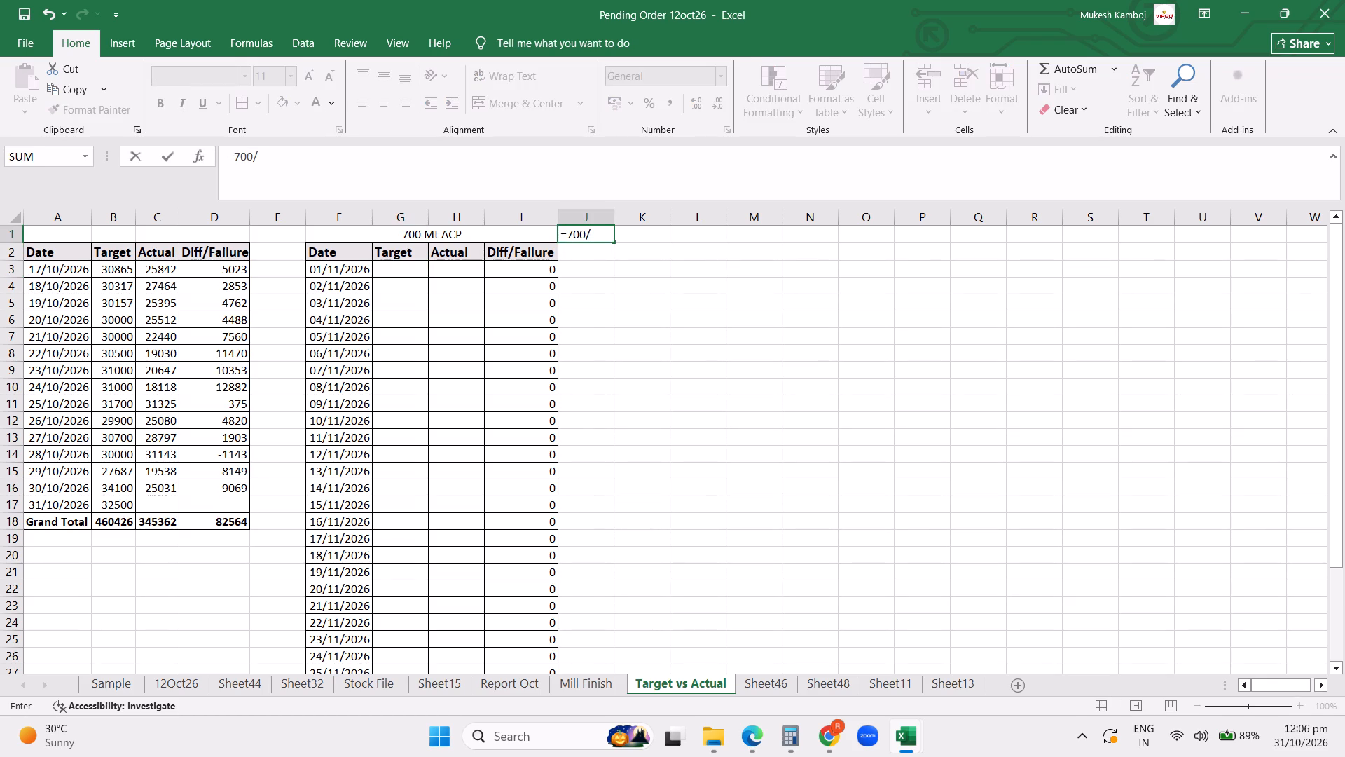
pyautogui.write('30')
pyautogui.press('Return')
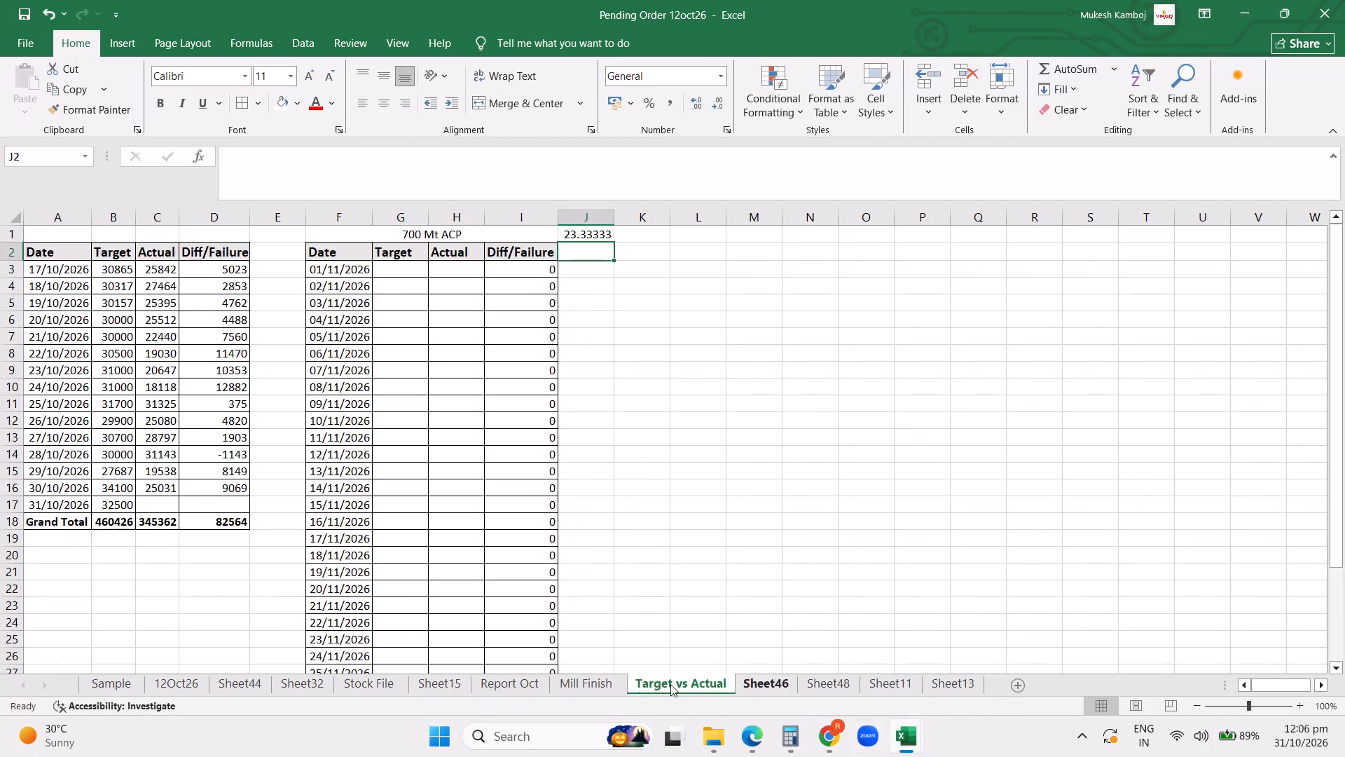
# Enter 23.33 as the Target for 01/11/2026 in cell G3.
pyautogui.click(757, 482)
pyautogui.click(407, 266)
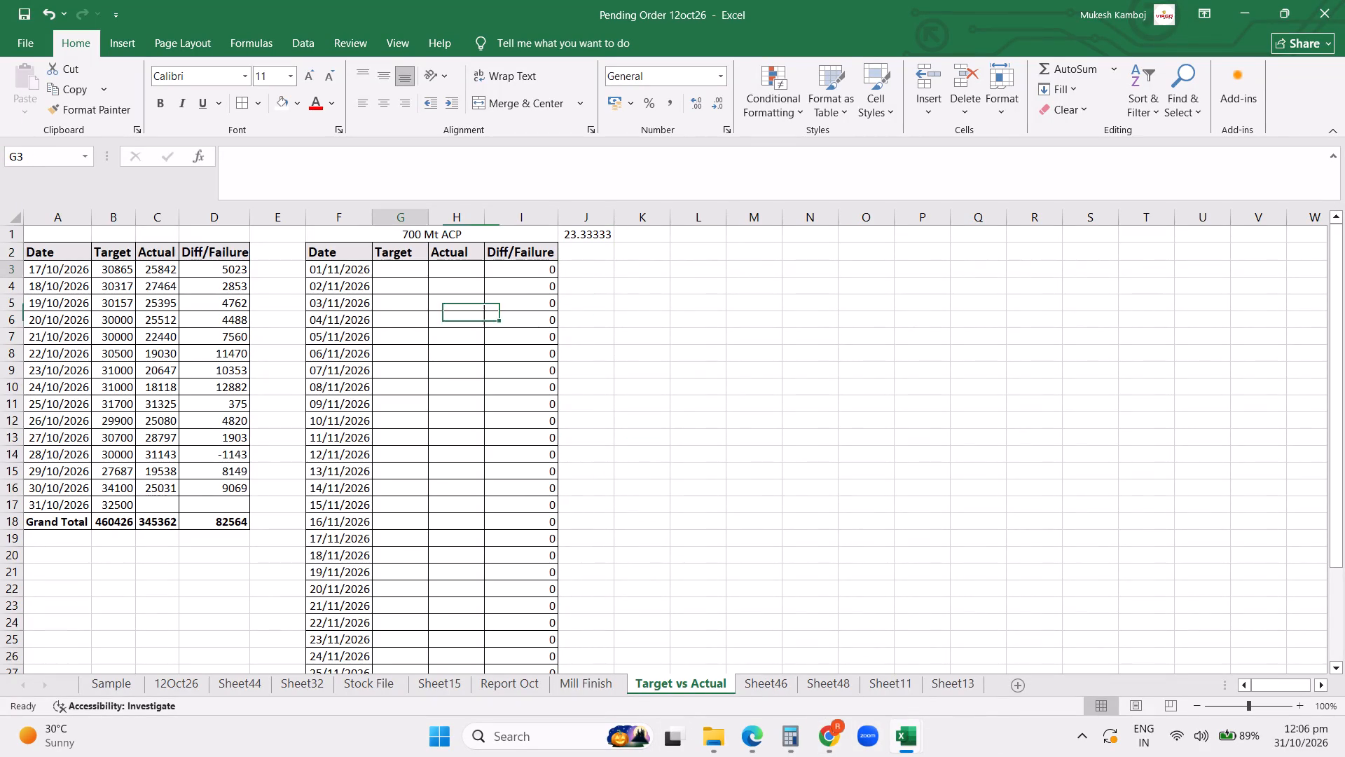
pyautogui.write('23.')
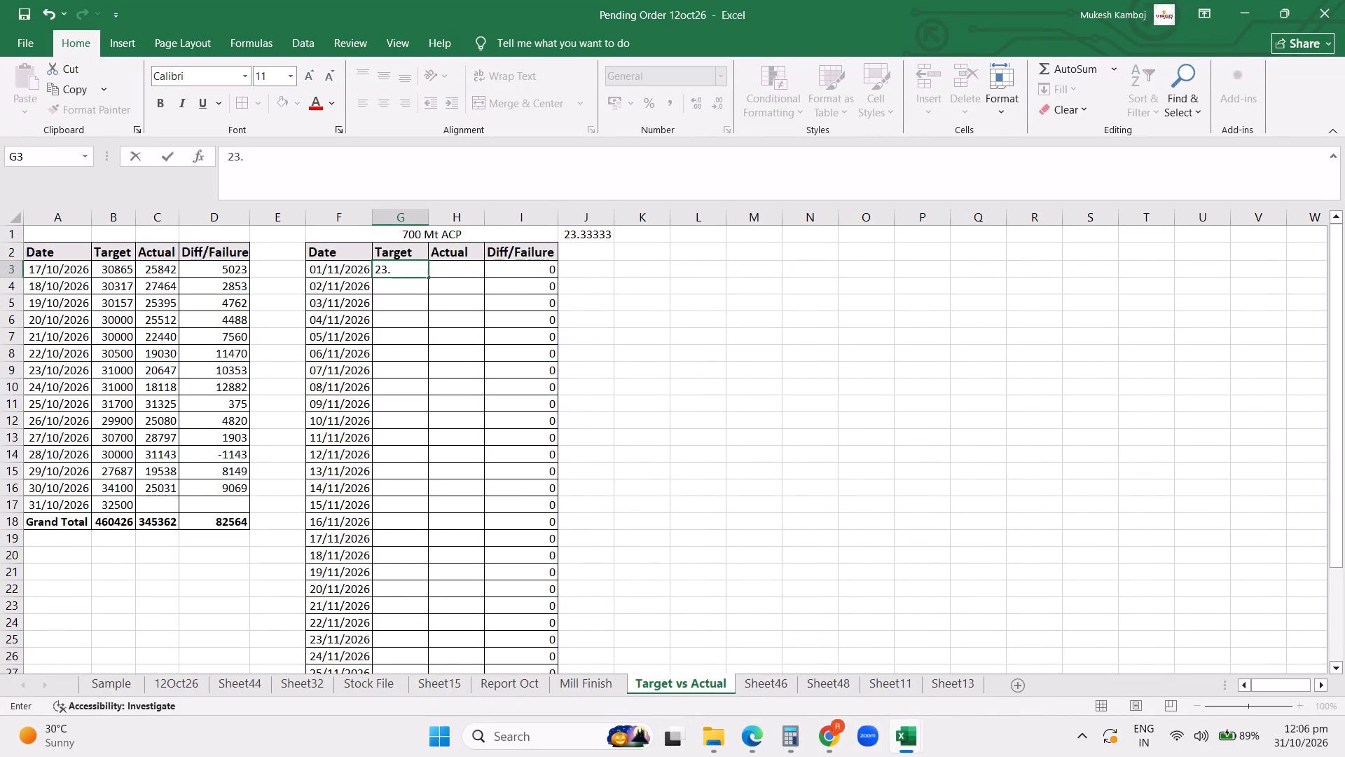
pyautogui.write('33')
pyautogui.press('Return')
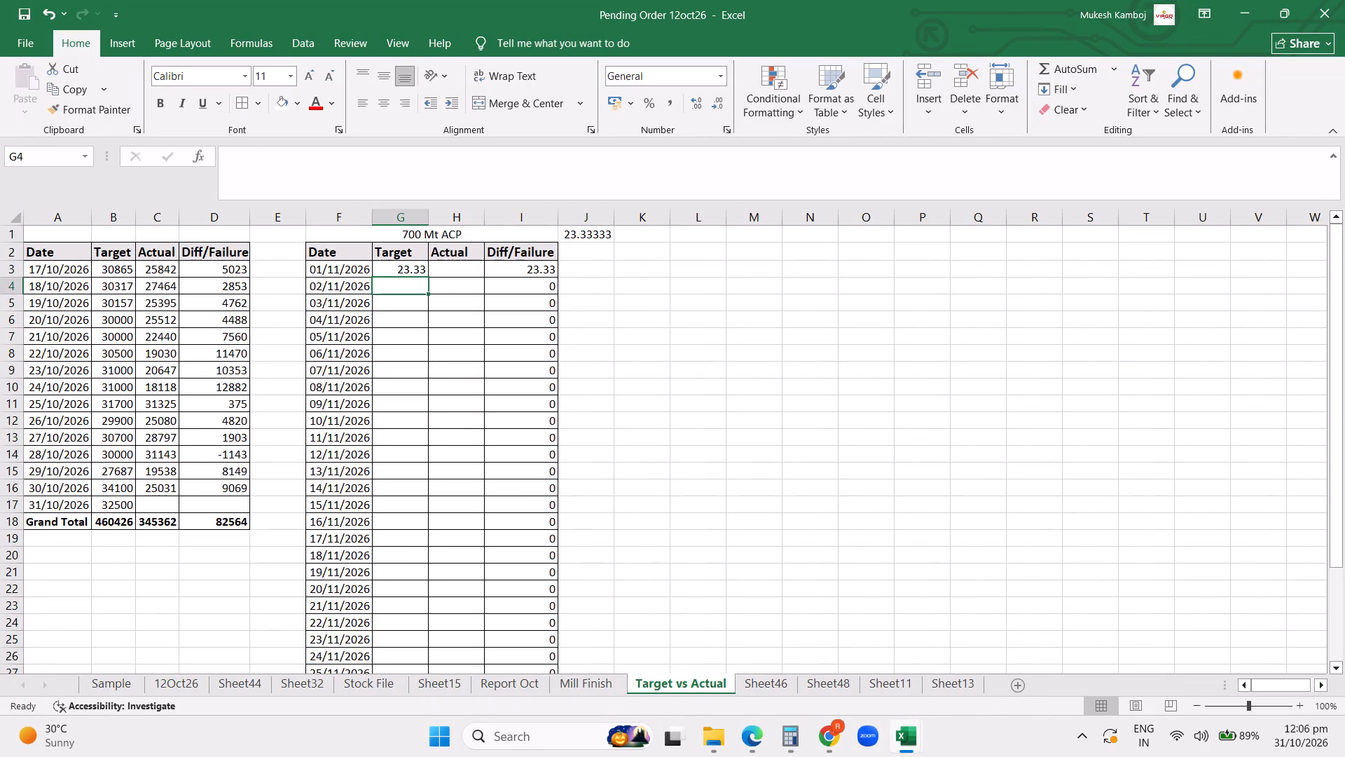
# Change the 01/11/2026 Target in cell G3 to 233333.
pyautogui.click(406, 267)
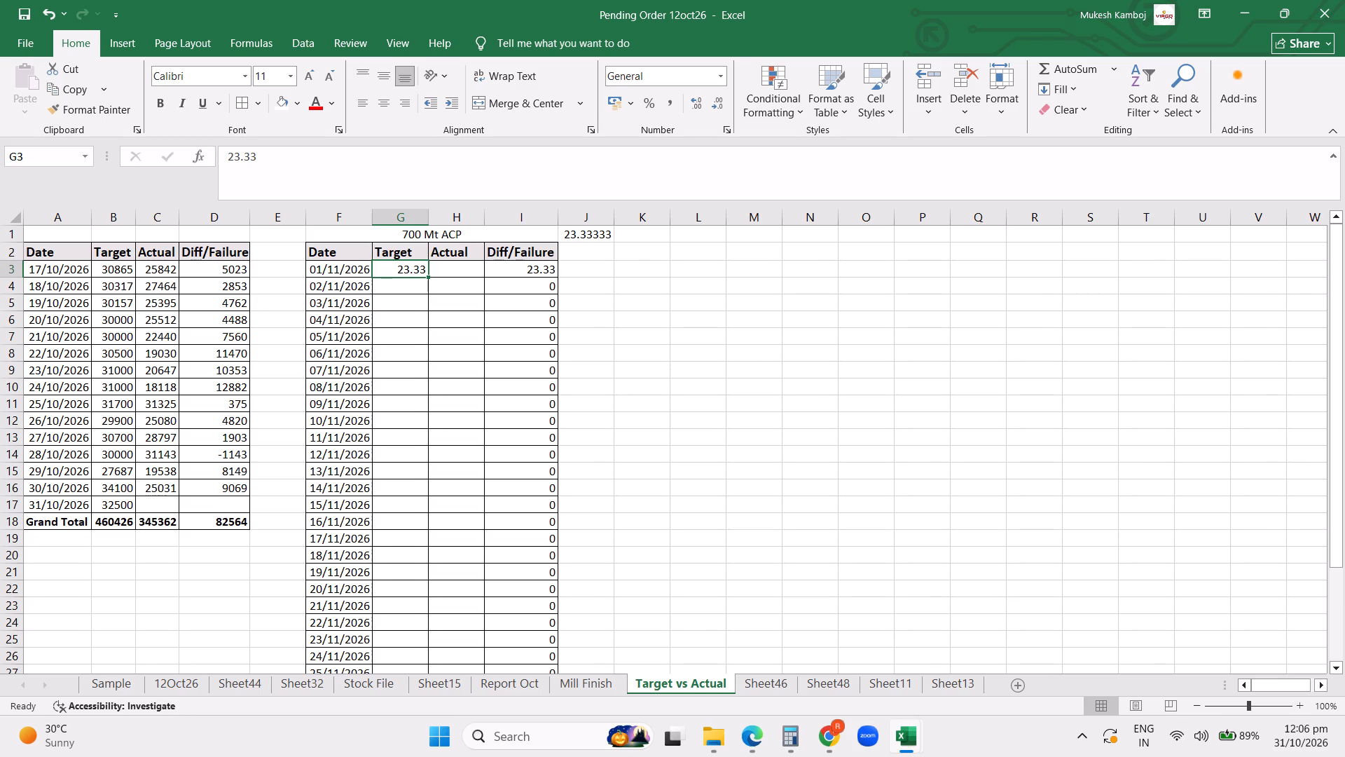
pyautogui.click(246, 152)
pyautogui.press('BackSpace')
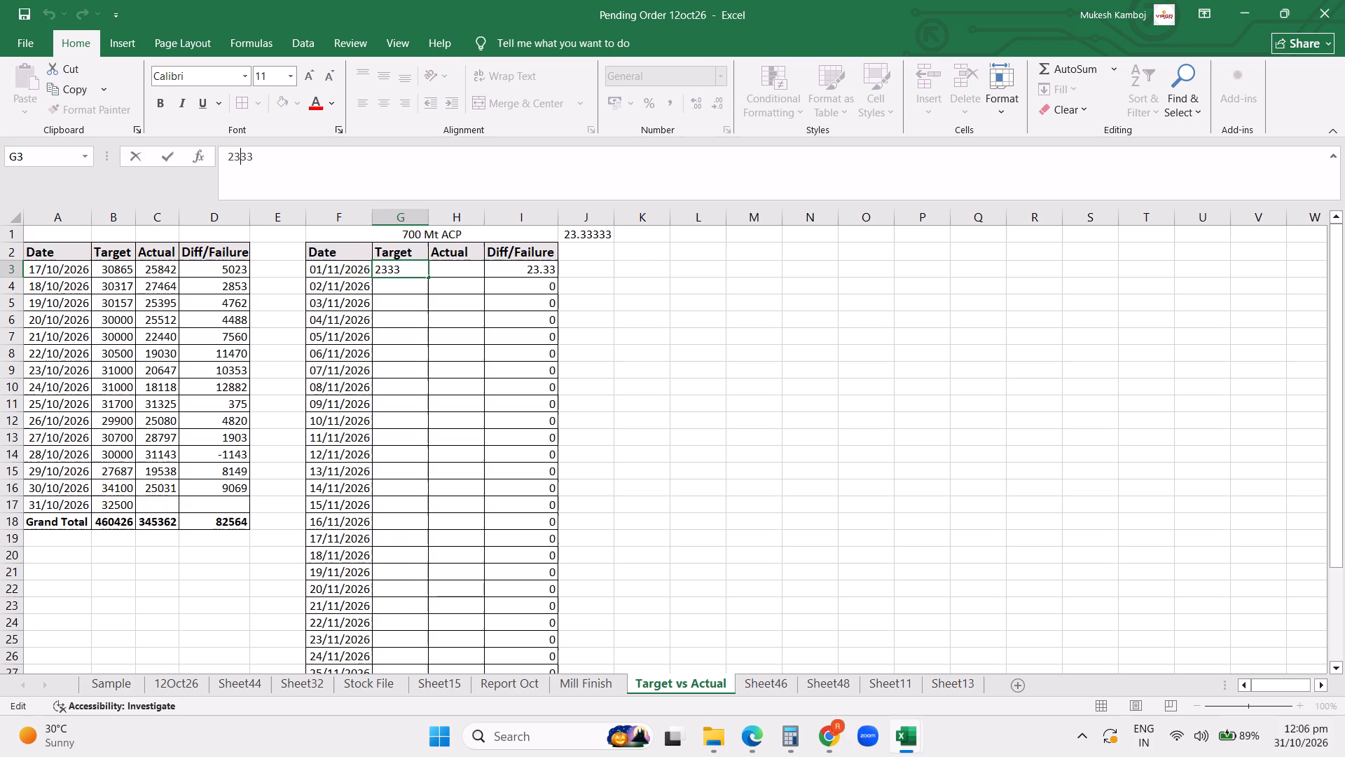
pyautogui.press('Right')
pyautogui.press('Right')
pyautogui.write('00')
pyautogui.press('BackSpace')
pyautogui.press('BackSpace')
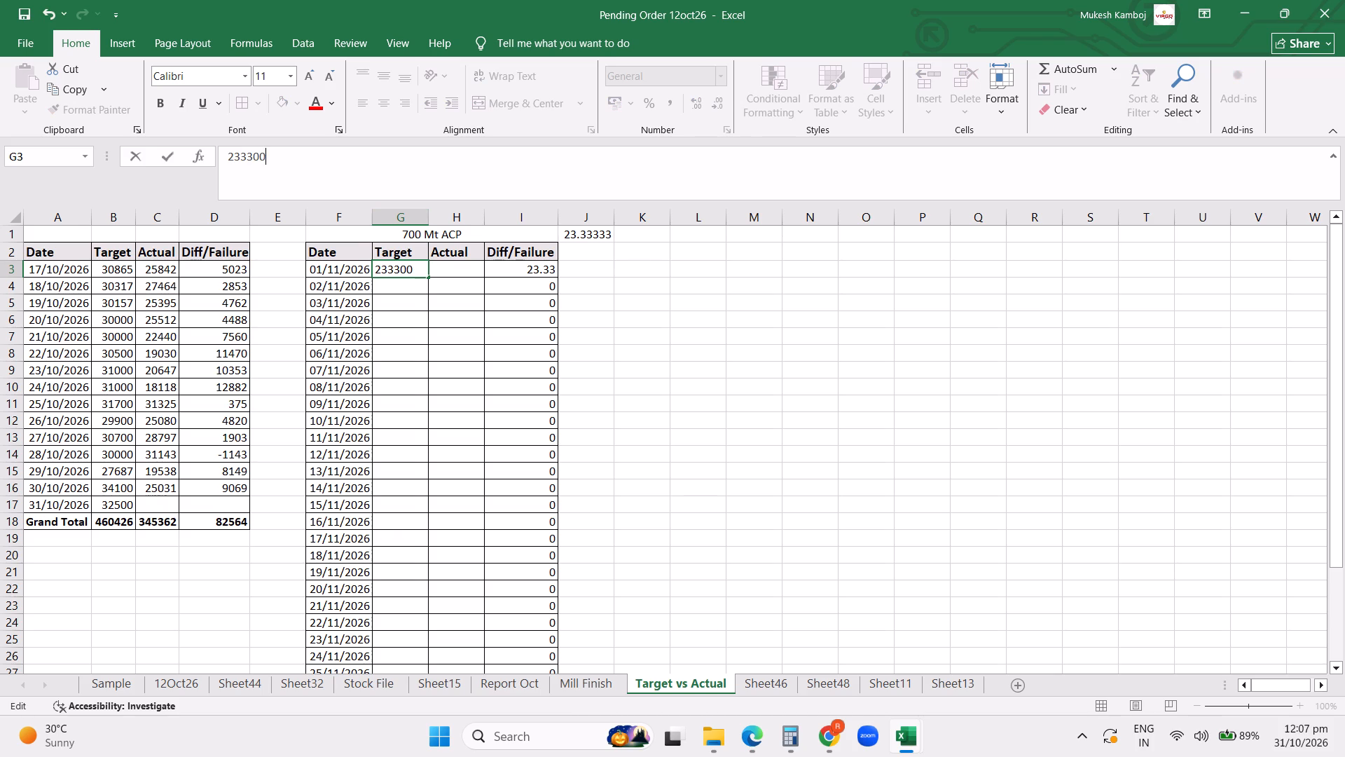
pyautogui.write('33')
pyautogui.press('Return')
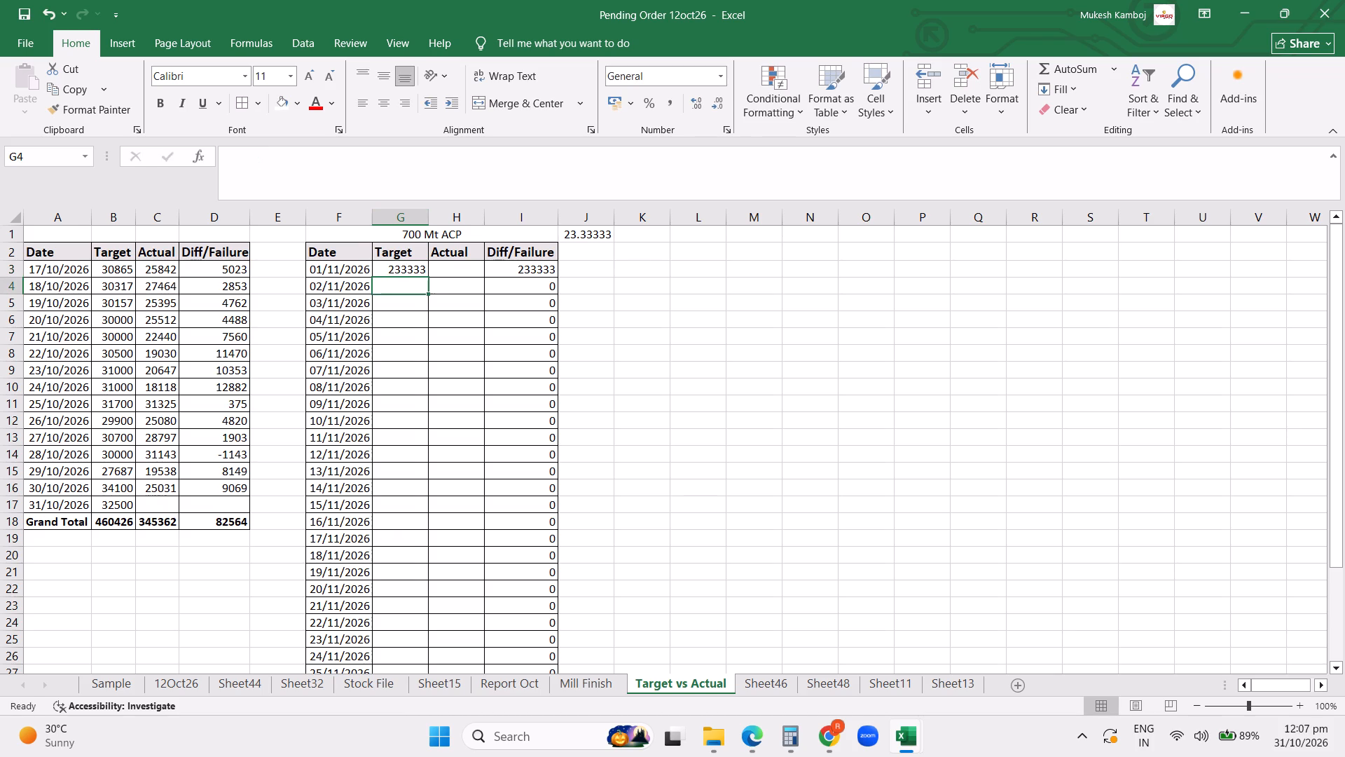
# Copy the 01/11/2026 Target into the Target cells G4:G32 for 02/11/2026 through 30/11/2026.
pyautogui.scroll(-3, 1198, 662)
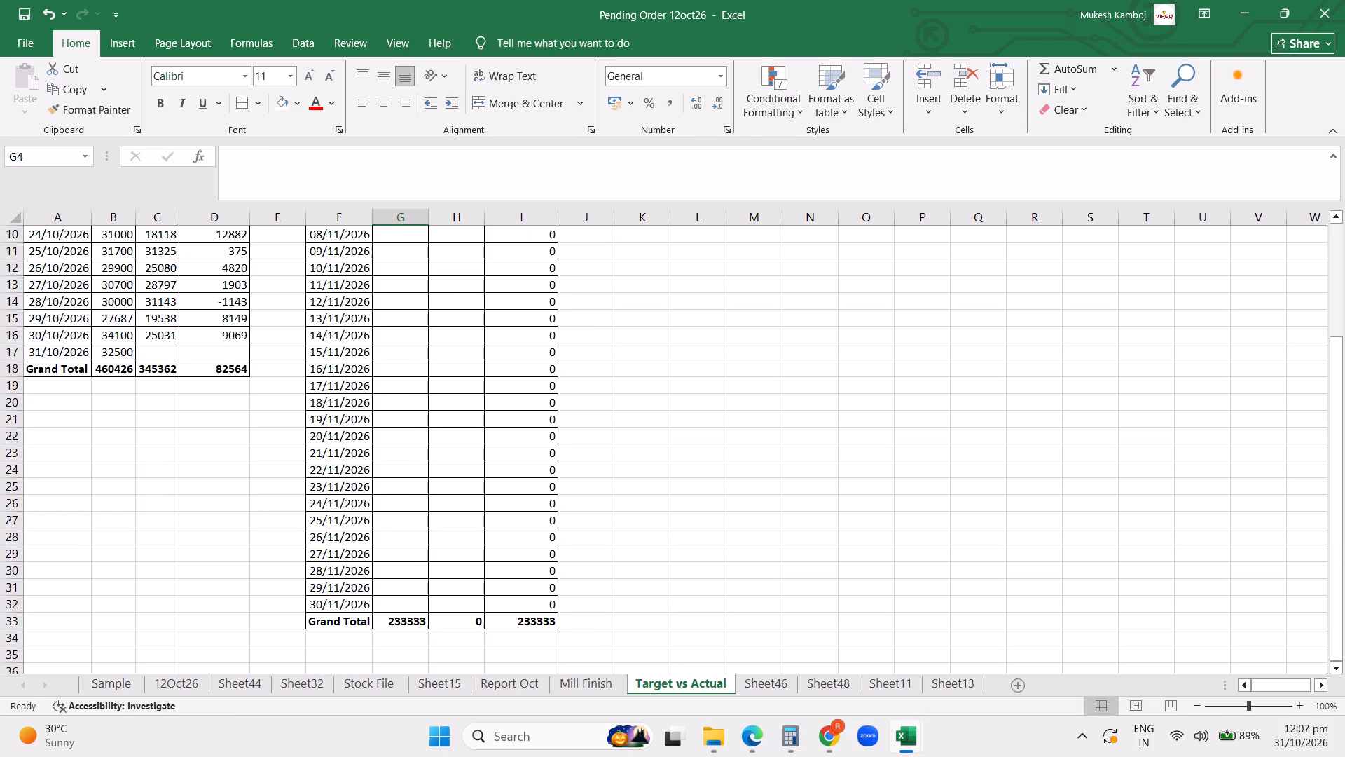
pyautogui.scroll(5, 796, 623)
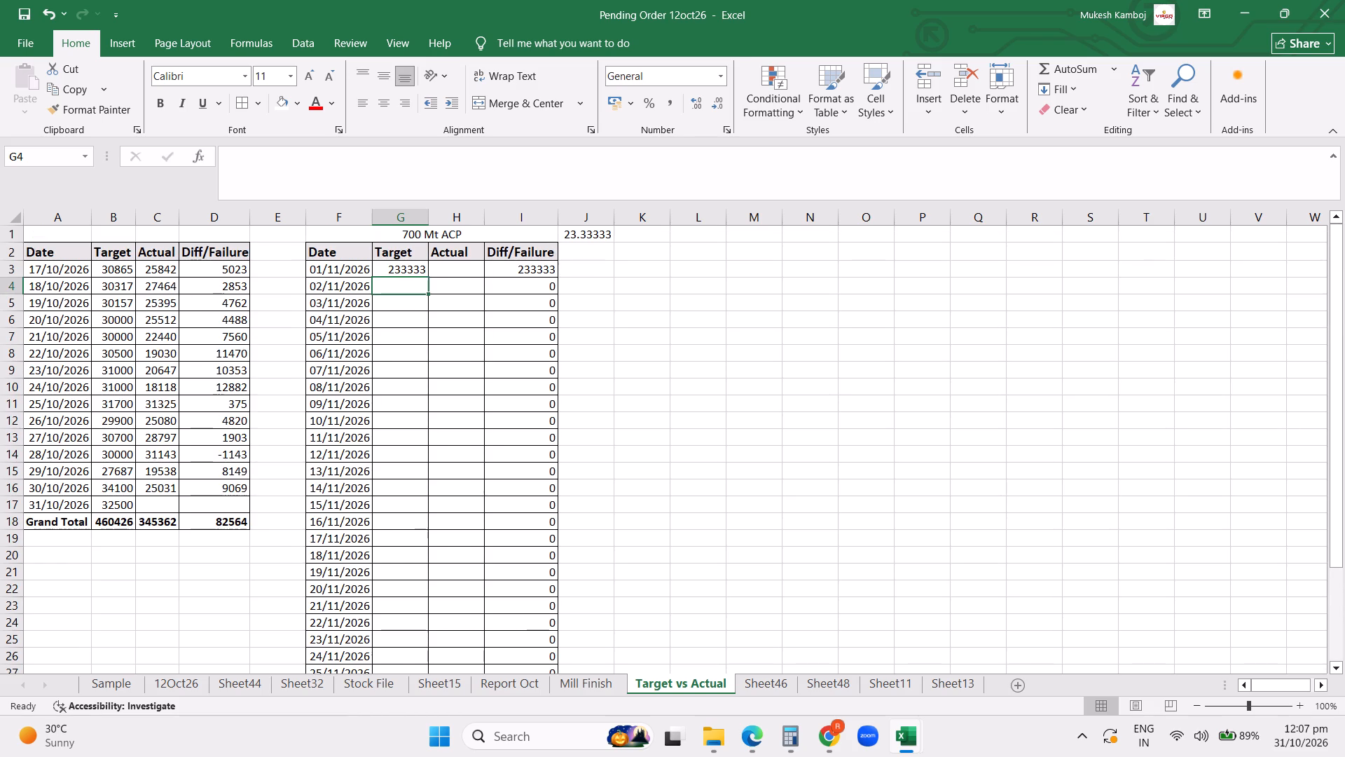
pyautogui.click(408, 266)
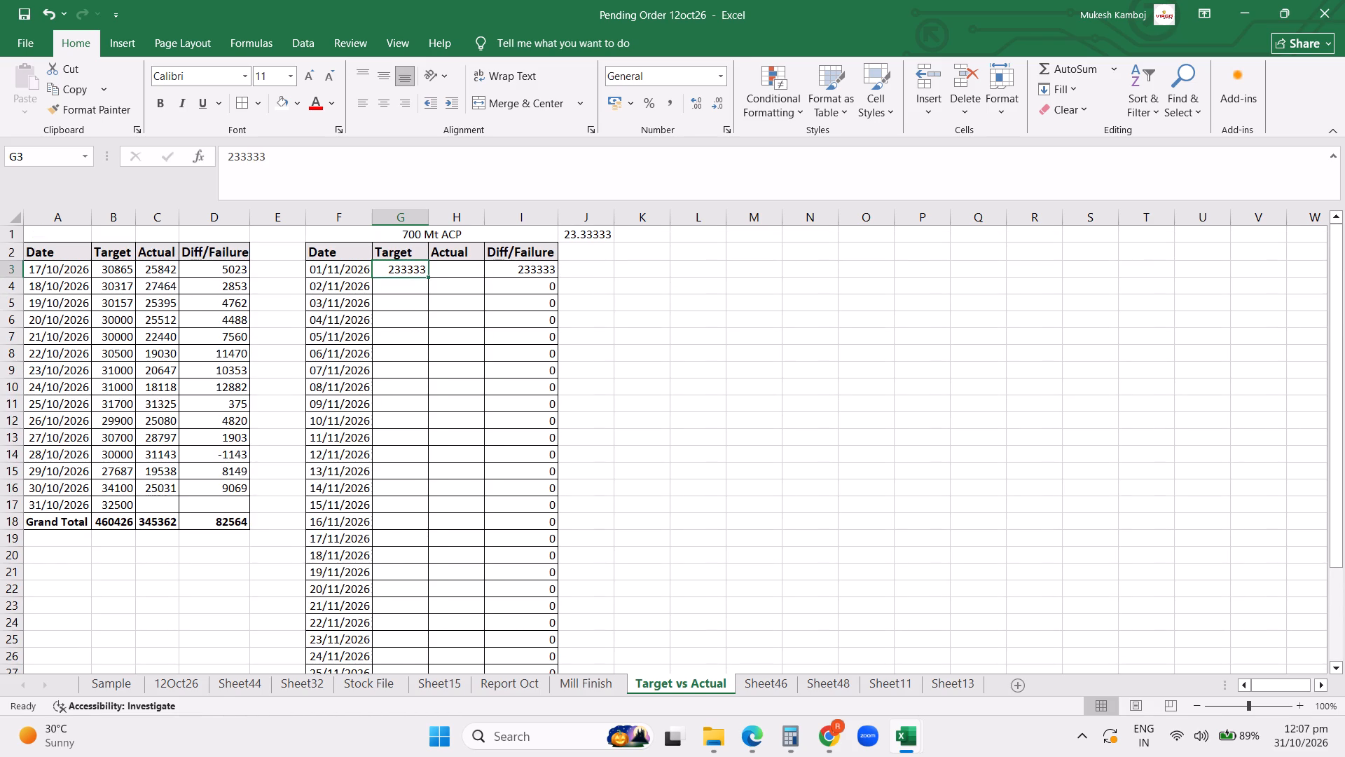
pyautogui.hotkey('ctrl', 'c')
pyautogui.press('Down')
pyautogui.hotkey('shift', 'Down')
pyautogui.hotkey('shift', 'Down')
pyautogui.hotkey('shift', 'Down')
pyautogui.hotkey('shift', 'Down')
pyautogui.hotkey('shift', 'Down')
pyautogui.hotkey('shift', 'Down')
pyautogui.hotkey('shift', 'Down')
pyautogui.hotkey('shift', 'Down')
pyautogui.hotkey('shift', 'Down')
pyautogui.hotkey('shift', 'Down')
pyautogui.hotkey('shift', 'Down')
pyautogui.hotkey('shift', 'Down')
pyautogui.hotkey('shift', 'Down')
pyautogui.hotkey('shift', 'Down')
pyautogui.hotkey('shift', 'Down')
pyautogui.hotkey('shift', 'Down')
pyautogui.hotkey('shift', 'Down')
pyautogui.hotkey('shift', 'Down')
pyautogui.hotkey('shift', 'Down')
pyautogui.hotkey('shift', 'Down')
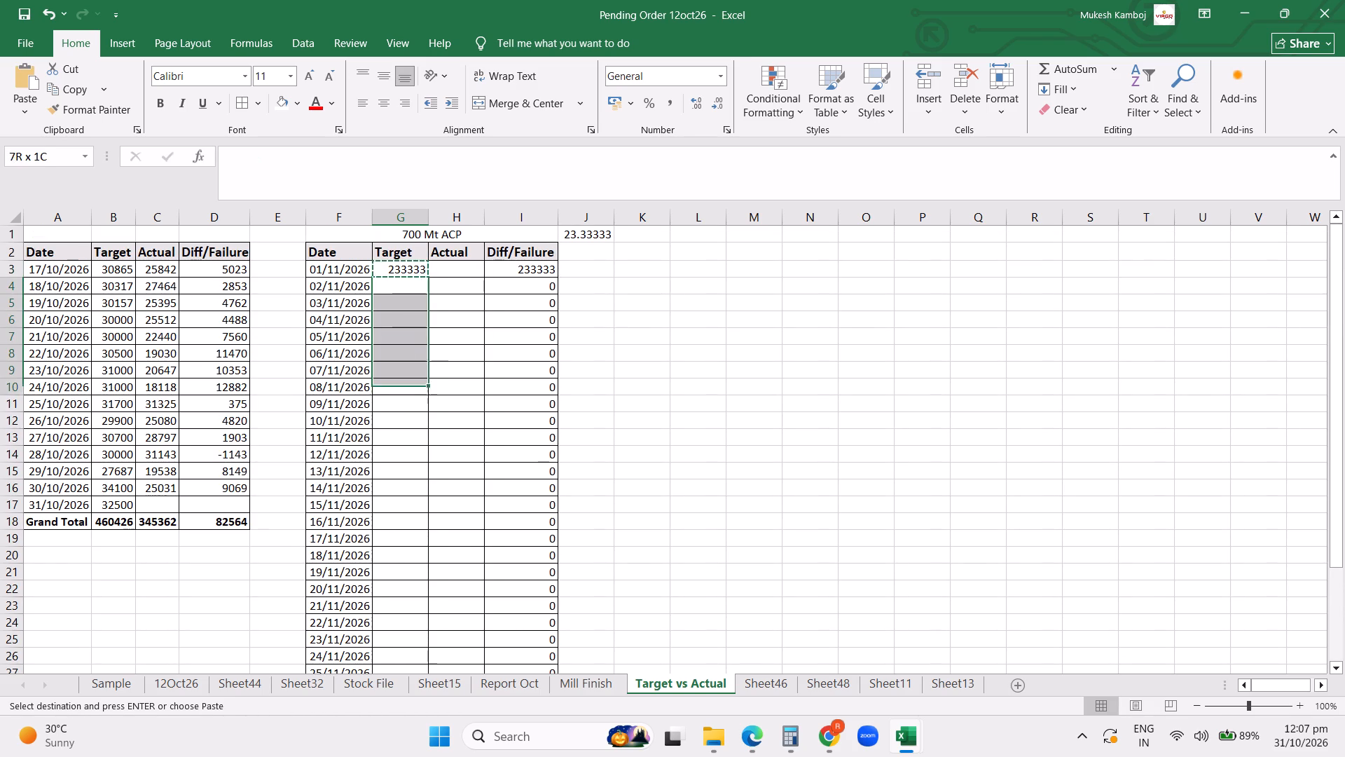
pyautogui.hotkey('shift', 'Up')
pyautogui.hotkey('shift', 'Up')
pyautogui.hotkey('shift', 'Up')
pyautogui.hotkey('shift', 'Up')
pyautogui.hotkey('shift', 'Up')
pyautogui.hotkey('shift', 'Up')
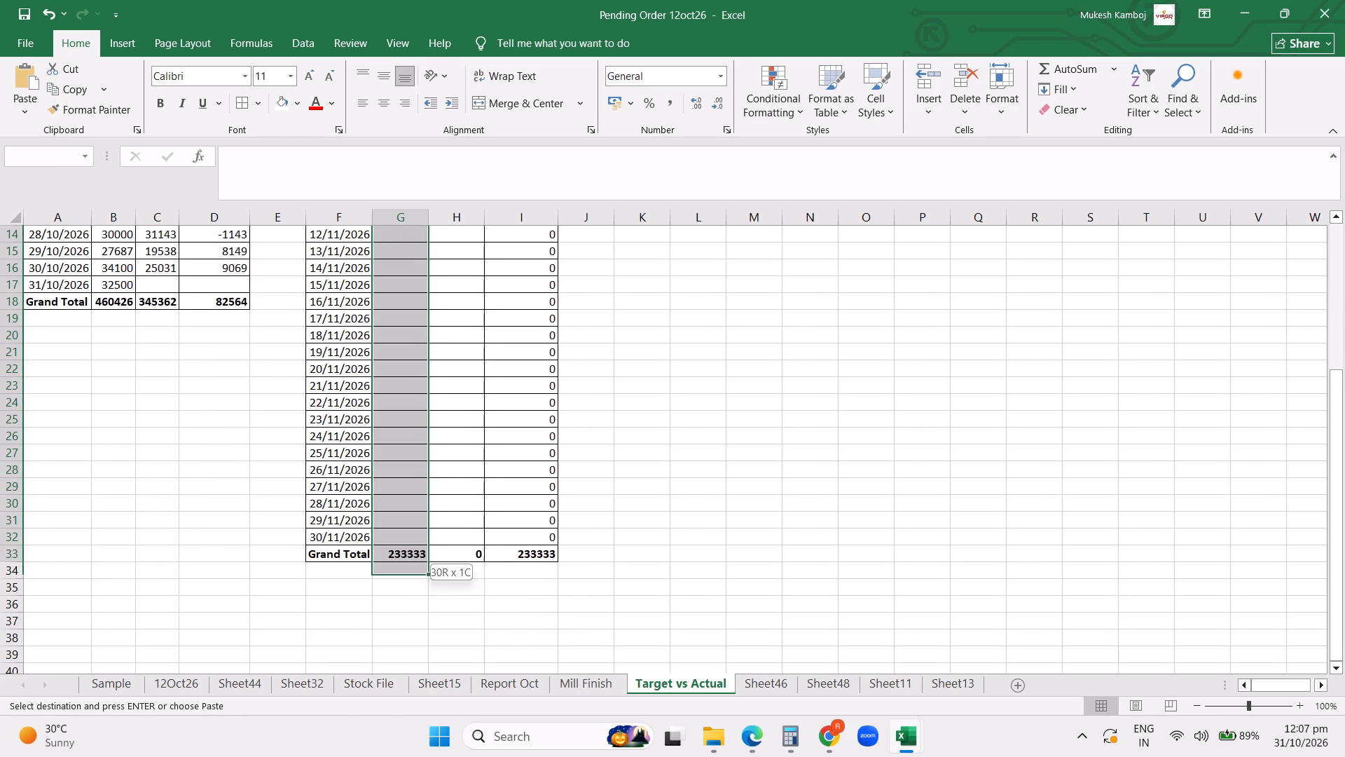
pyautogui.hotkey('shift', 'Up')
pyautogui.press('Return')
pyautogui.scroll(-5, 494, 395)
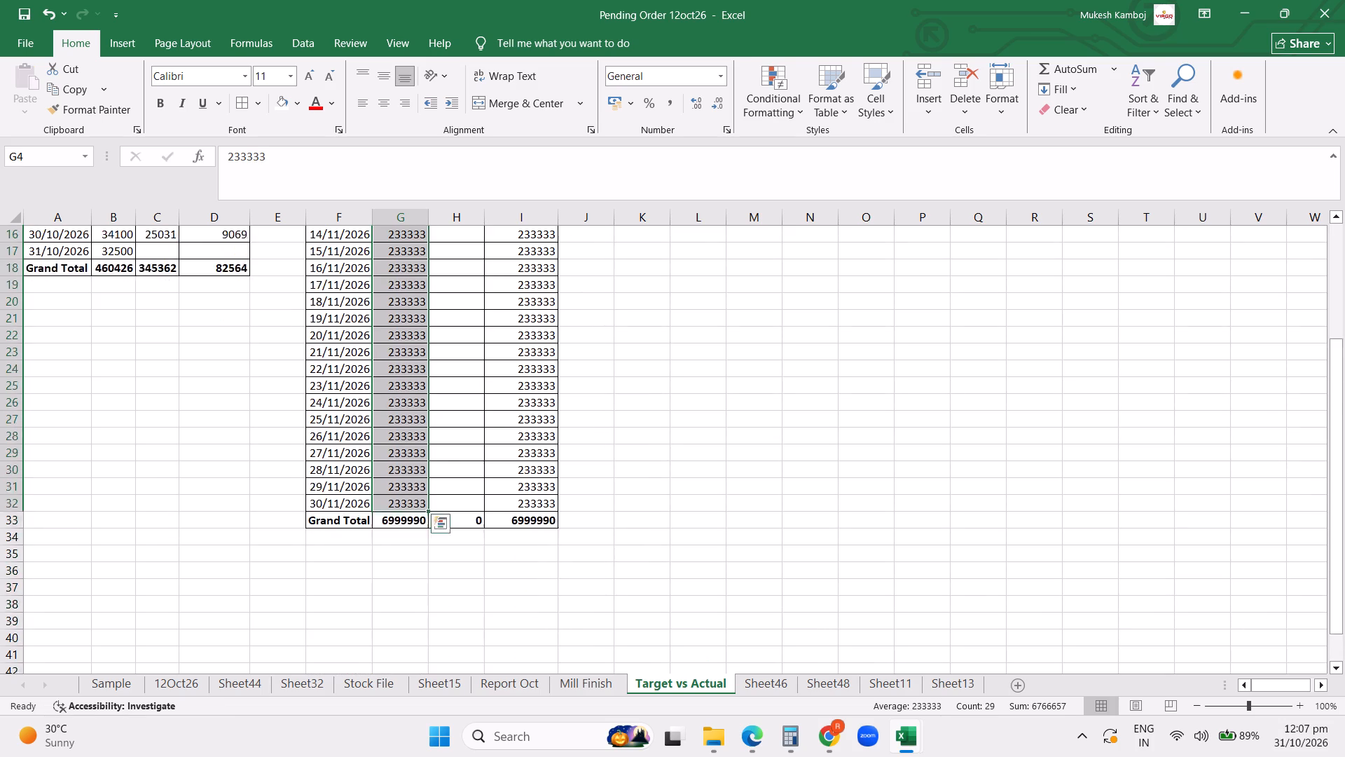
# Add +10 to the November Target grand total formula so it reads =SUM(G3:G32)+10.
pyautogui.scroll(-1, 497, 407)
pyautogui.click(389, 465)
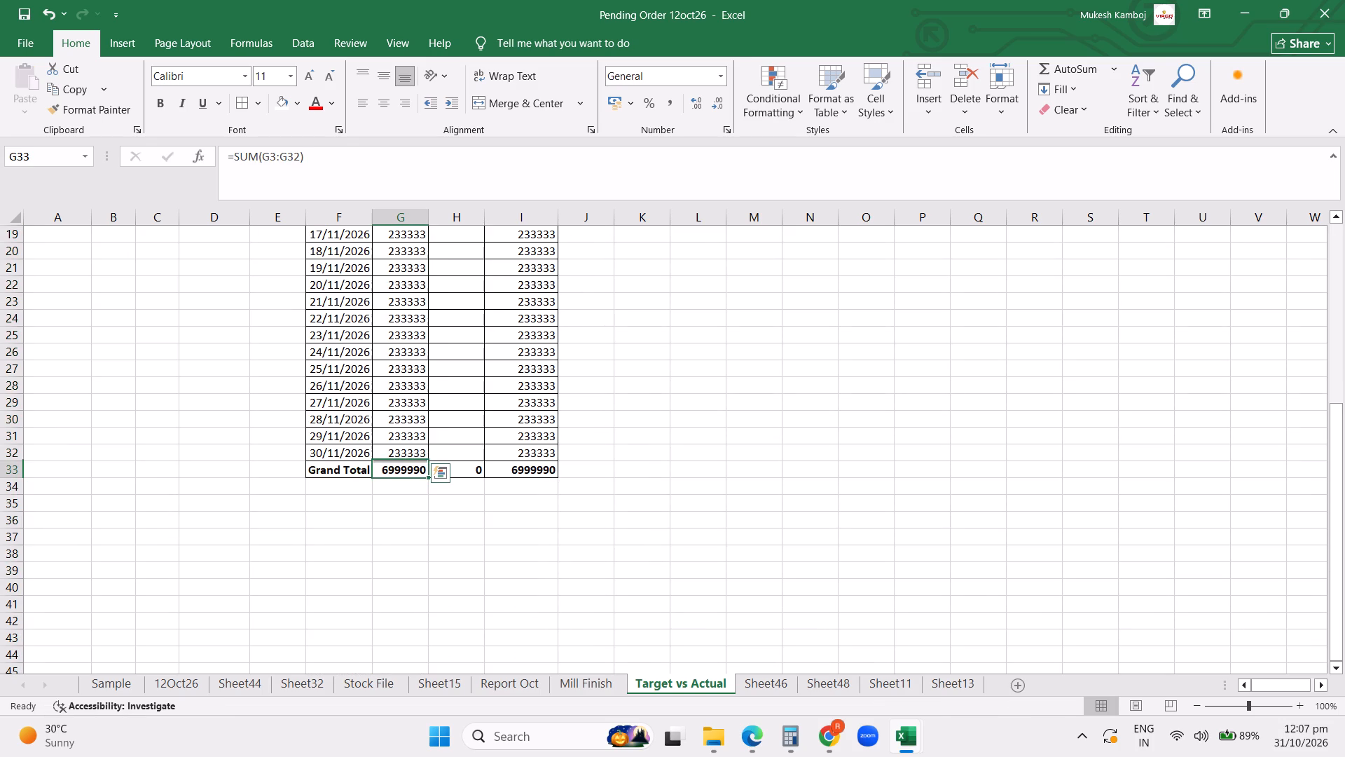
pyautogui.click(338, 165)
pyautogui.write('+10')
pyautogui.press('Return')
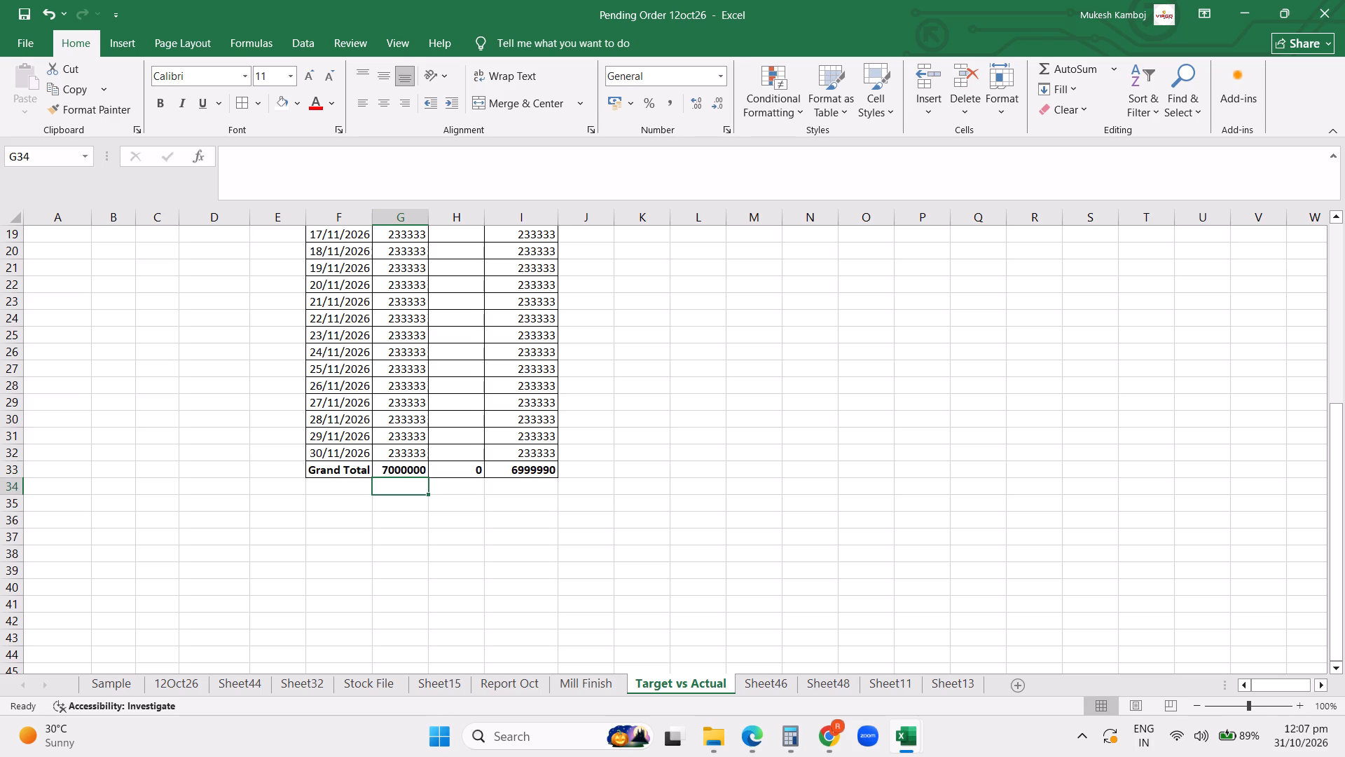
# Change the 01/11/2026 Target in cell G3 to 233334.
pyautogui.scroll(14, 662, 474)
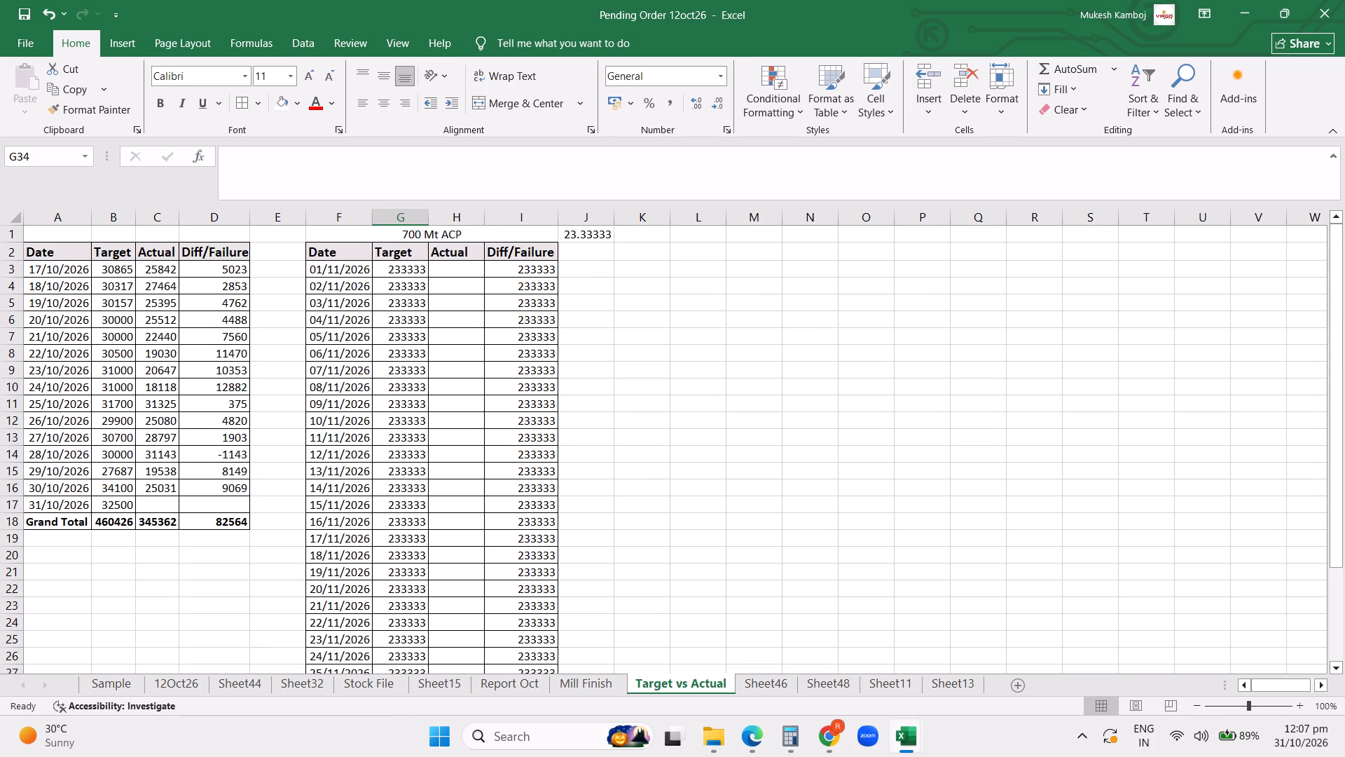
pyautogui.click(593, 233)
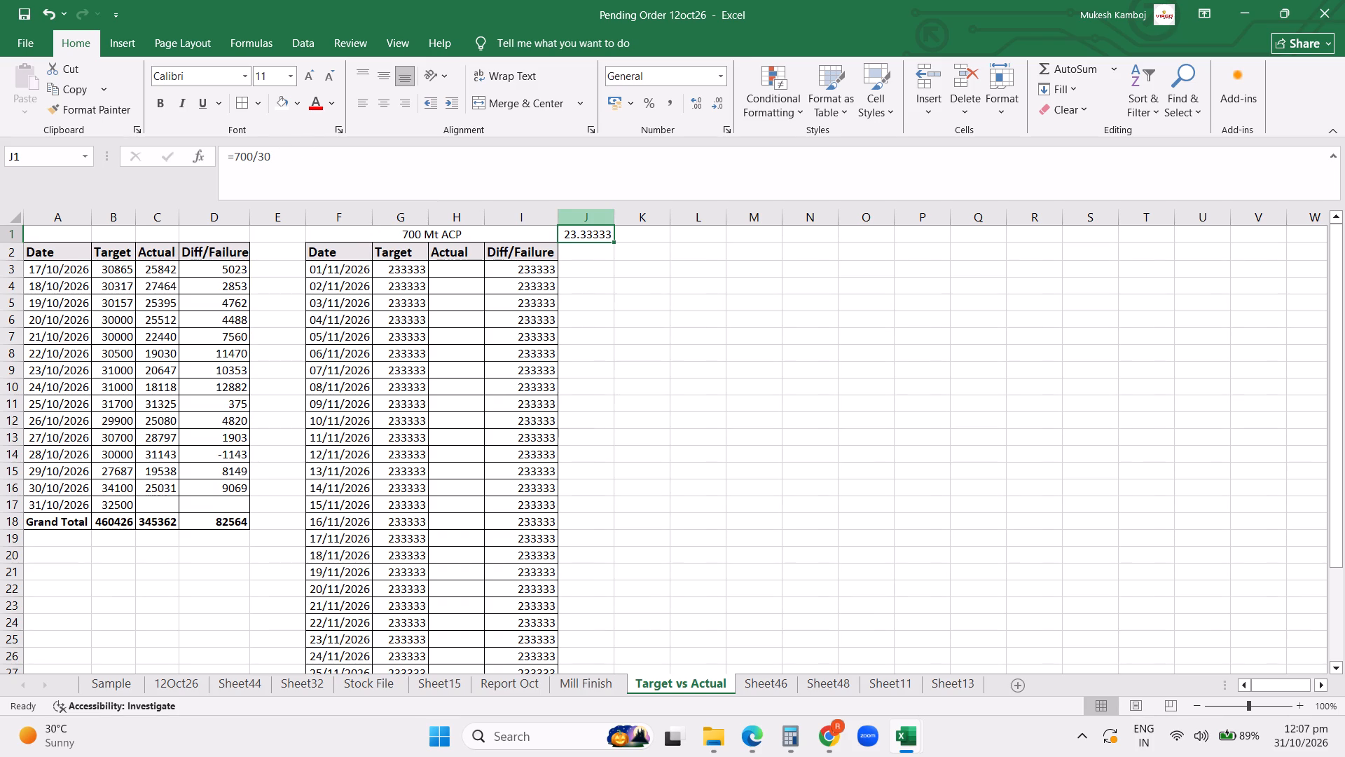
pyautogui.click(410, 270)
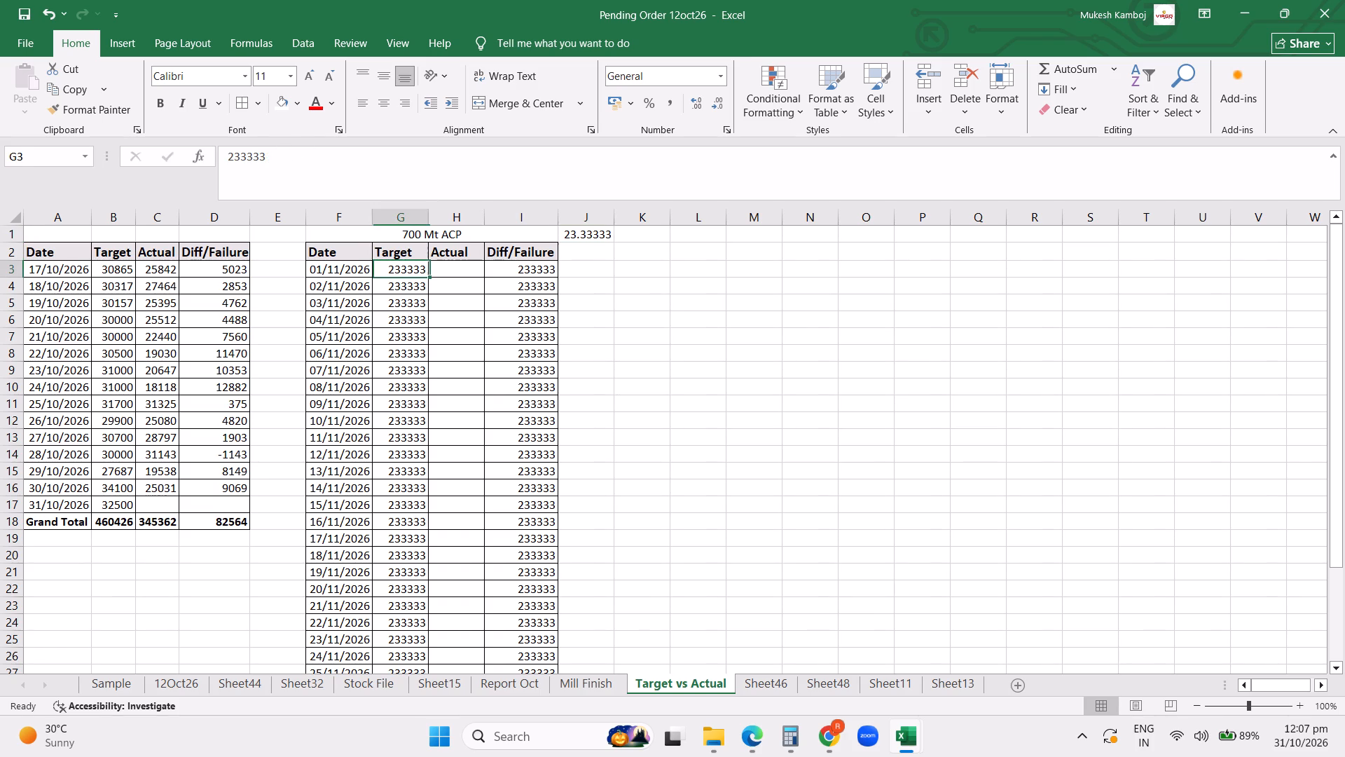
pyautogui.click(329, 168)
pyautogui.press('BackSpace')
pyautogui.press('4')
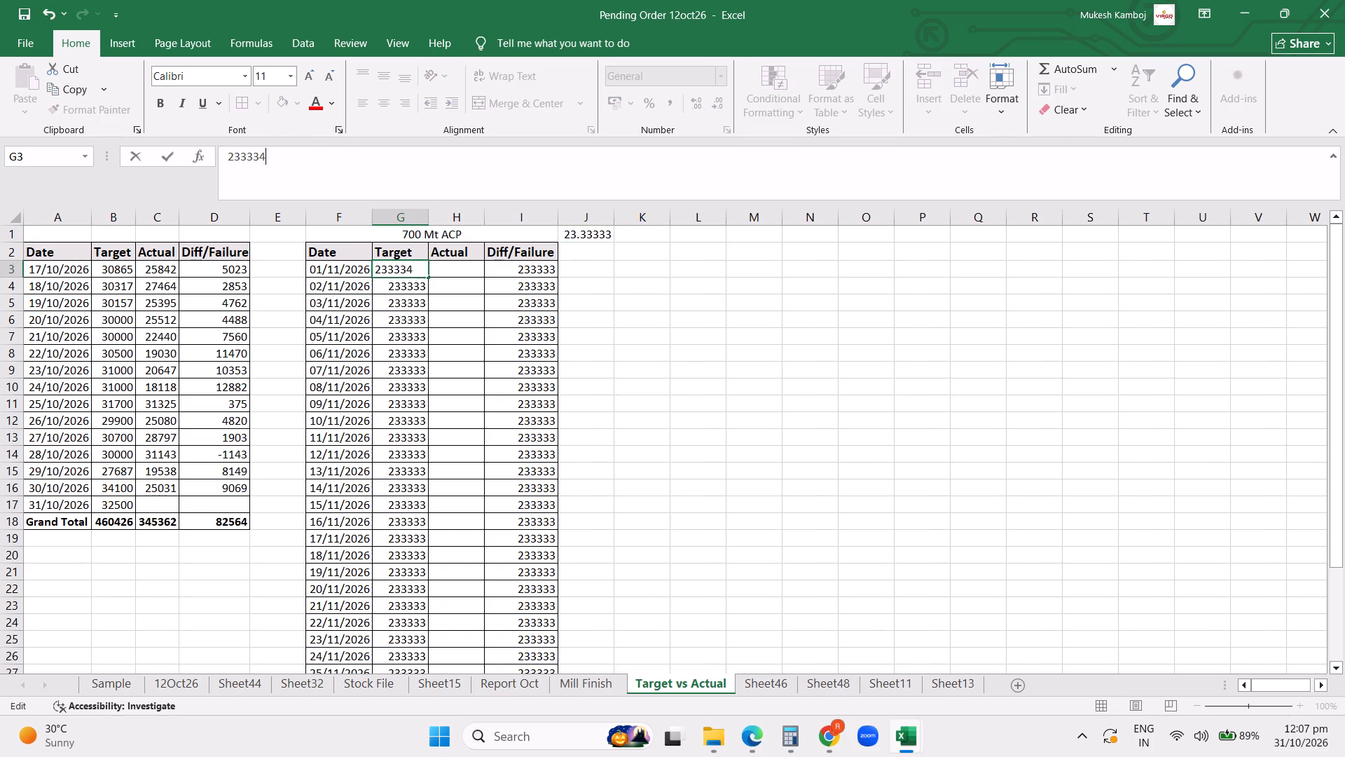
pyautogui.press('Return')
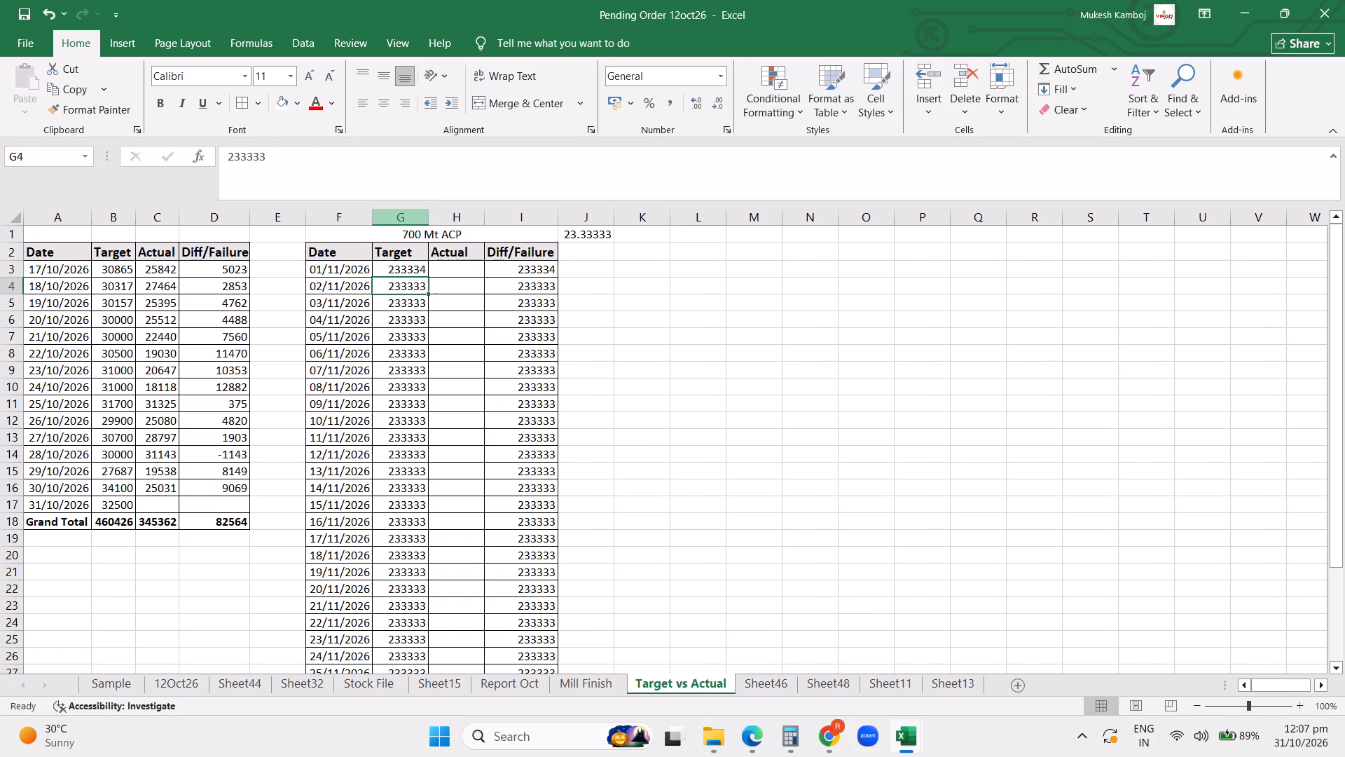
# Remove the +10 from the November Target grand total formula, leaving =SUM(G3:G32).
pyautogui.scroll(-5, 545, 382)
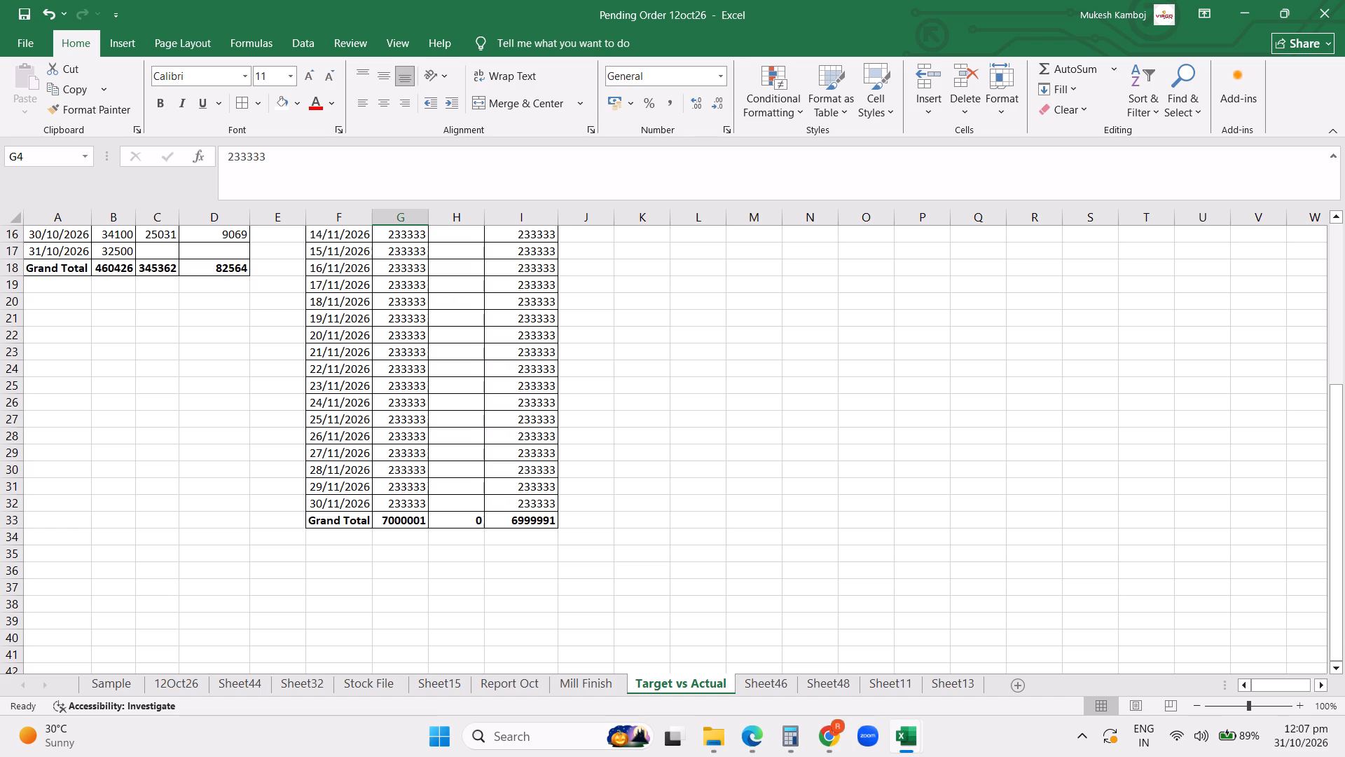
pyautogui.scroll(5, 549, 390)
pyautogui.scroll(-5, 519, 478)
pyautogui.click(418, 523)
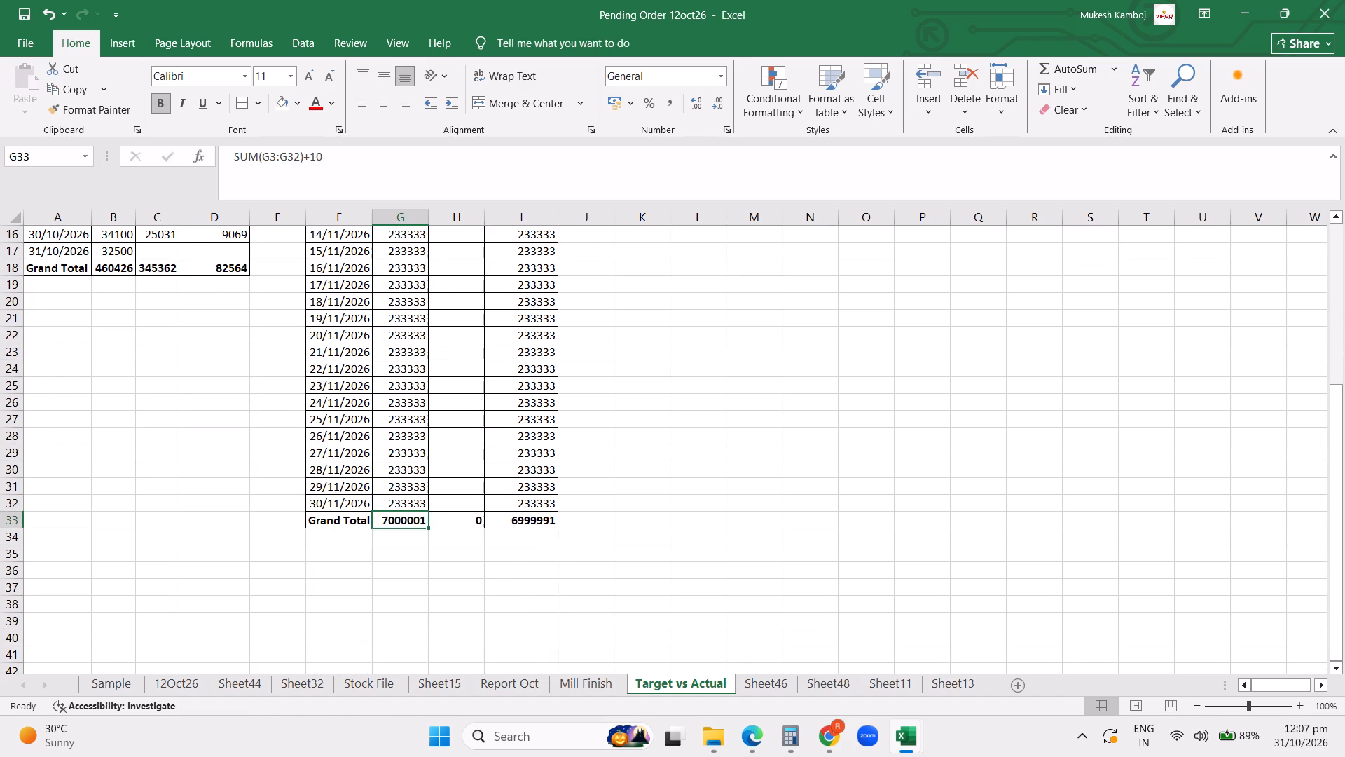
pyautogui.click(366, 158)
pyautogui.press('BackSpace')
pyautogui.press('BackSpace')
pyautogui.press('BackSpace')
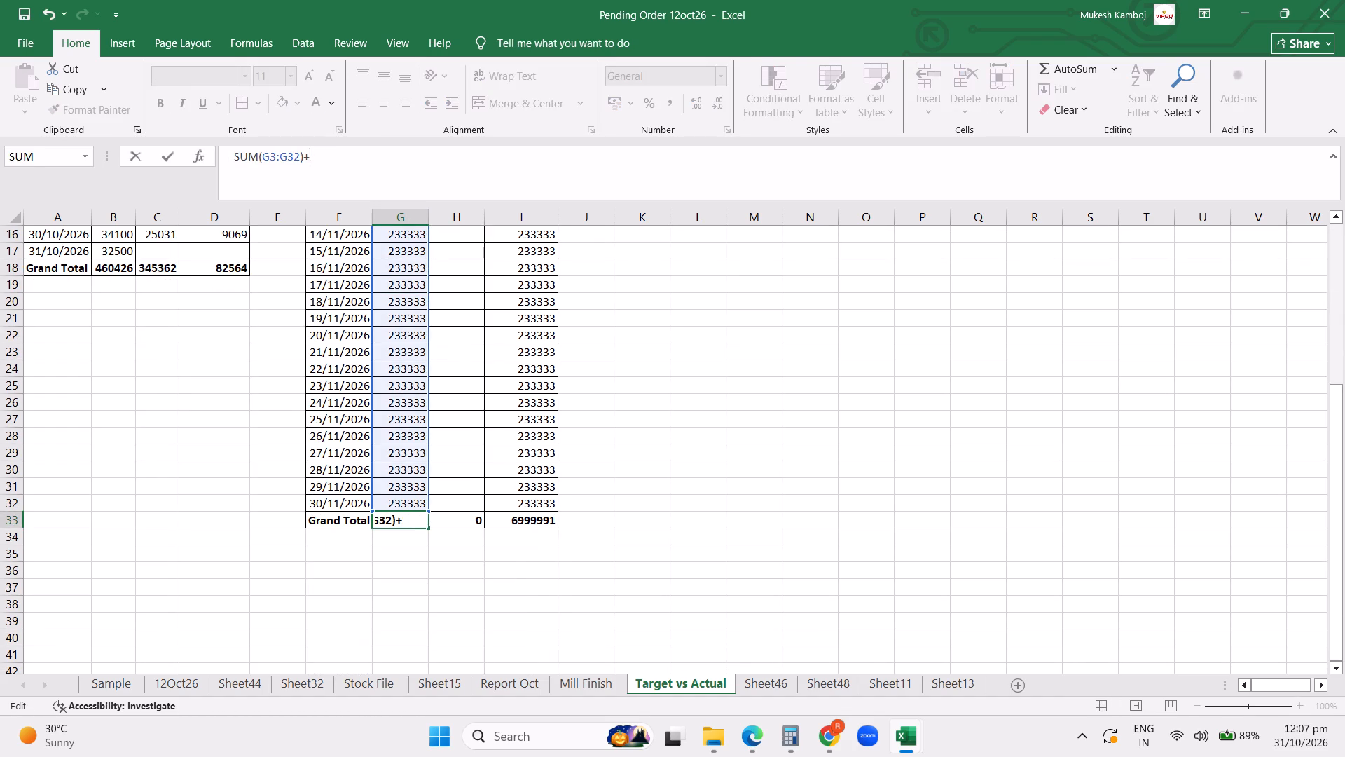
pyautogui.press('Return')
# Fill the 233334 Target from 01/11/2026 down through 10/11/2026 and check the November grand totals.
pyautogui.scroll(5, 441, 319)
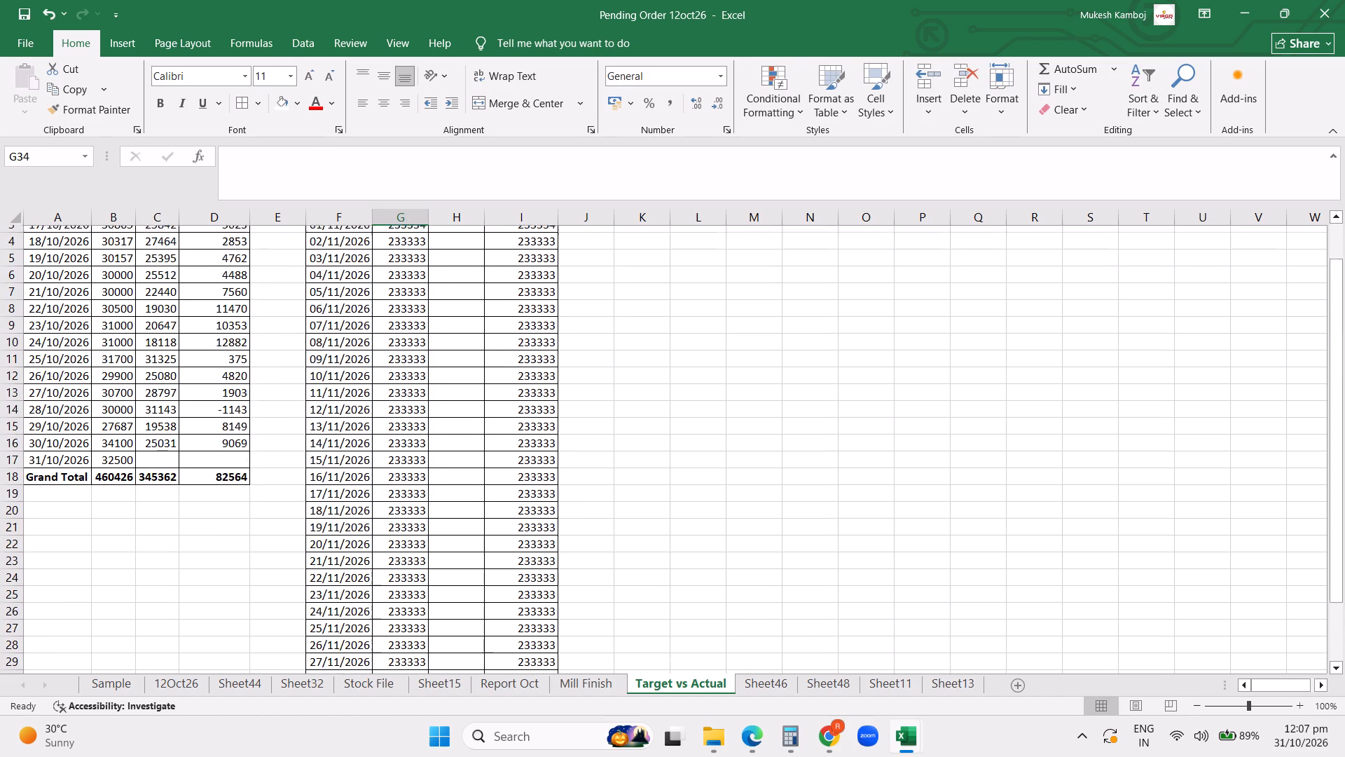
pyautogui.scroll(1, 439, 289)
pyautogui.click(405, 271)
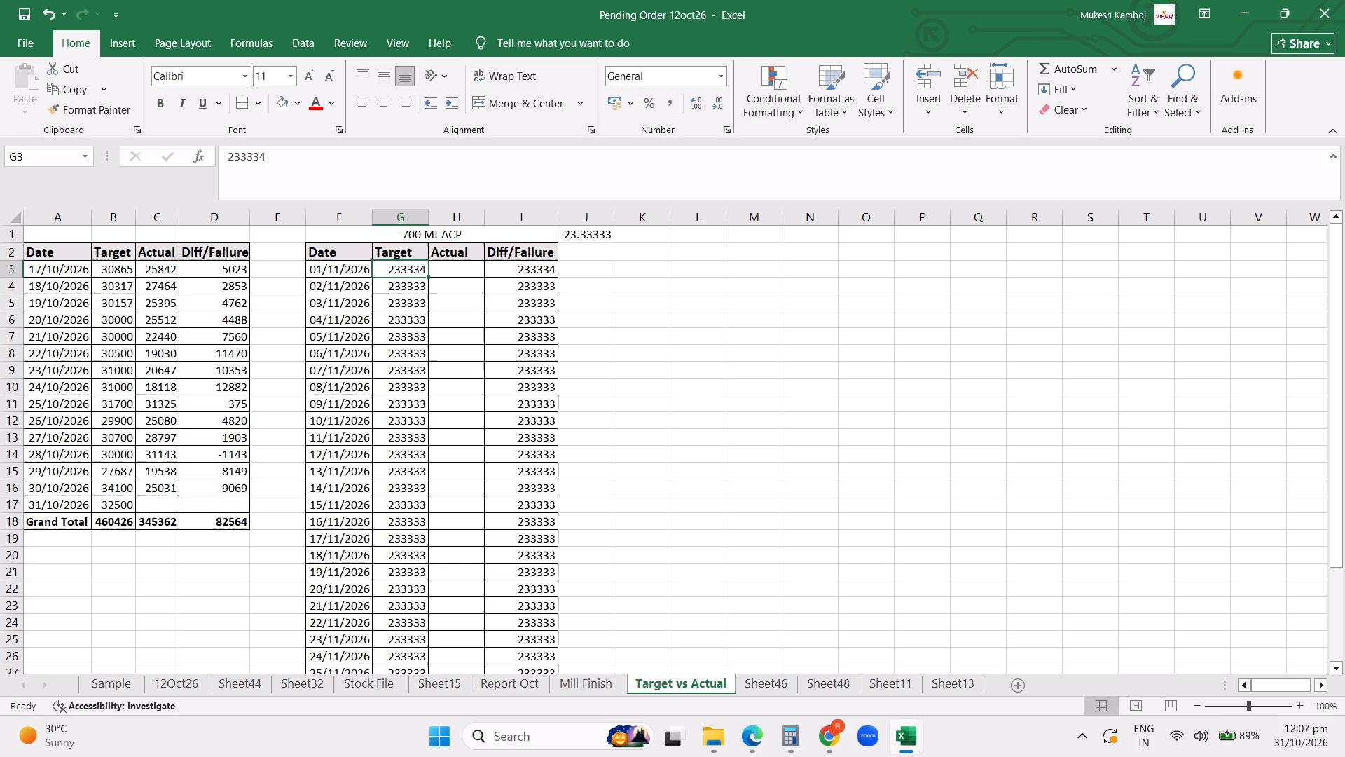
pyautogui.moveTo(429, 276); pyautogui.dragTo(427, 417)
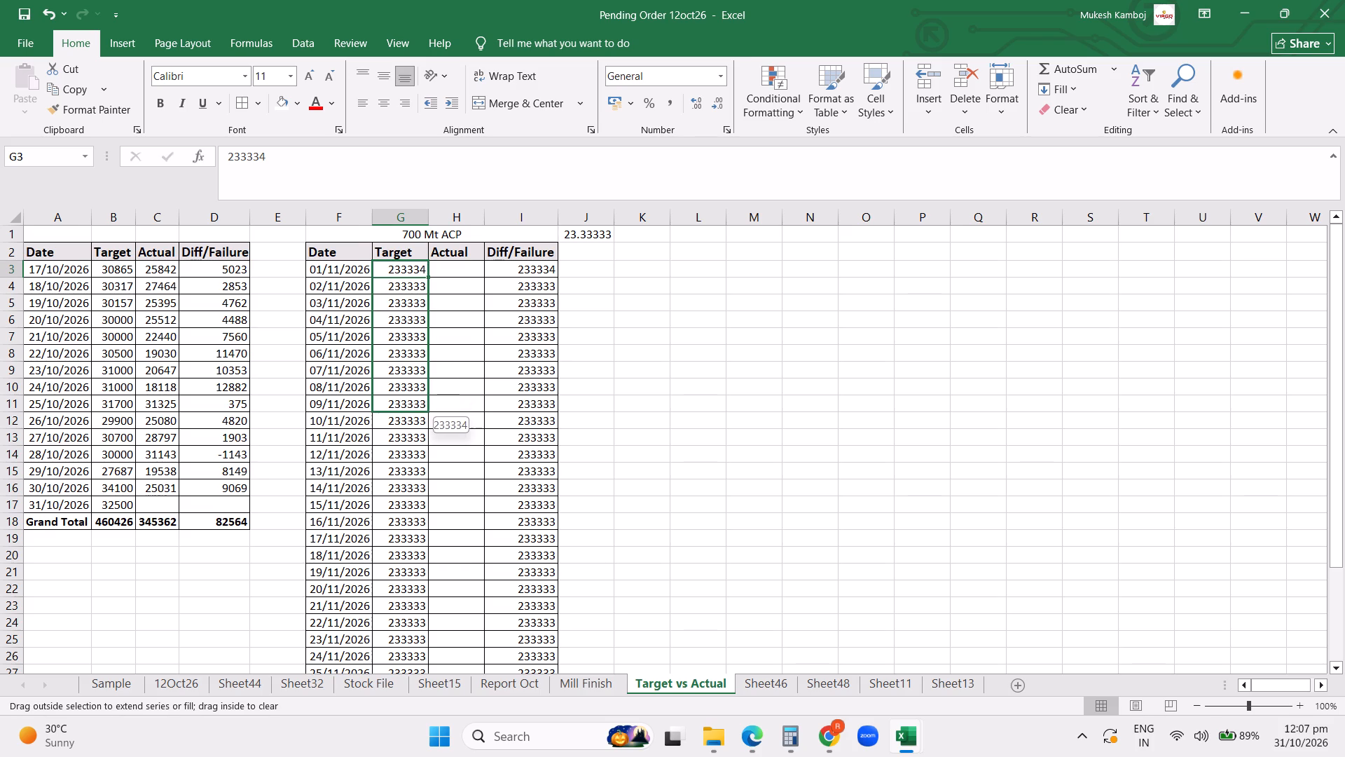
pyautogui.moveTo(427, 417); pyautogui.dragTo(428, 424)
pyautogui.press('Return')
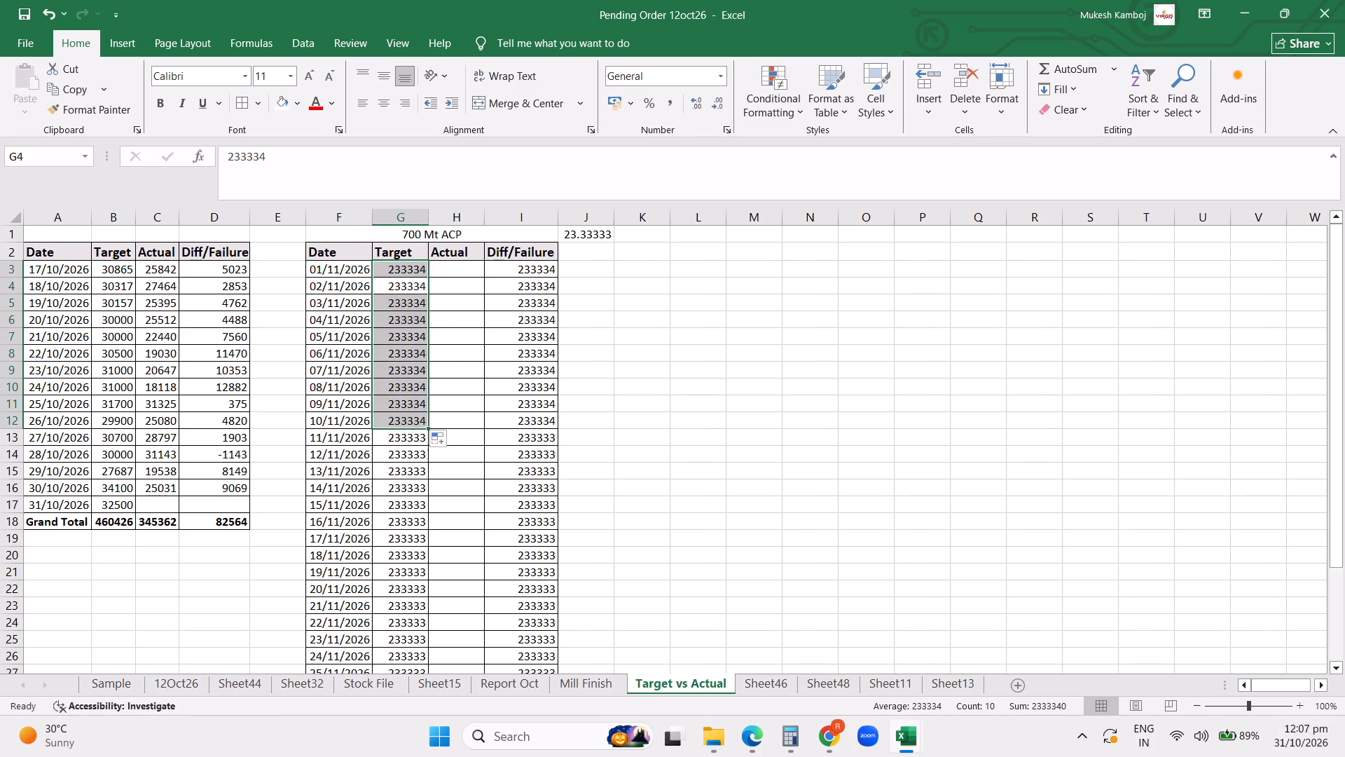
pyautogui.click(511, 366)
pyautogui.scroll(-5, 724, 380)
pyautogui.click(752, 381)
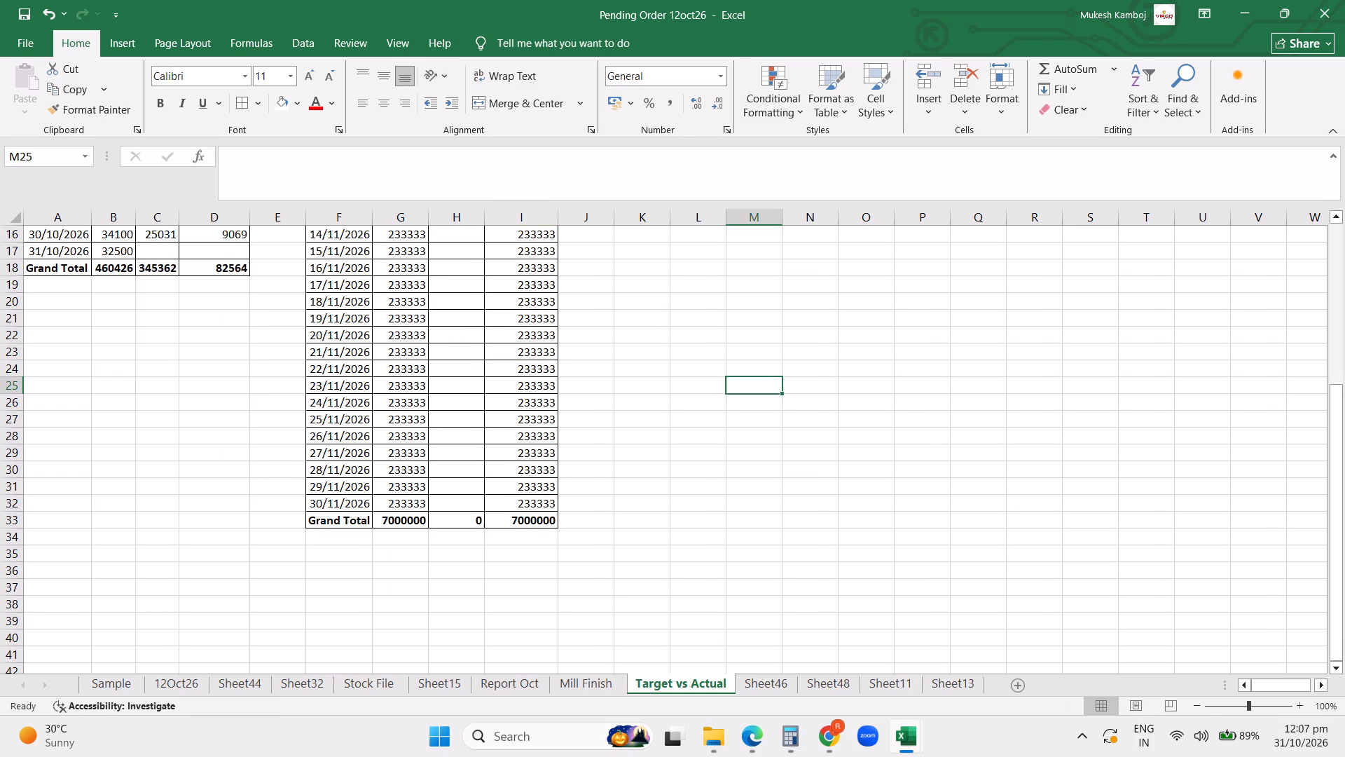
pyautogui.scroll(14, 752, 381)
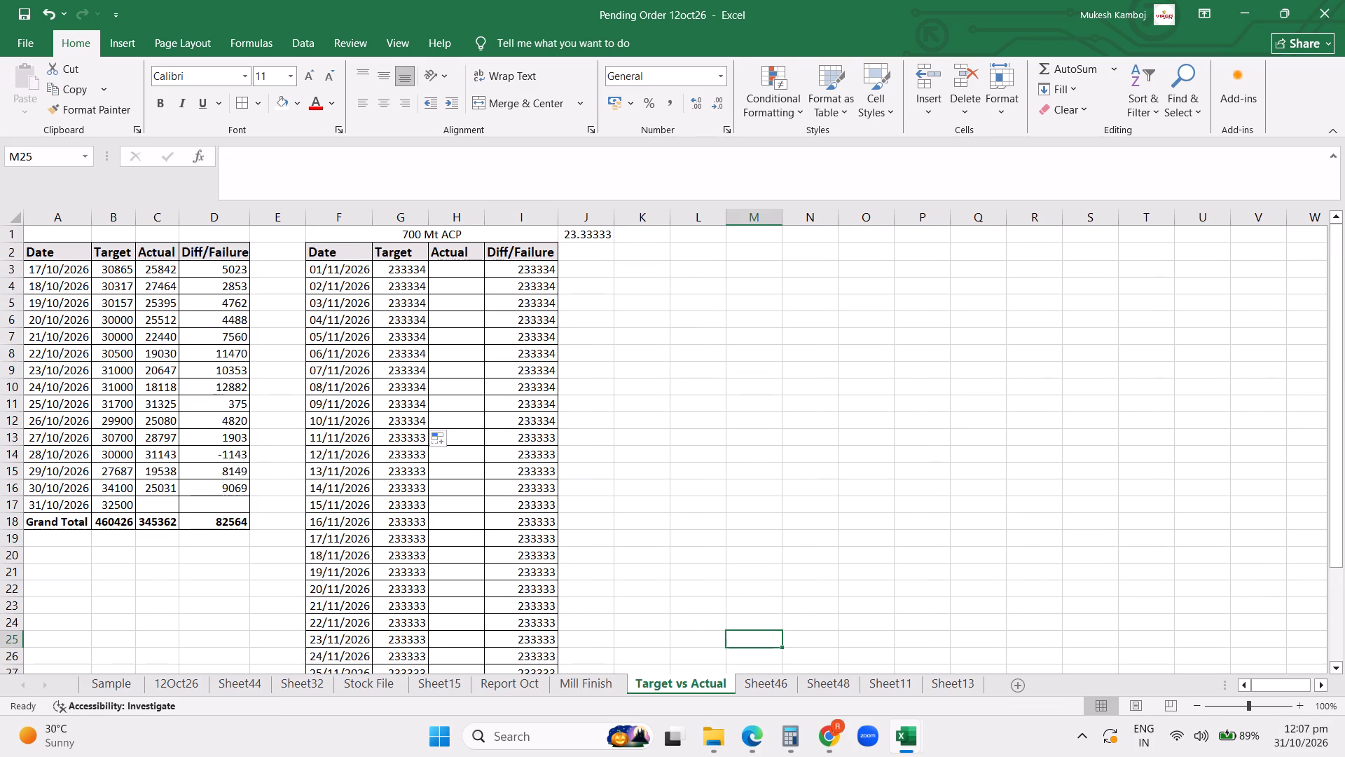
# Clear the Diff/Failure formulas from the daily rows of the November table, starting at 01/11/2026 in cell I3.
pyautogui.click(545, 287)
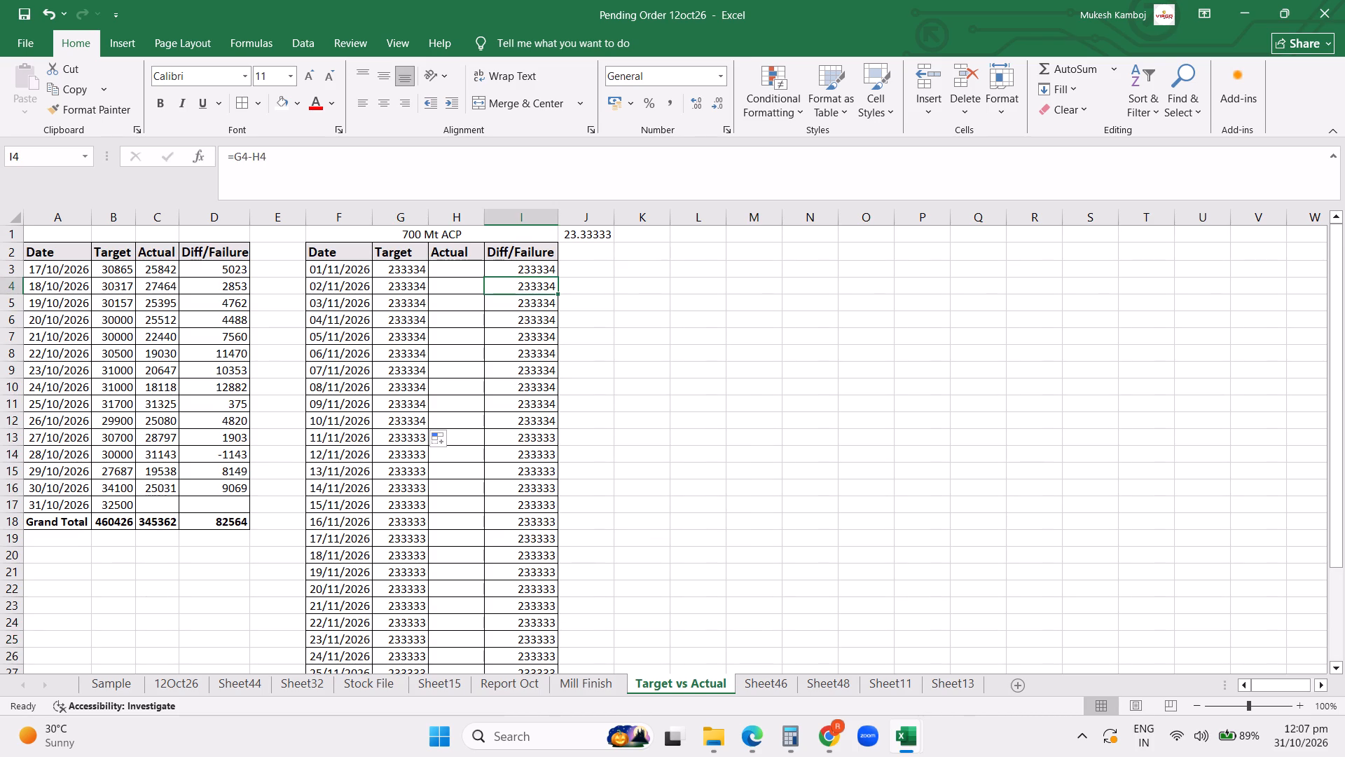
pyautogui.click(532, 270)
pyautogui.scroll(5, 558, 282)
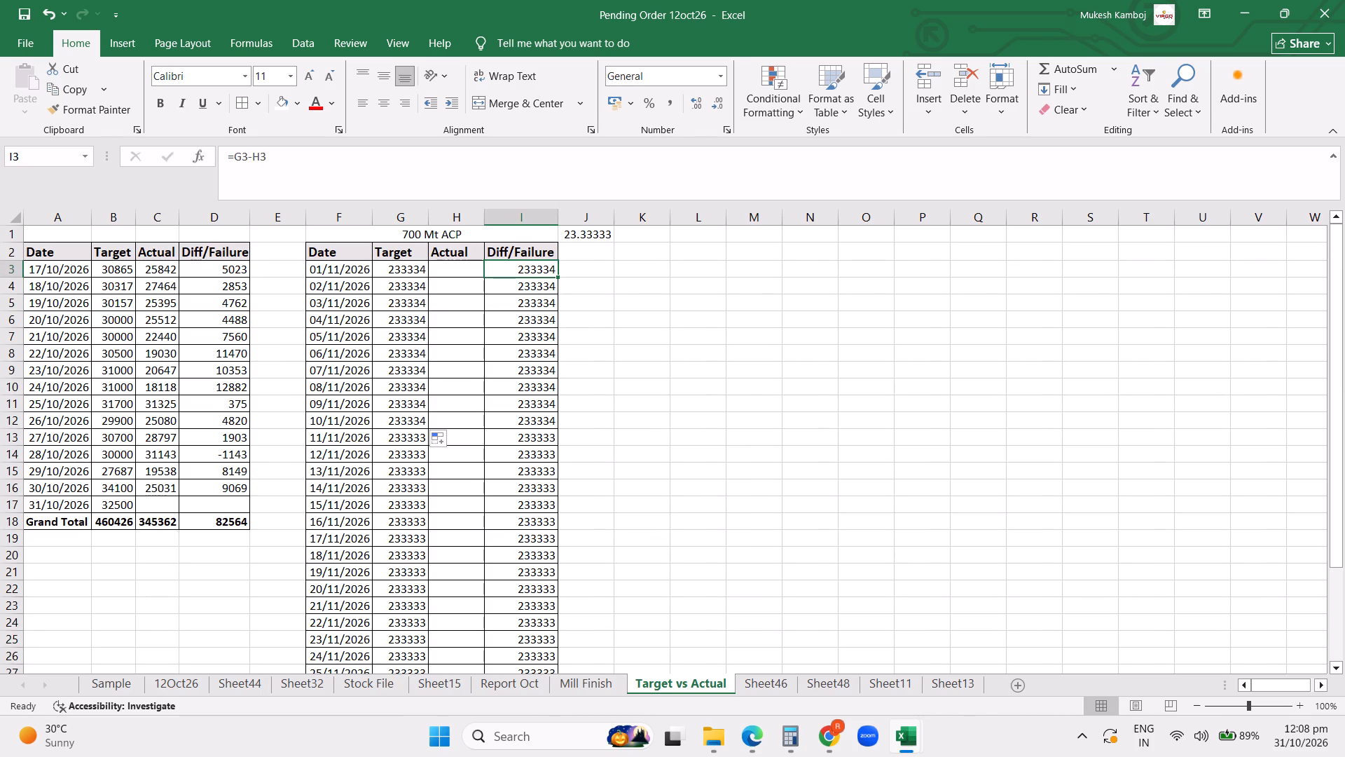
pyautogui.click(221, 503)
pyautogui.click(614, 446)
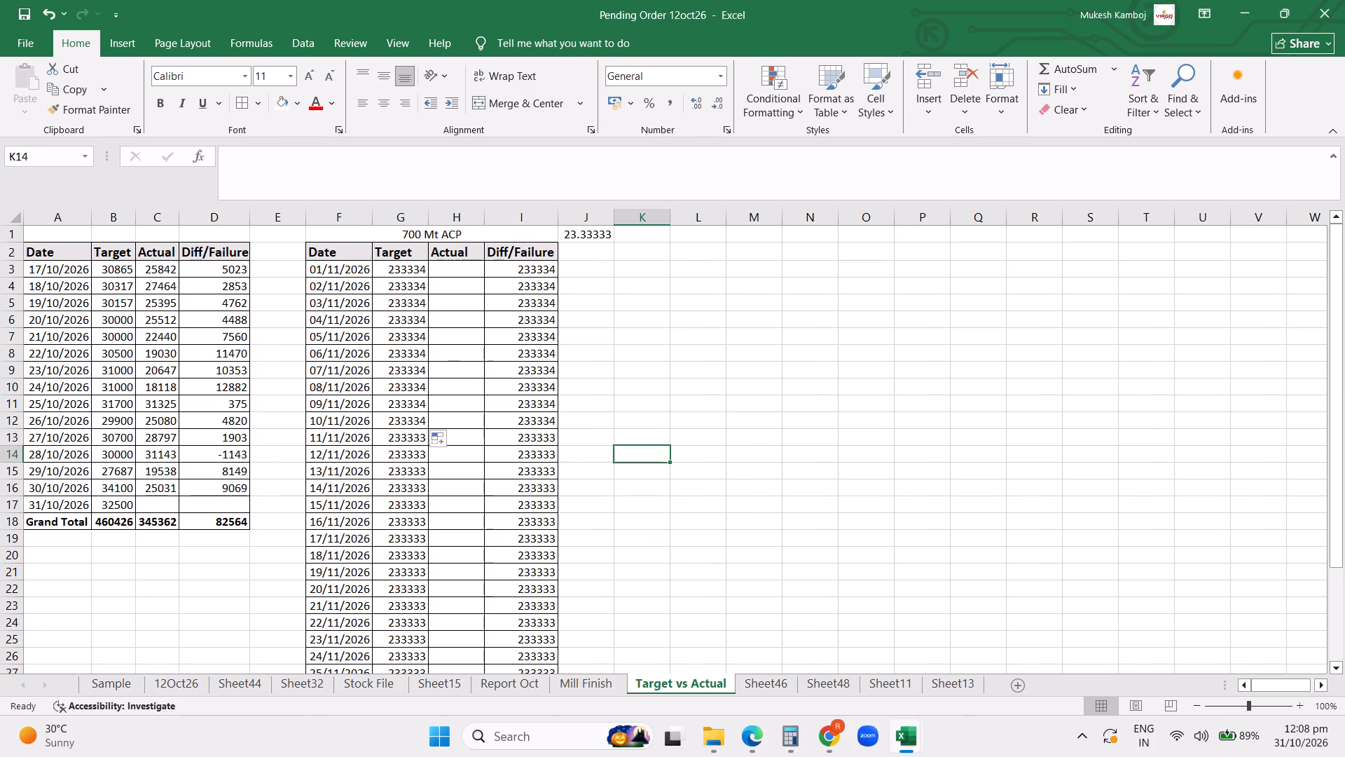
pyautogui.moveTo(529, 270); pyautogui.dragTo(544, 632)
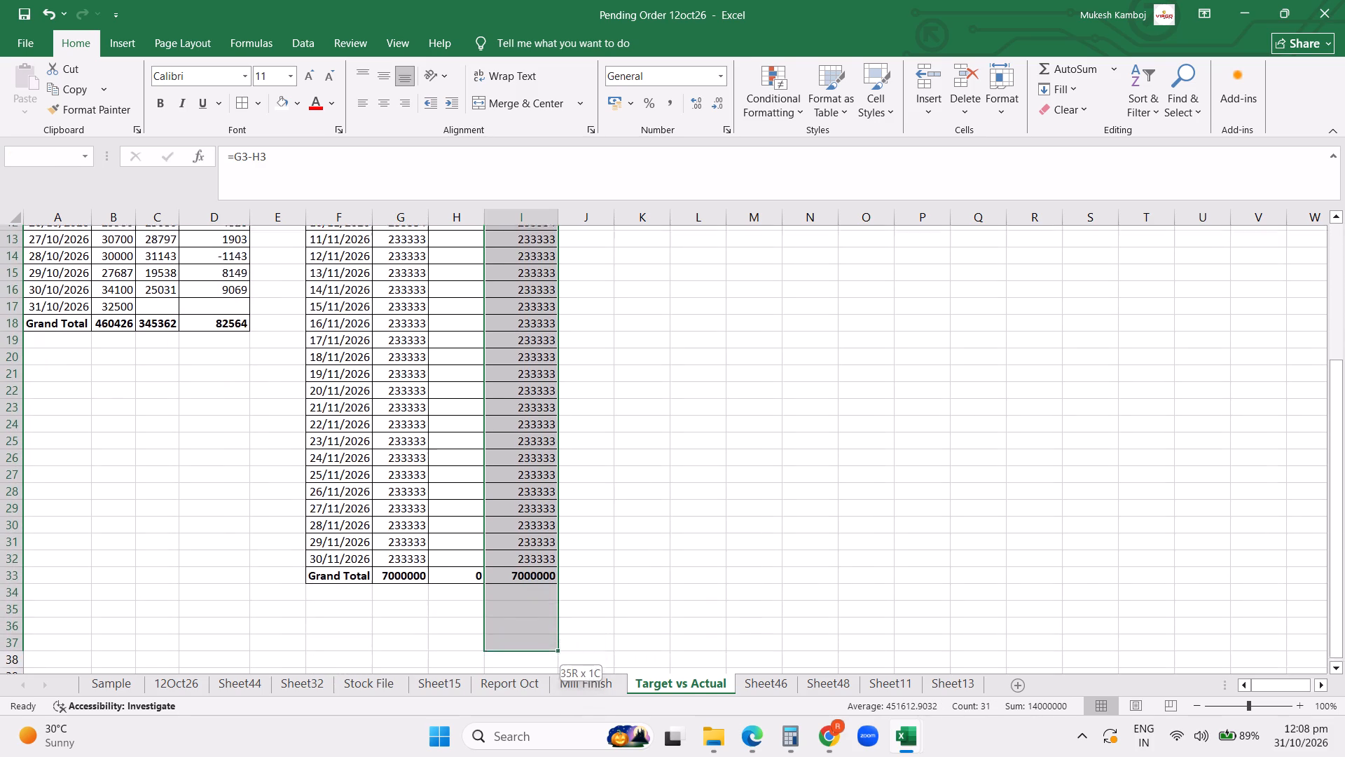
pyautogui.moveTo(544, 632); pyautogui.dragTo(527, 552)
pyautogui.press('Delete')
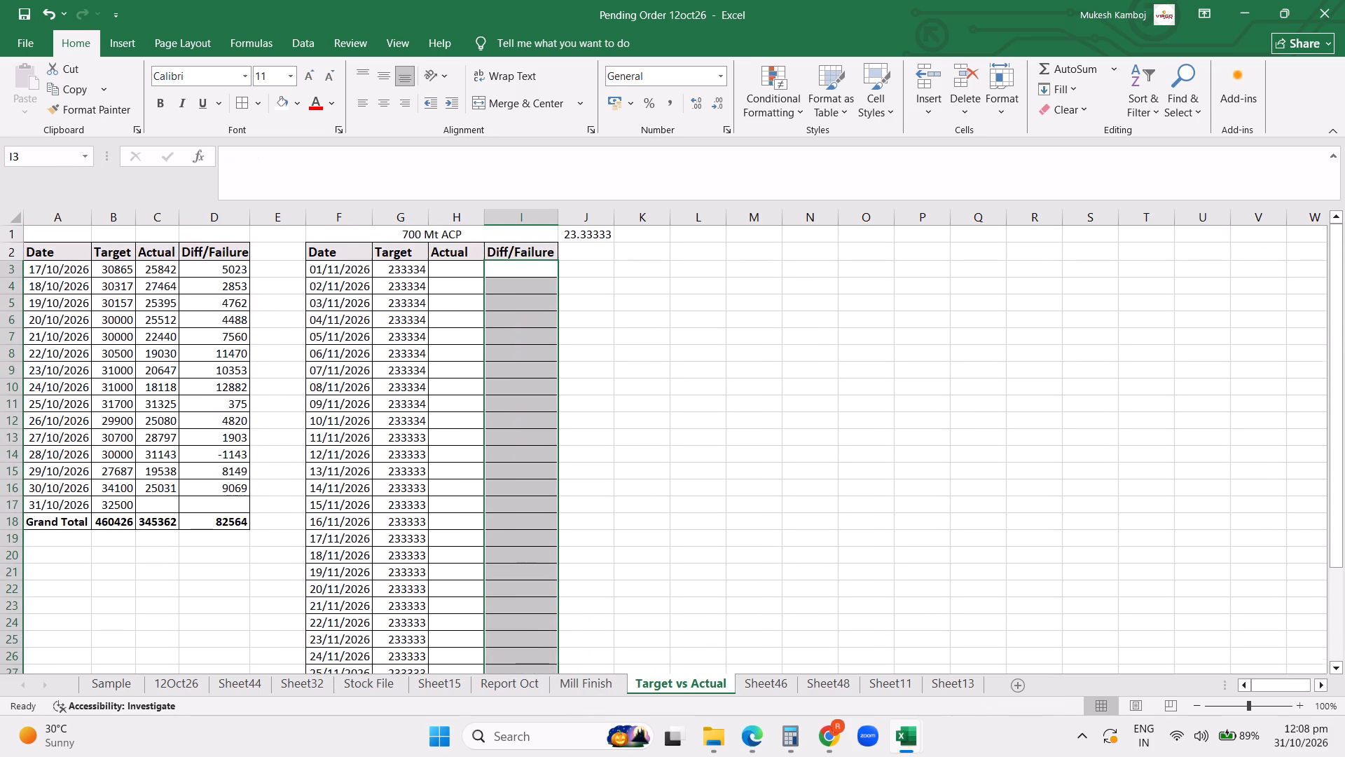
pyautogui.click(617, 472)
pyautogui.click(668, 416)
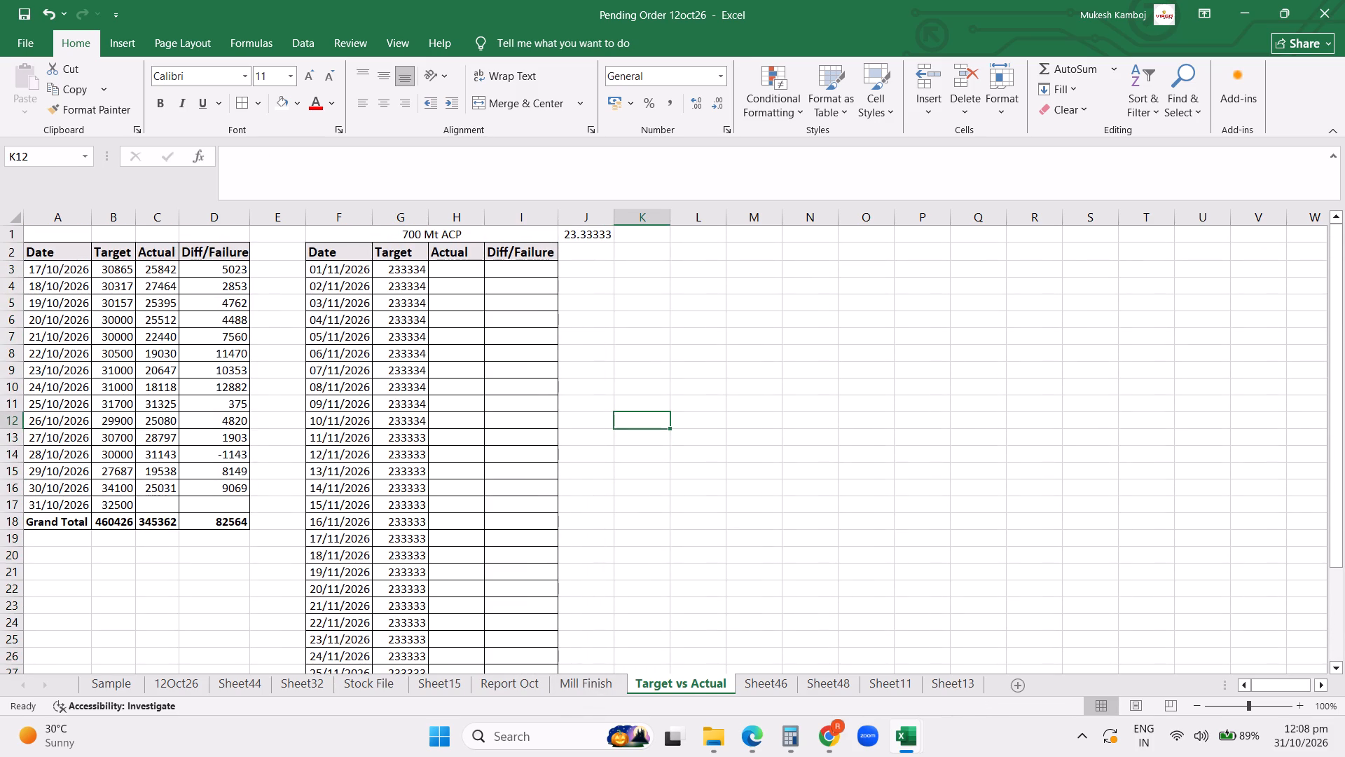
# Delete the helper value in cell J1 beside the 700 Mt ACP heading.
pyautogui.click(587, 234)
pyautogui.press('Delete')
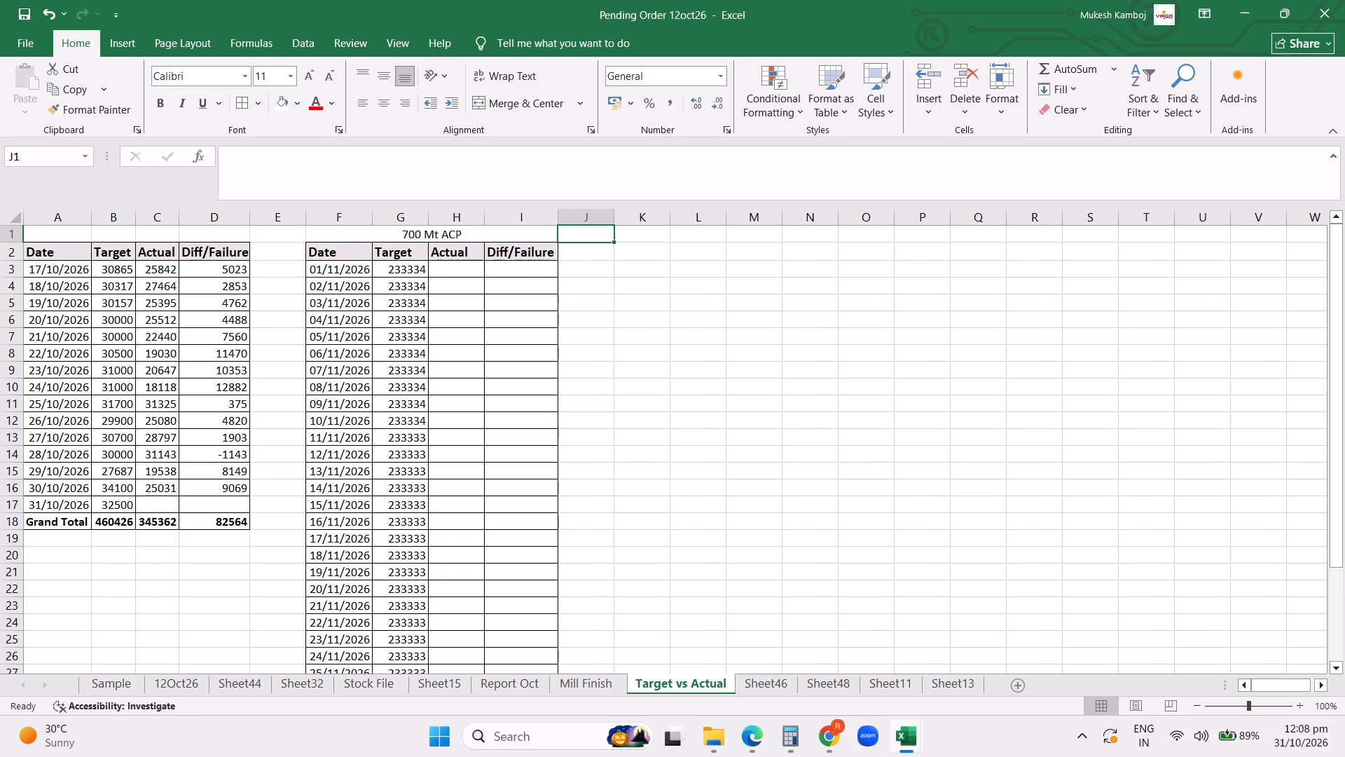
pyautogui.click(827, 559)
pyautogui.click(465, 335)
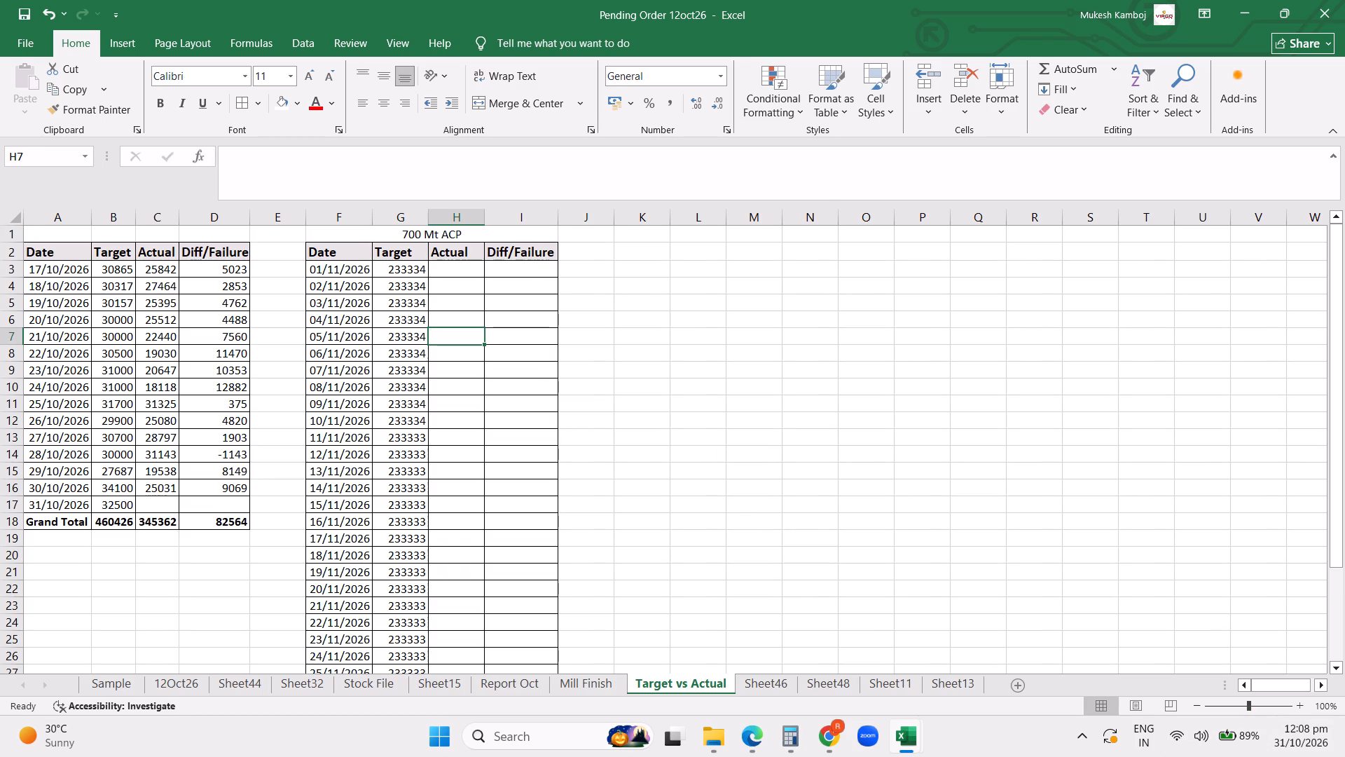
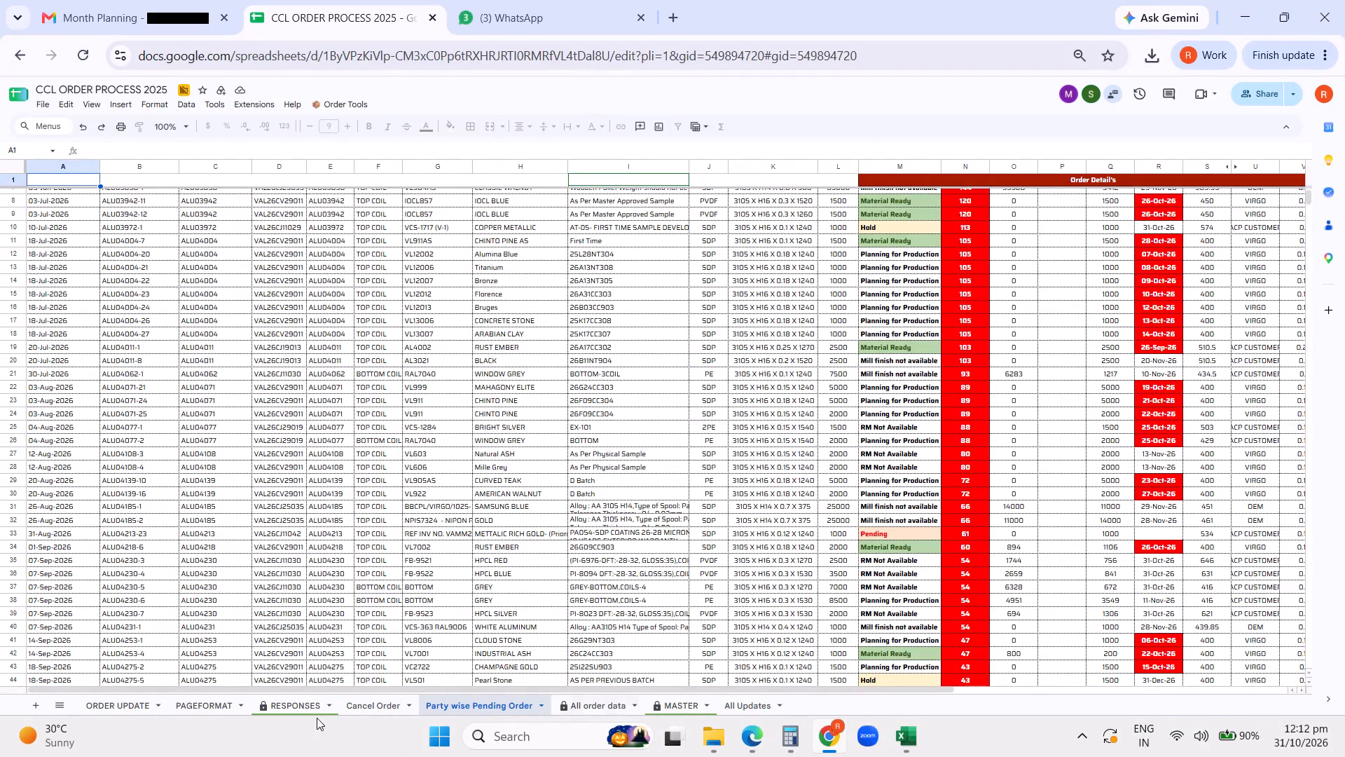
# Look through the order statuses in the Party wise Pending Order sheet of CCL ORDER PROCESS 2025.
pyautogui.click(657, 549)
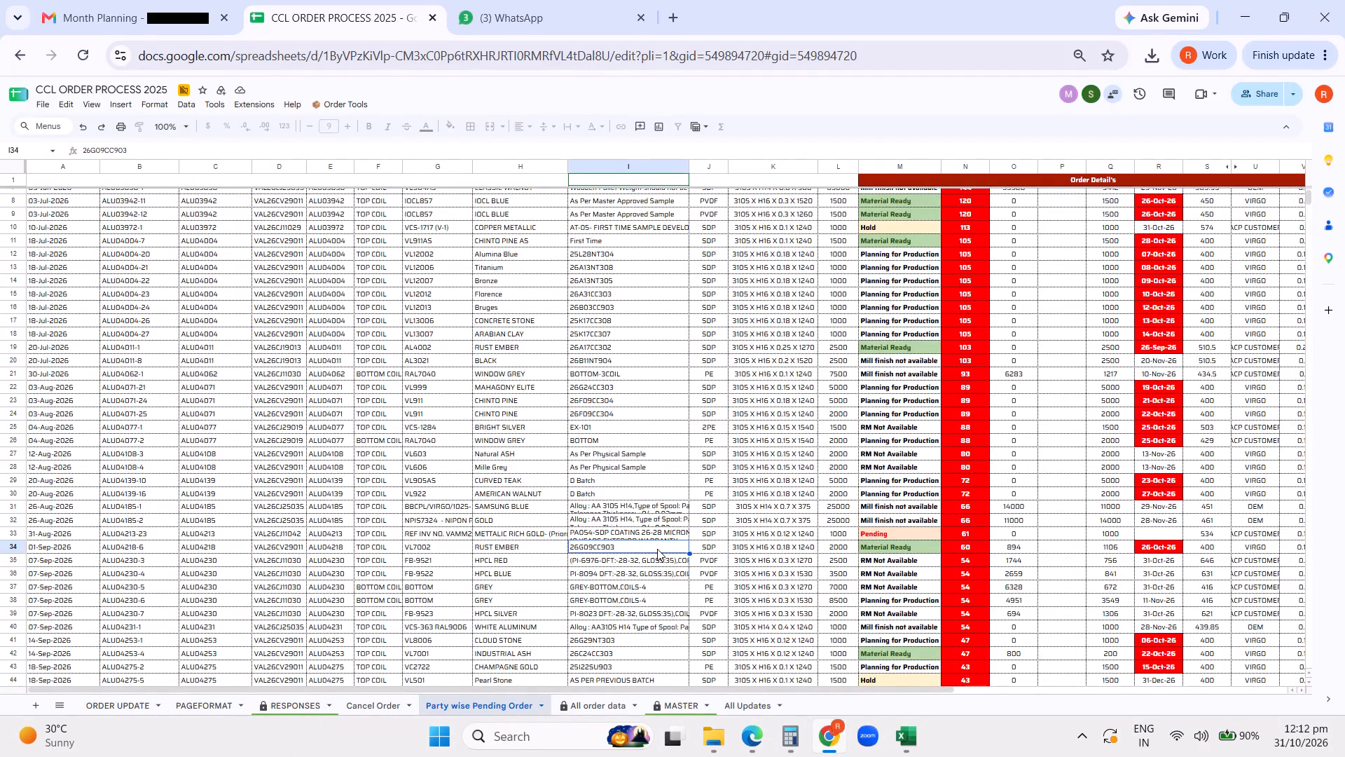
pyautogui.click(902, 484)
pyautogui.scroll(-17, 901, 488)
# Switch to the Oct data workbook in Excel to view its Projection sheet.
pyautogui.click(905, 746)
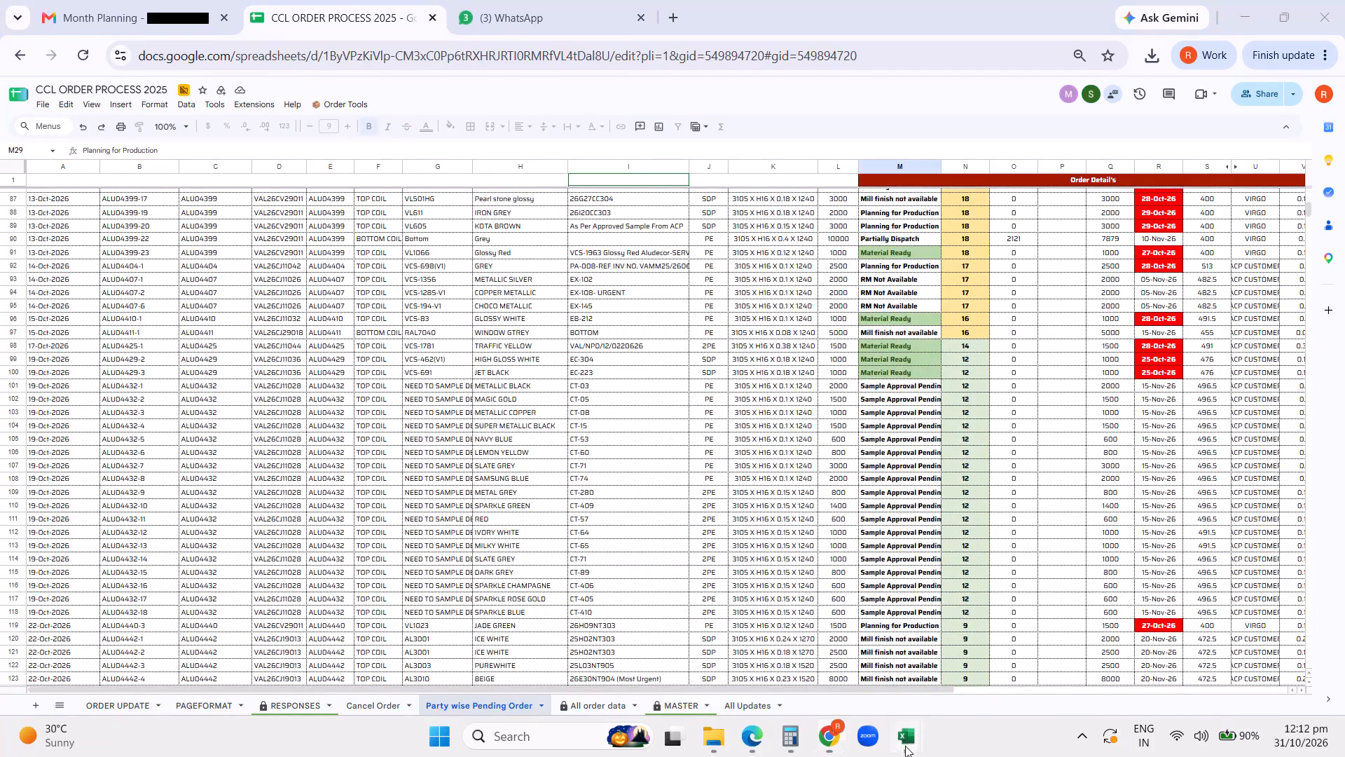
pyautogui.click(1047, 648)
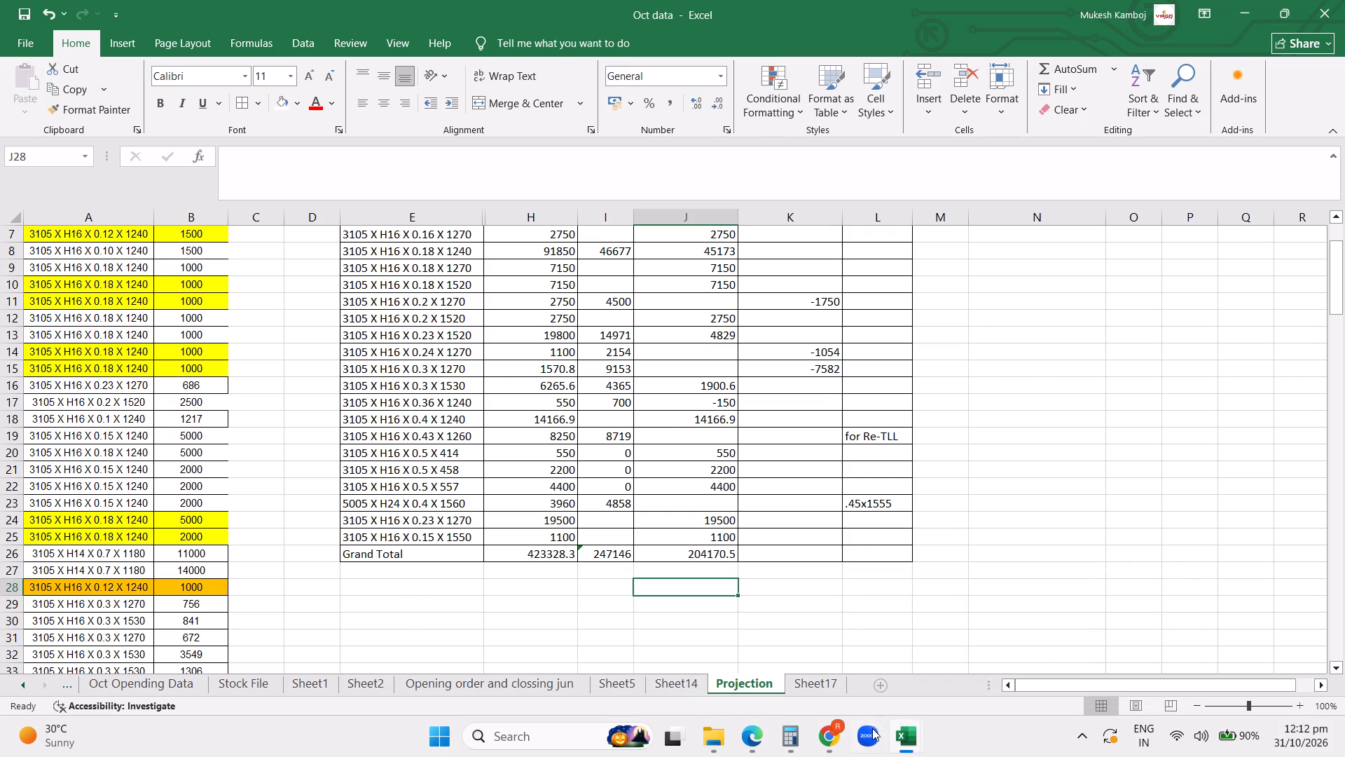
# Switch to the Pending Order 12oct26 workbook and check the November 700 Mt ACP table, including its Diff/Failure grand total.
pyautogui.click(894, 746)
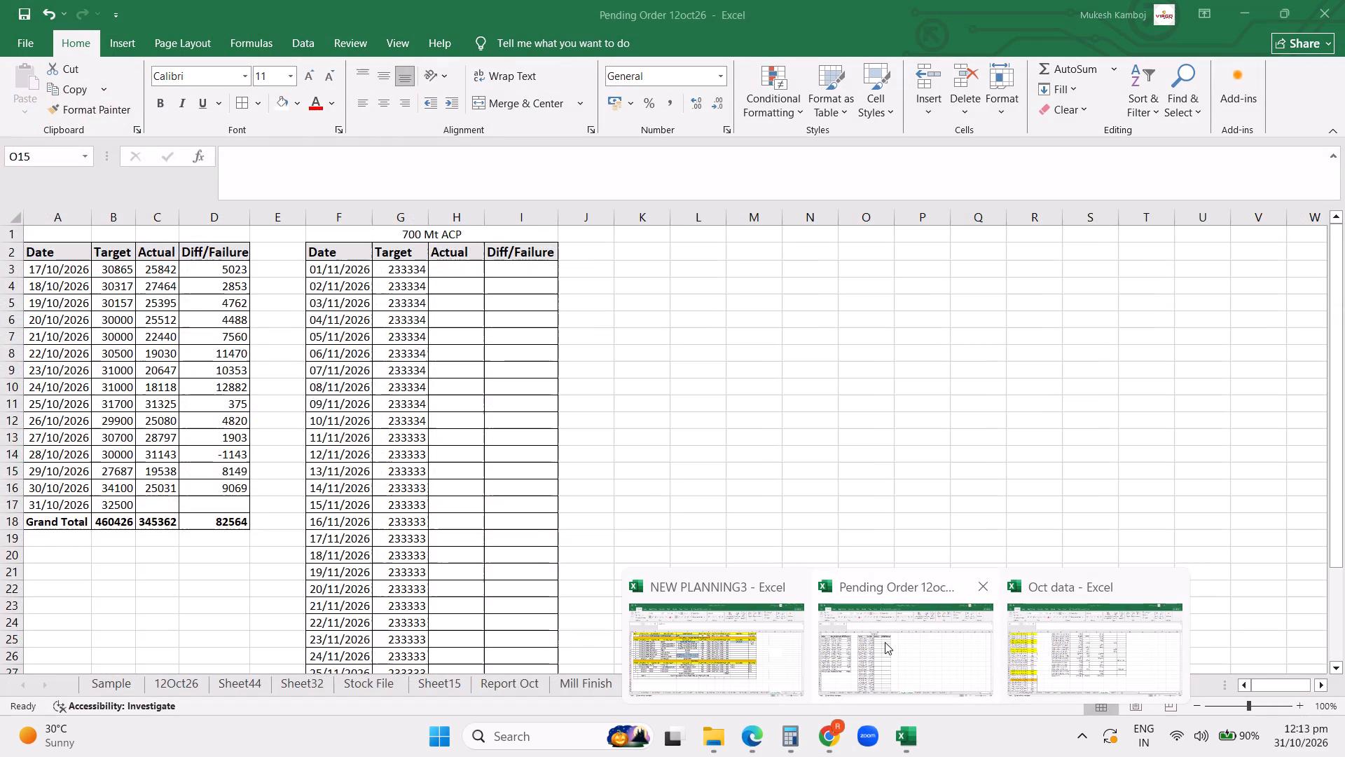
pyautogui.click(885, 642)
pyautogui.click(628, 416)
pyautogui.click(526, 339)
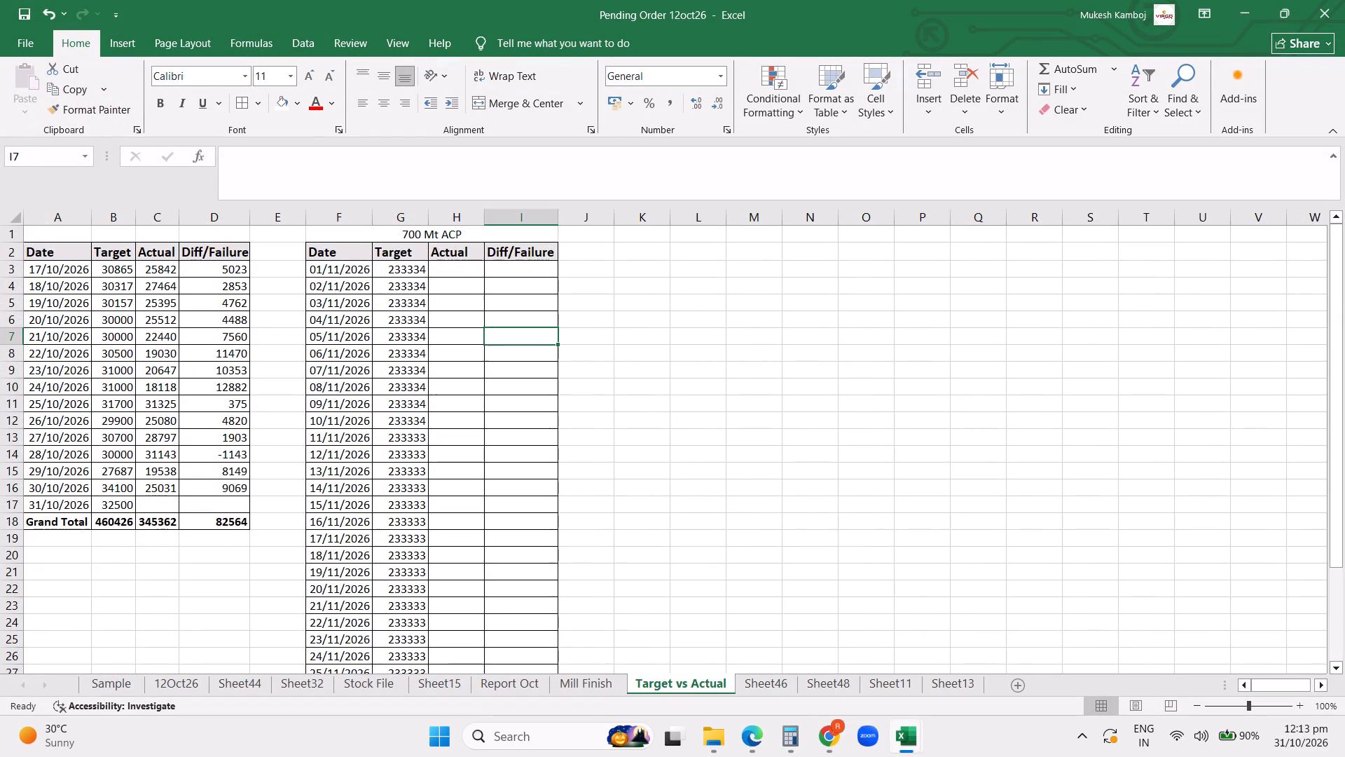
pyautogui.scroll(-5, 512, 351)
pyautogui.click(485, 514)
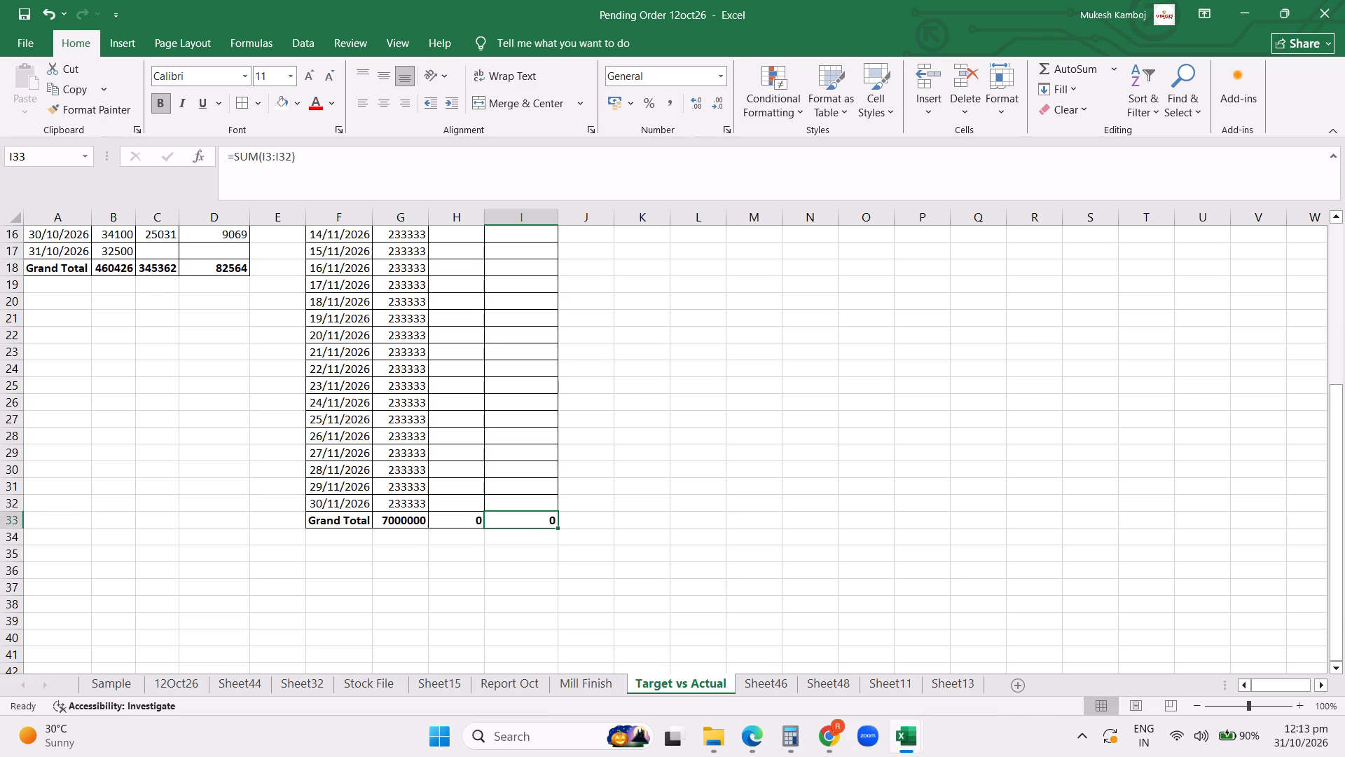
pyautogui.scroll(15, 621, 484)
pyautogui.click(633, 516)
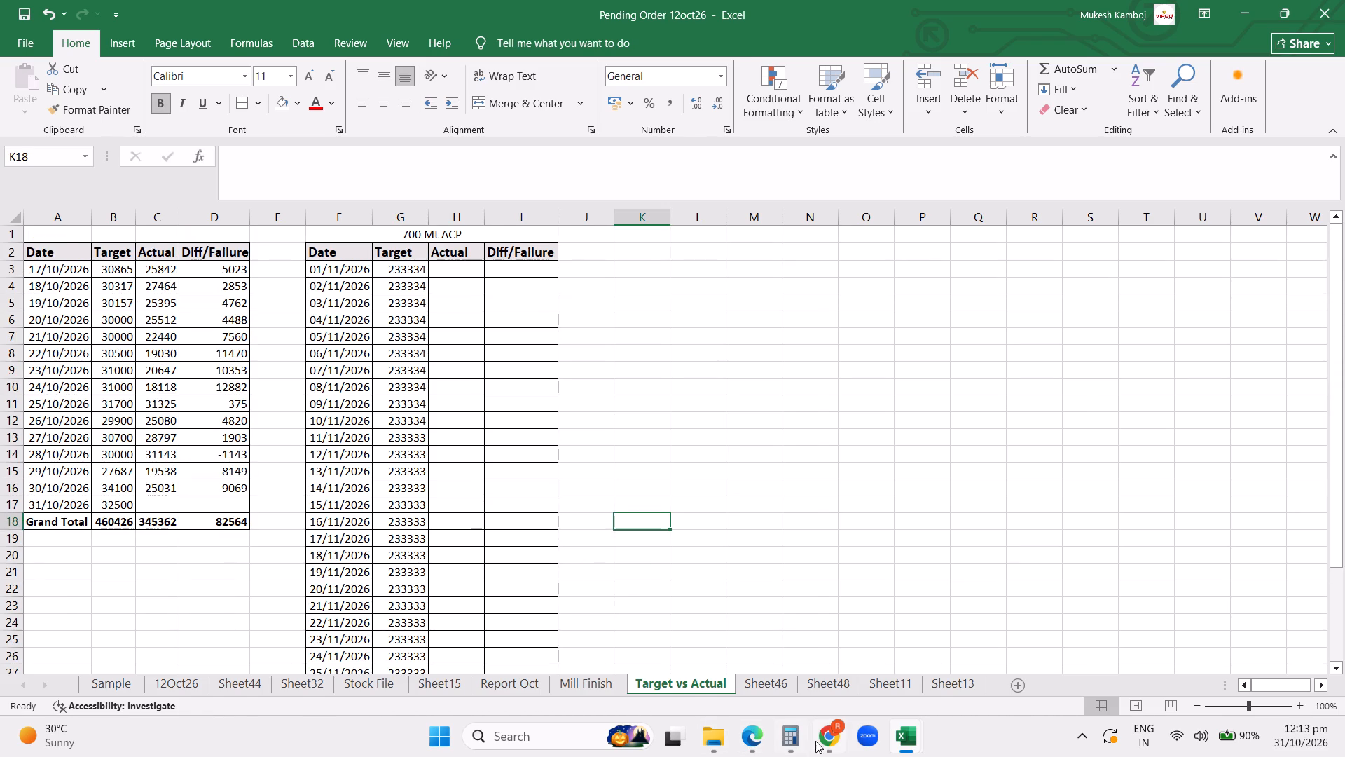
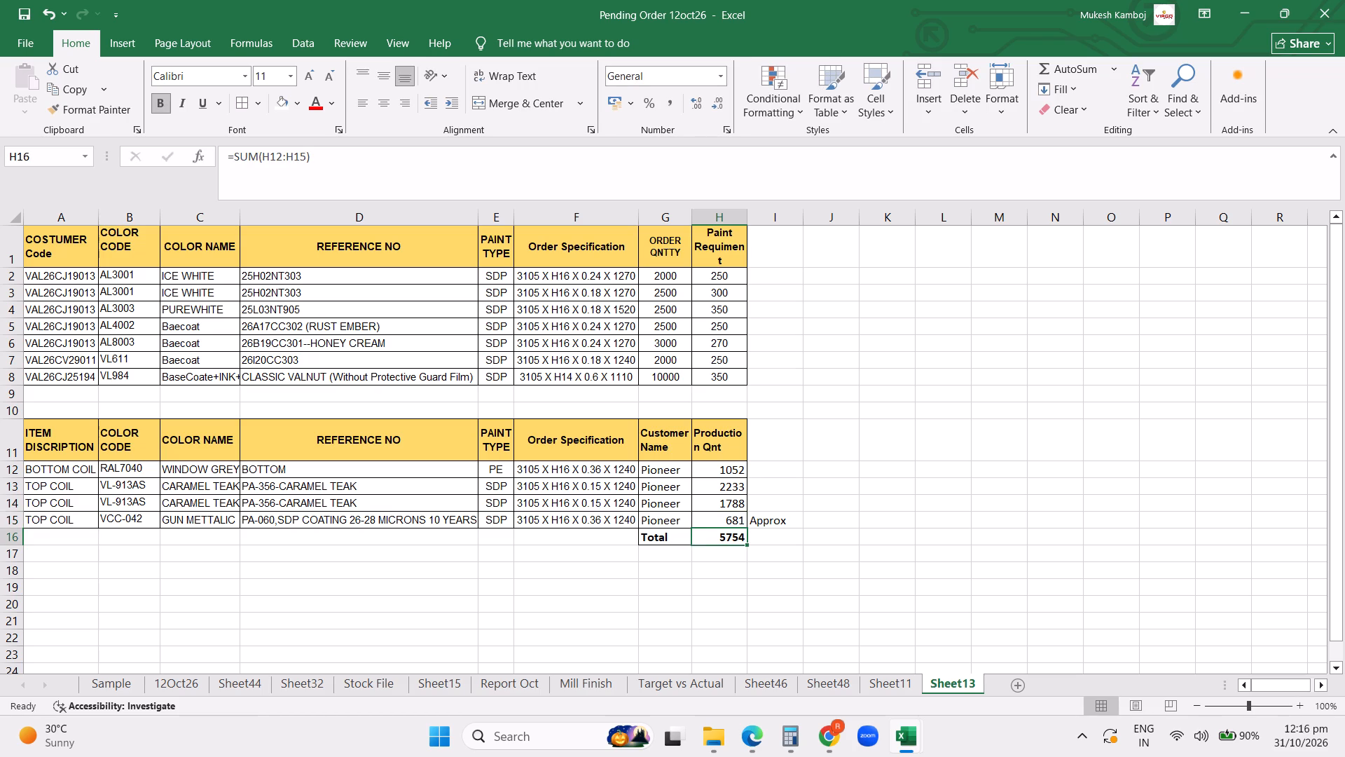
# Select the Pioneer coil production table on Sheet13, from the ITEM DISCRIPTION header through the Total row.
pyautogui.moveTo(72, 443); pyautogui.dragTo(723, 538)
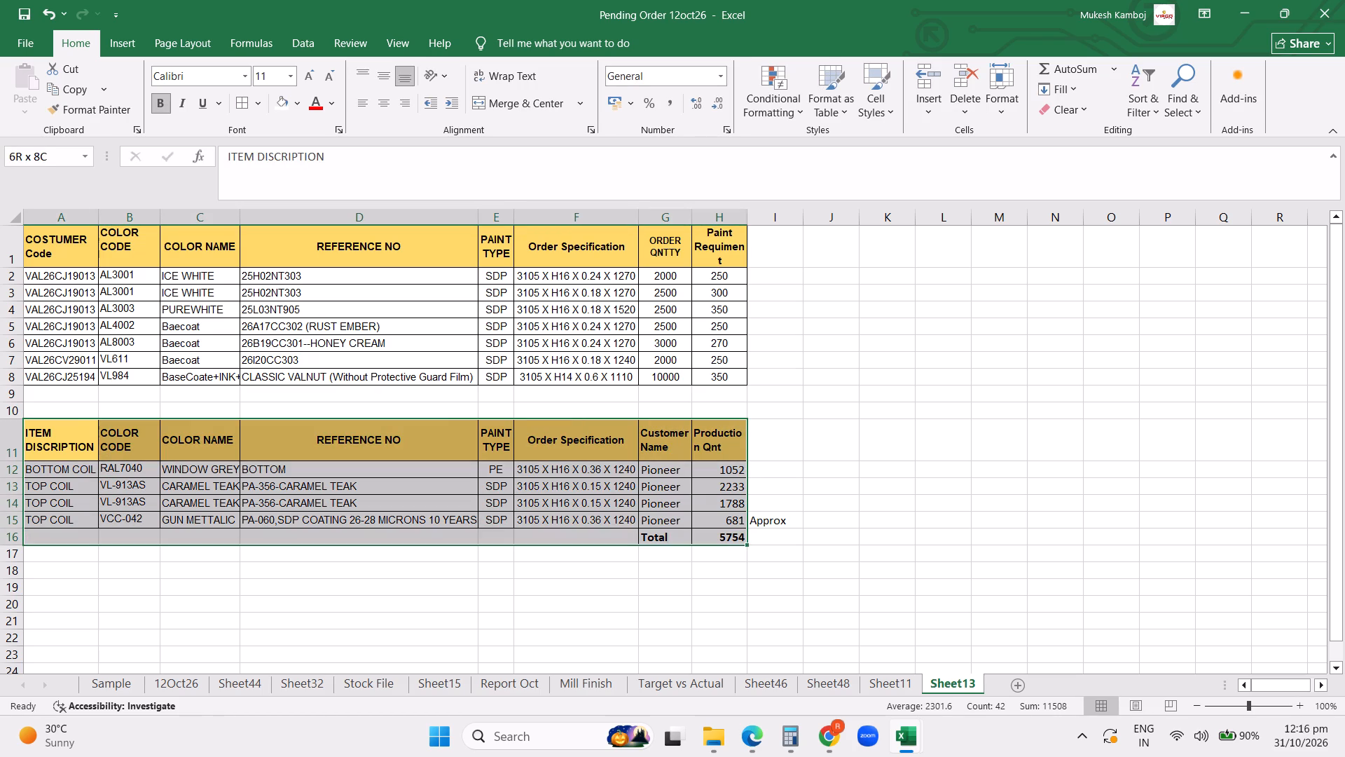
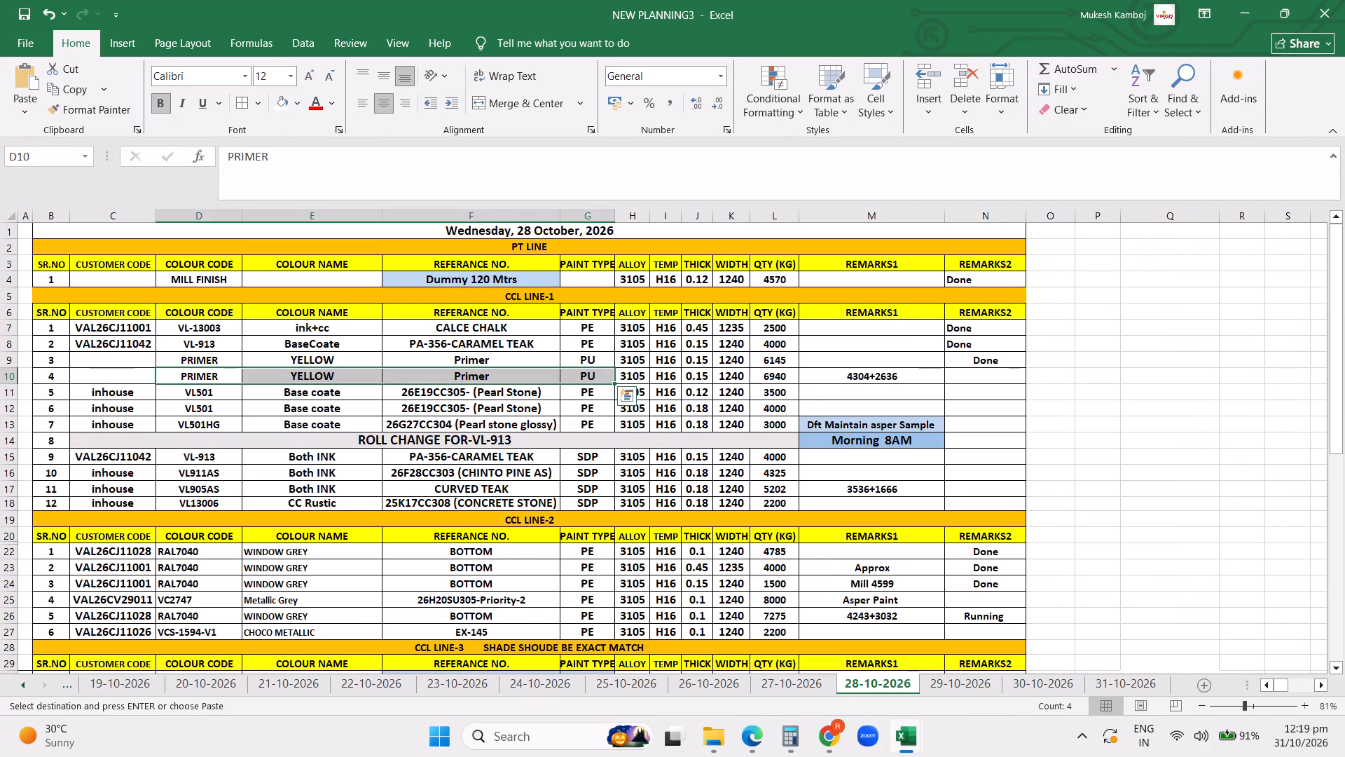
# Review the remarks and statuses of the line and rewinding entries on the 27-10-2026 through 30-10-2026 planning sheets.
pyautogui.scroll(-3, 909, 578)
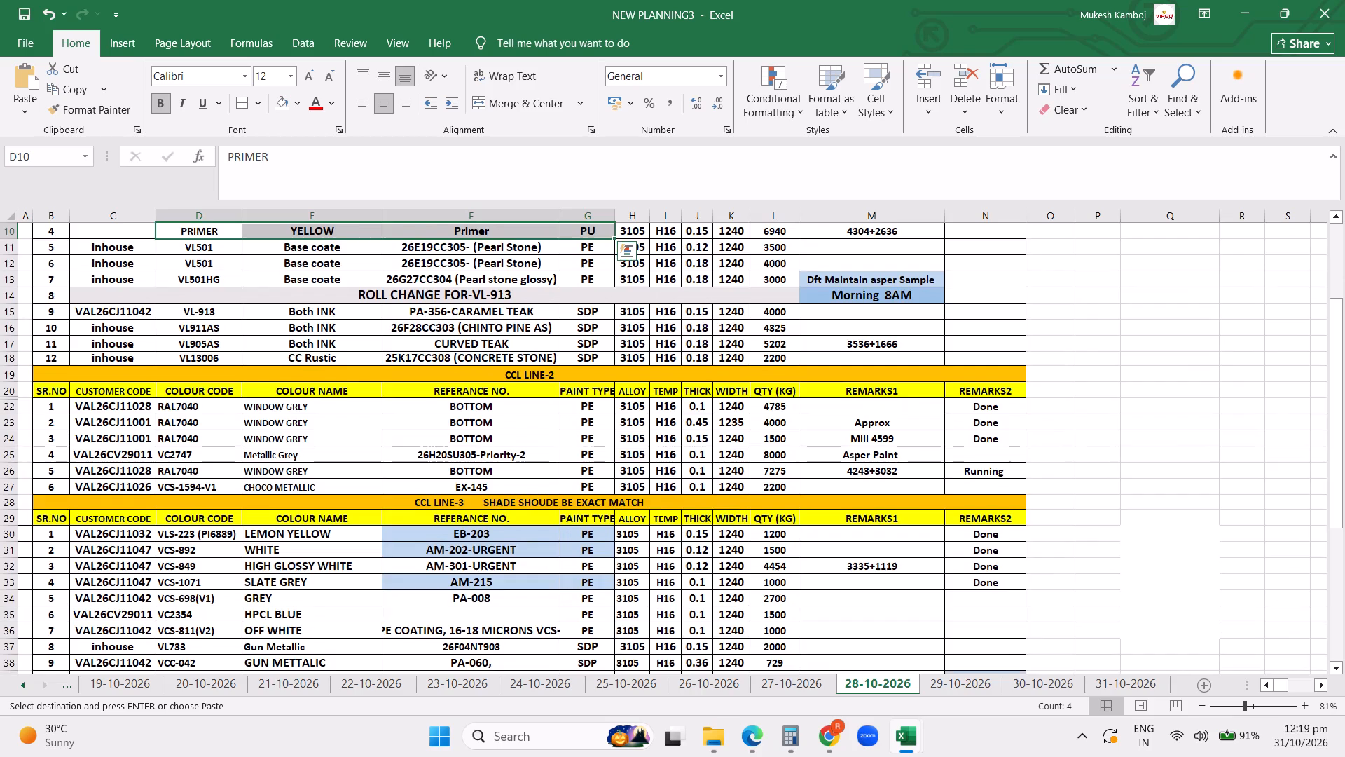
pyautogui.scroll(-3, 909, 579)
pyautogui.click(943, 686)
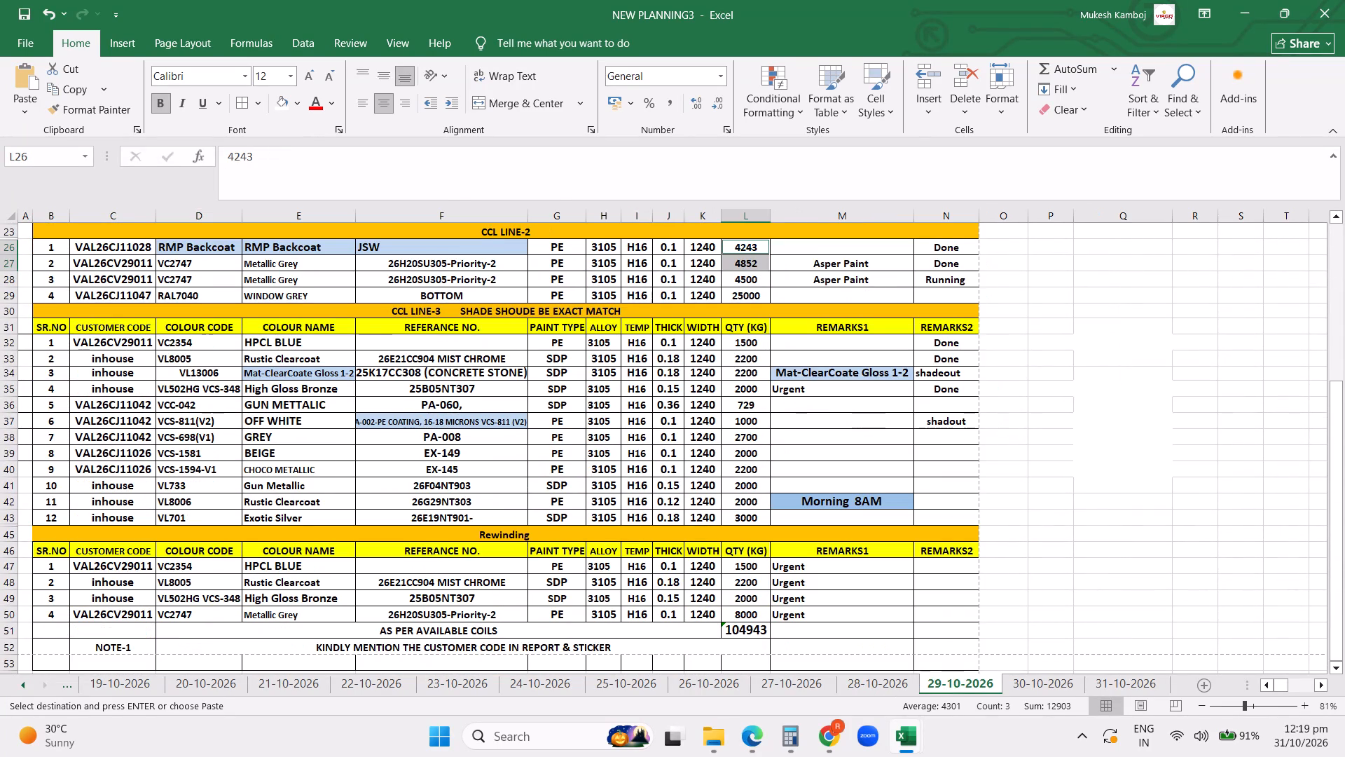
pyautogui.scroll(-2, 952, 584)
pyautogui.scroll(2, 952, 584)
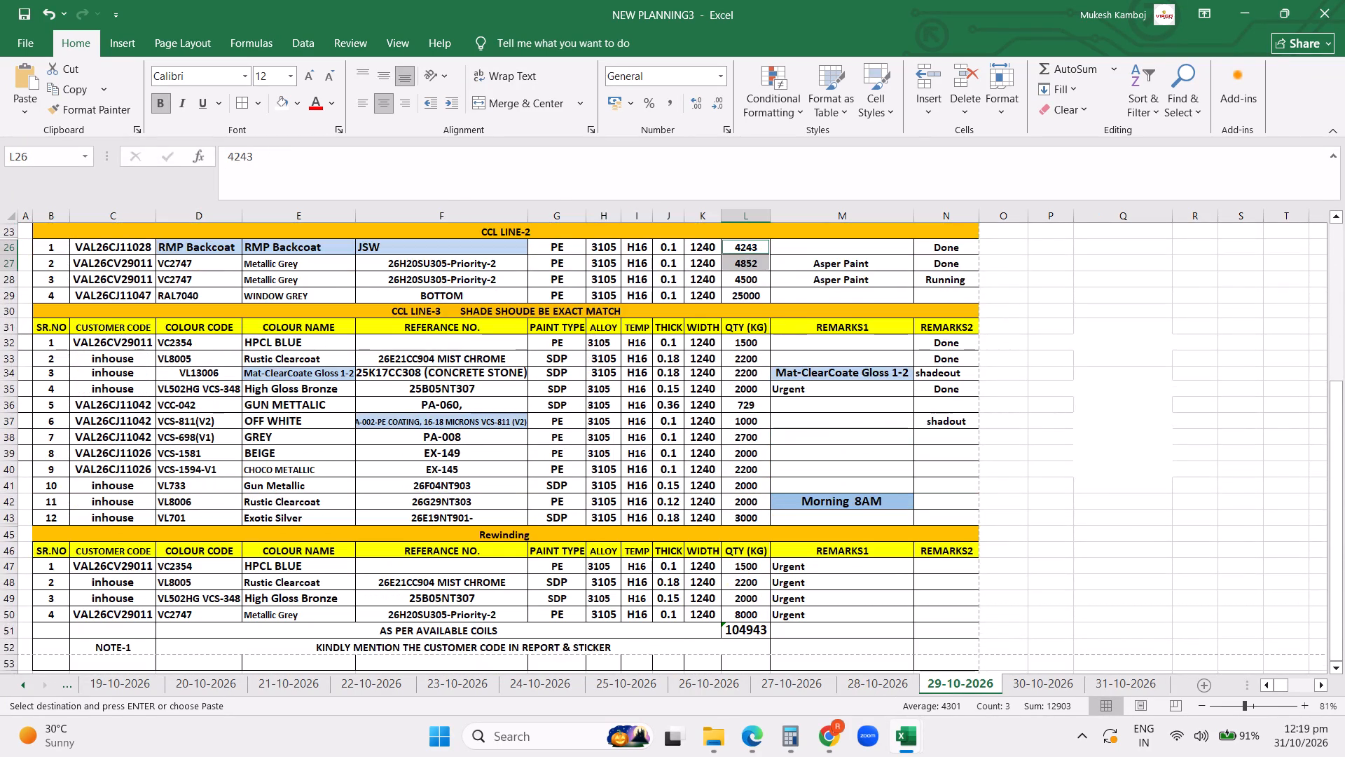
pyautogui.click(811, 682)
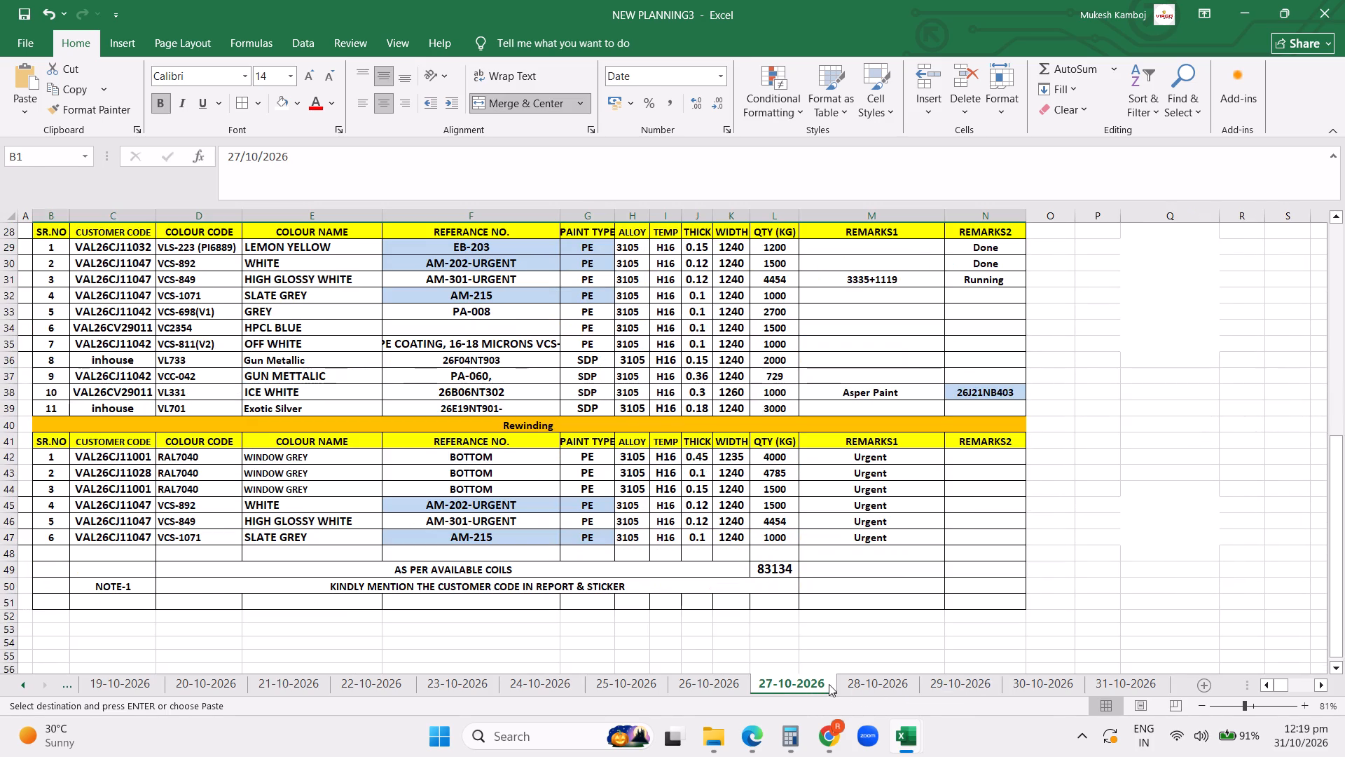
pyautogui.scroll(4, 914, 548)
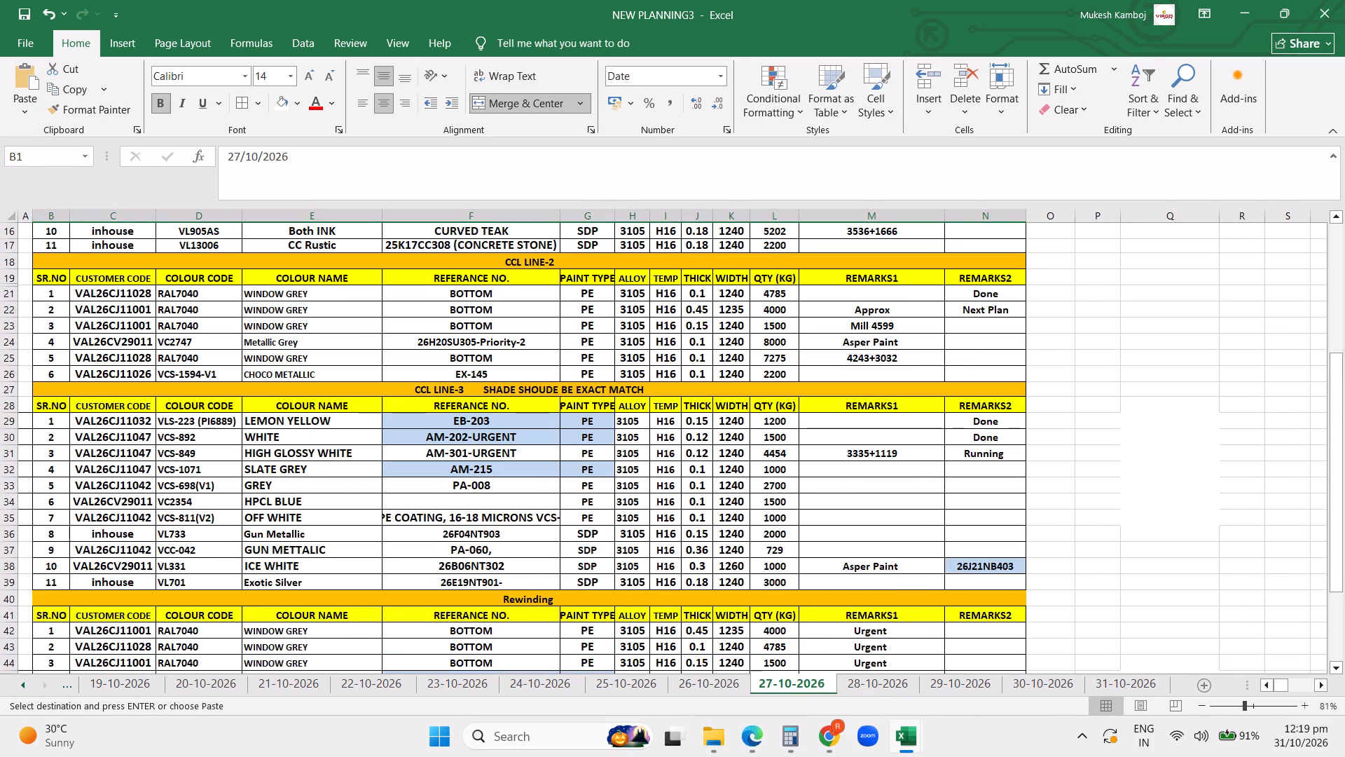
pyautogui.click(906, 681)
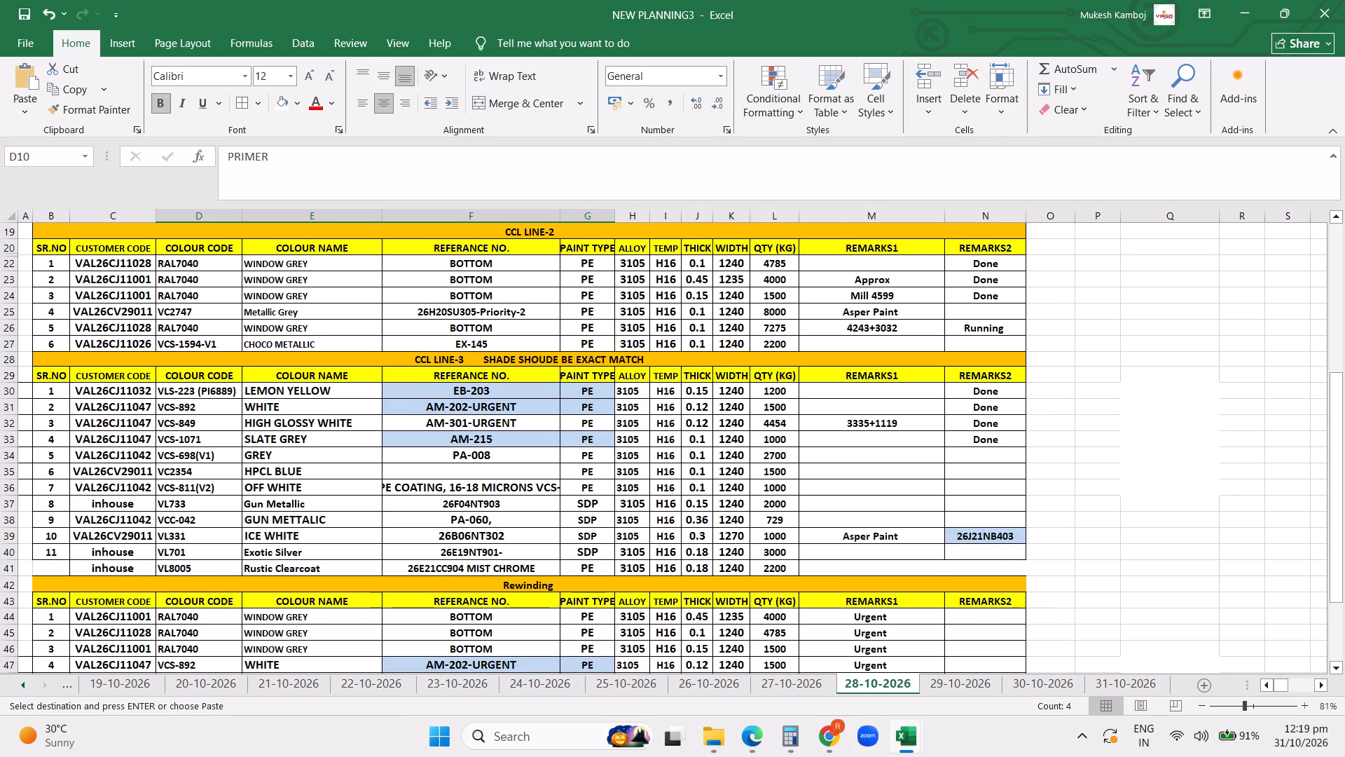
pyautogui.scroll(-4, 1007, 509)
pyautogui.click(954, 680)
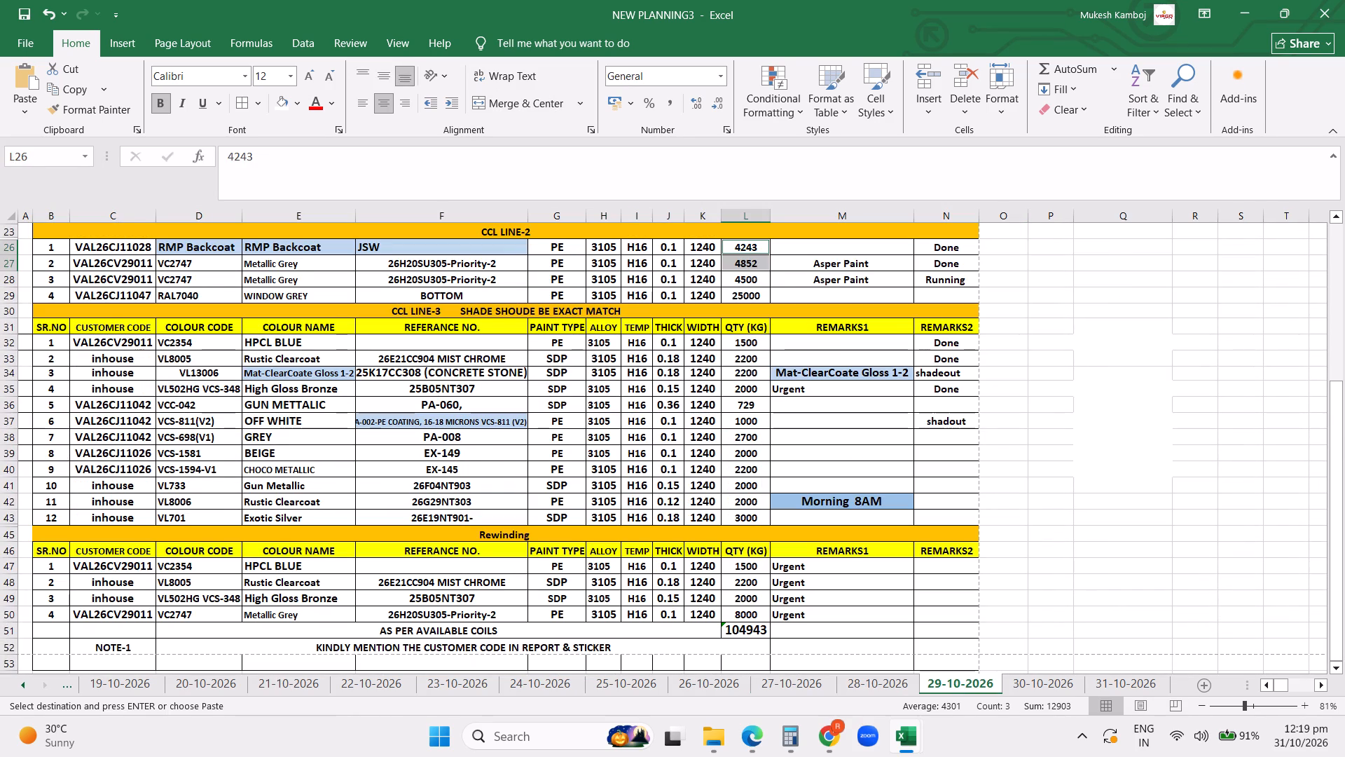
pyautogui.click(945, 416)
pyautogui.click(932, 429)
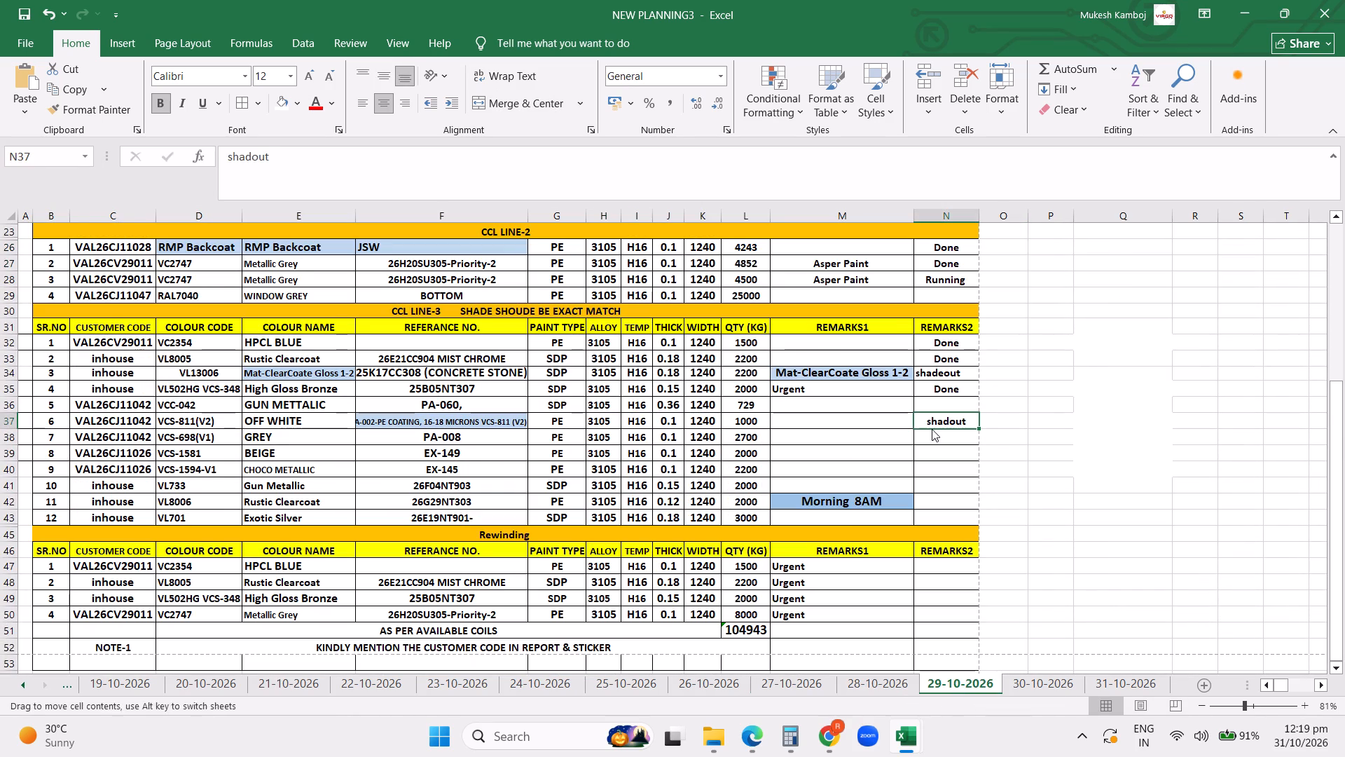
pyautogui.click(1022, 681)
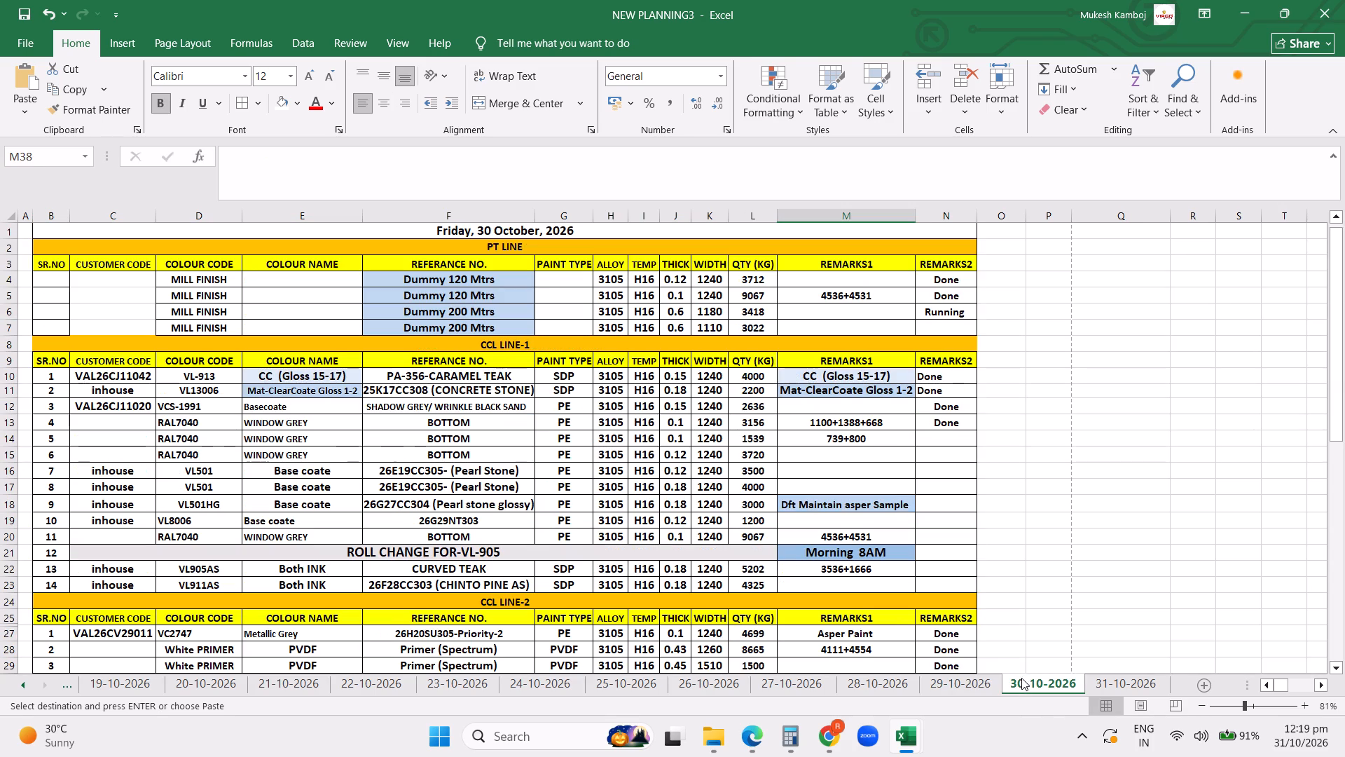
pyautogui.scroll(-3, 977, 441)
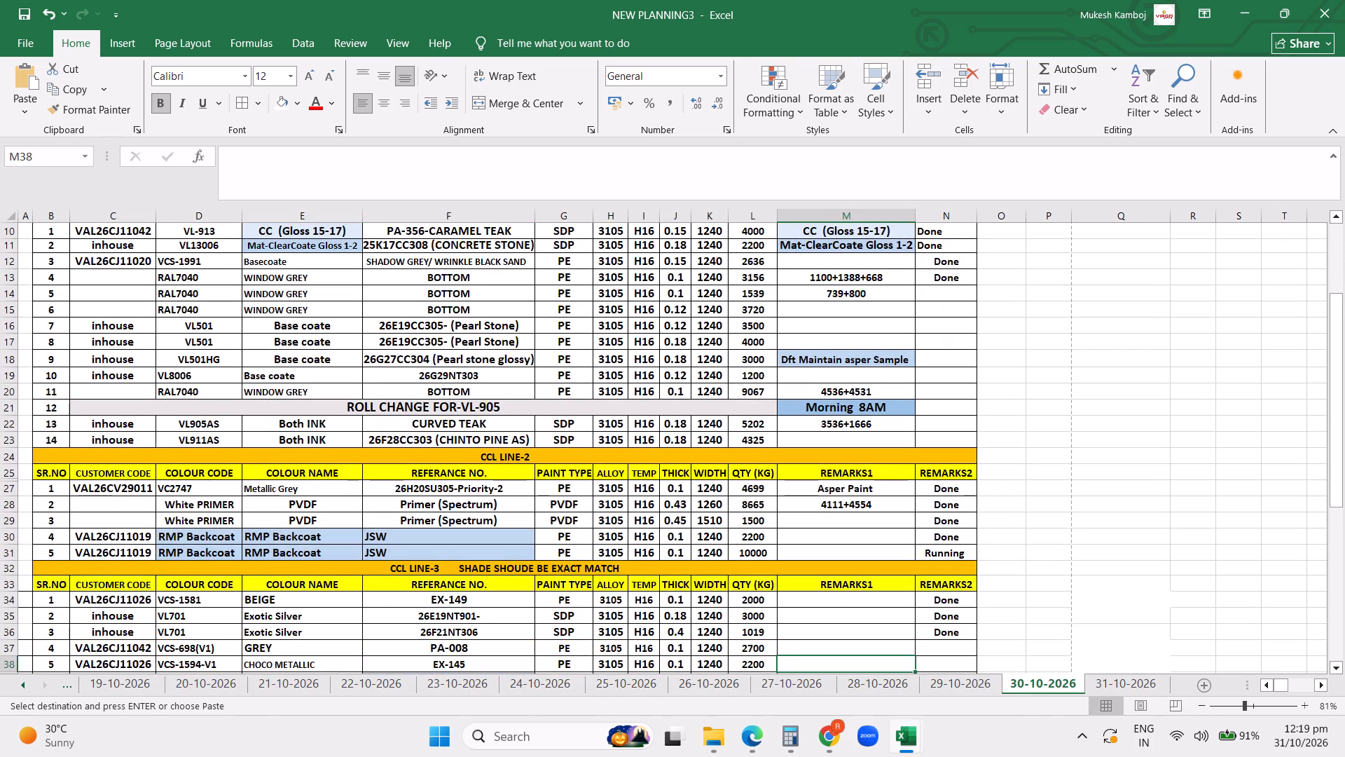
pyautogui.scroll(-3, 976, 444)
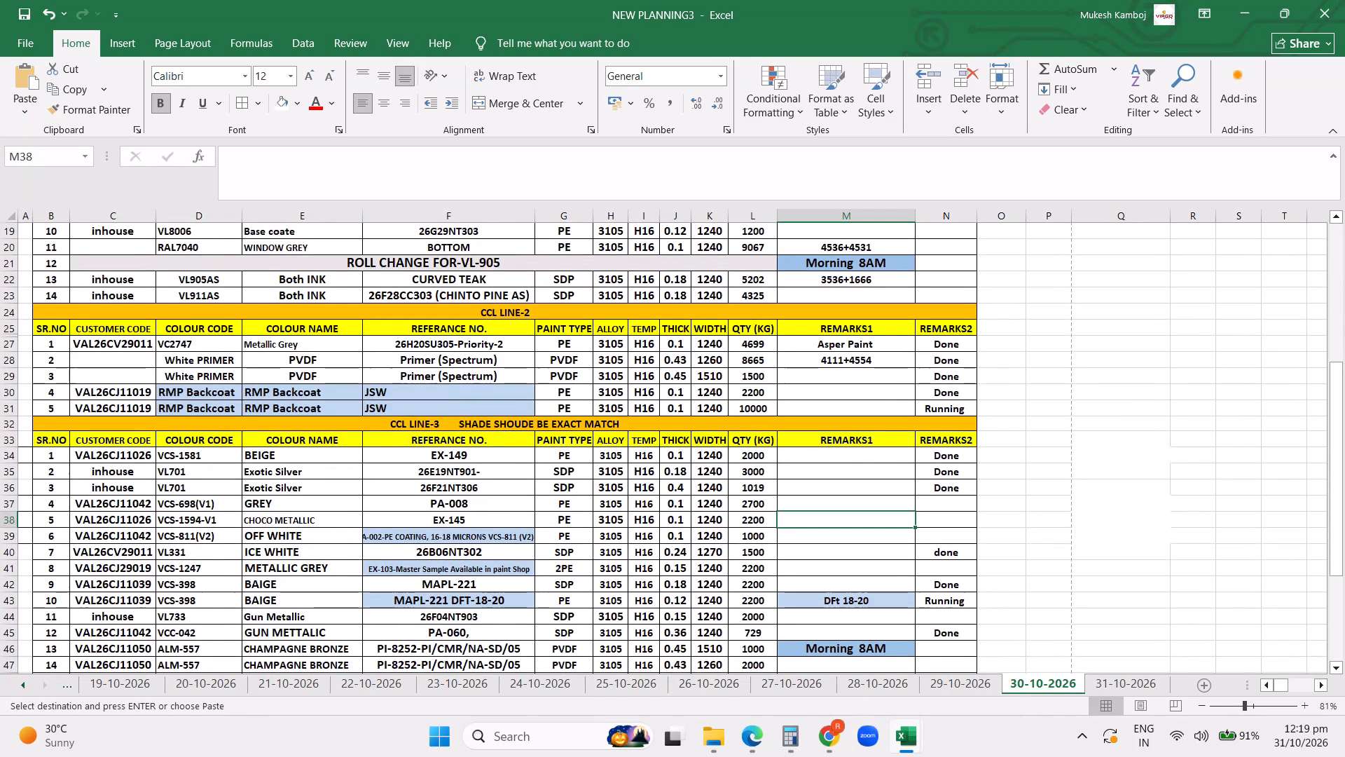
pyautogui.click(934, 684)
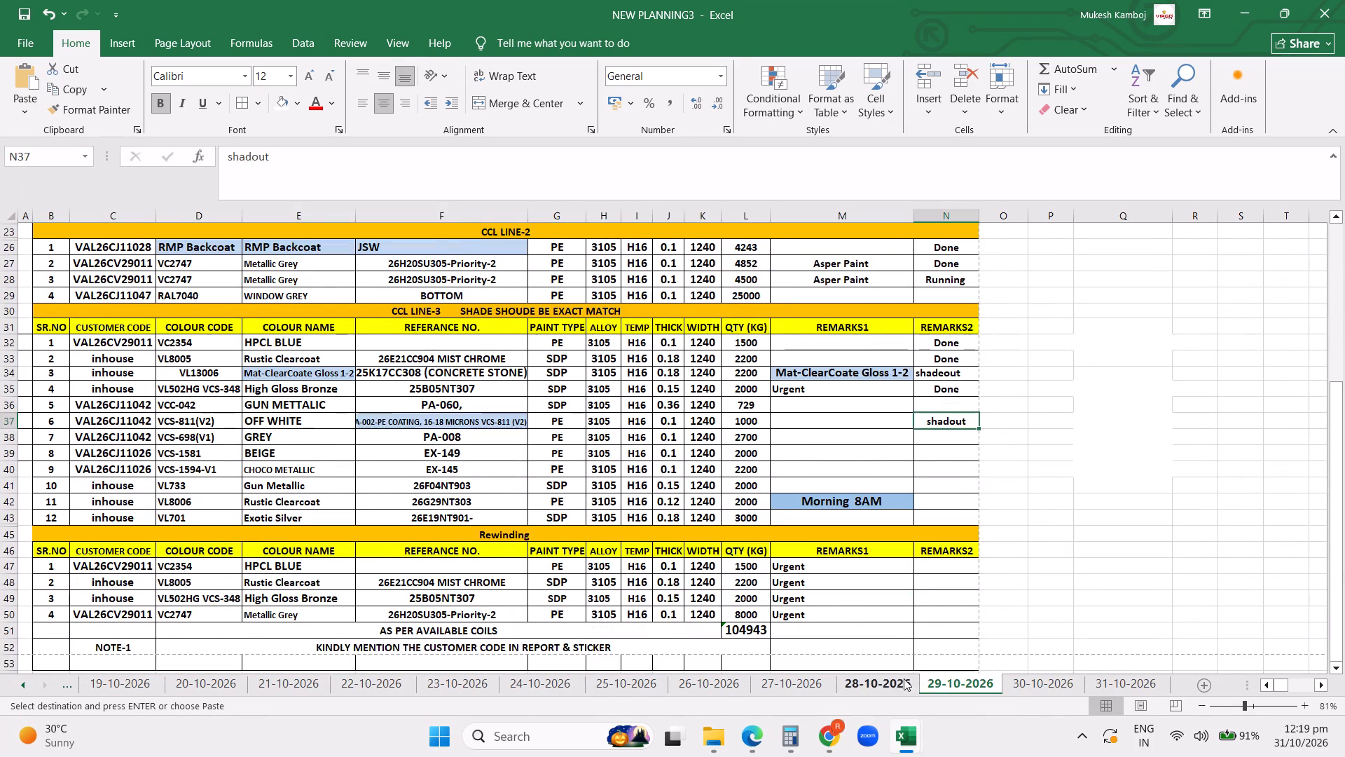
pyautogui.click(895, 678)
pyautogui.scroll(3, 915, 578)
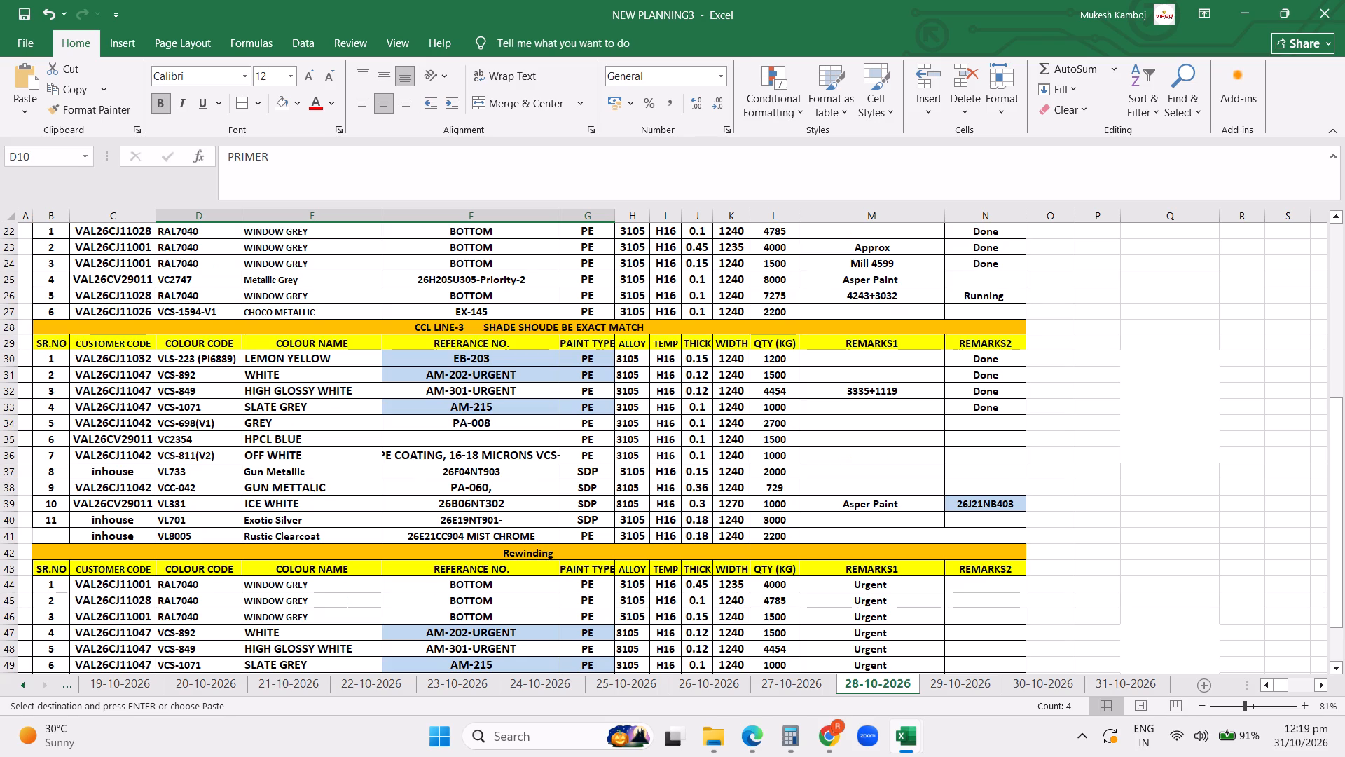
pyautogui.scroll(-2, 916, 622)
# On the 31-10-2026 sheet, set the date in the heading row to 31/10/2026.
pyautogui.click(1113, 686)
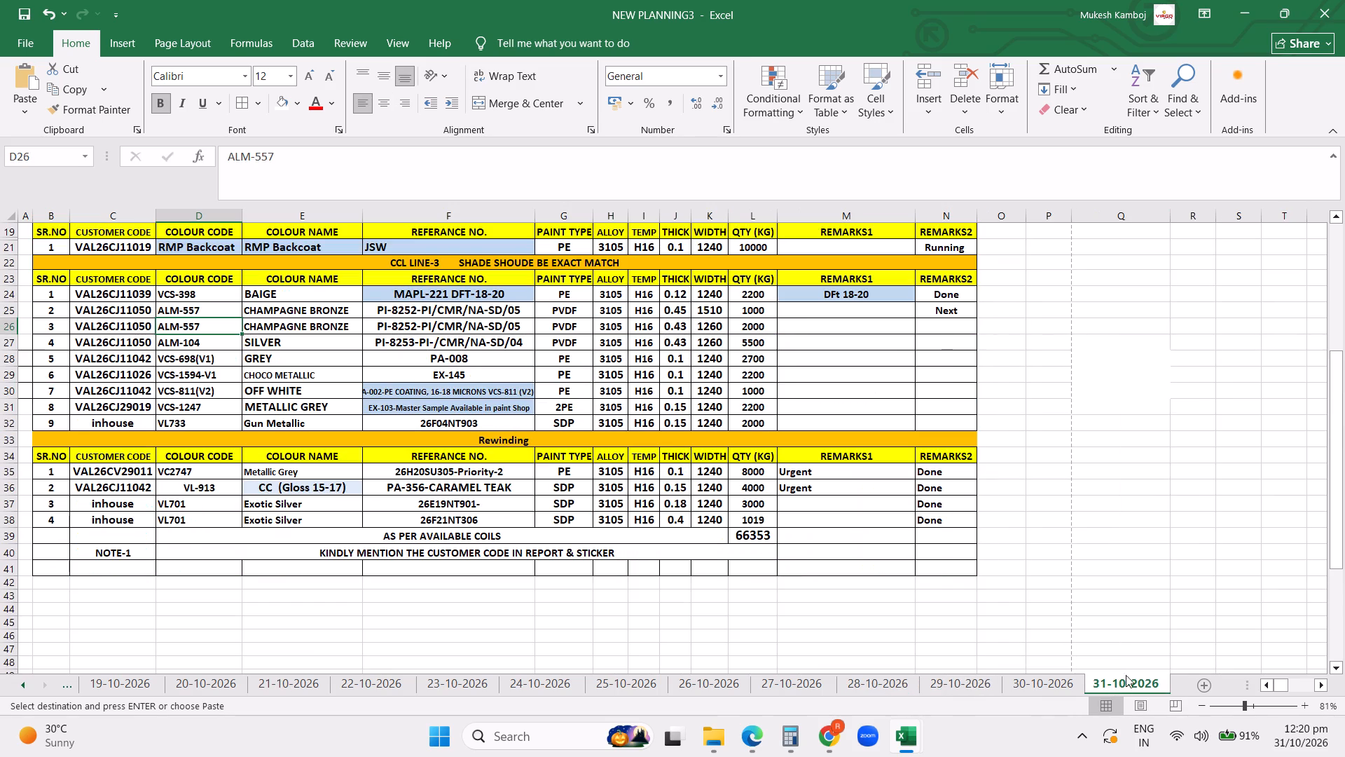
pyautogui.scroll(20, 1058, 531)
pyautogui.scroll(3, 1058, 531)
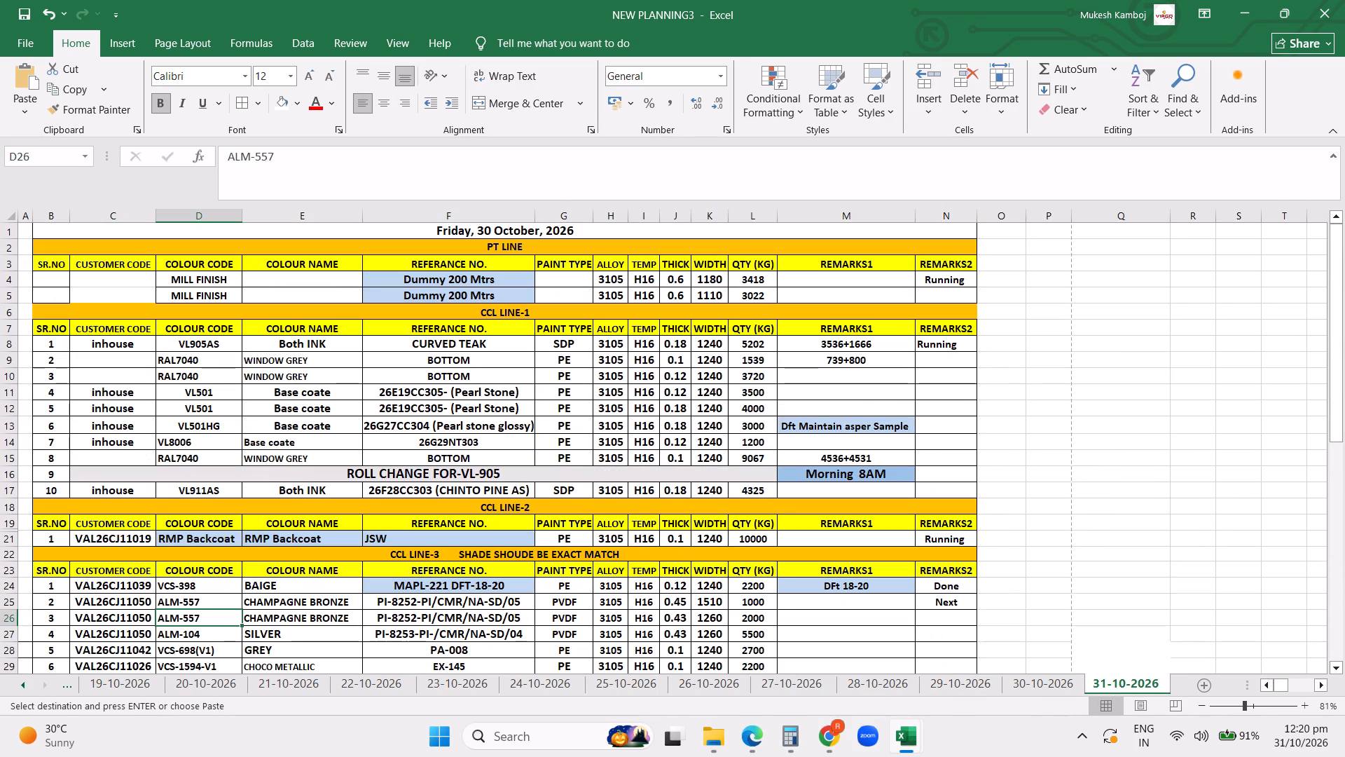
pyautogui.click(422, 228)
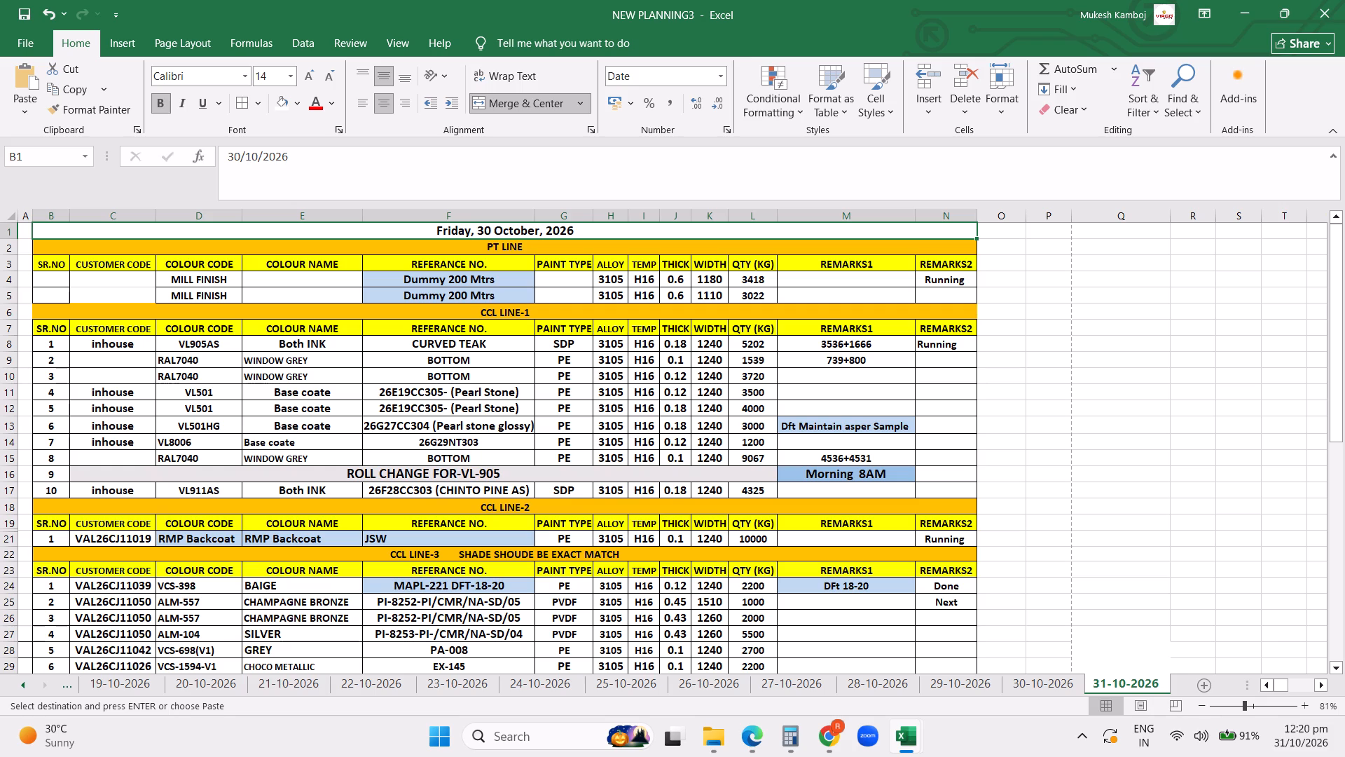
pyautogui.click(235, 155)
pyautogui.click(241, 155)
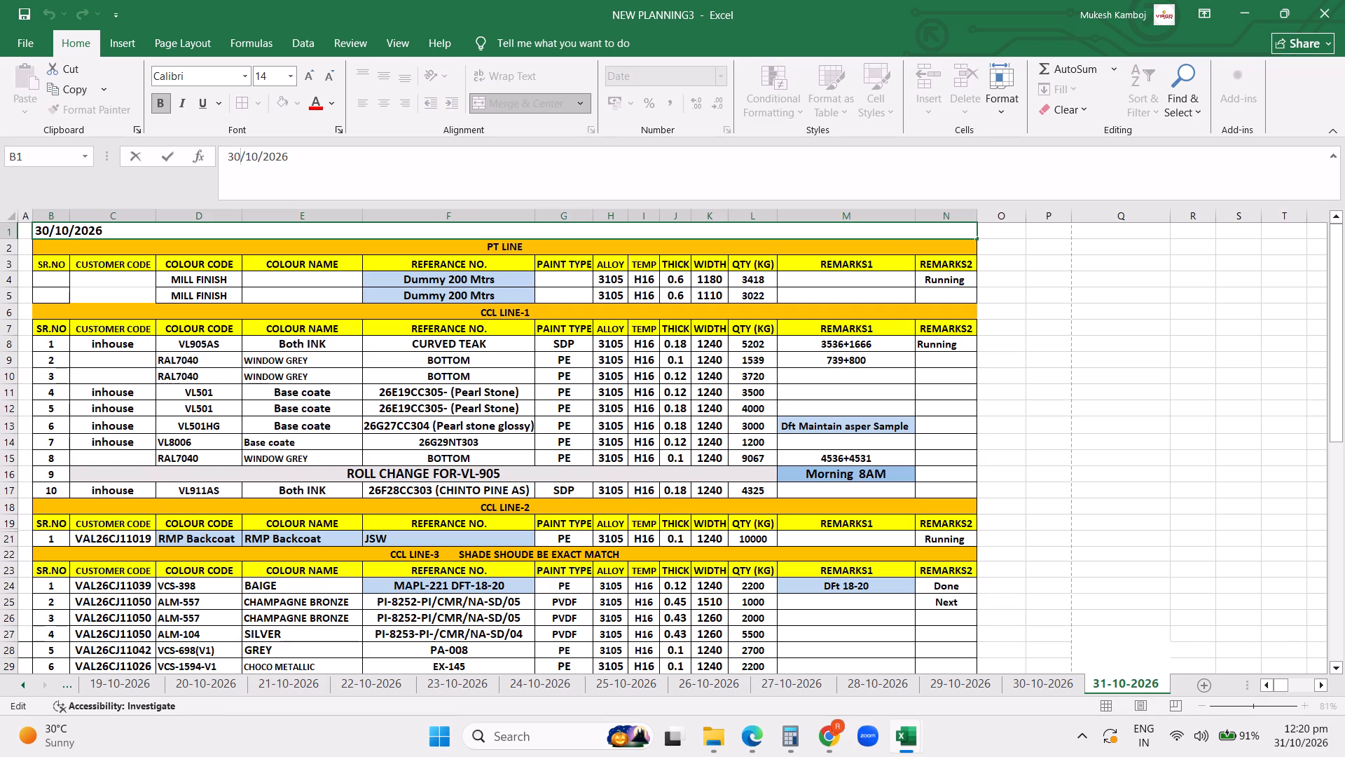
pyautogui.press('BackSpace')
pyautogui.press('1')
pyautogui.press('Return')
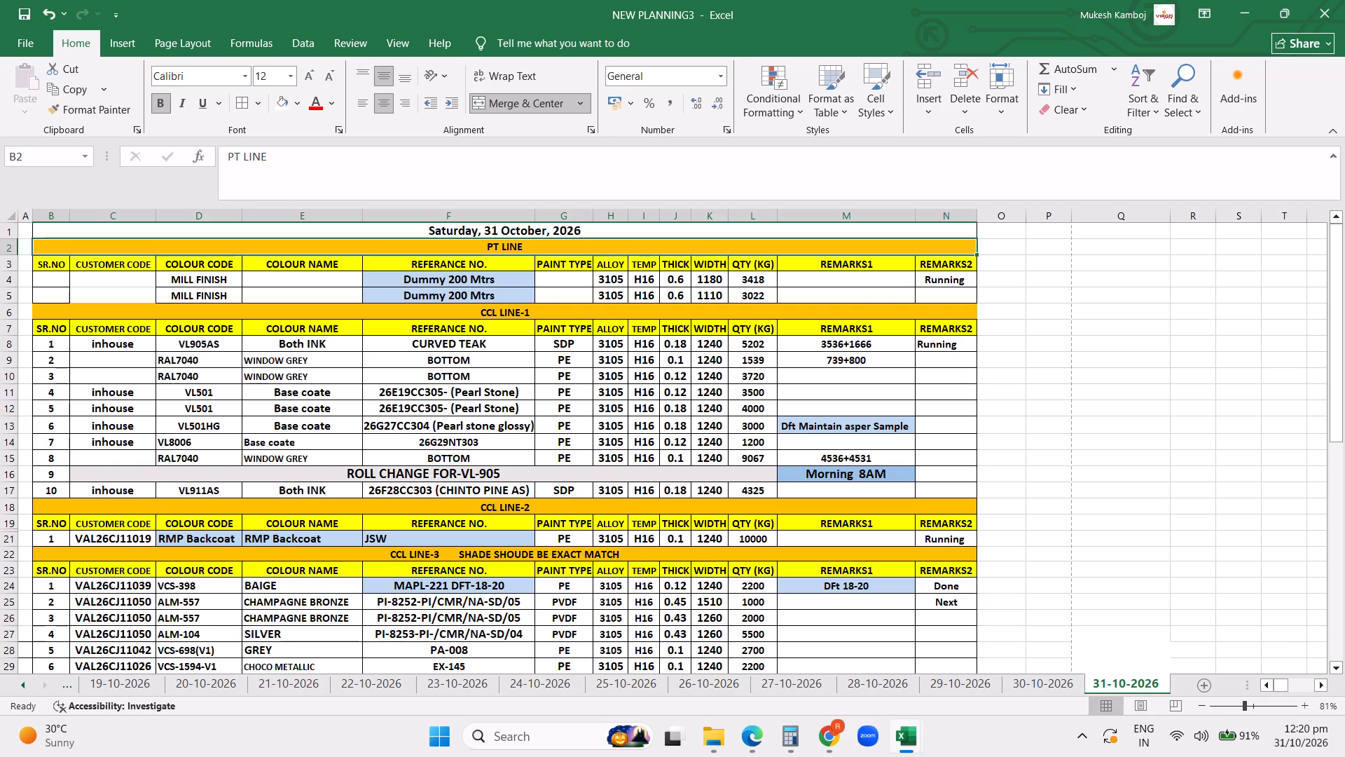
pyautogui.doubleClick(483, 226)
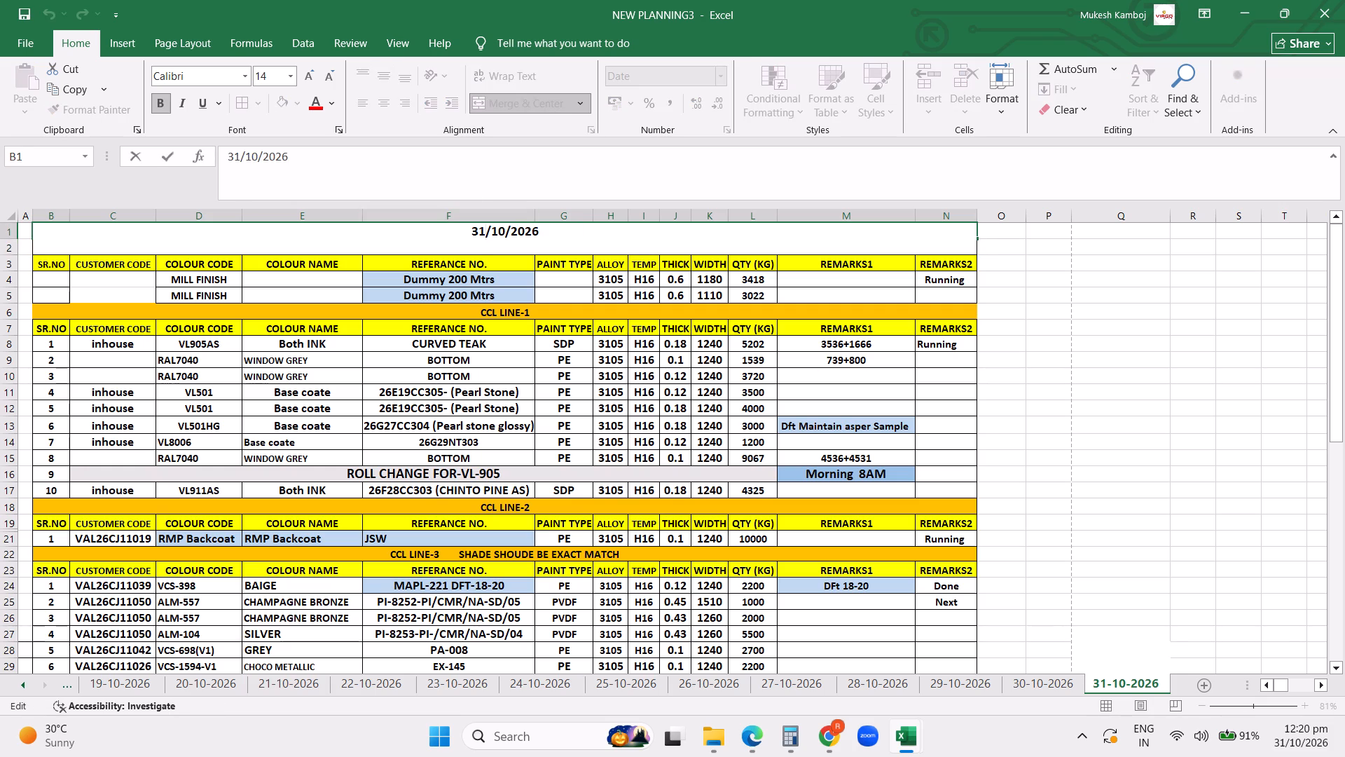
pyautogui.click(1165, 497)
# Delete the four completed entry rows, 35 to 38, from the Rewinding section of the 31-10-2026 sheet.
pyautogui.scroll(-6, 1062, 566)
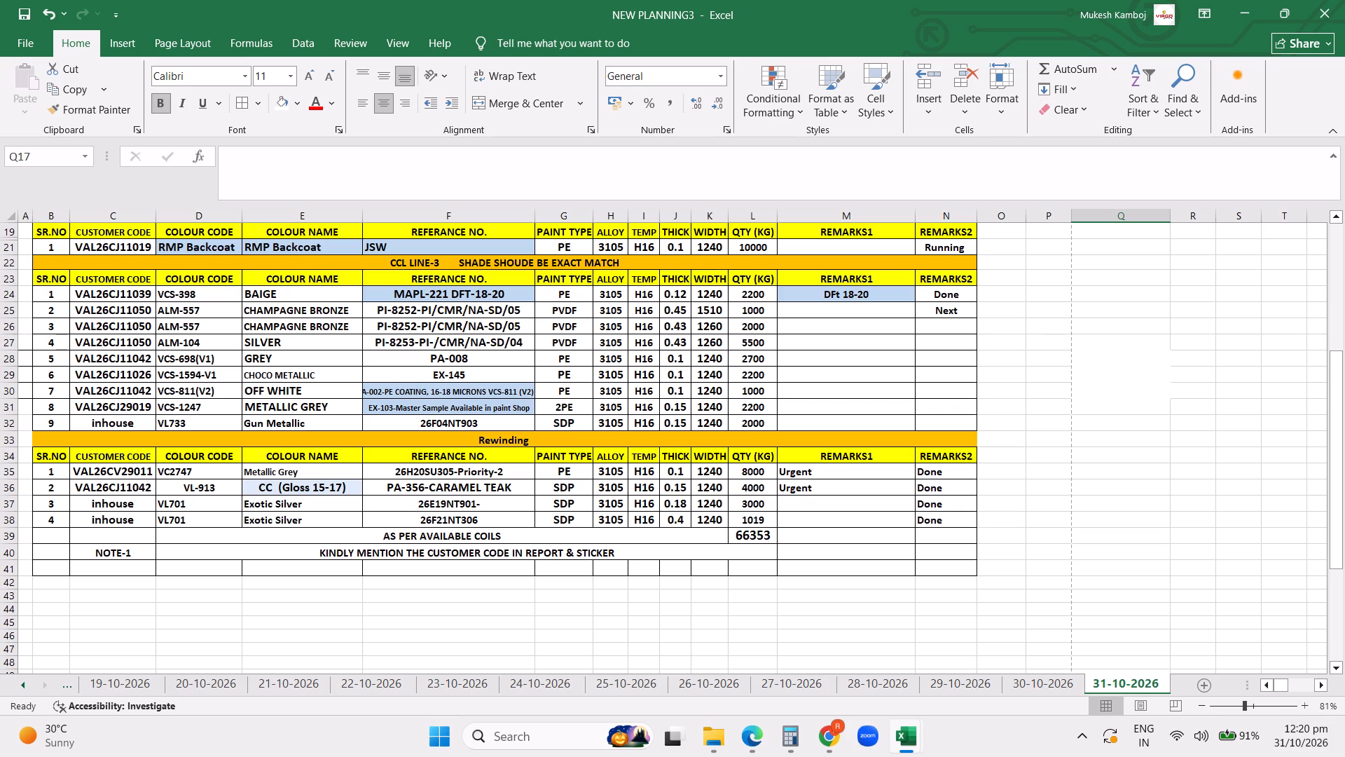
pyautogui.moveTo(2, 472); pyautogui.dragTo(1, 523)
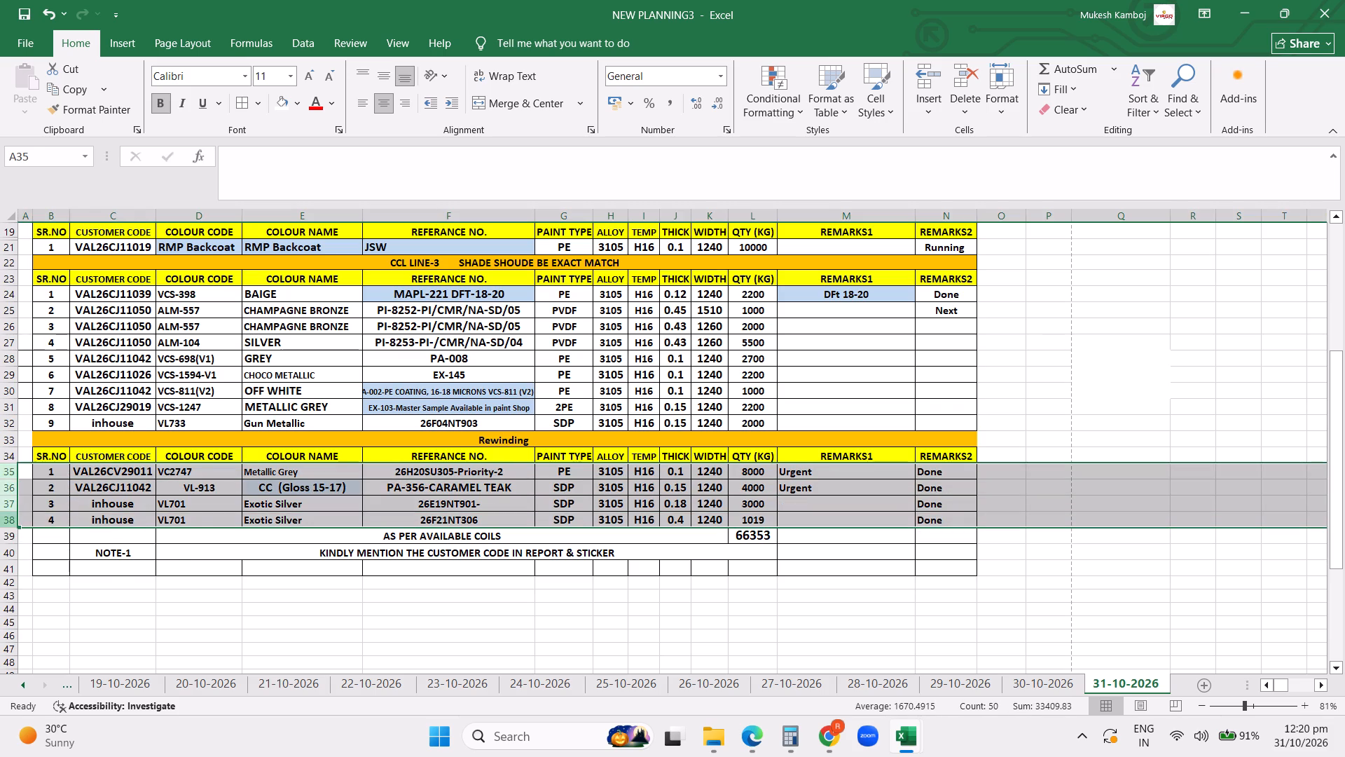
pyautogui.rightClick(1, 523)
pyautogui.click(48, 405)
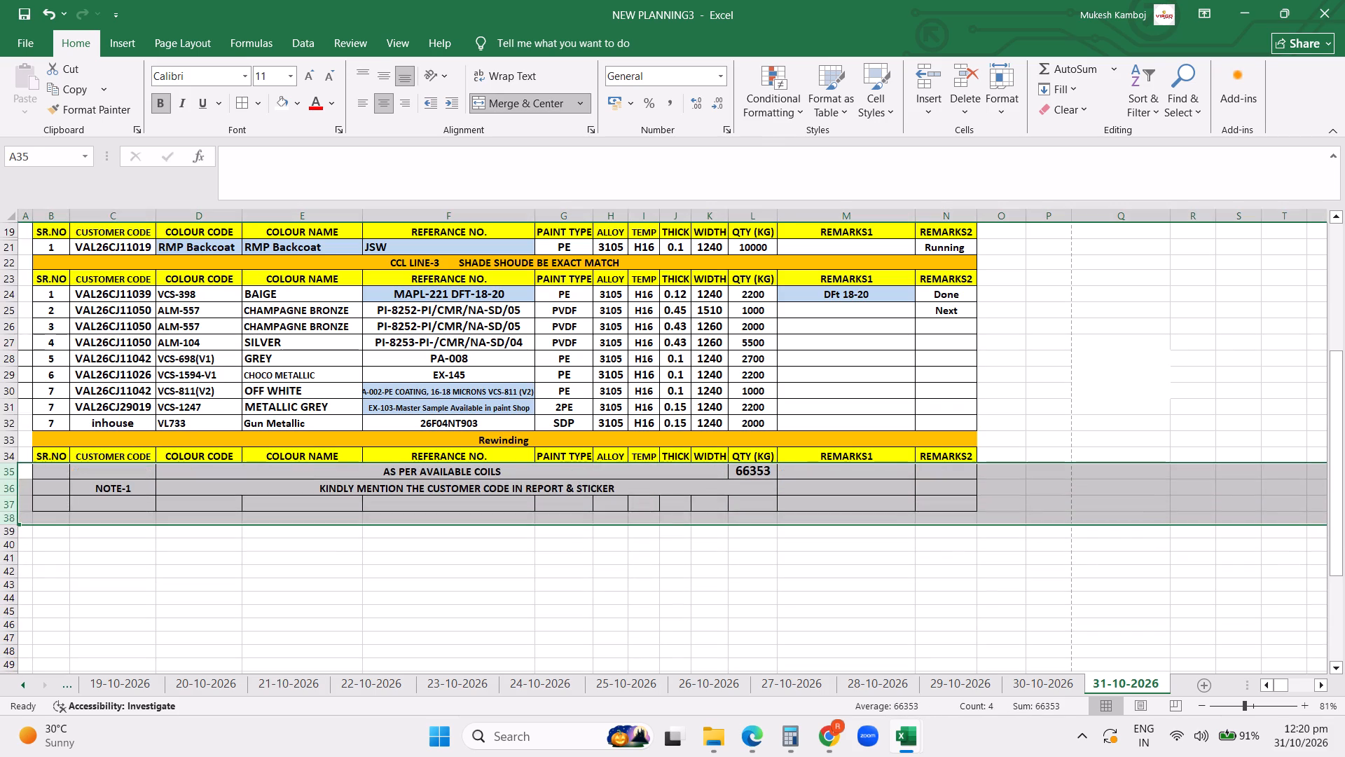
pyautogui.click(864, 404)
pyautogui.scroll(4, 871, 402)
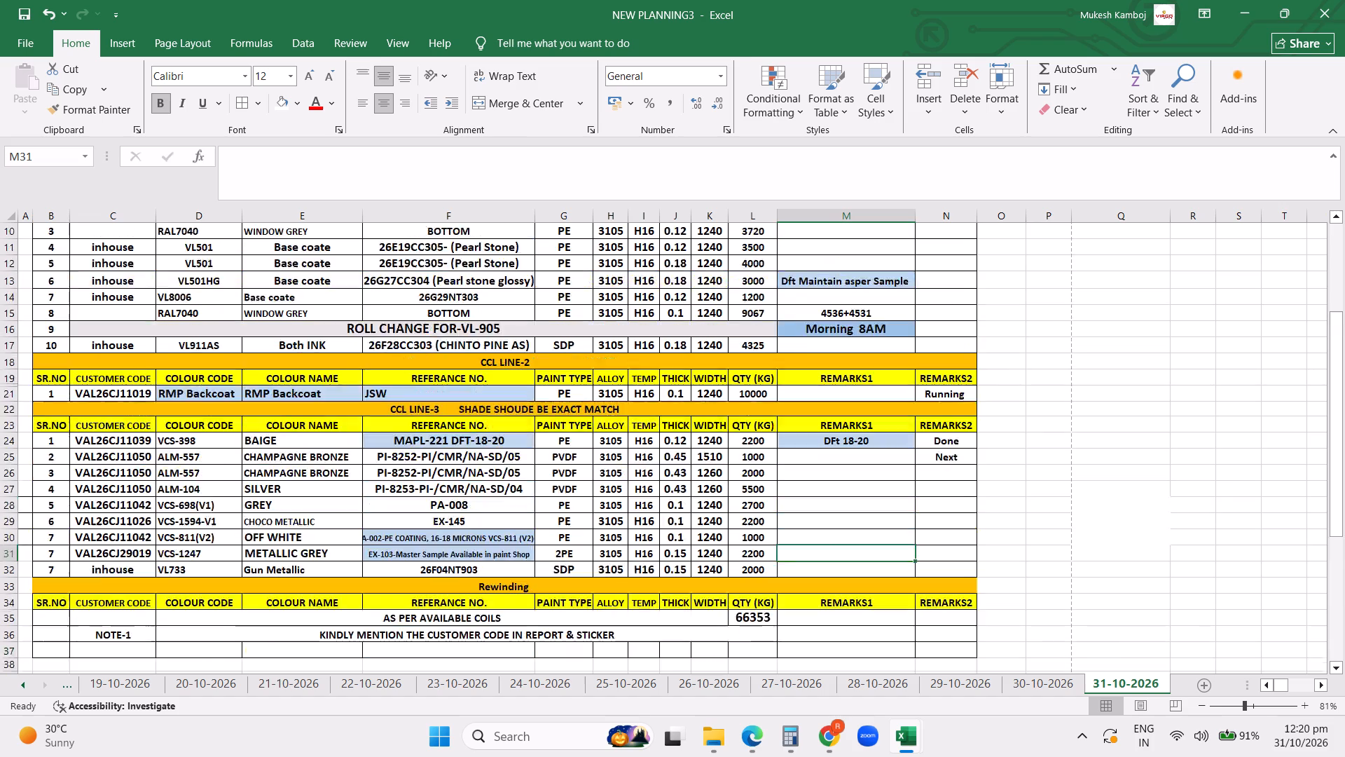
pyautogui.scroll(1, 871, 402)
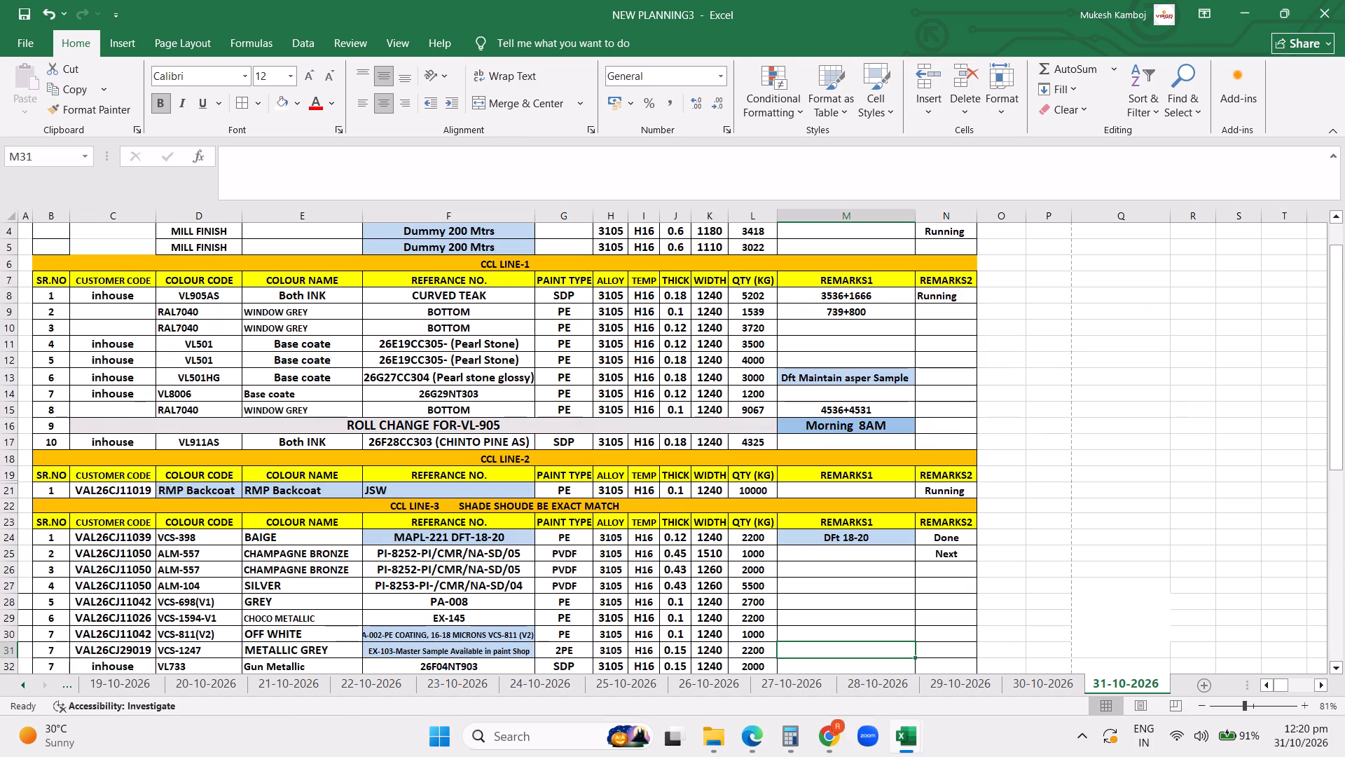